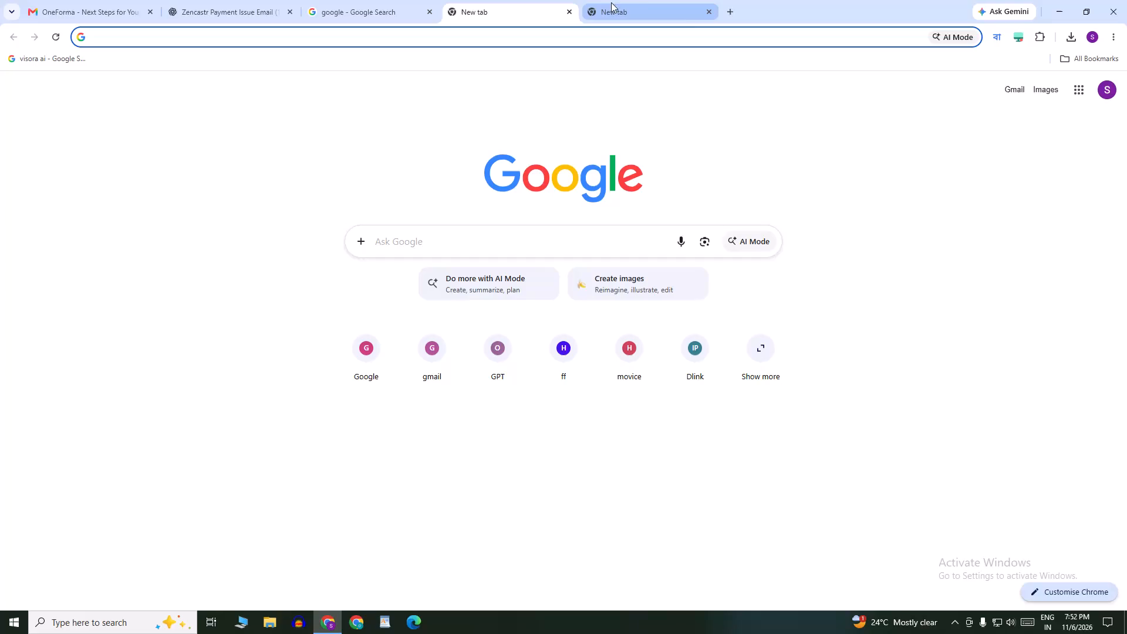
# Search Google for "canva" in the other blank tab and open the Canva account login result.
pyautogui.click(643, 0)
pyautogui.click(549, 237)
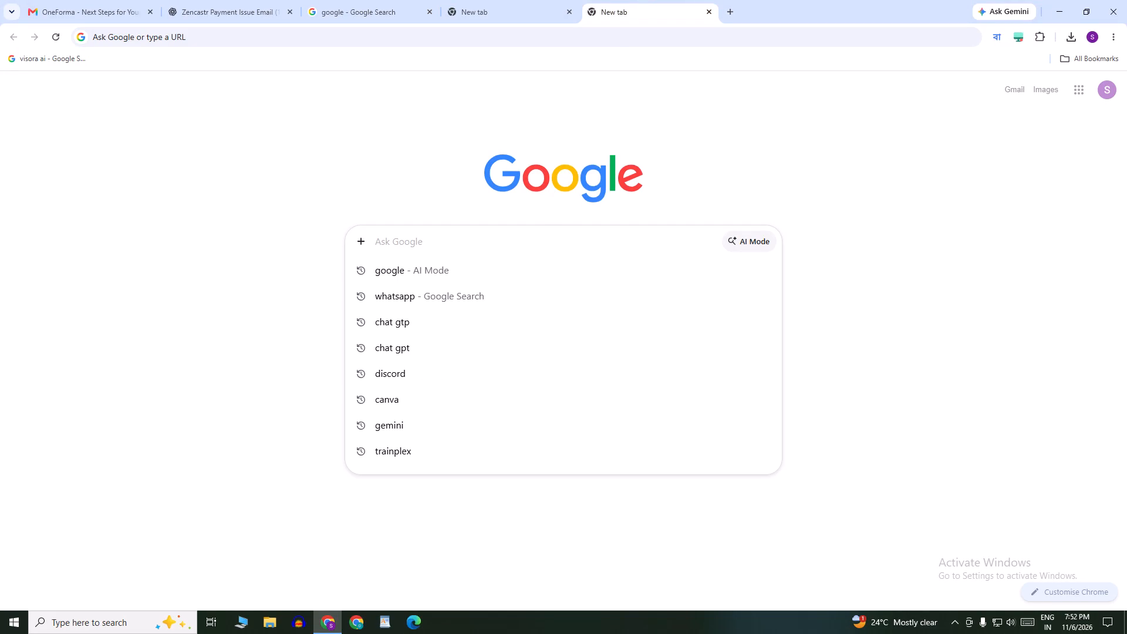
pyautogui.write('canva')
pyautogui.press('Return')
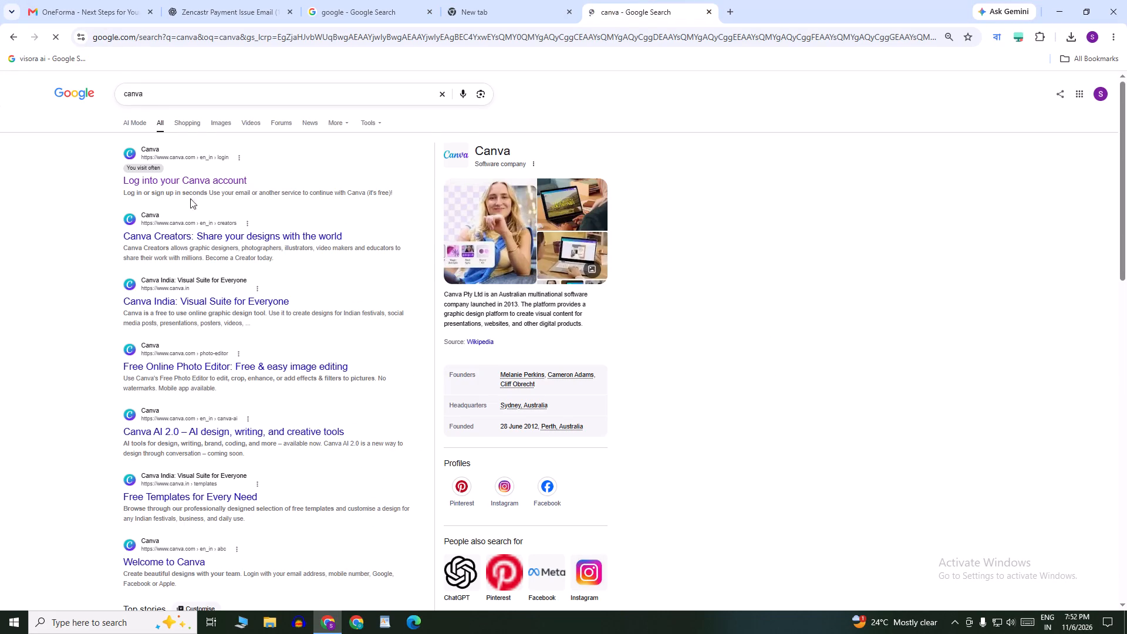
pyautogui.click(207, 184)
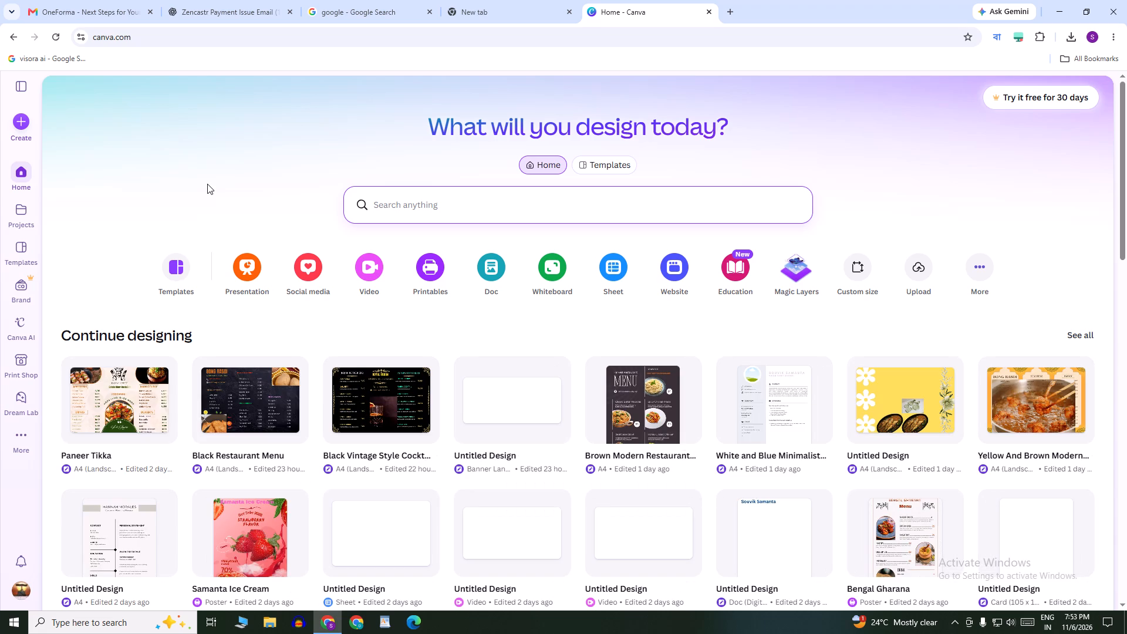
# Look through the Canva home page's recent designs, suggested templates, template categories and popular design formats.
pyautogui.scroll(1, 208, 183)
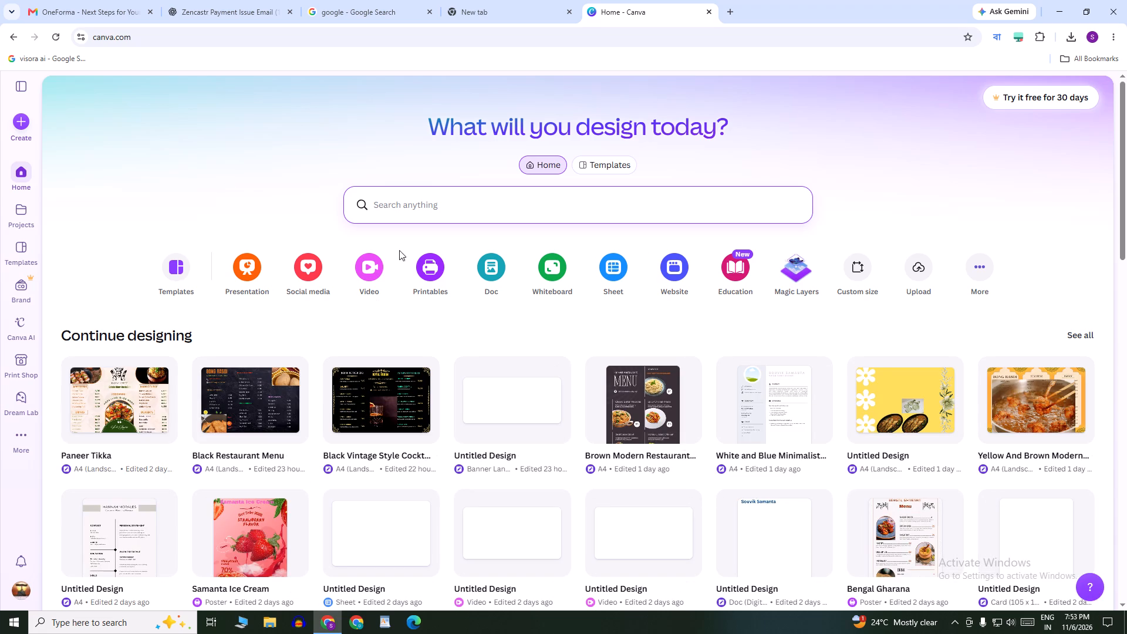
pyautogui.scroll(-3, 512, 328)
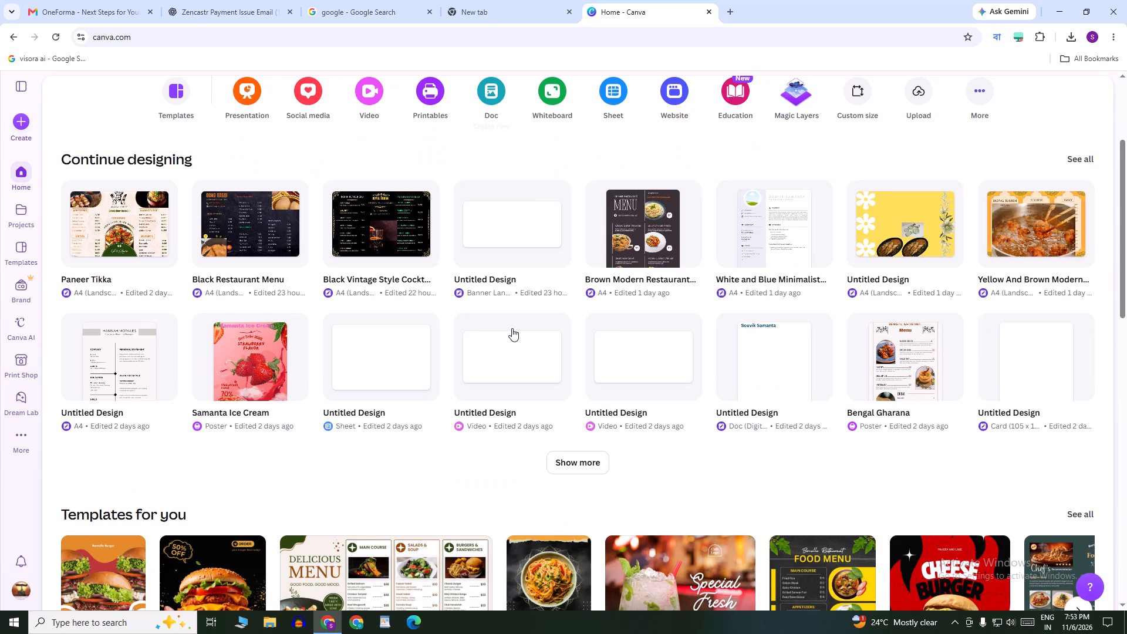
pyautogui.scroll(-6, 512, 328)
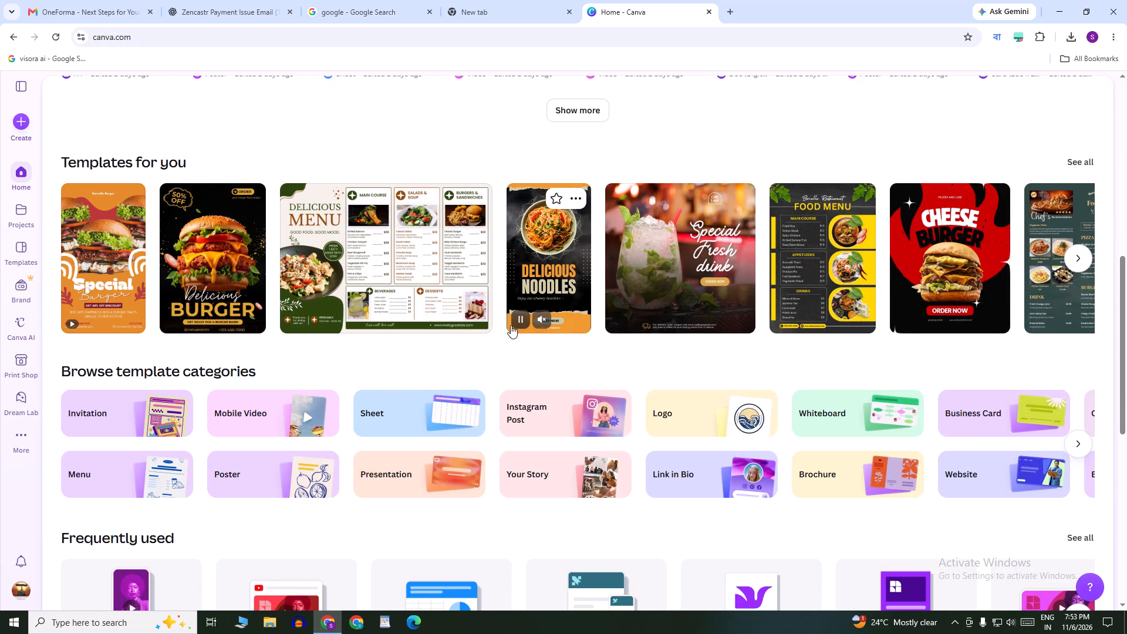
pyautogui.scroll(-6, 511, 325)
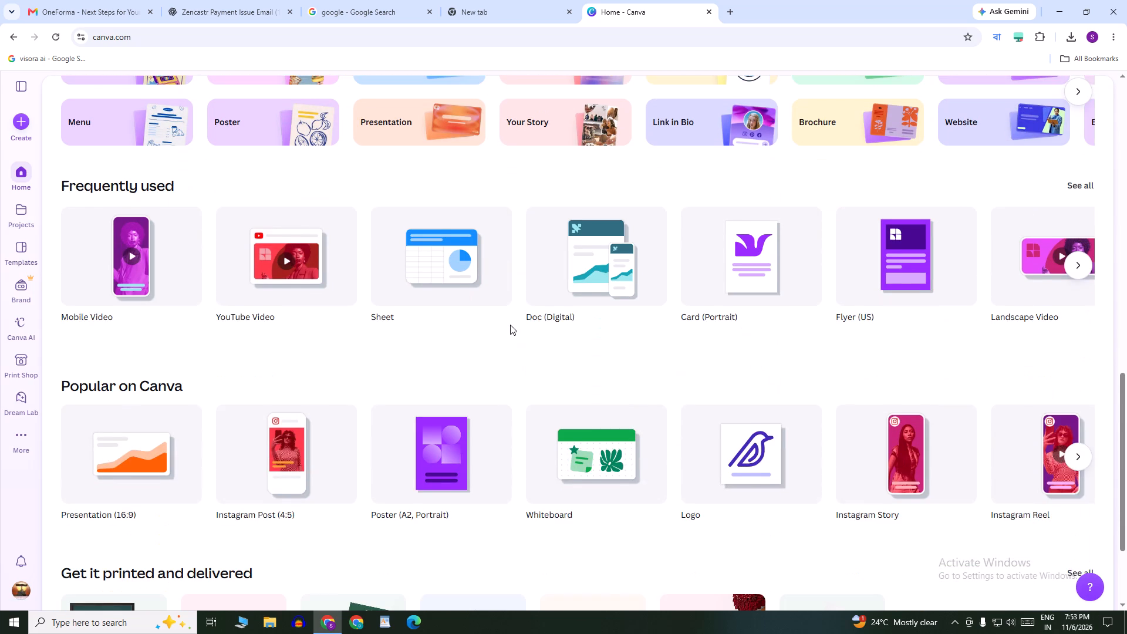
pyautogui.scroll(-8, 510, 325)
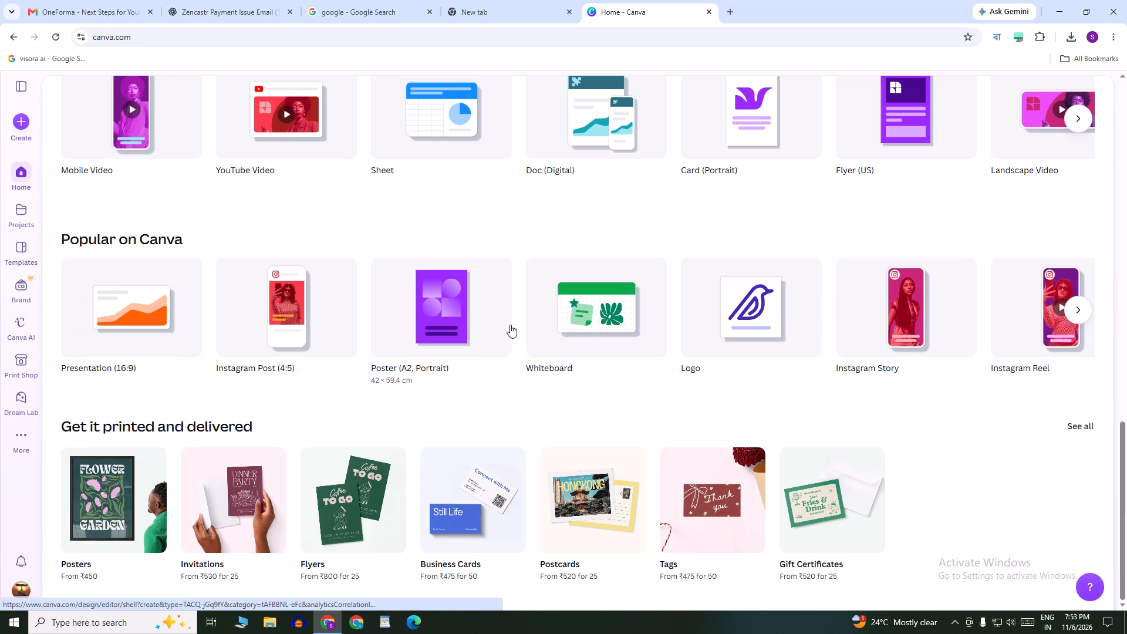
pyautogui.scroll(6, 510, 325)
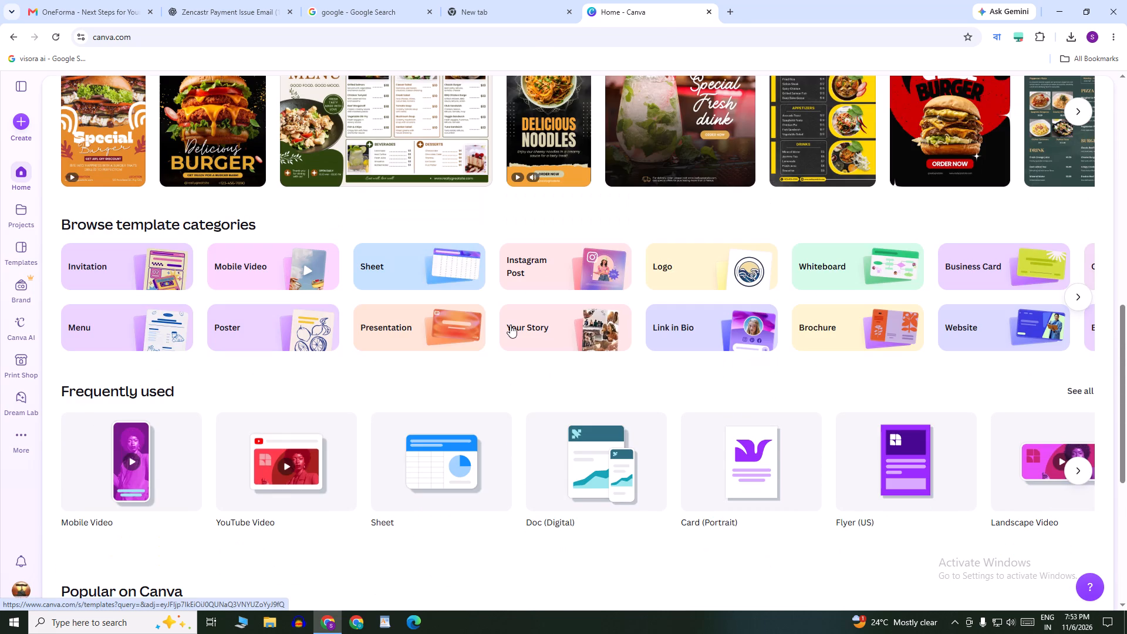
pyautogui.scroll(1, 510, 325)
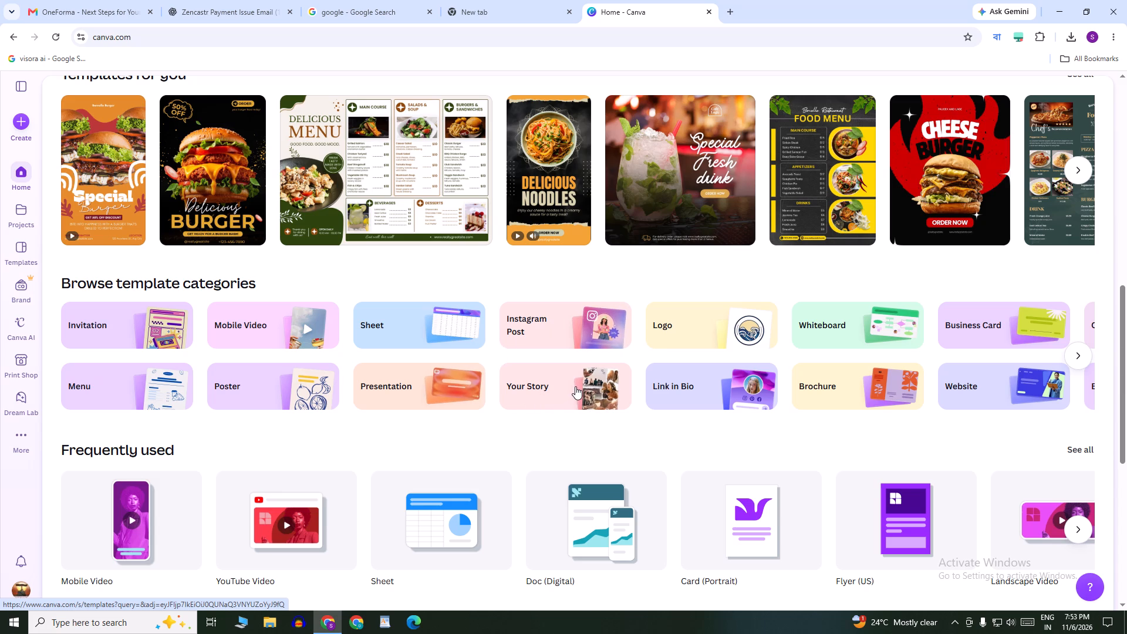
pyautogui.scroll(2, 575, 386)
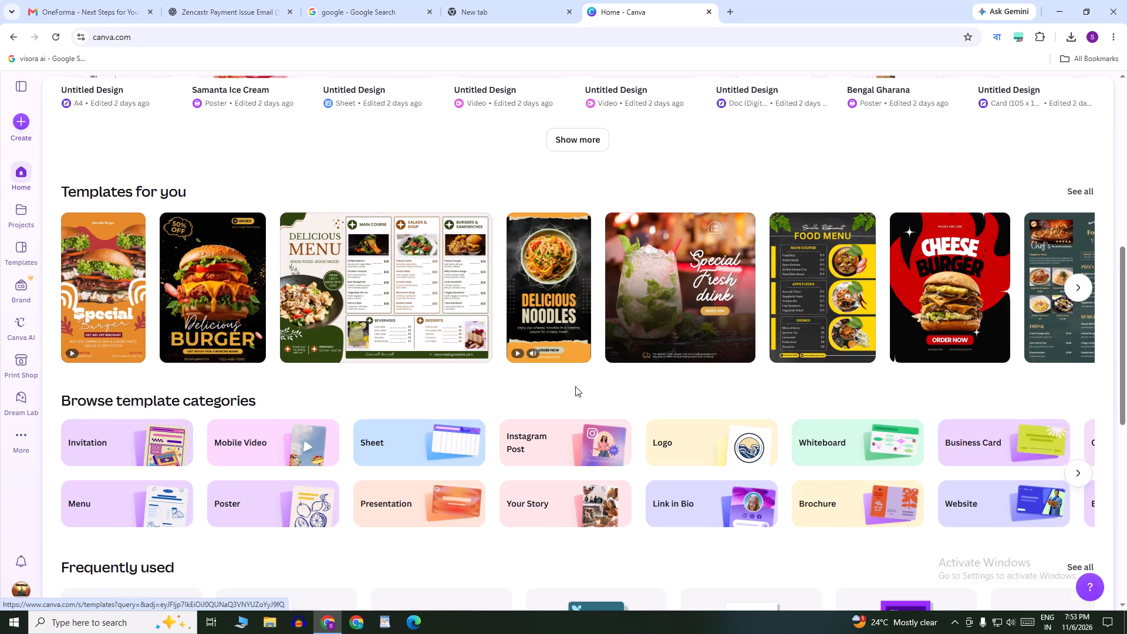
pyautogui.scroll(6, 575, 386)
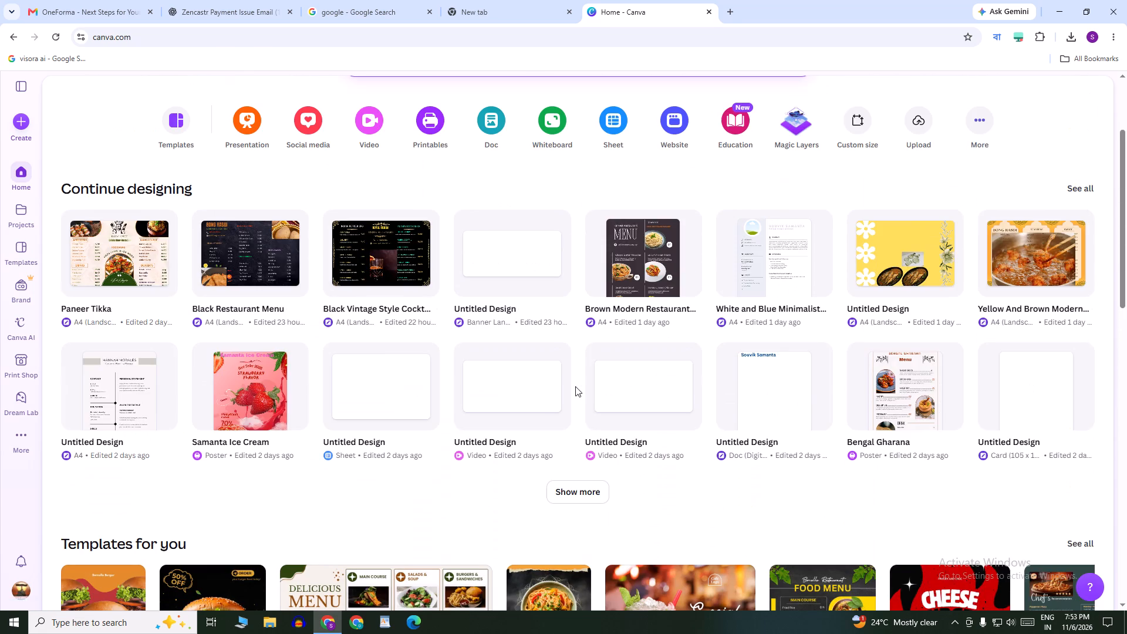
pyautogui.scroll(2, 576, 390)
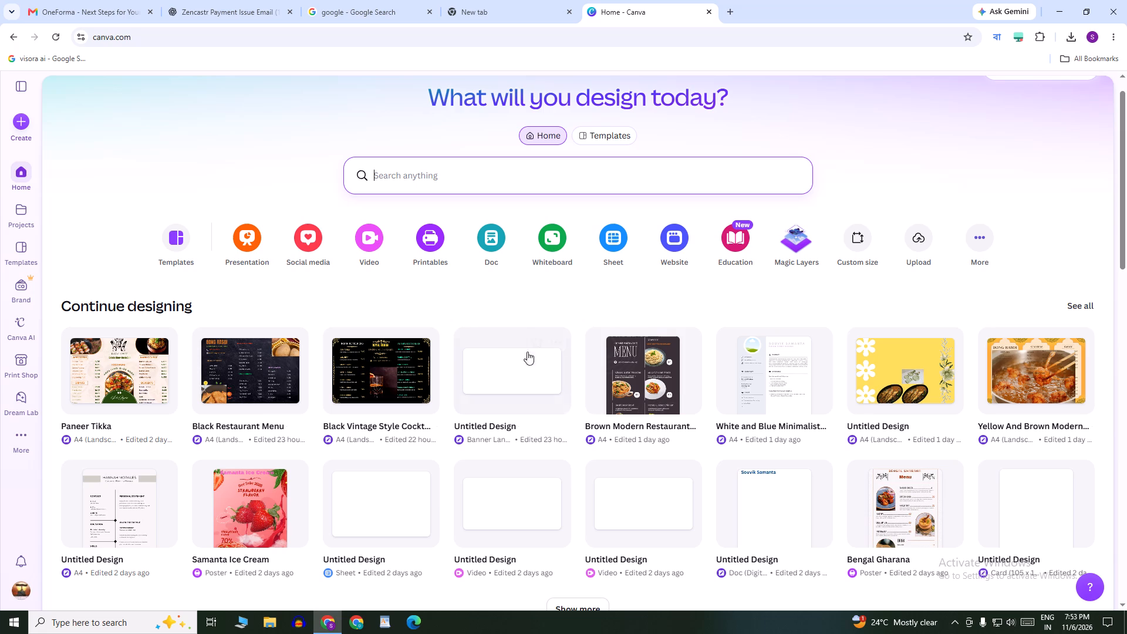
# Create a new blank Document (A4, Portrait) design from the popular formats.
pyautogui.click(973, 249)
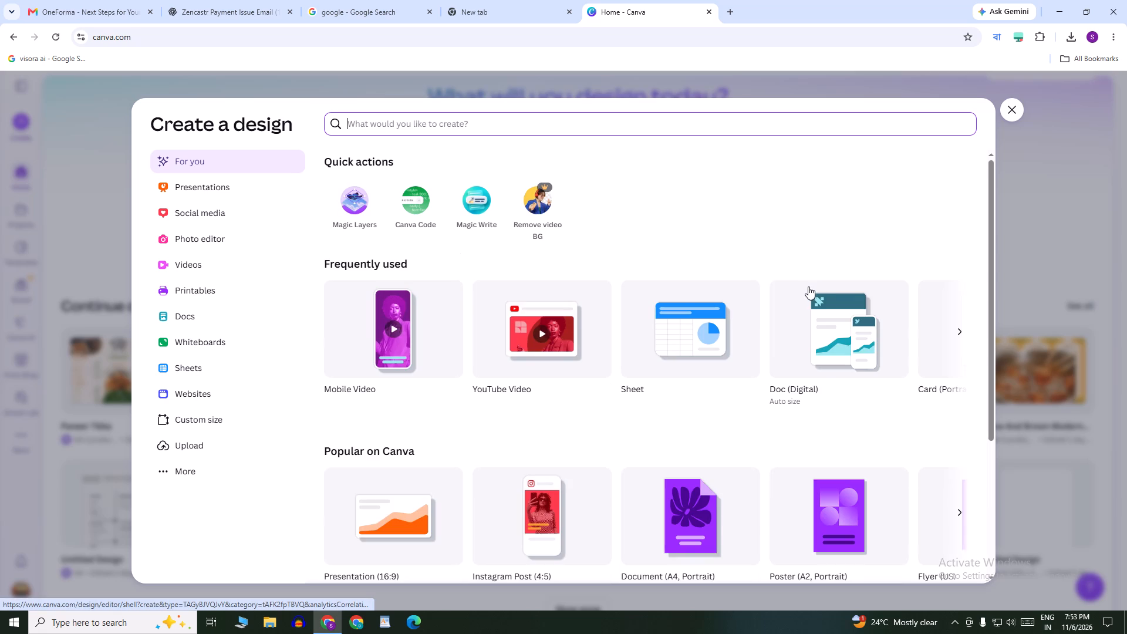
pyautogui.scroll(-6, 795, 300)
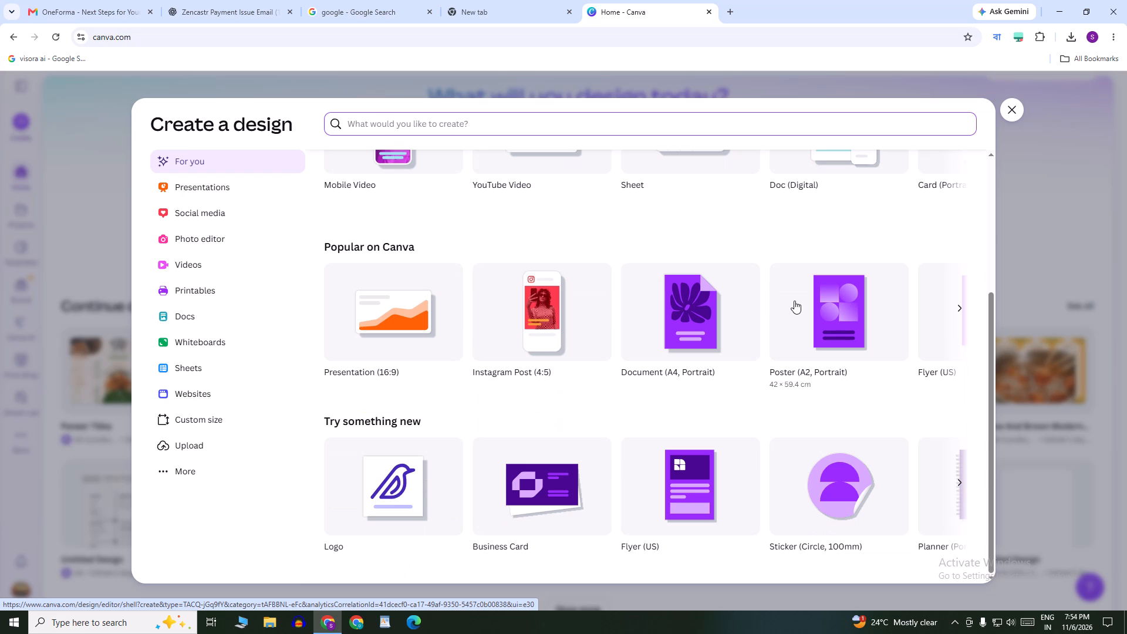
pyautogui.click(703, 307)
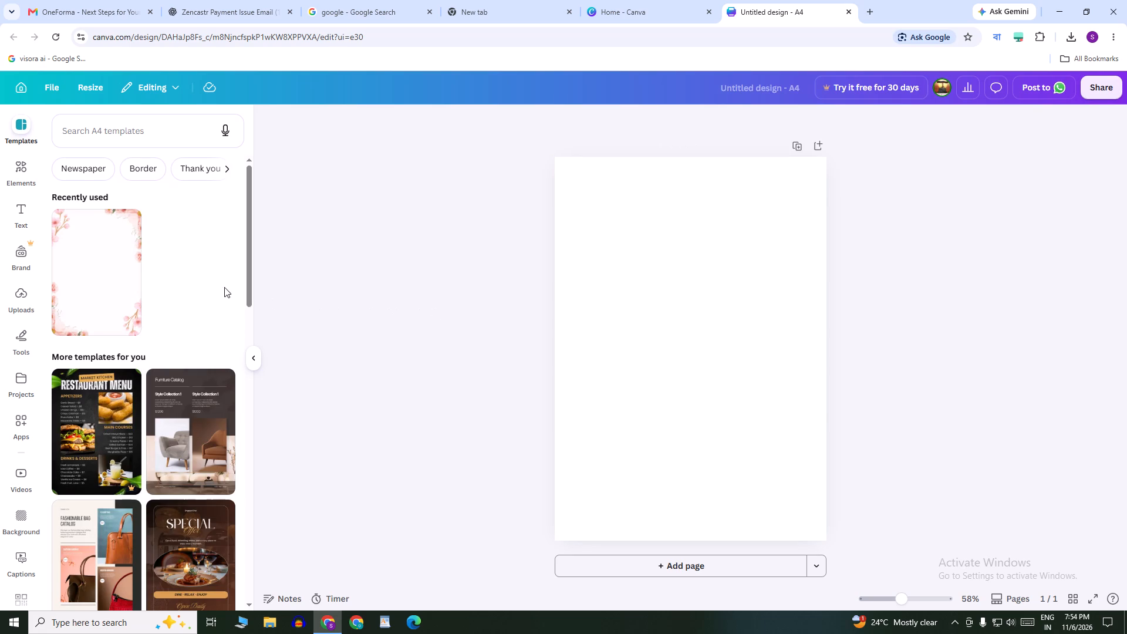
# Browse the suggested A4 templates for a suitable layout for the blank design.
pyautogui.scroll(-8, 222, 287)
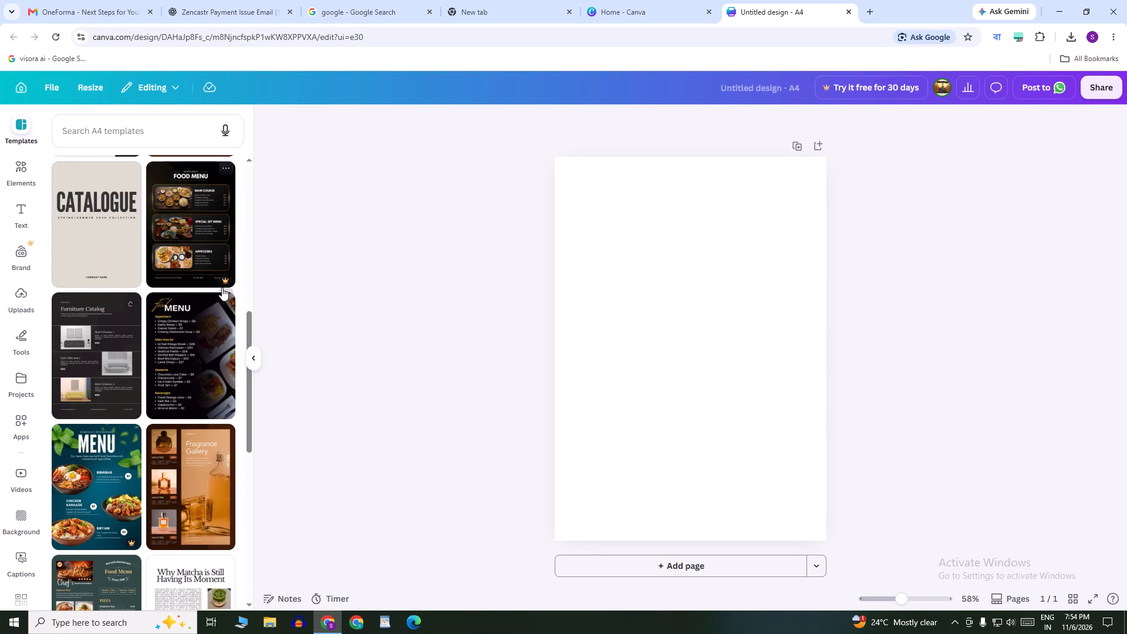
pyautogui.scroll(-4, 222, 288)
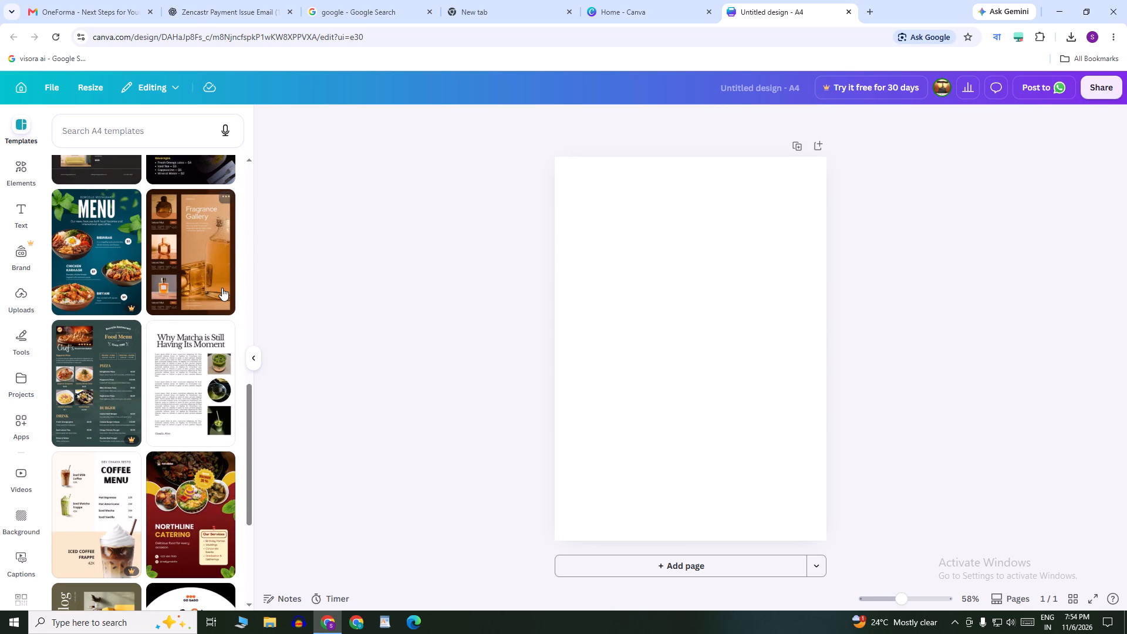
pyautogui.scroll(-2, 222, 288)
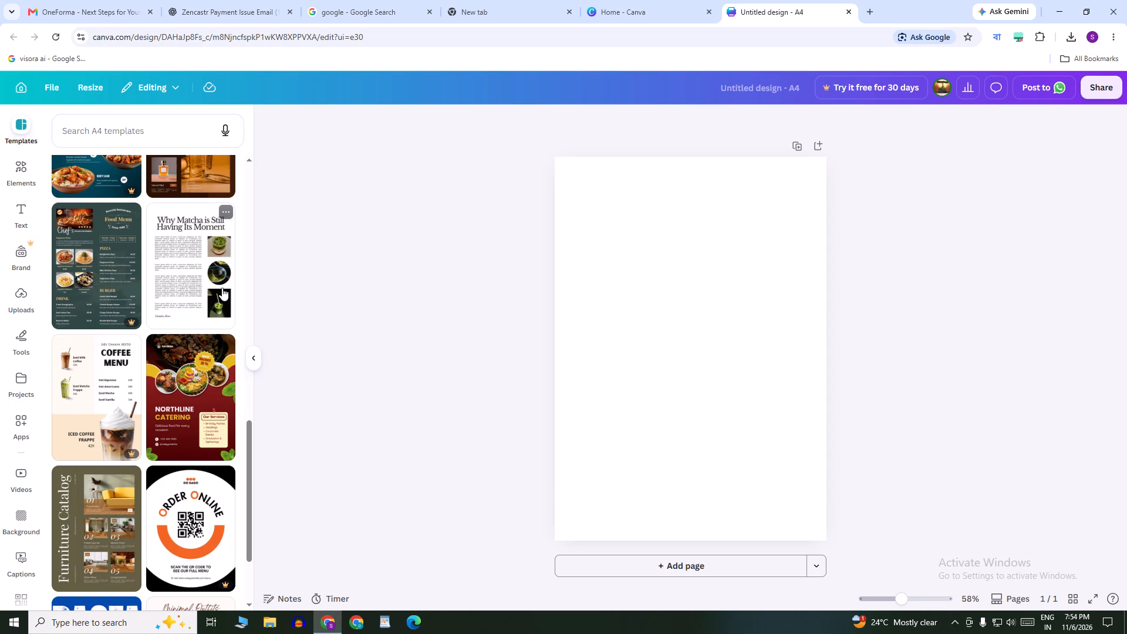
pyautogui.scroll(-3, 222, 288)
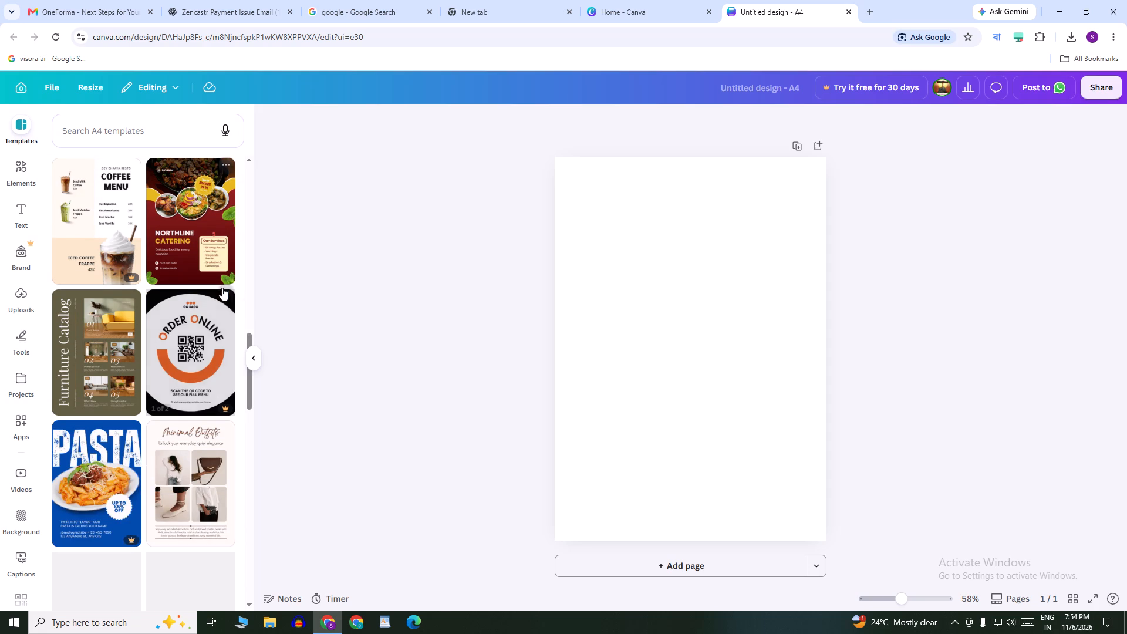
pyautogui.scroll(-3, 222, 288)
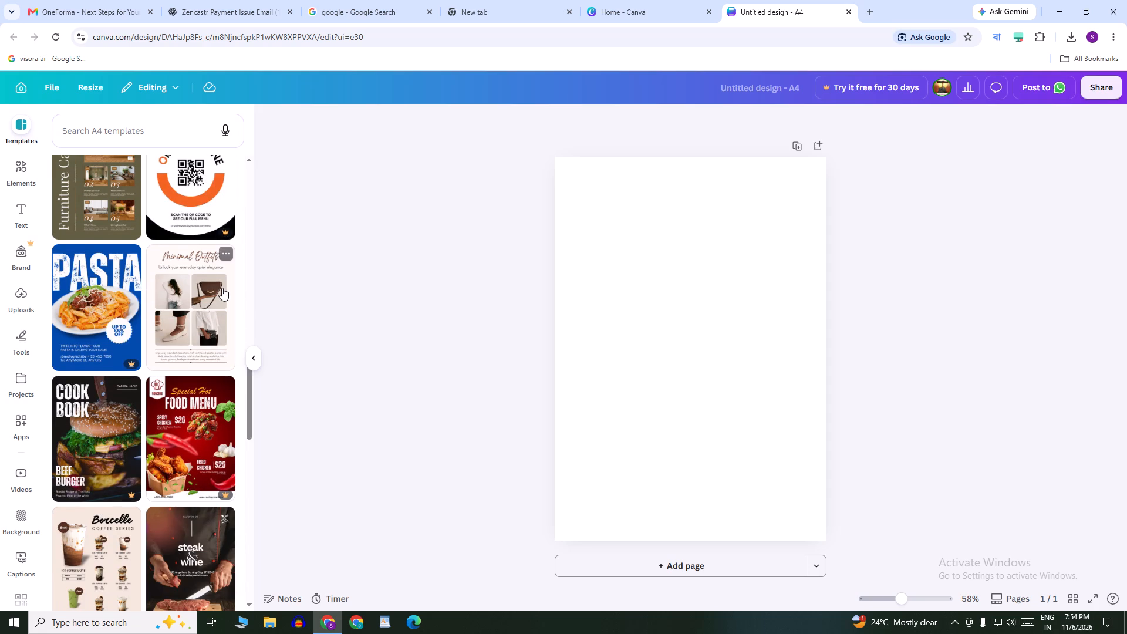
pyautogui.scroll(-2, 222, 288)
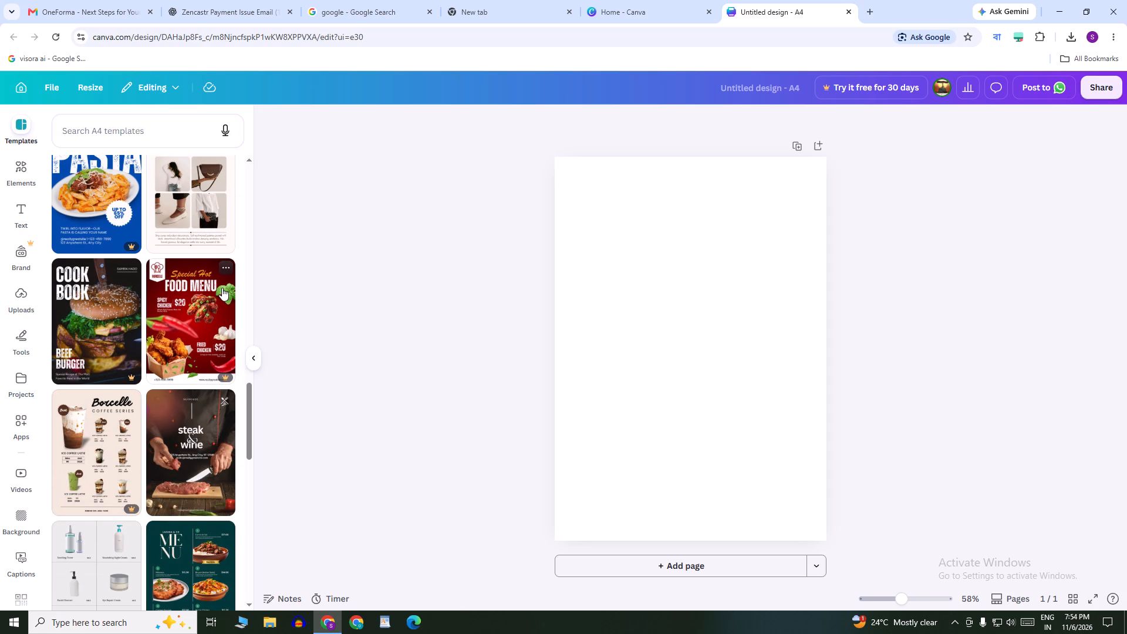
pyautogui.scroll(-3, 222, 288)
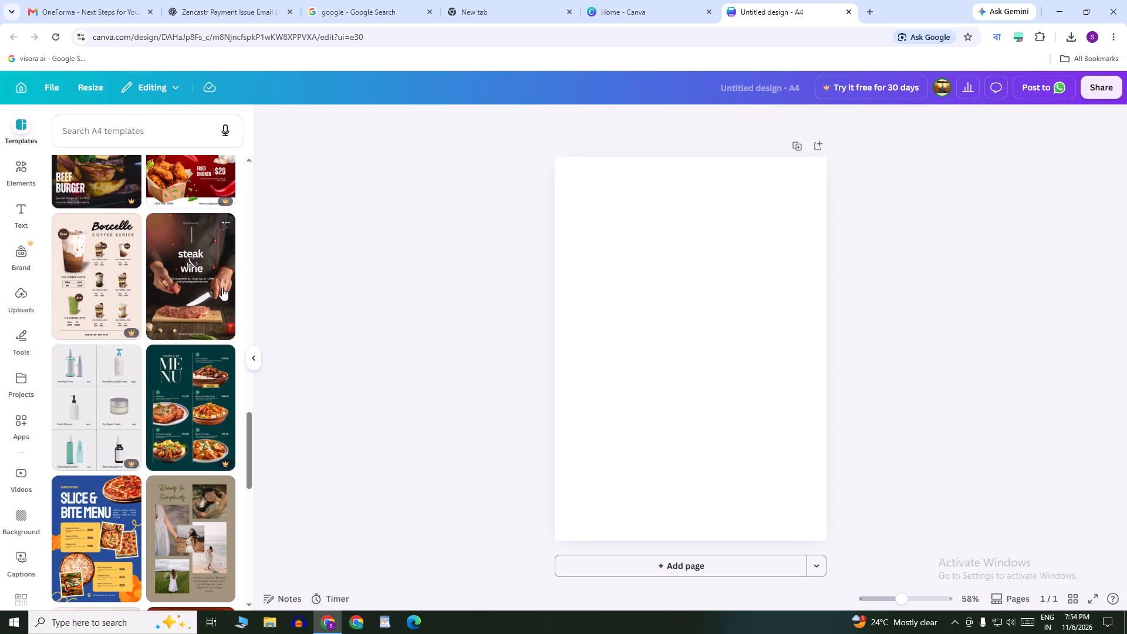
pyautogui.scroll(-6, 222, 288)
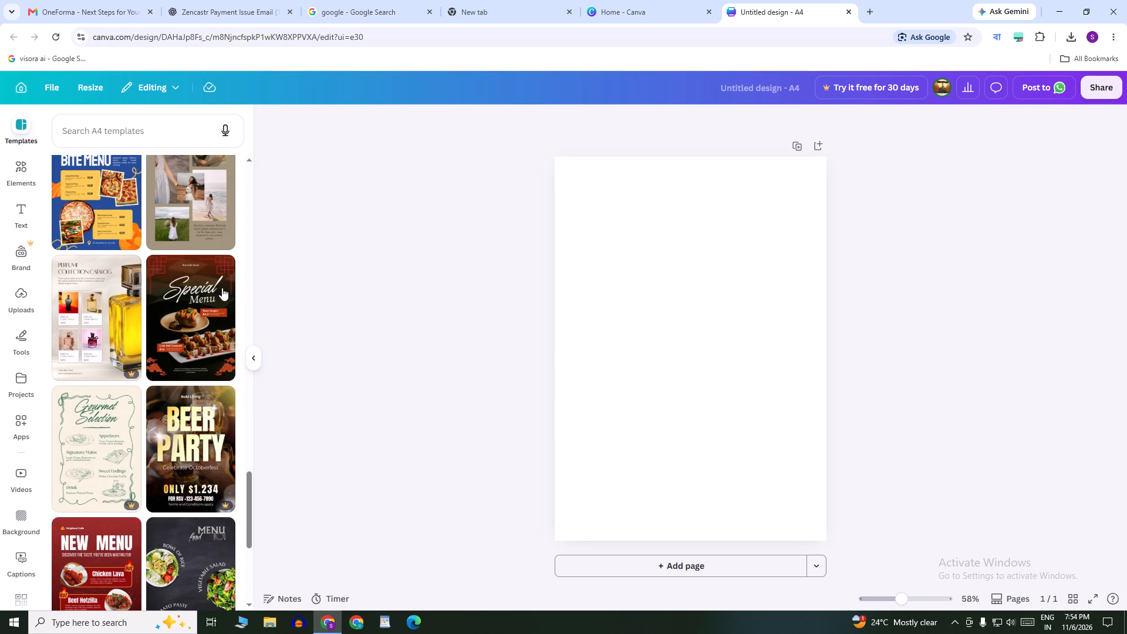
pyautogui.scroll(-3, 222, 288)
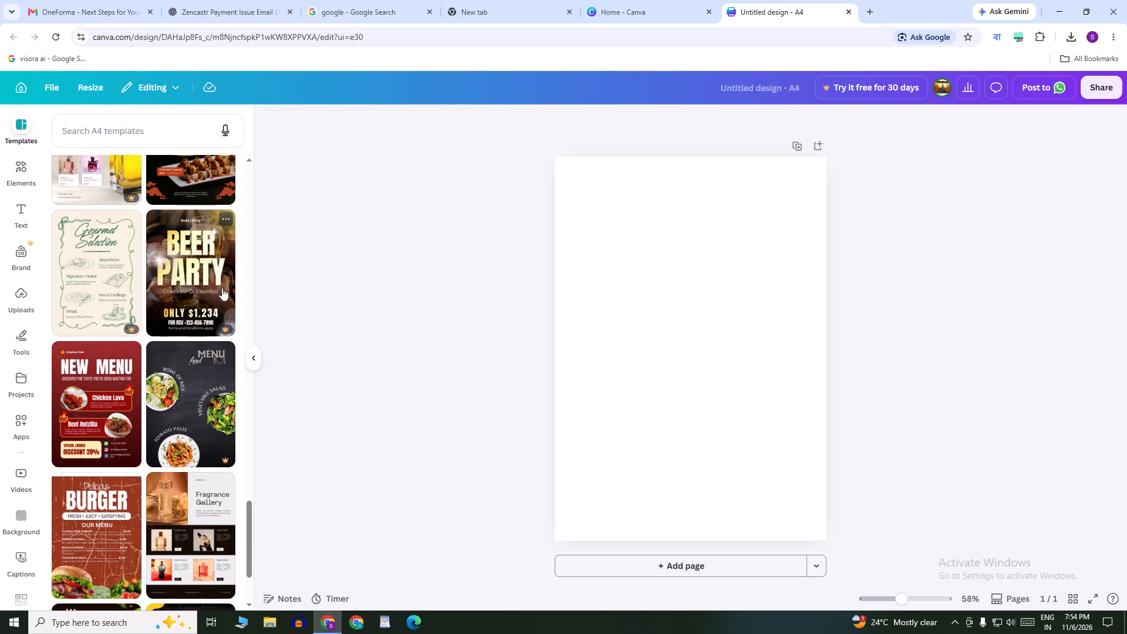
pyautogui.scroll(-3, 222, 288)
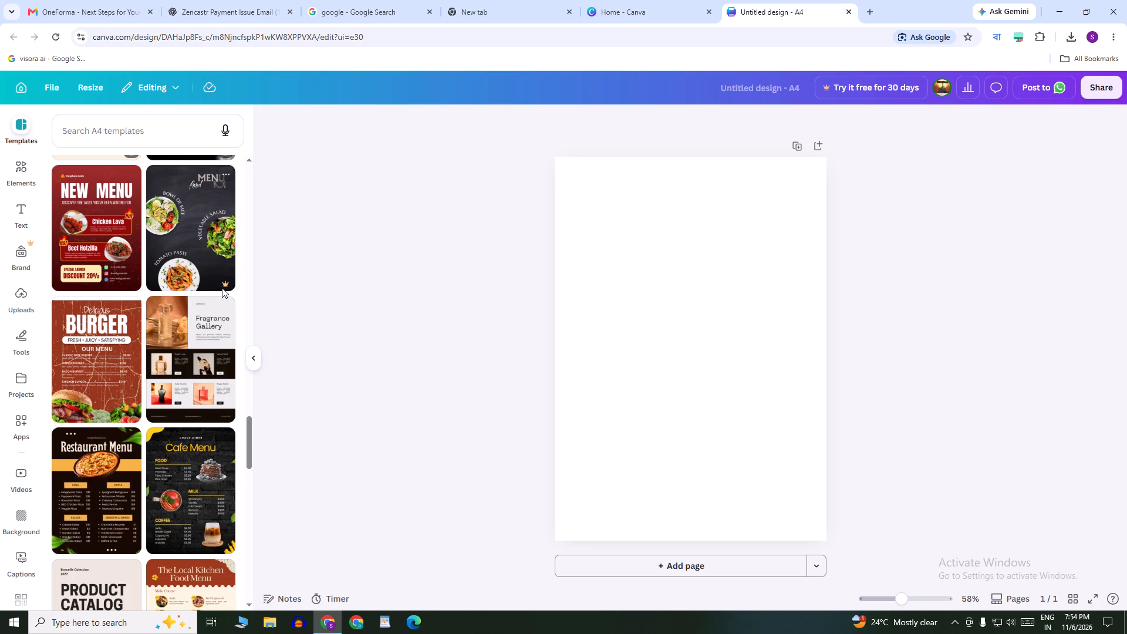
pyautogui.scroll(-6, 222, 288)
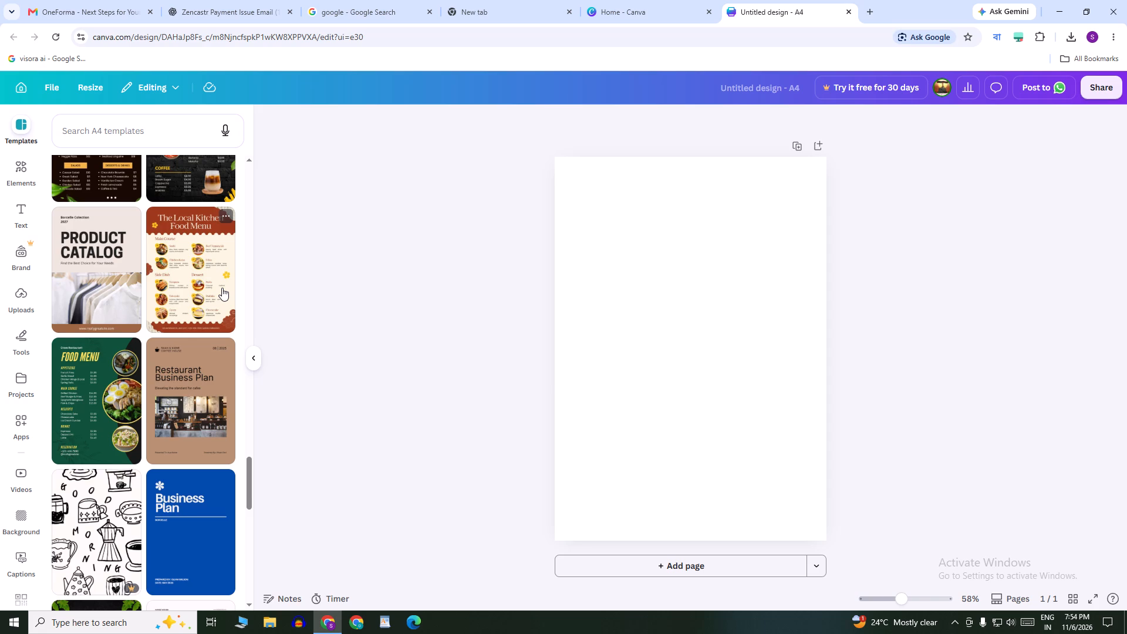
pyautogui.scroll(-1, 222, 288)
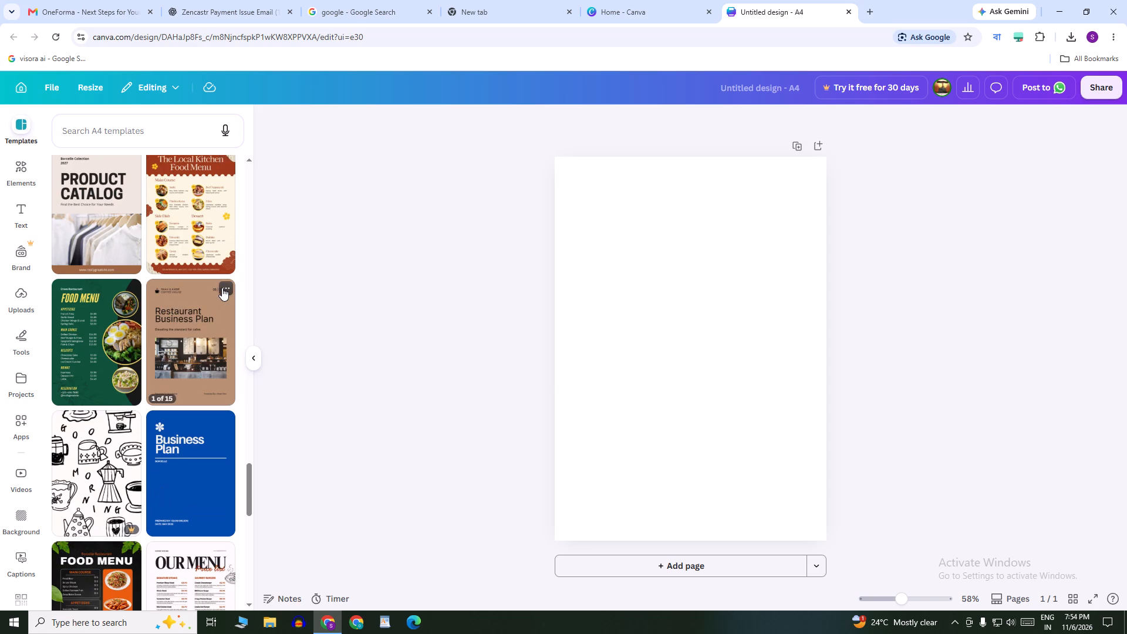
pyautogui.scroll(-5, 222, 288)
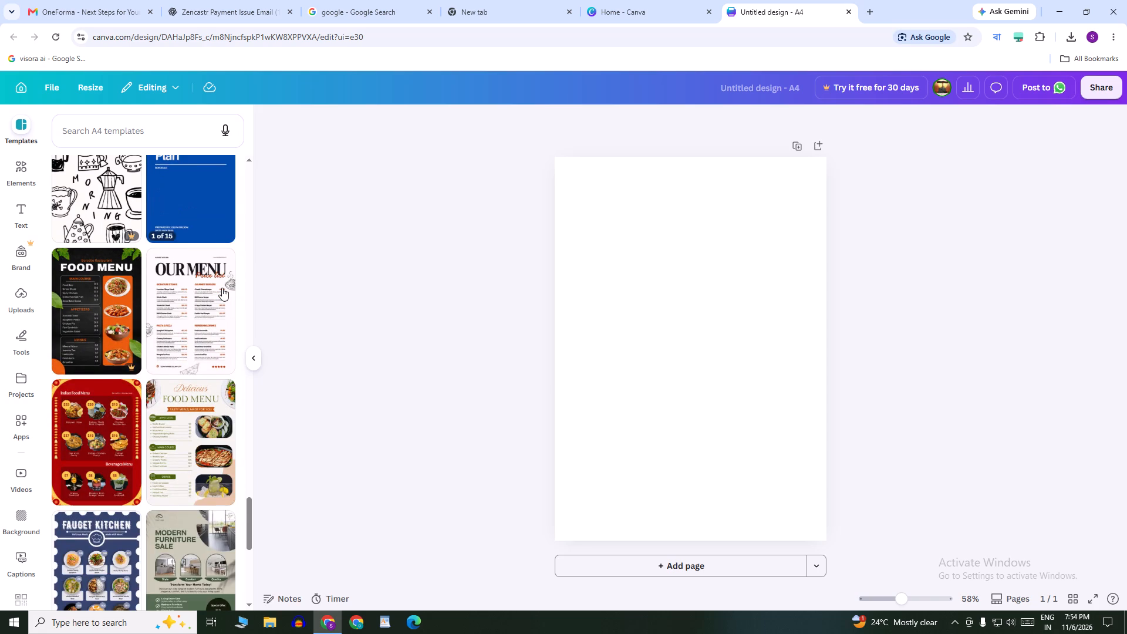
pyautogui.scroll(-7, 222, 288)
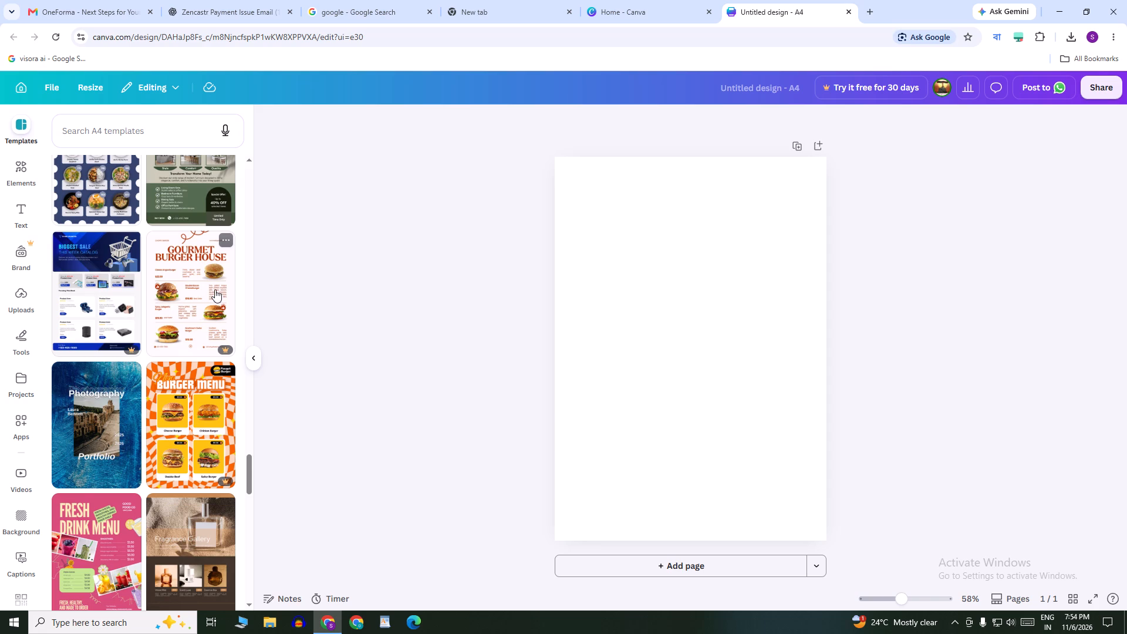
pyautogui.scroll(-4, 215, 289)
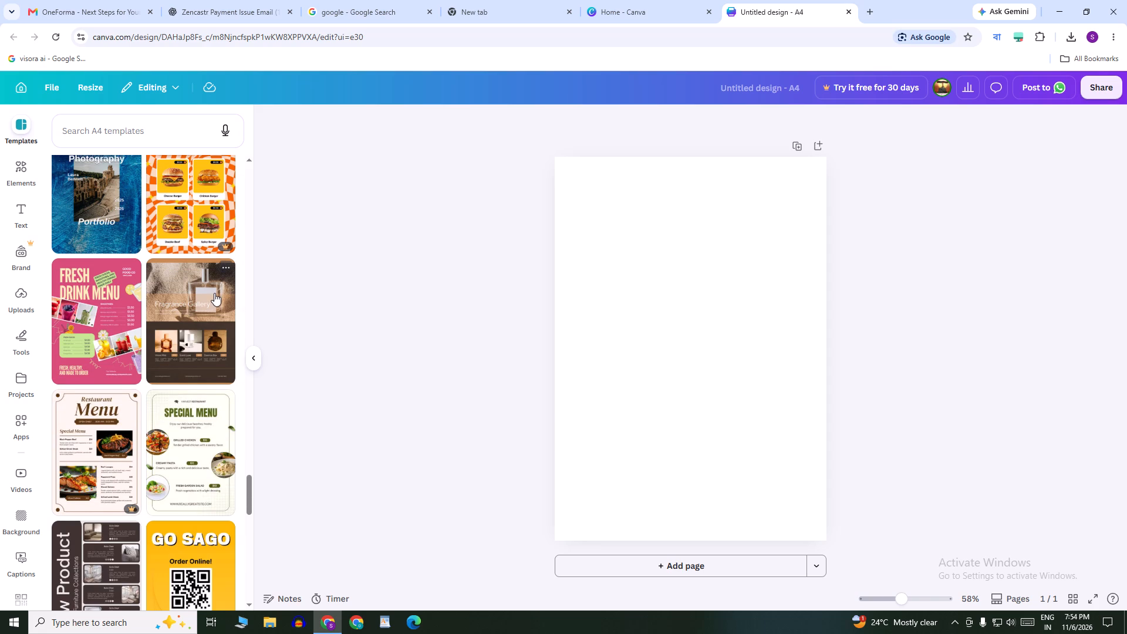
pyautogui.scroll(-3, 215, 292)
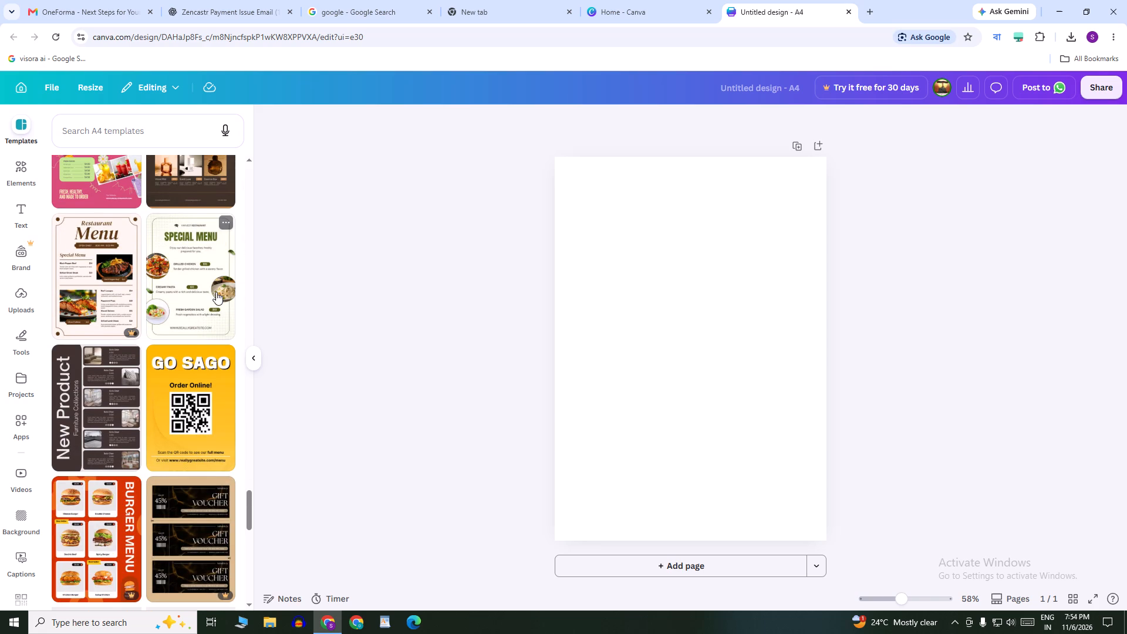
pyautogui.scroll(-3, 216, 292)
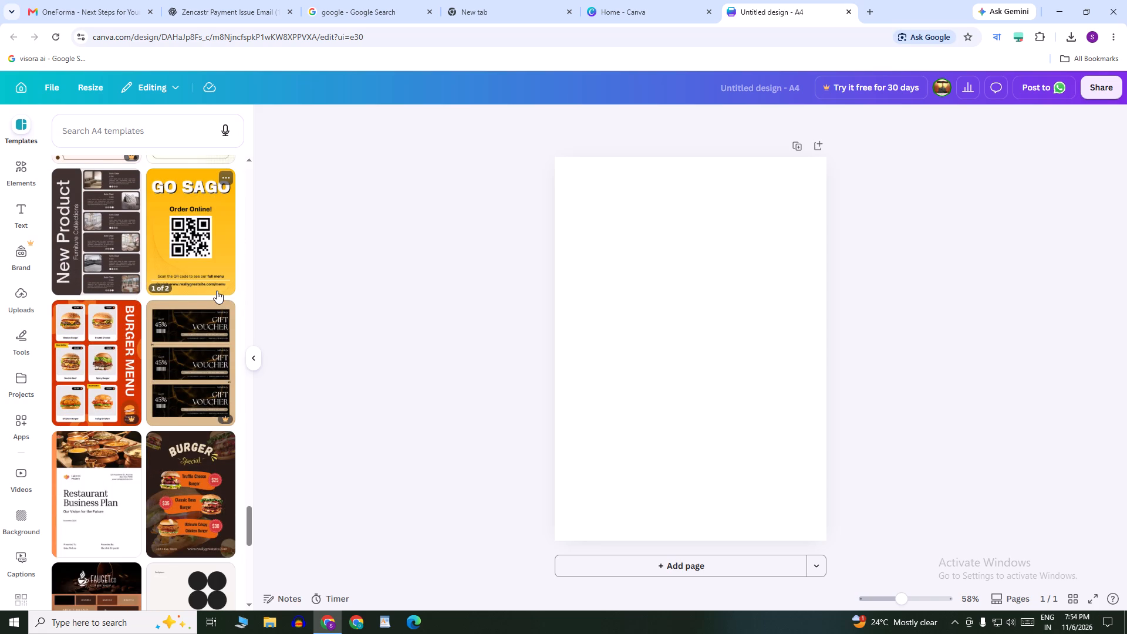
# Browse the Mockups and Photos categories of the design elements for images suited to the blank A4 page.
pyautogui.click(29, 164)
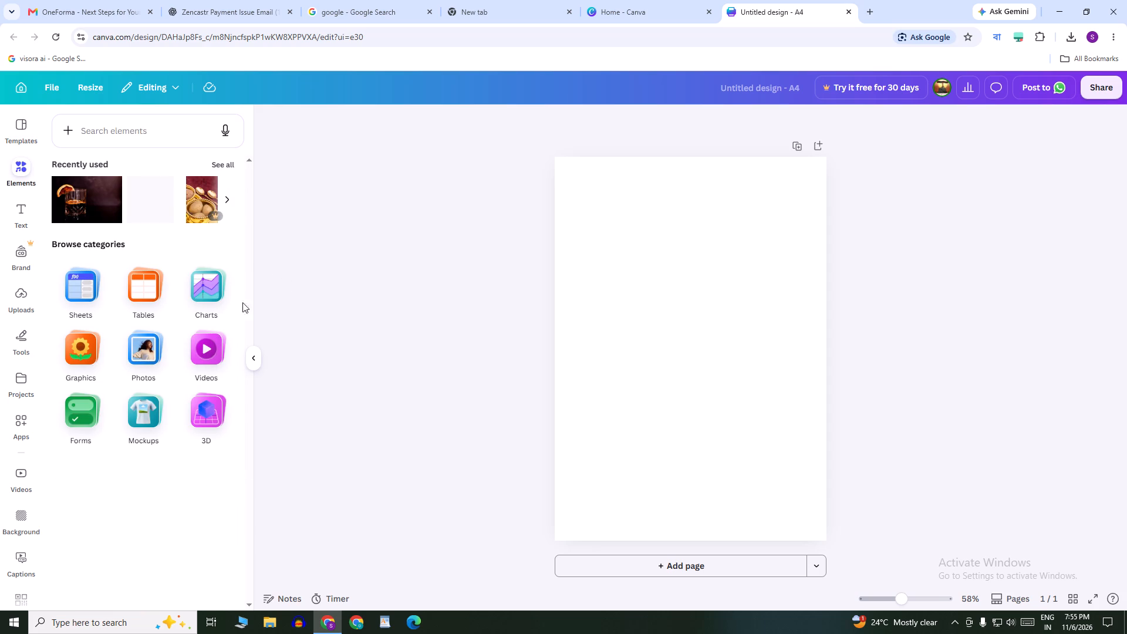
pyautogui.click(160, 418)
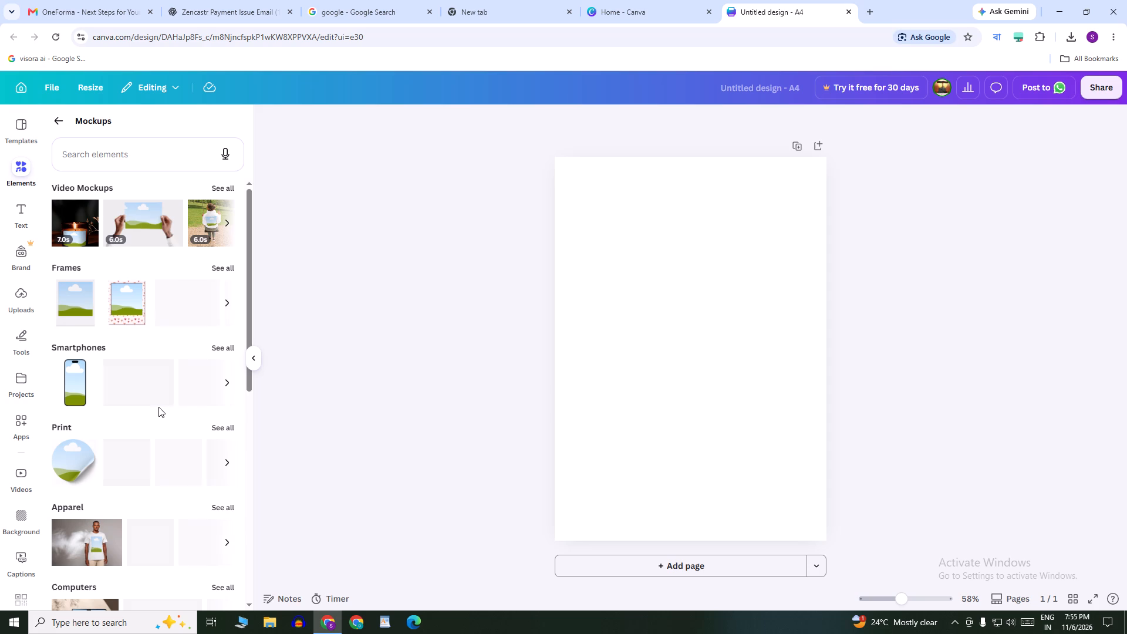
pyautogui.click(63, 120)
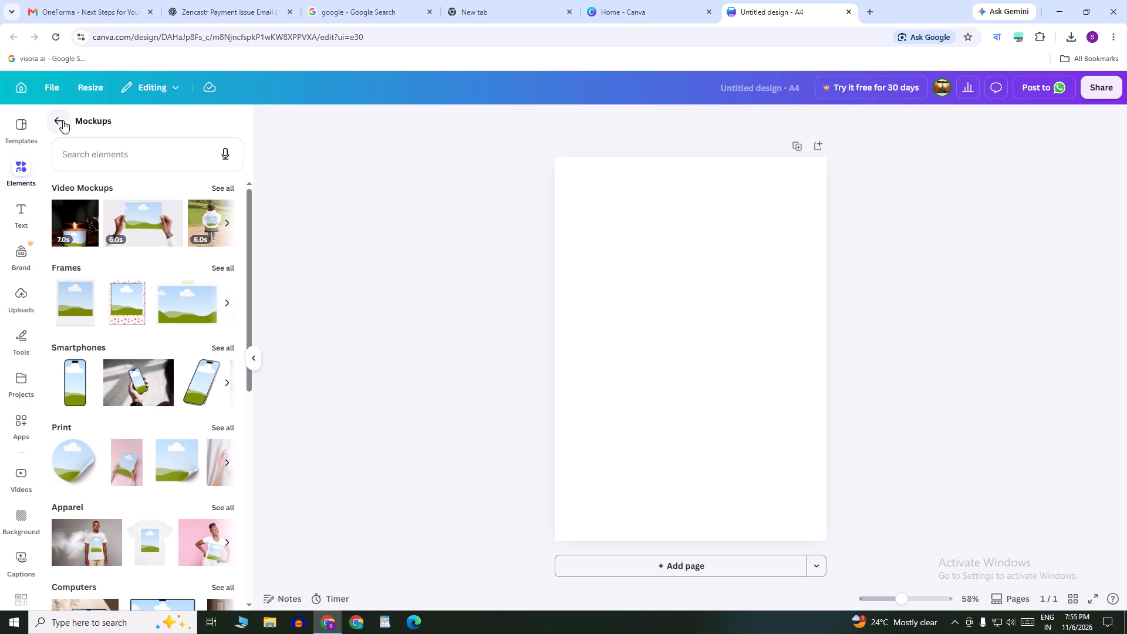
pyautogui.click(144, 367)
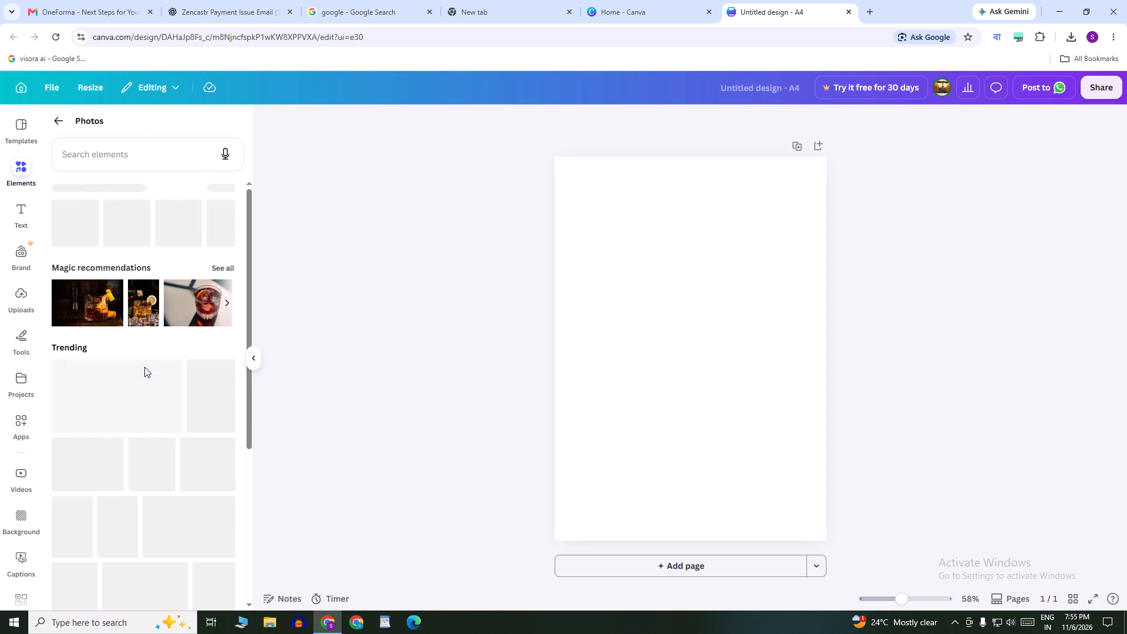
pyautogui.scroll(-3, 161, 349)
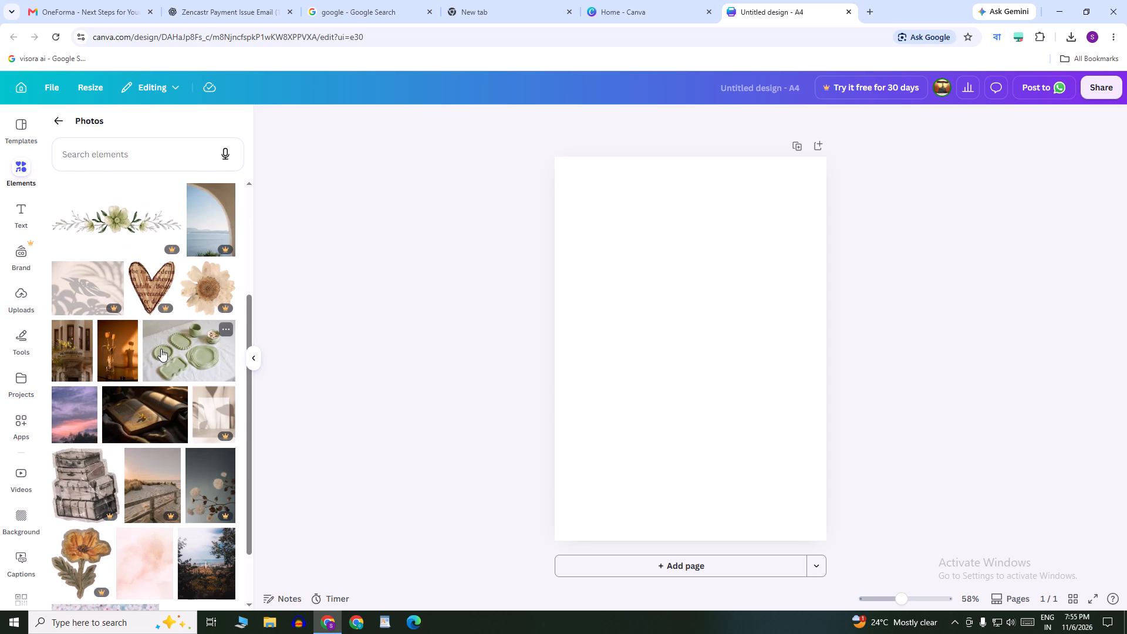
pyautogui.scroll(-3, 161, 349)
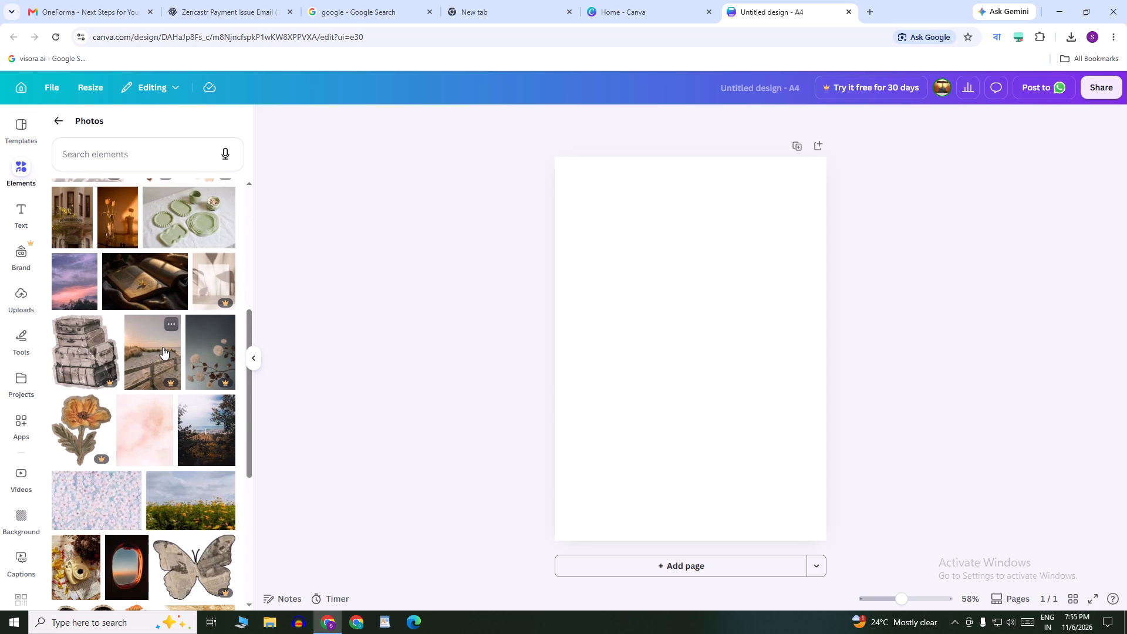
pyautogui.scroll(-4, 163, 347)
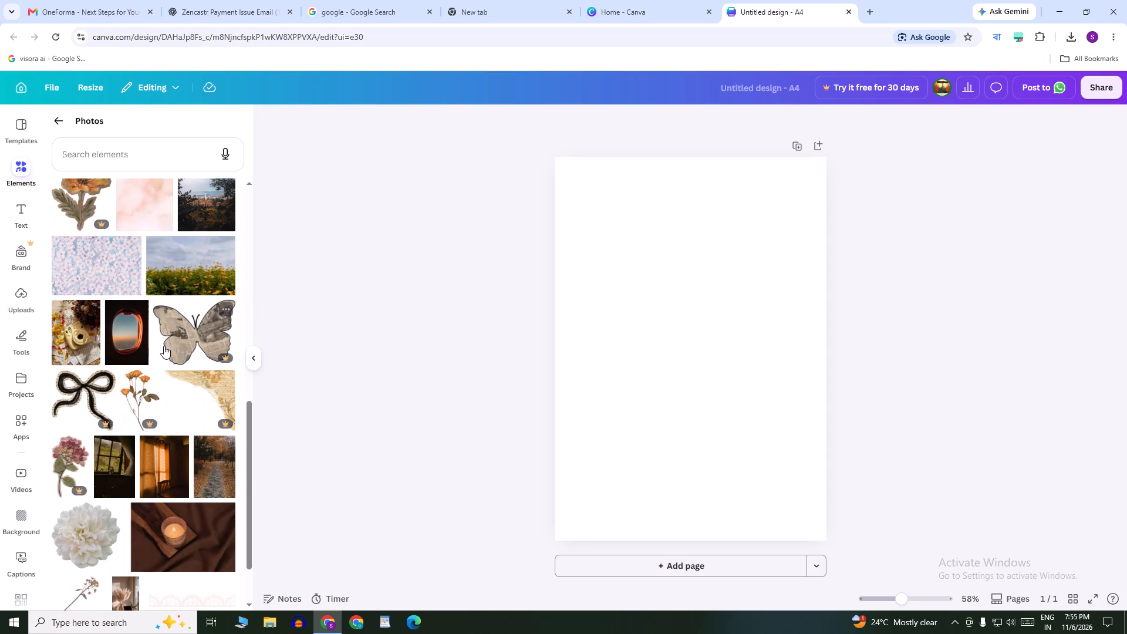
pyautogui.scroll(-4, 164, 346)
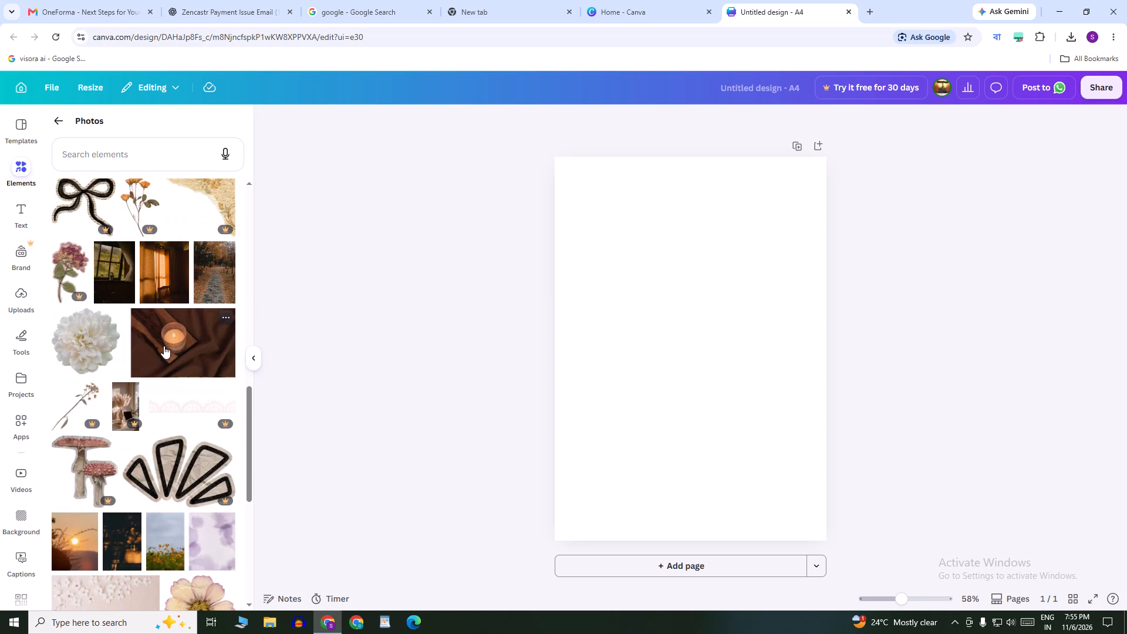
pyautogui.scroll(-7, 164, 346)
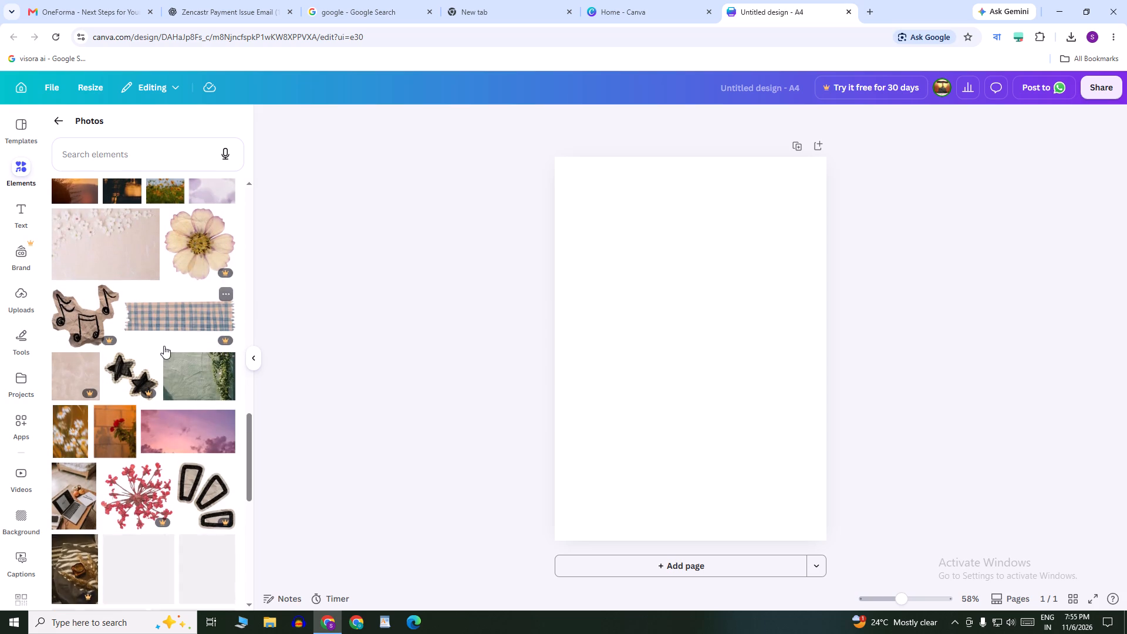
pyautogui.scroll(-8, 164, 346)
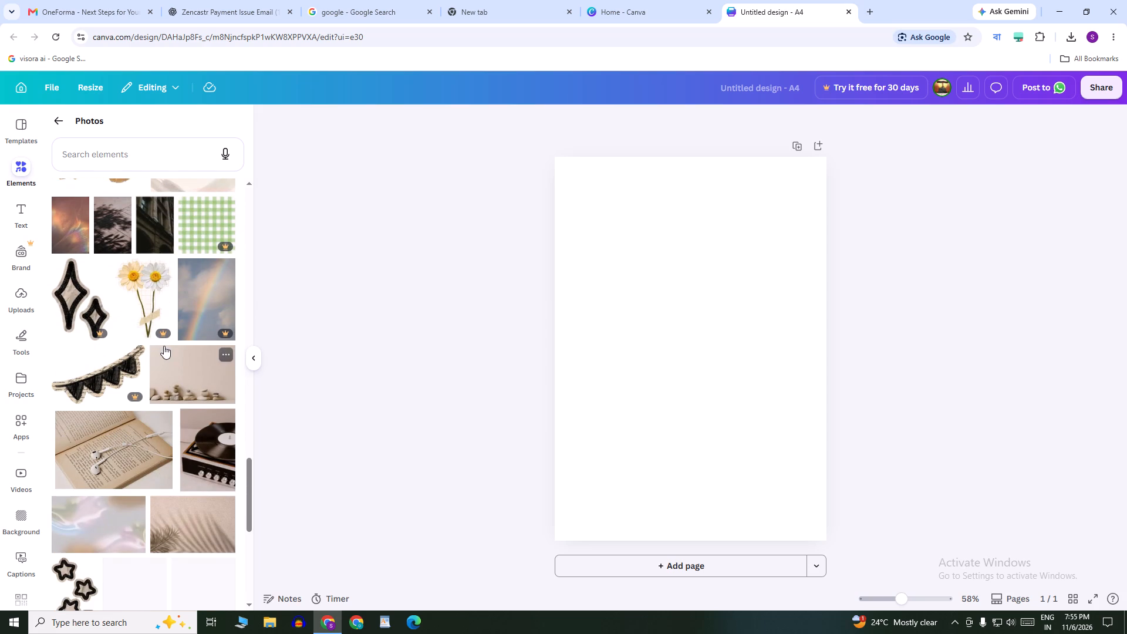
pyautogui.scroll(-4, 164, 346)
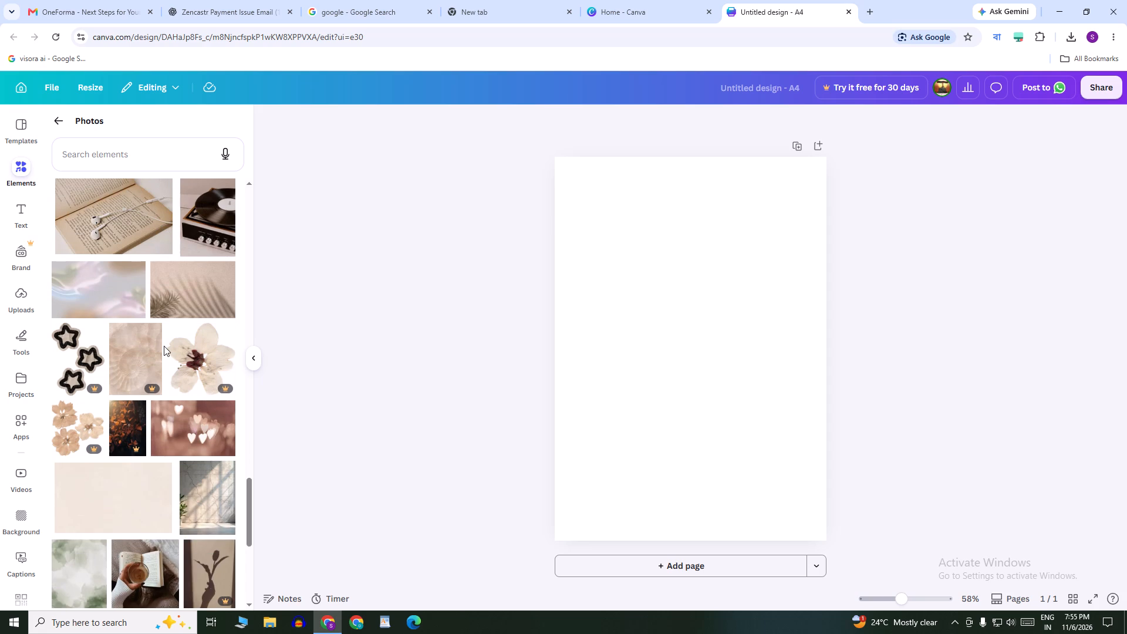
pyautogui.scroll(-5, 164, 346)
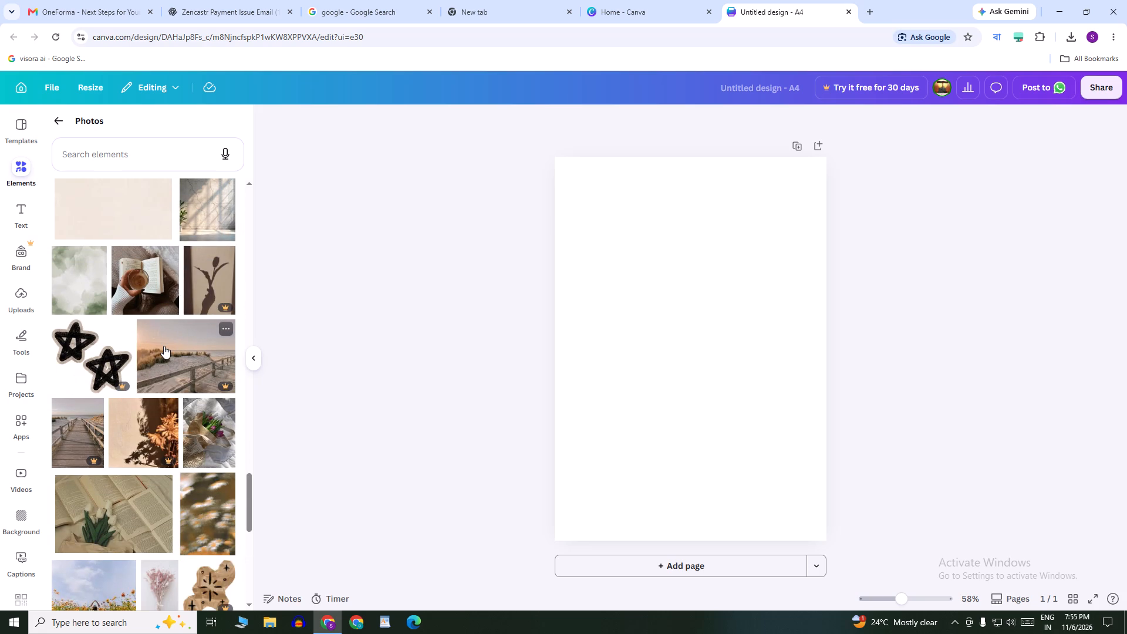
pyautogui.scroll(-7, 164, 346)
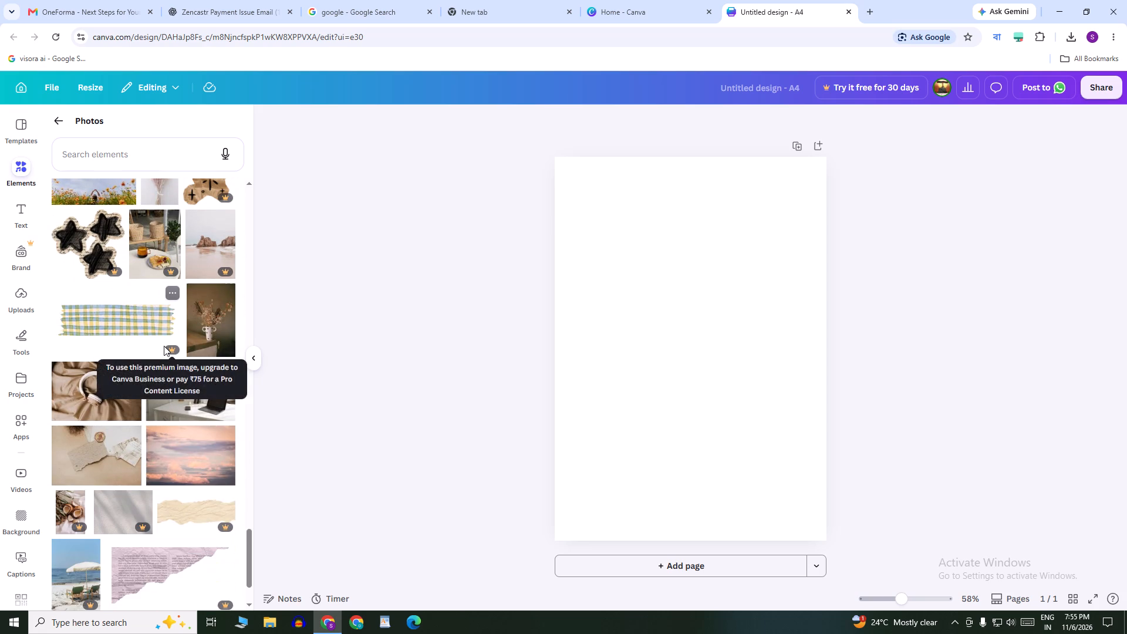
pyautogui.scroll(-8, 164, 346)
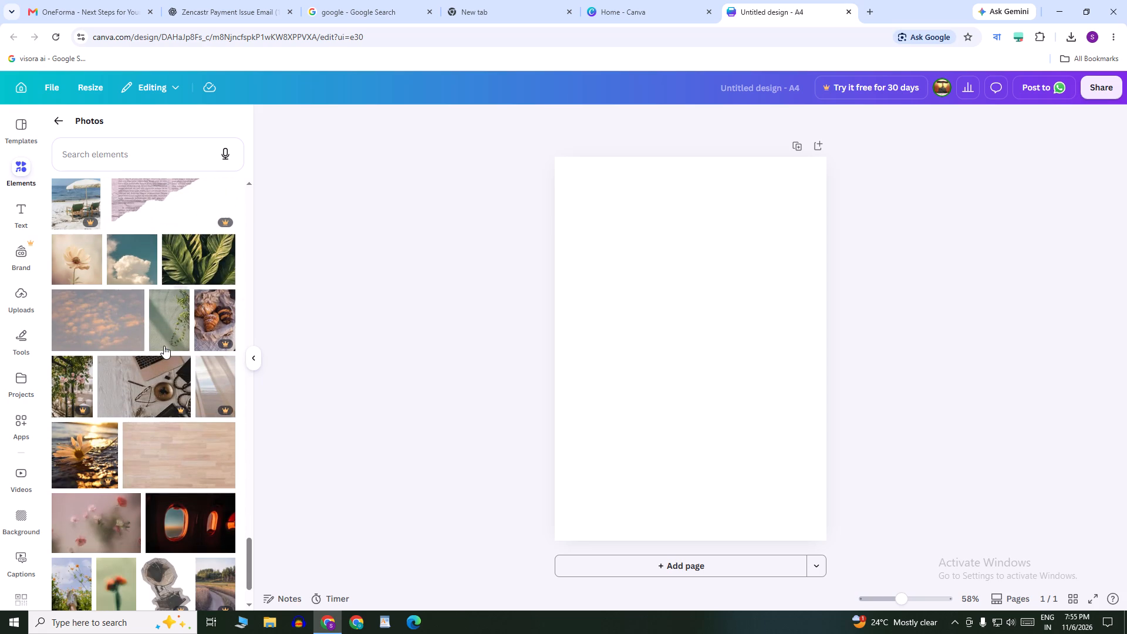
pyautogui.scroll(-5, 164, 346)
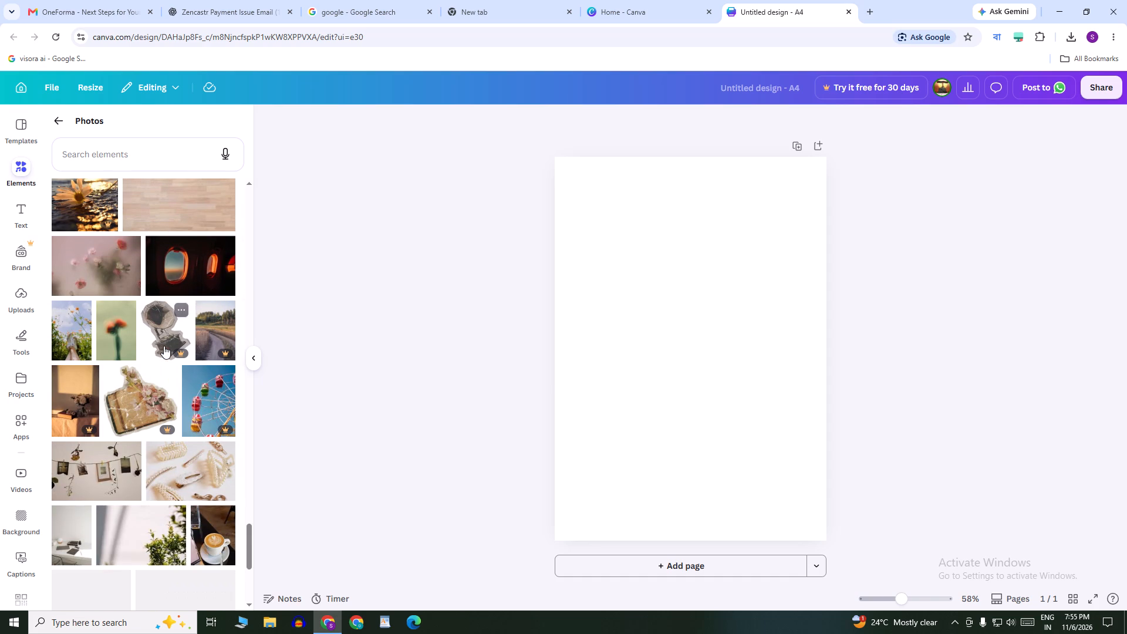
pyautogui.scroll(-4, 164, 346)
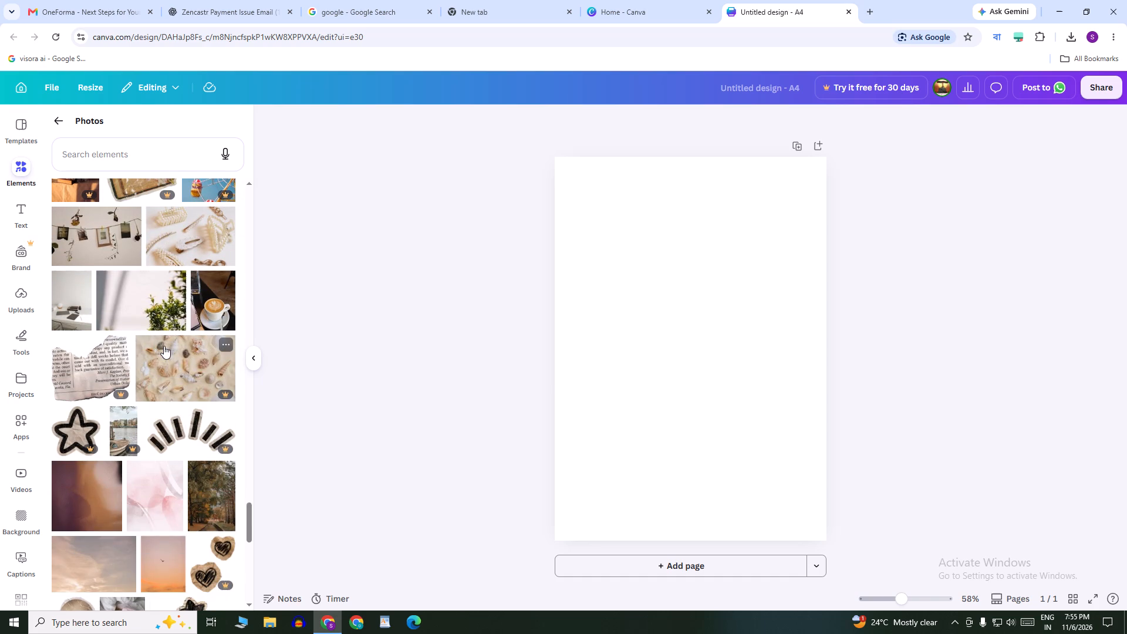
pyautogui.scroll(-7, 164, 346)
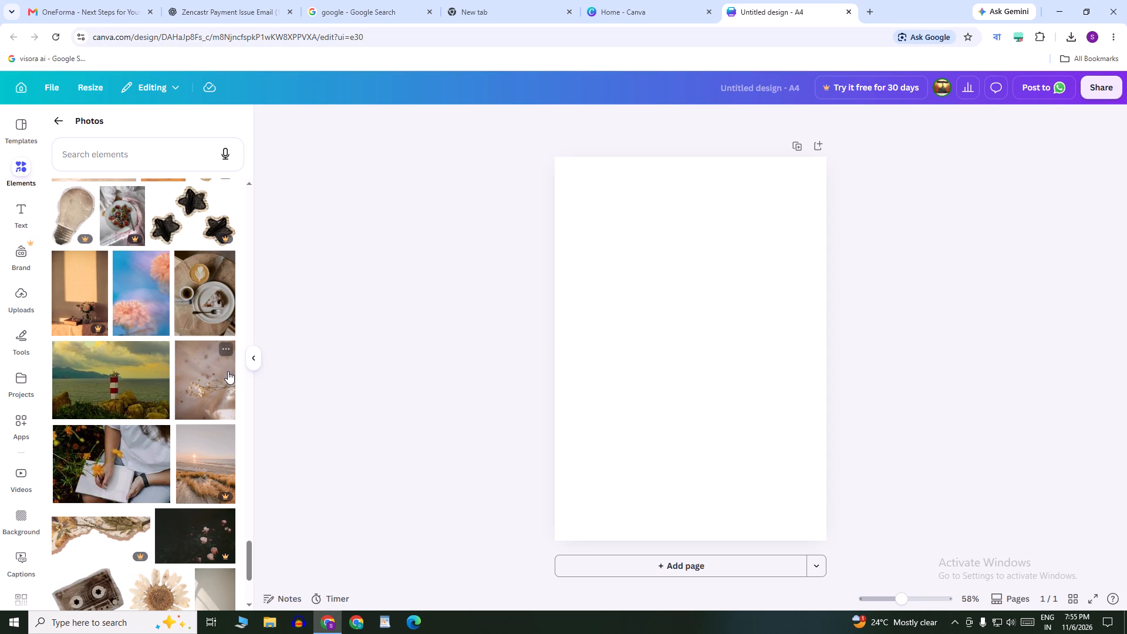
pyautogui.scroll(-4, 228, 371)
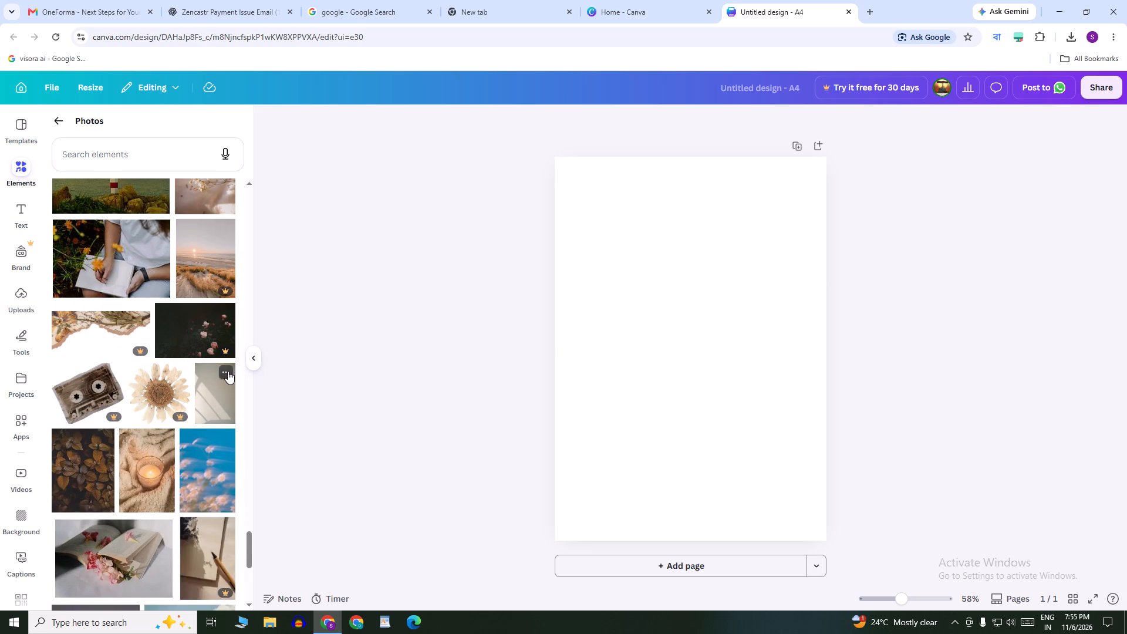
pyautogui.scroll(-2, 228, 371)
pyautogui.scroll(4, 228, 371)
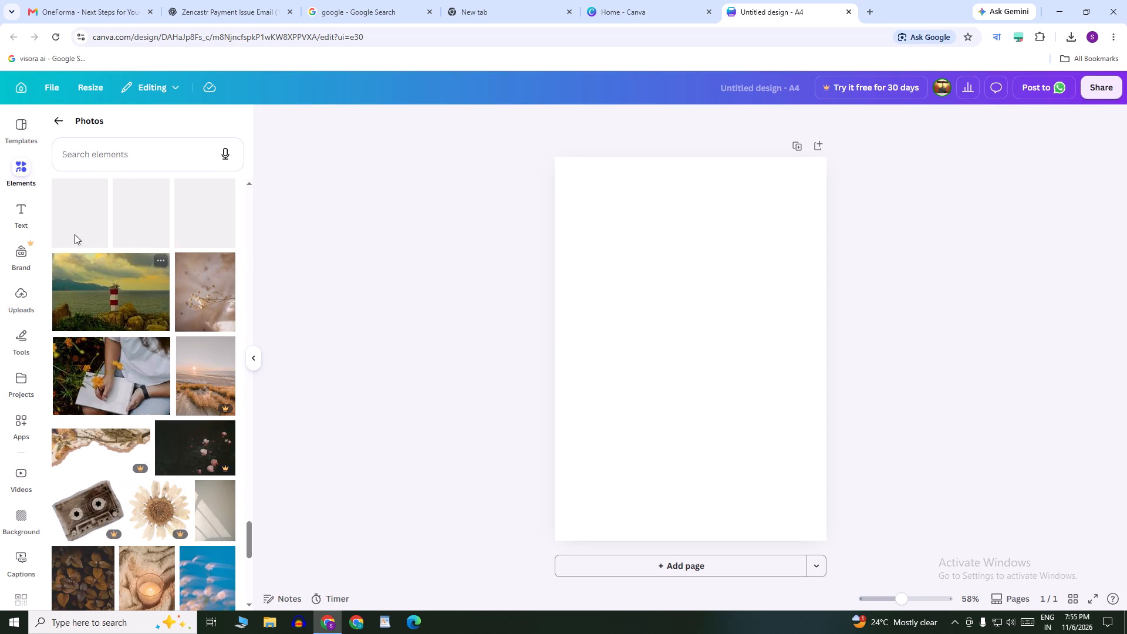
# Switch to File Explorer and look through the contents of local disks E:, F: and G: for usable files.
pyautogui.click(1063, 17)
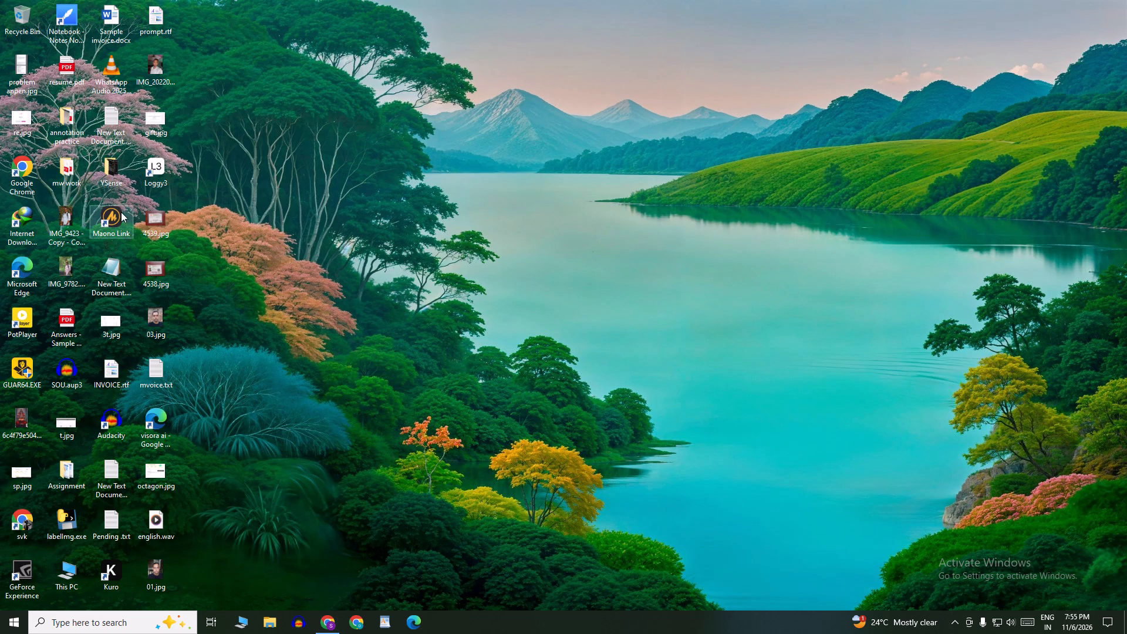
pyautogui.doubleClick(68, 571)
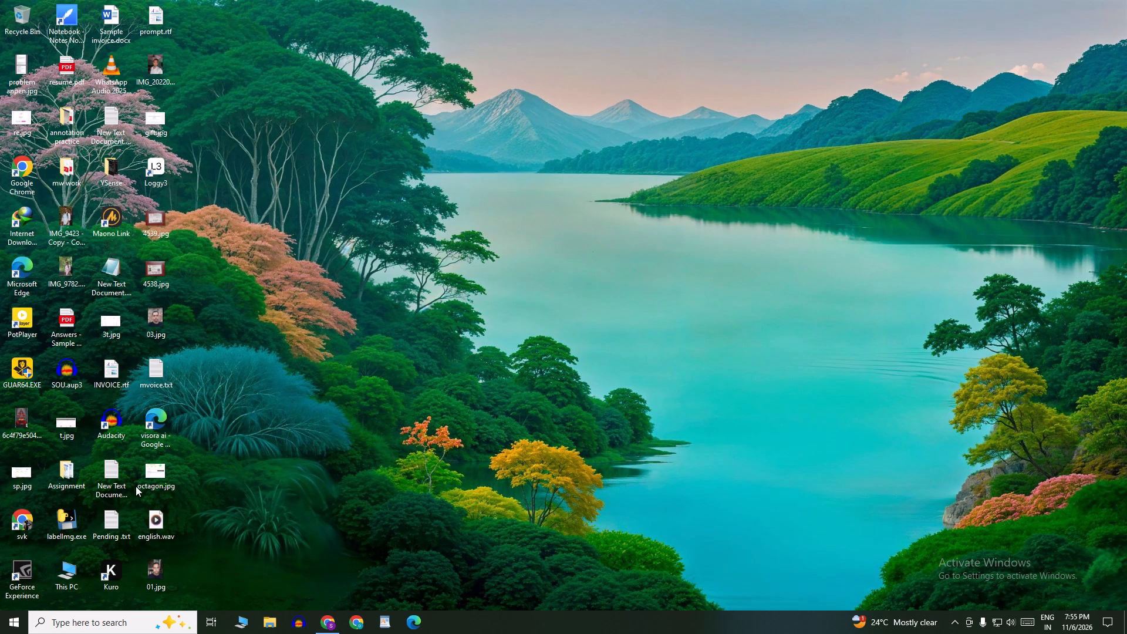
pyautogui.click(645, 8)
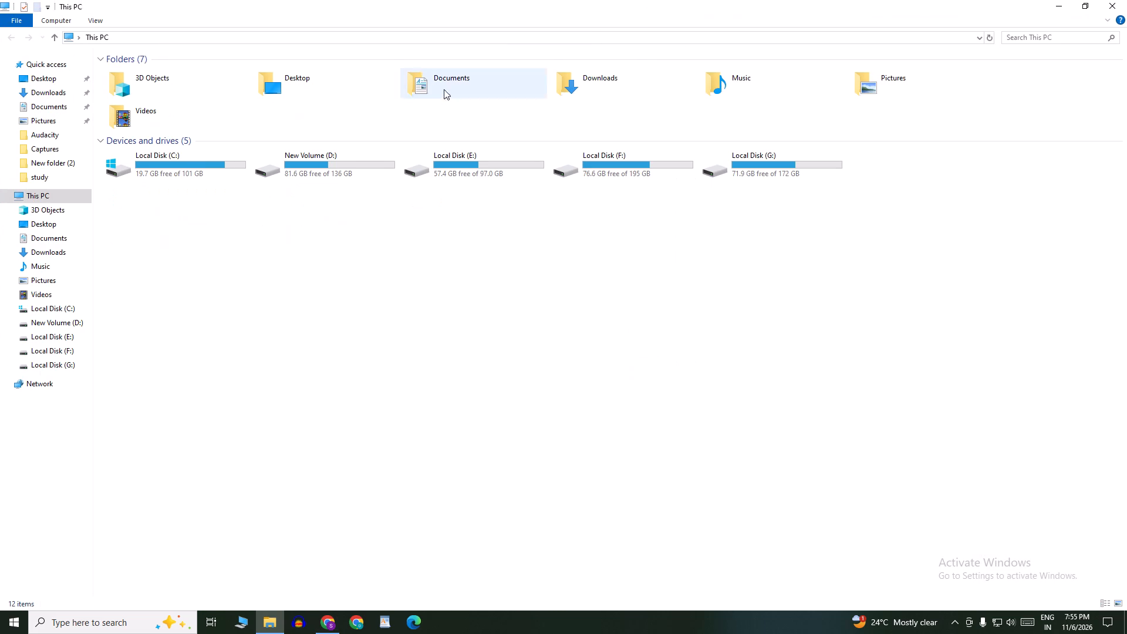
pyautogui.doubleClick(463, 171)
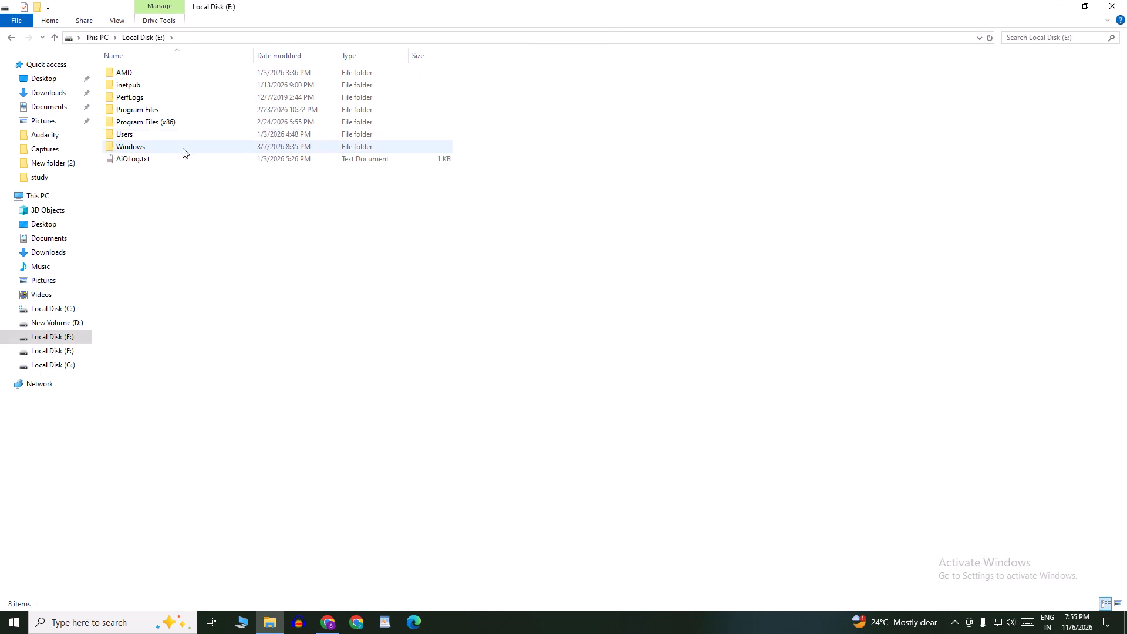
pyautogui.click(8, 37)
pyautogui.doubleClick(652, 153)
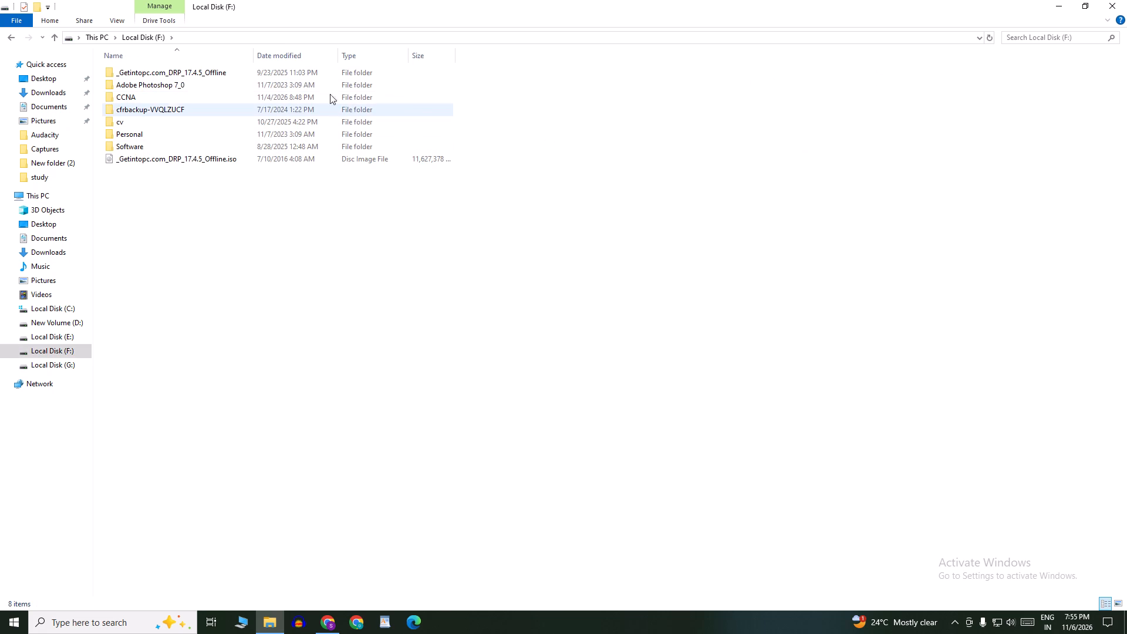
pyautogui.click(9, 38)
pyautogui.doubleClick(742, 171)
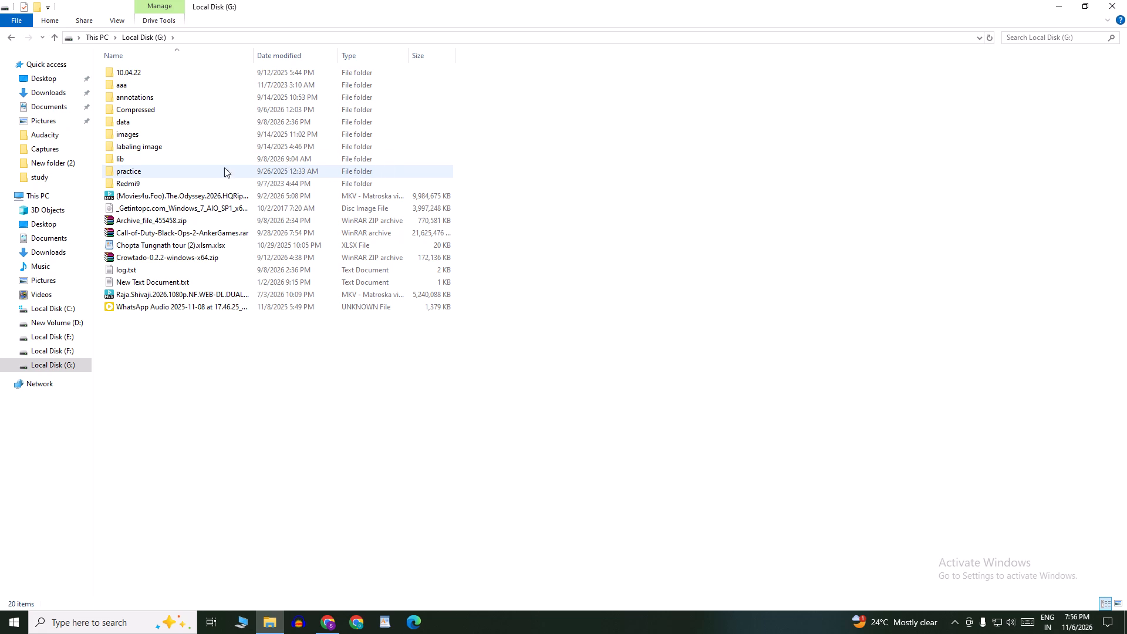
pyautogui.click(14, 38)
# Open New folder (2) on New Volume (D:) and view the file properties of IMG_0681.JPG.
pyautogui.doubleClick(360, 164)
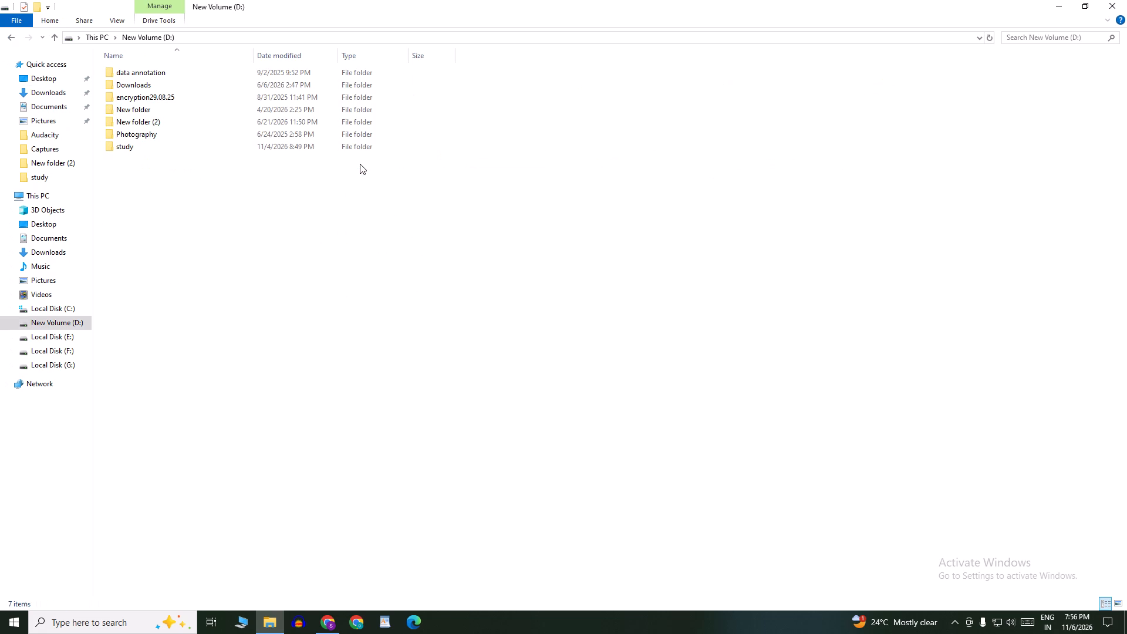
pyautogui.doubleClick(233, 116)
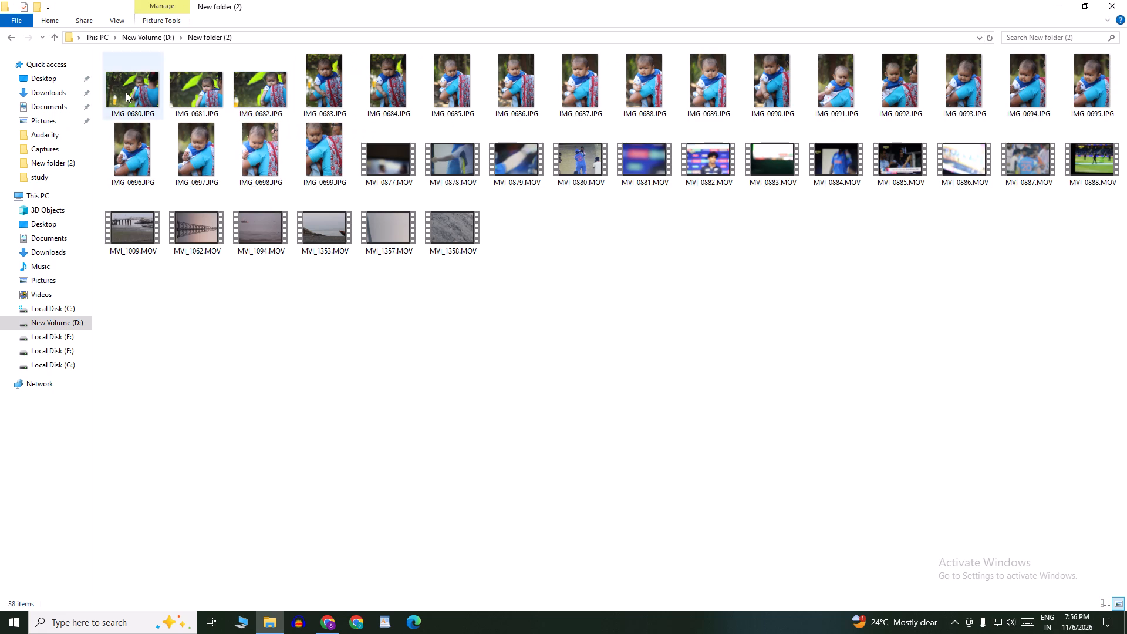
pyautogui.click(11, 42)
pyautogui.doubleClick(164, 119)
pyautogui.click(219, 107)
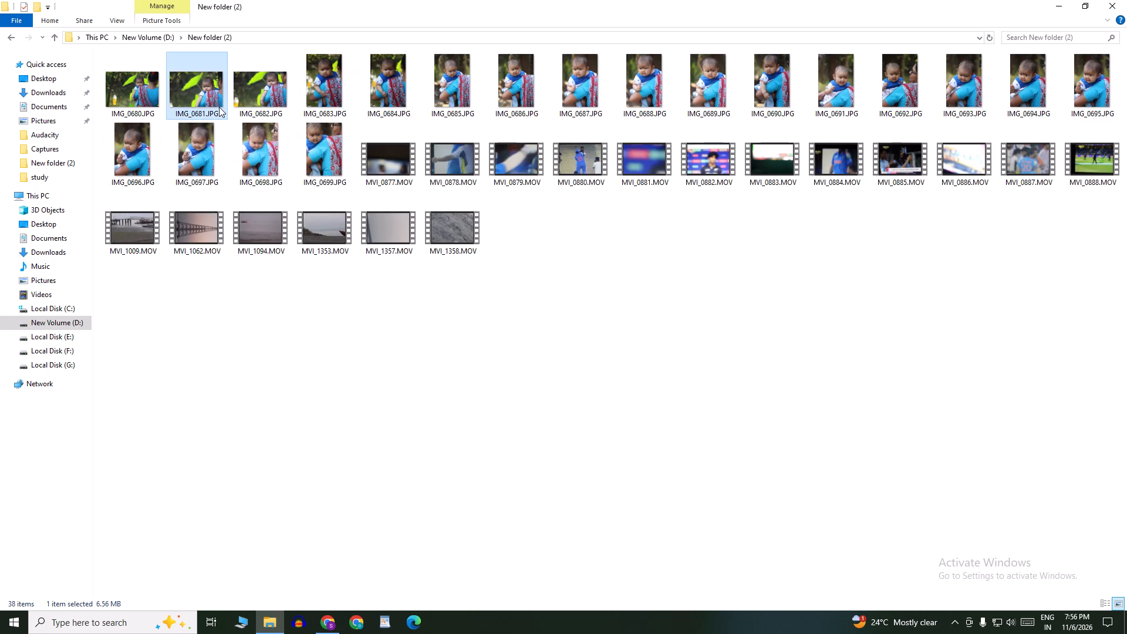
pyautogui.rightClick(219, 107)
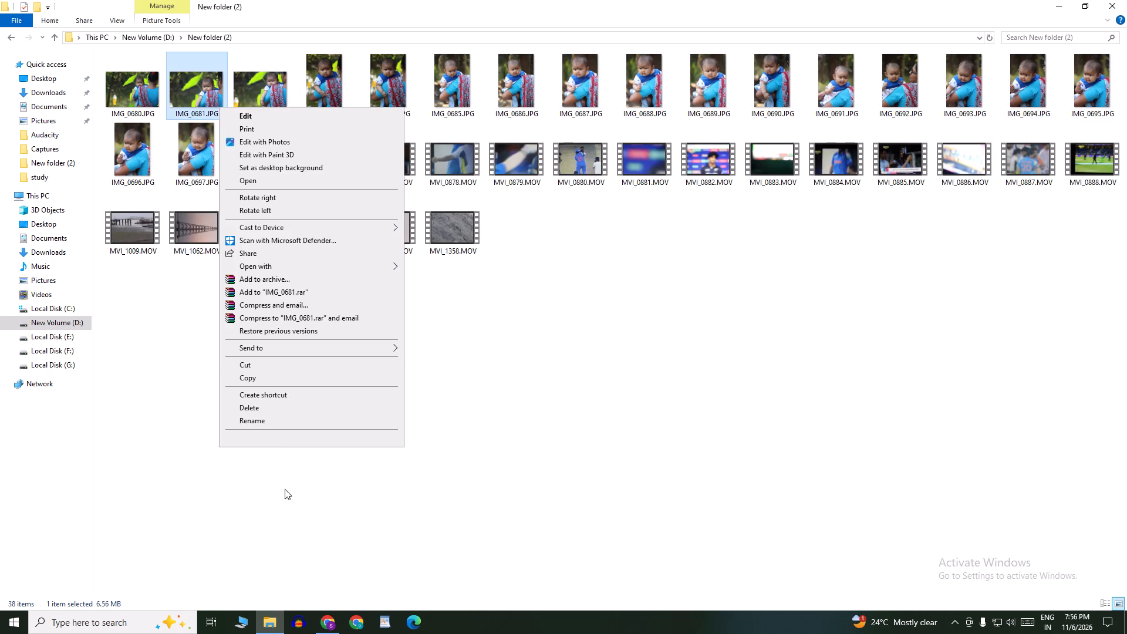
pyautogui.click(282, 441)
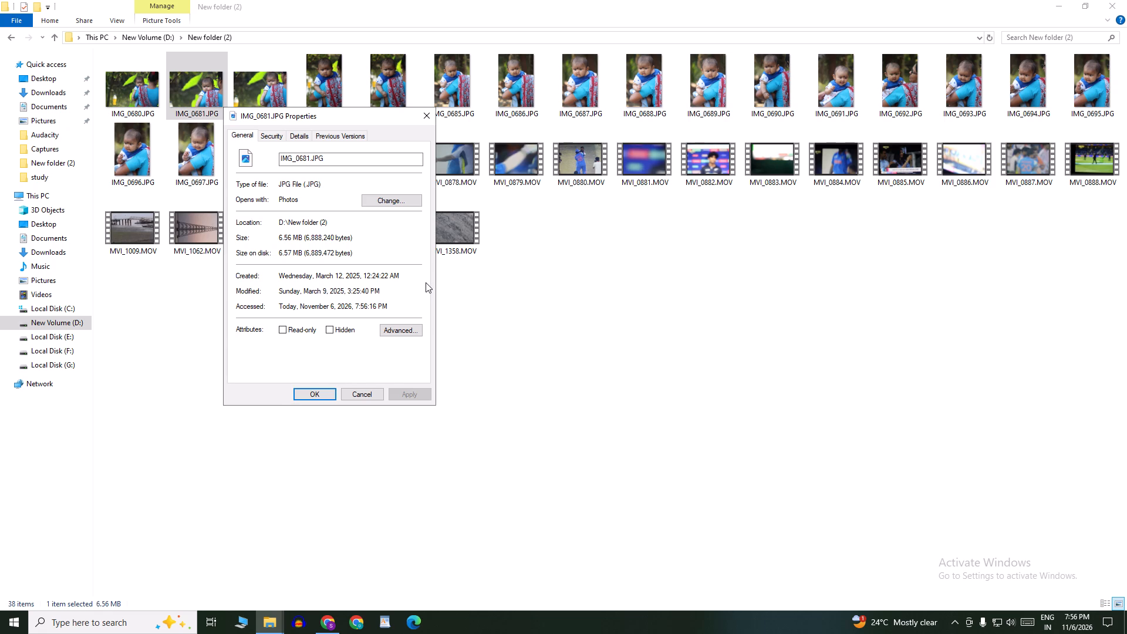
pyautogui.click(423, 113)
# Check the contents of New folder on New Volume (D:), and open the Photography folder on the same drive.
pyautogui.click(4, 37)
pyautogui.doubleClick(210, 112)
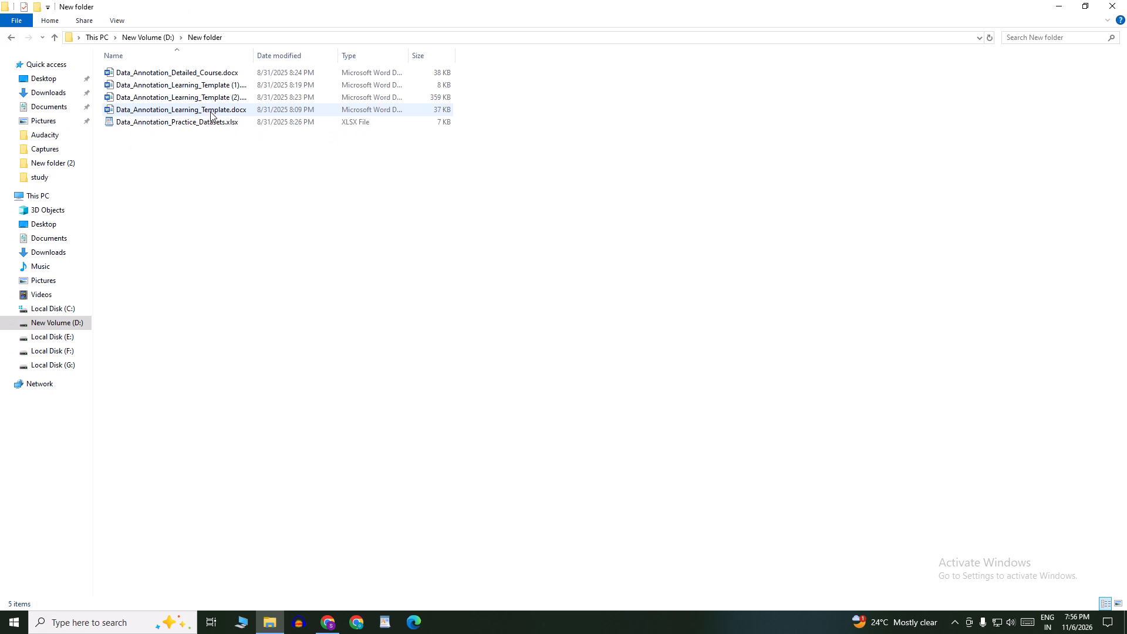
pyautogui.click(11, 41)
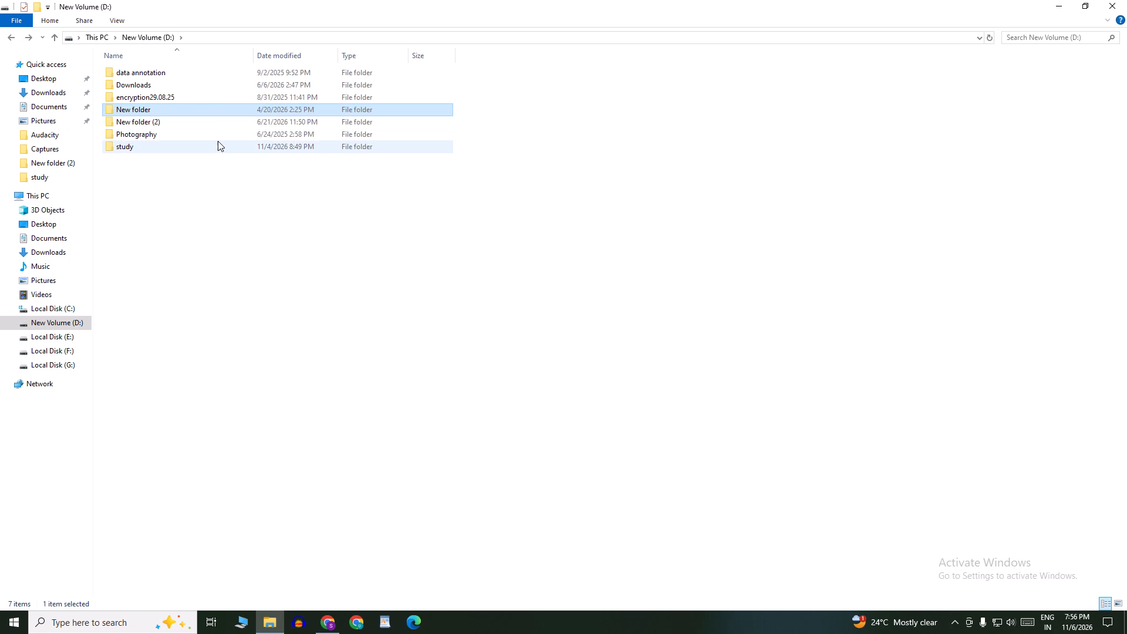
pyautogui.doubleClick(219, 138)
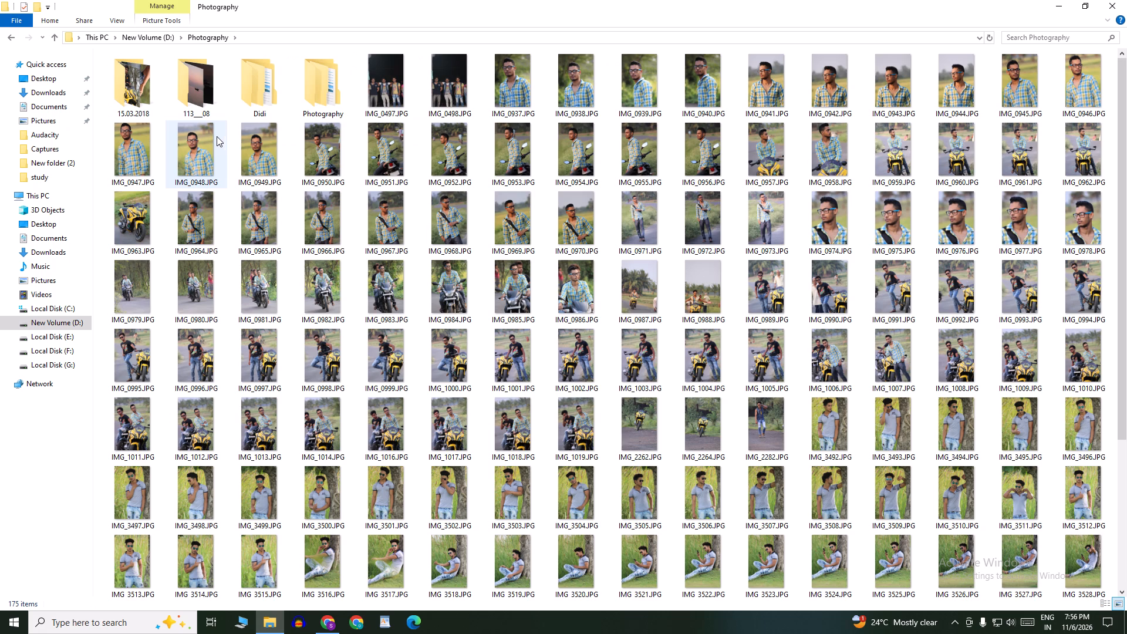
# Leave the Photography folder and check New folder (2) and New folder on New Volume (D:) again.
pyautogui.click(15, 39)
pyautogui.doubleClick(195, 119)
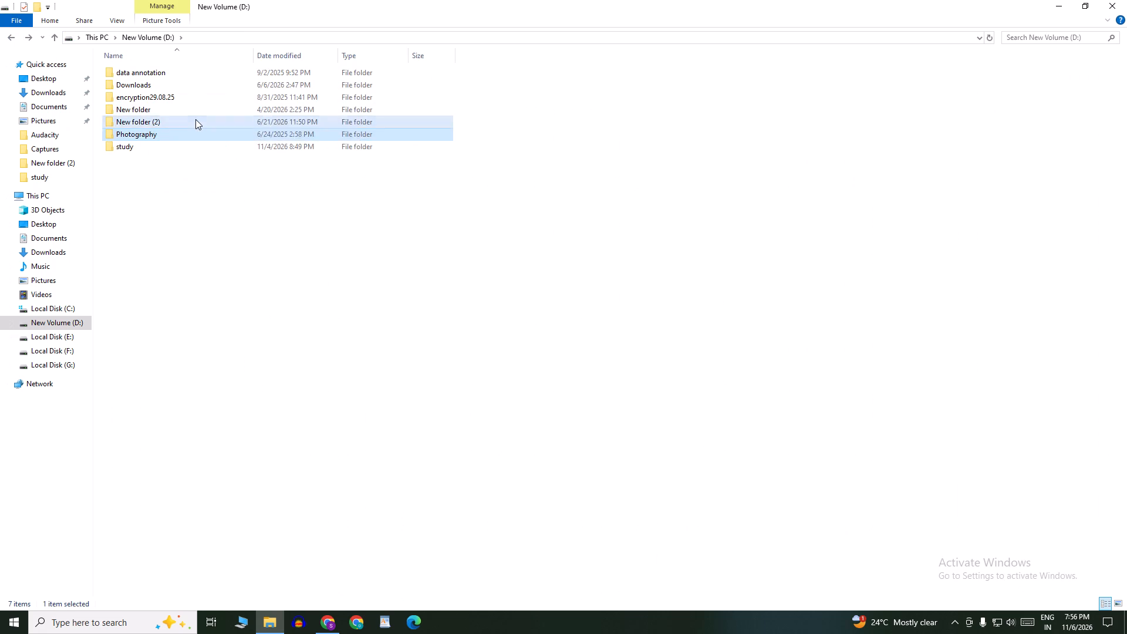
pyautogui.click(15, 34)
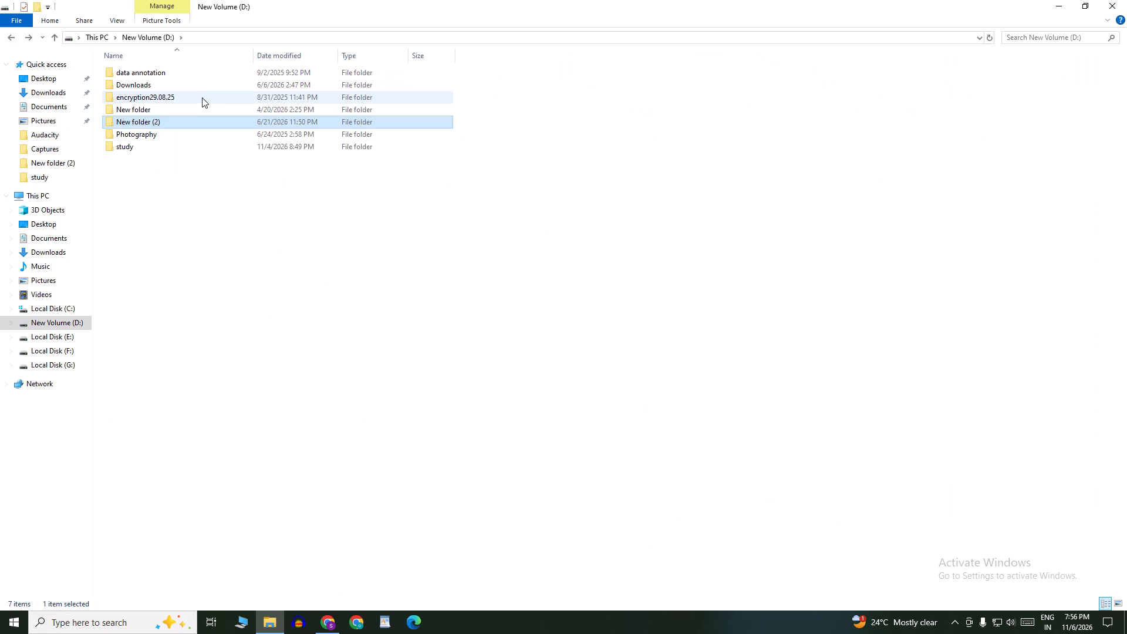
pyautogui.doubleClick(214, 114)
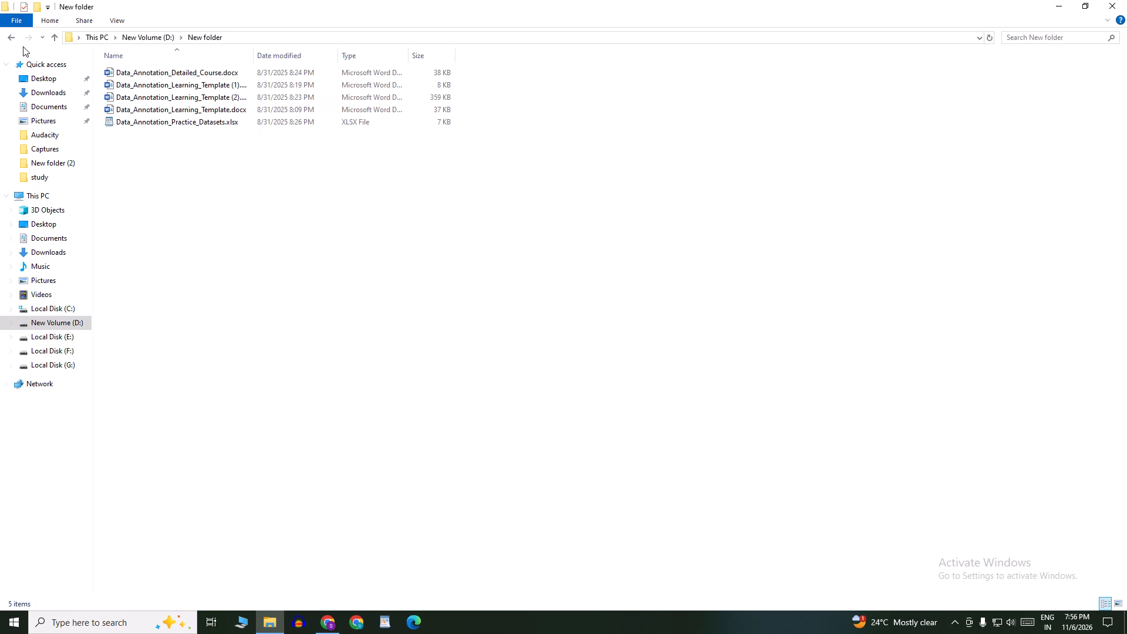
pyautogui.click(9, 36)
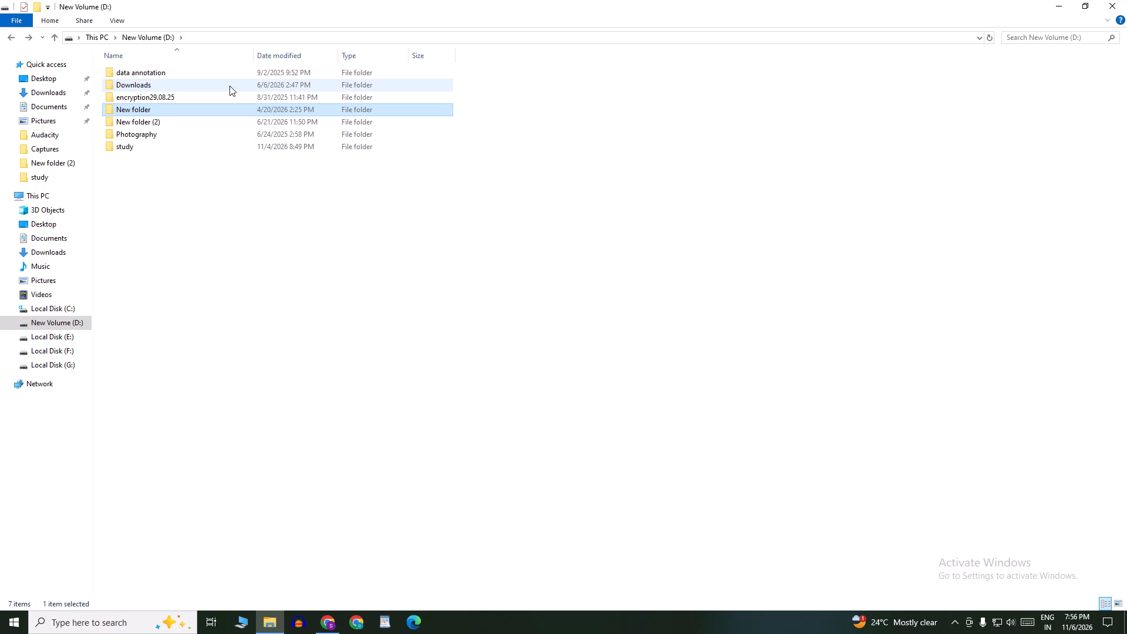
pyautogui.click(14, 39)
# Look through local disks E:, F: and G:, including the images folder on Local Disk (G:), for usable pictures.
pyautogui.doubleClick(469, 164)
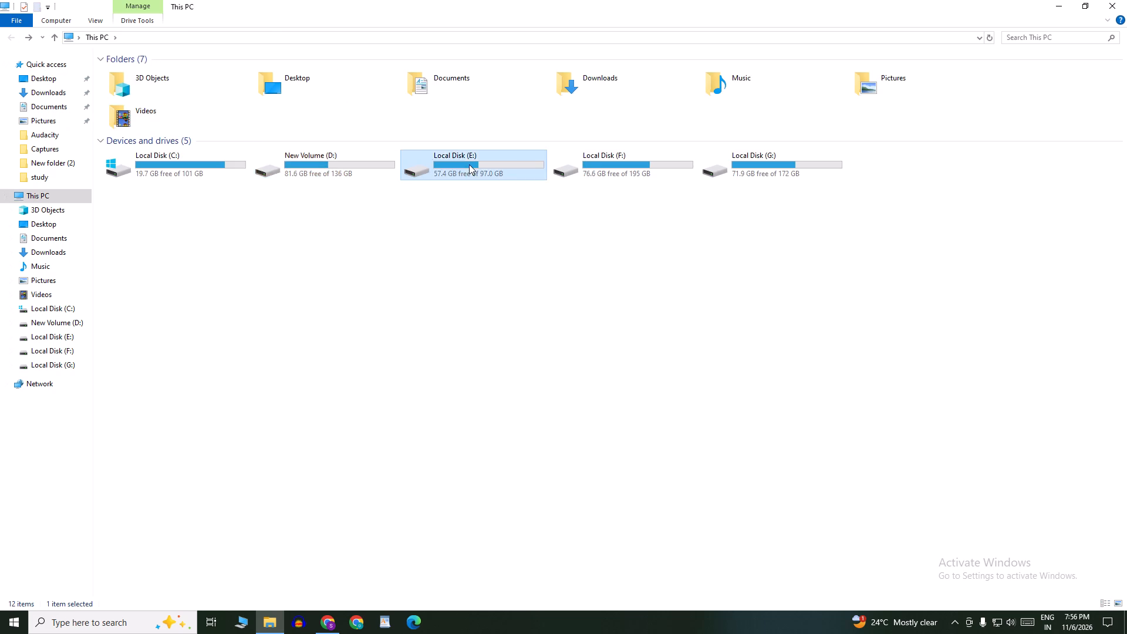
pyautogui.click(7, 40)
pyautogui.doubleClick(579, 161)
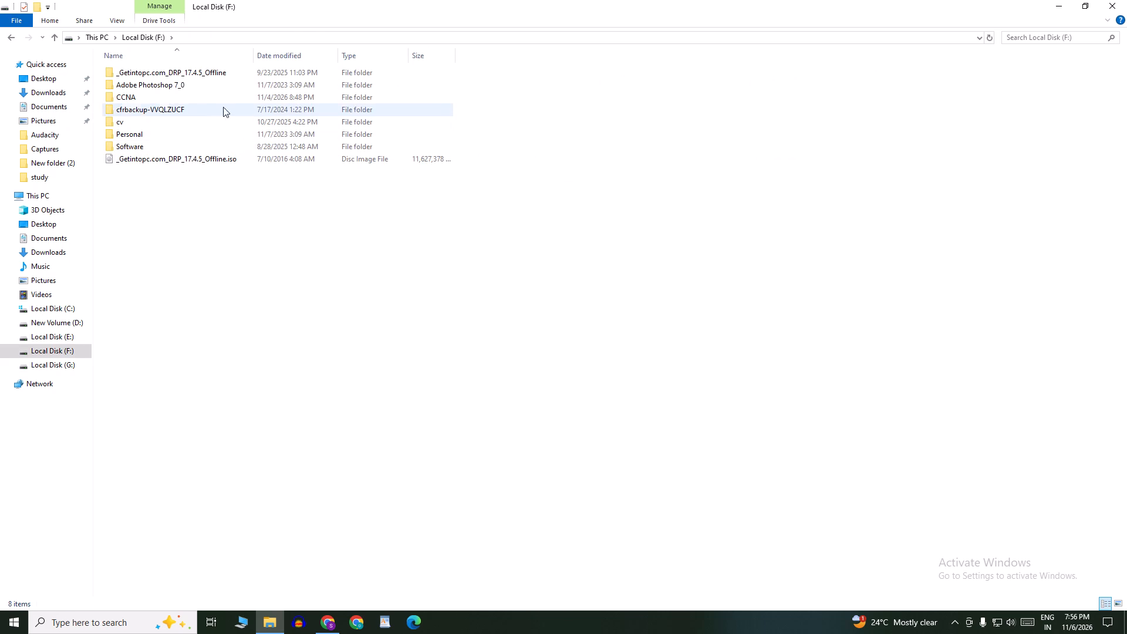
pyautogui.click(9, 38)
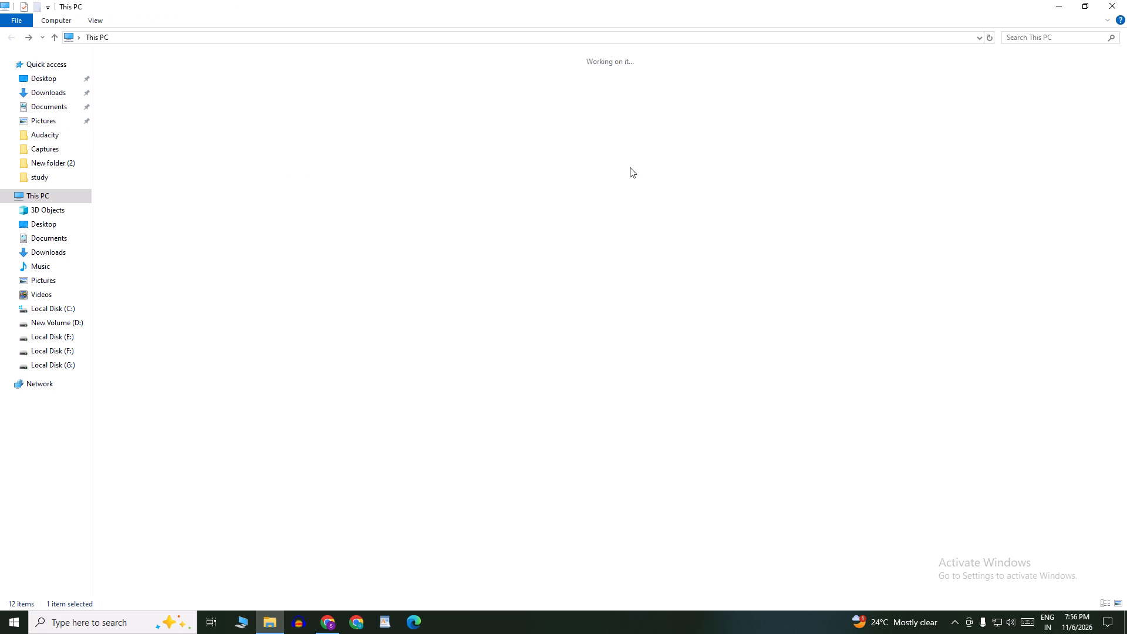
pyautogui.doubleClick(741, 160)
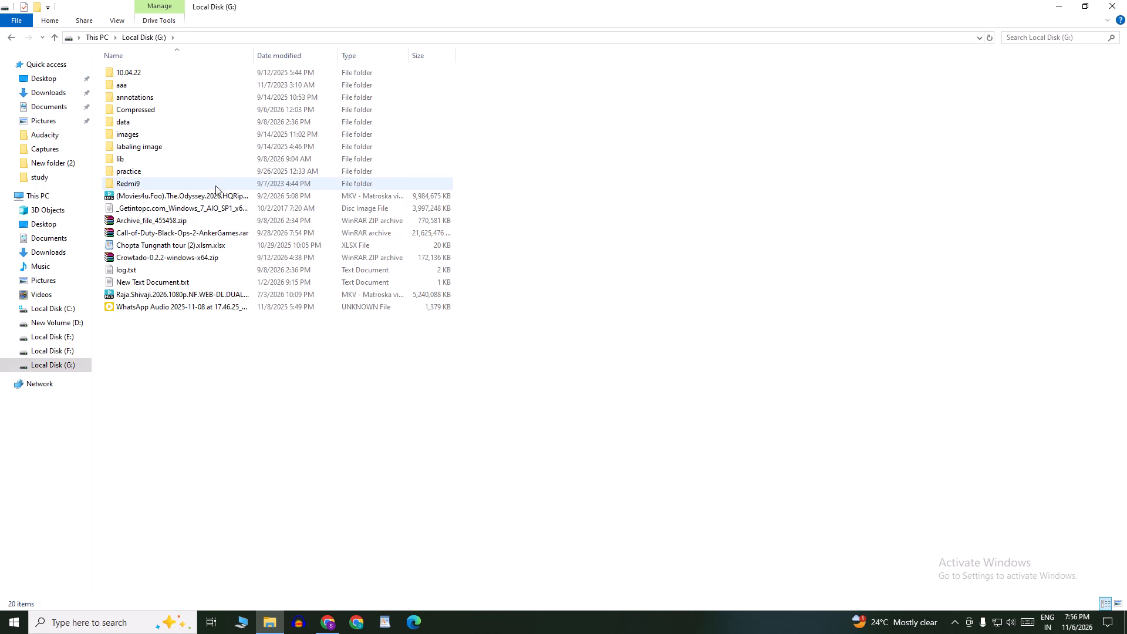
pyautogui.doubleClick(290, 134)
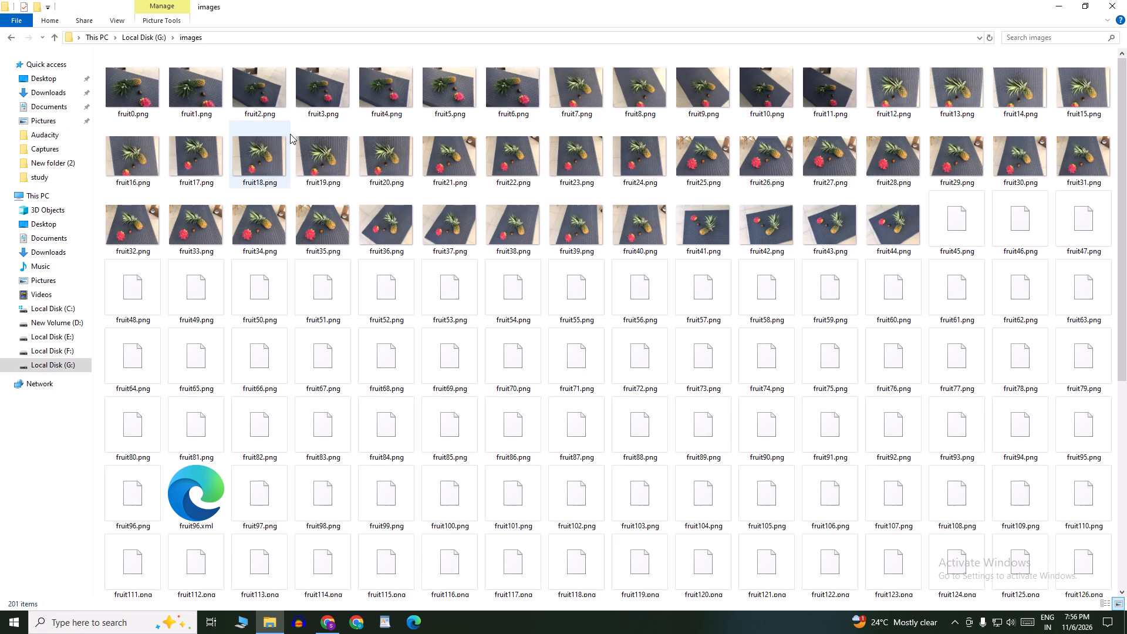
pyautogui.click(12, 38)
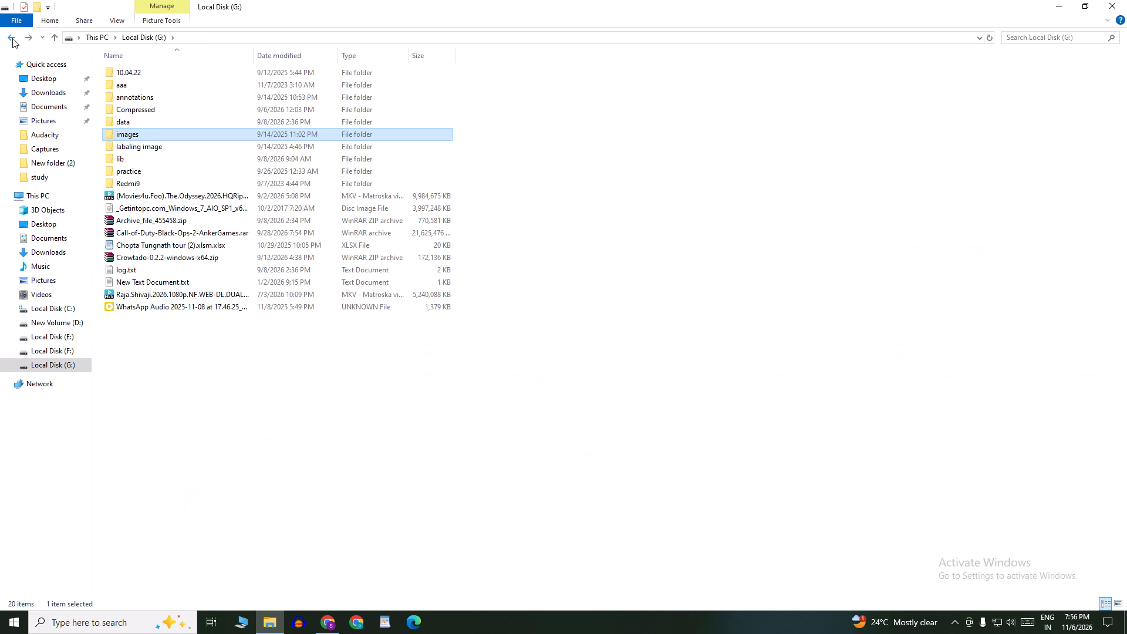
pyautogui.click(12, 38)
# Browse the Mankhand2022 and pujo folders inside the Personal folder on Local Disk (F:) for suitable photos.
pyautogui.doubleClick(602, 169)
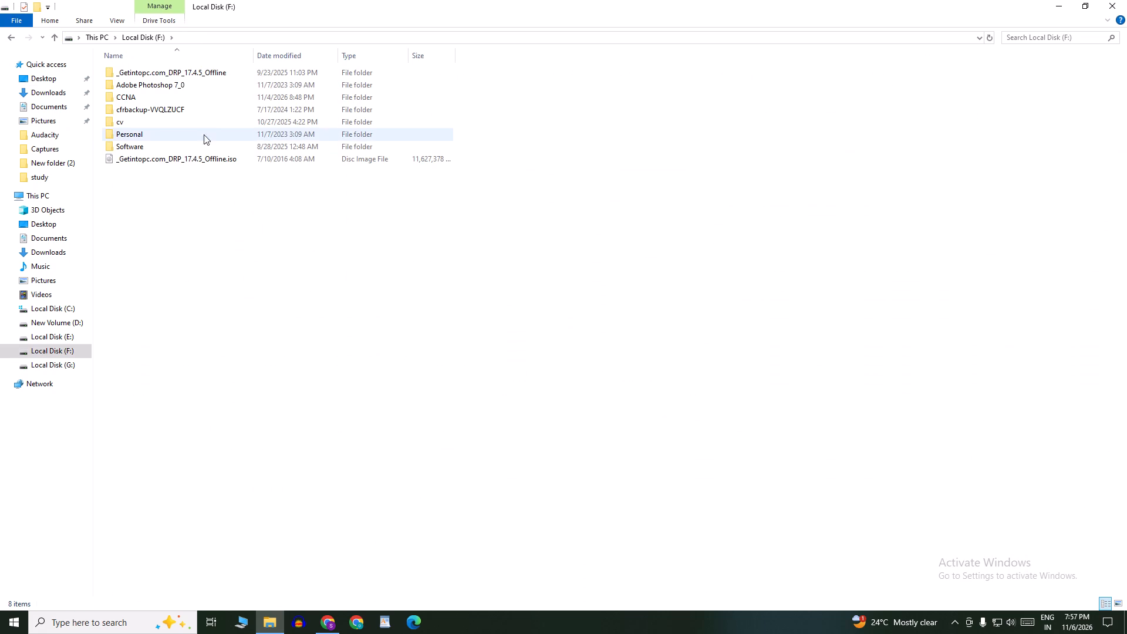
pyautogui.doubleClick(190, 130)
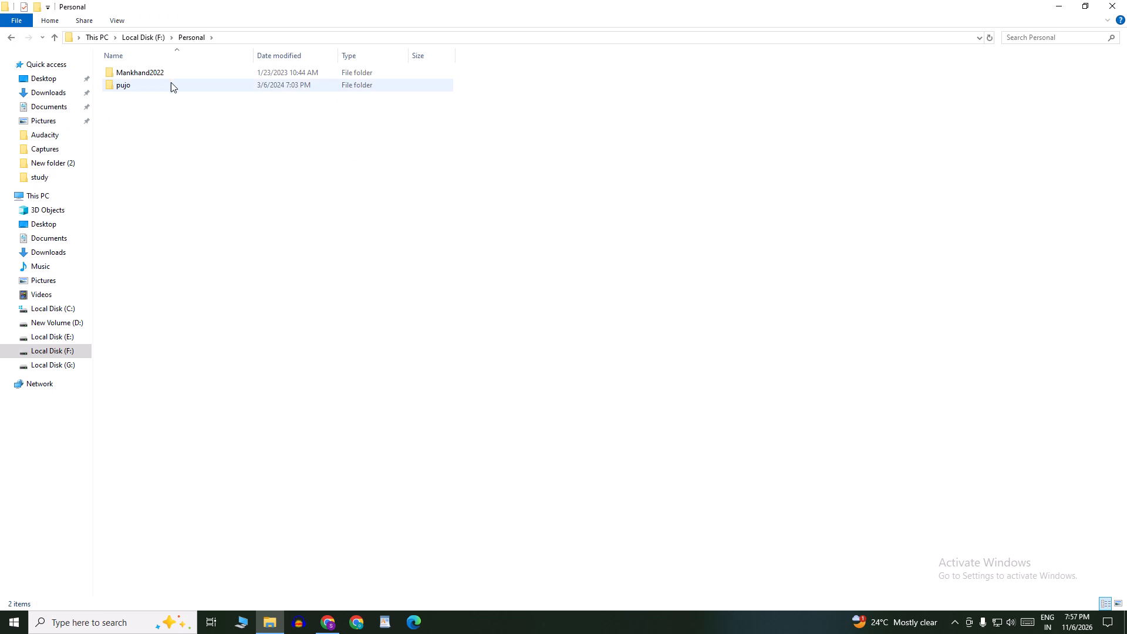
pyautogui.doubleClick(169, 78)
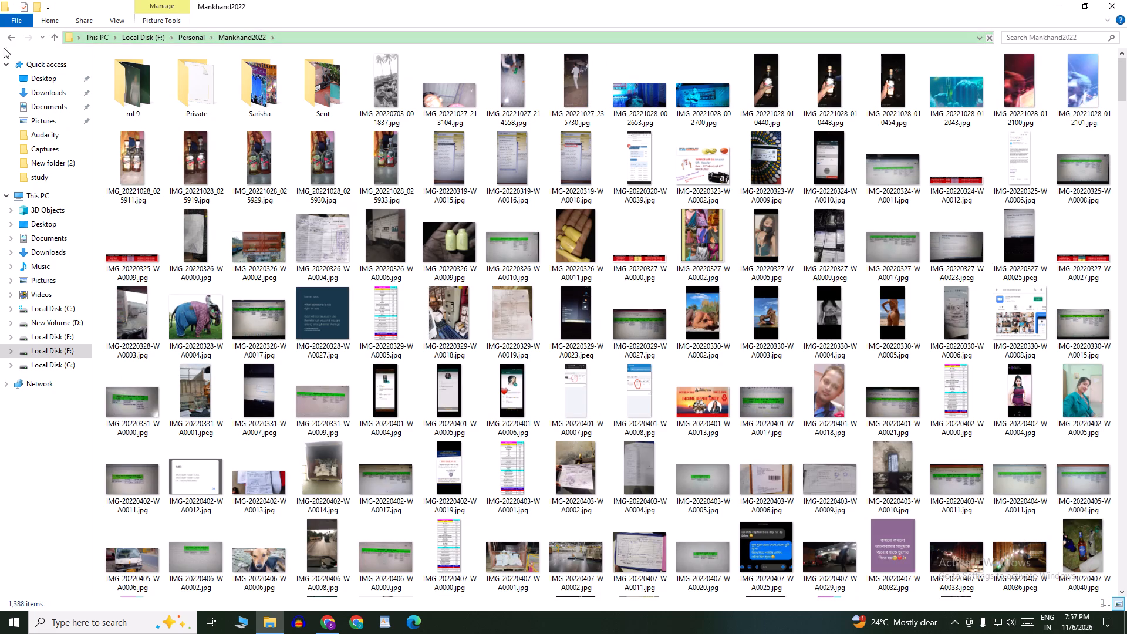
pyautogui.click(7, 41)
pyautogui.click(181, 93)
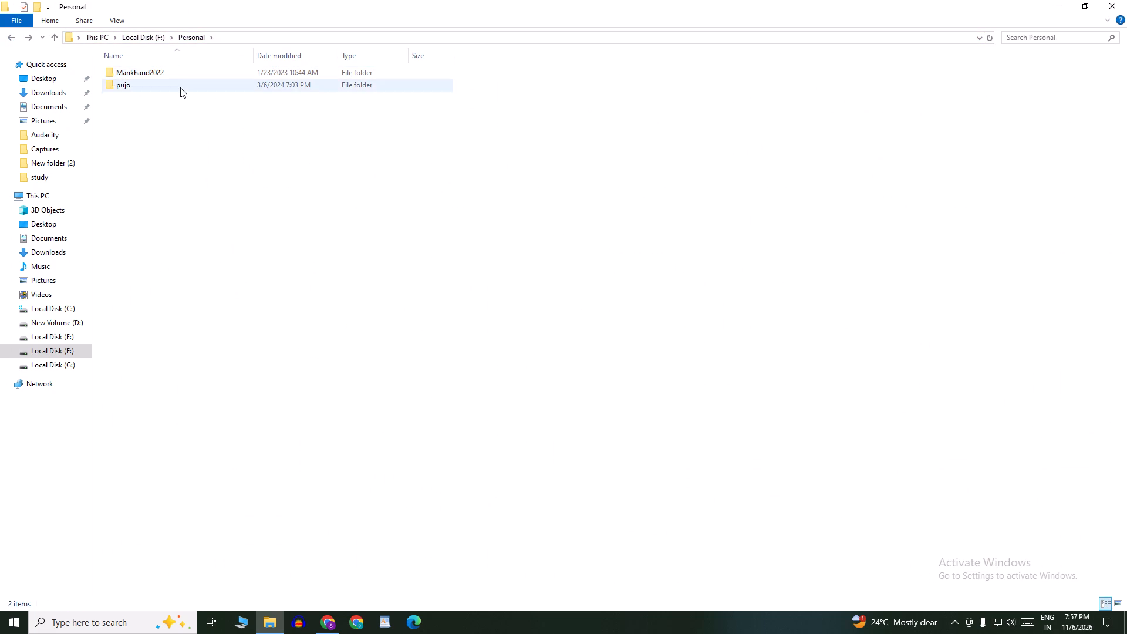
pyautogui.doubleClick(180, 87)
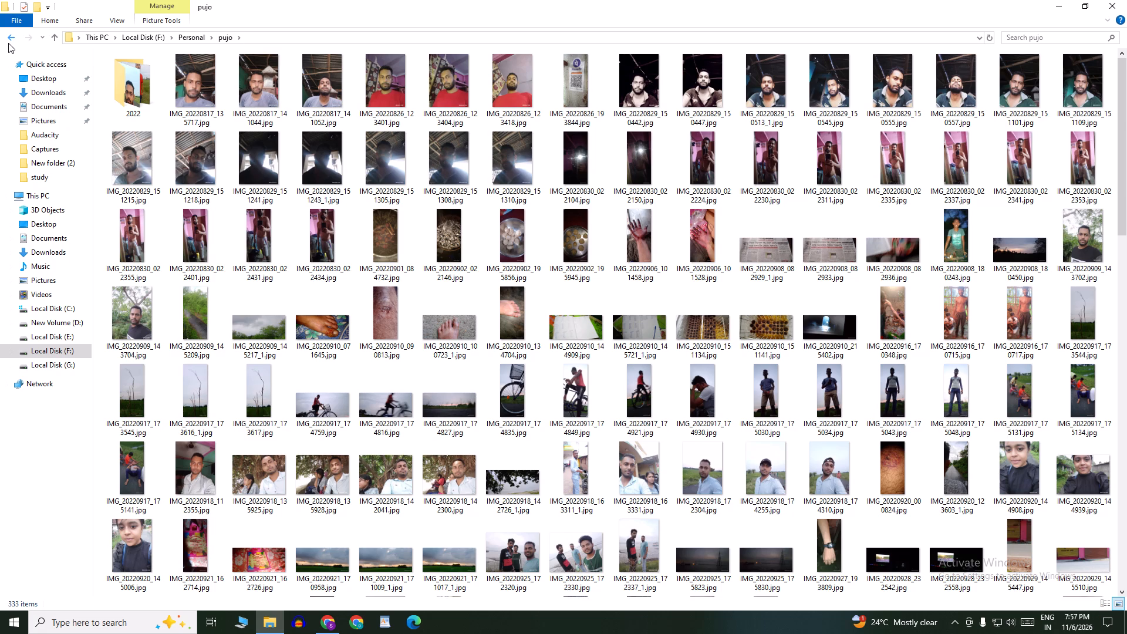
pyautogui.scroll(-2, 35, 127)
pyautogui.scroll(-2, 210, 310)
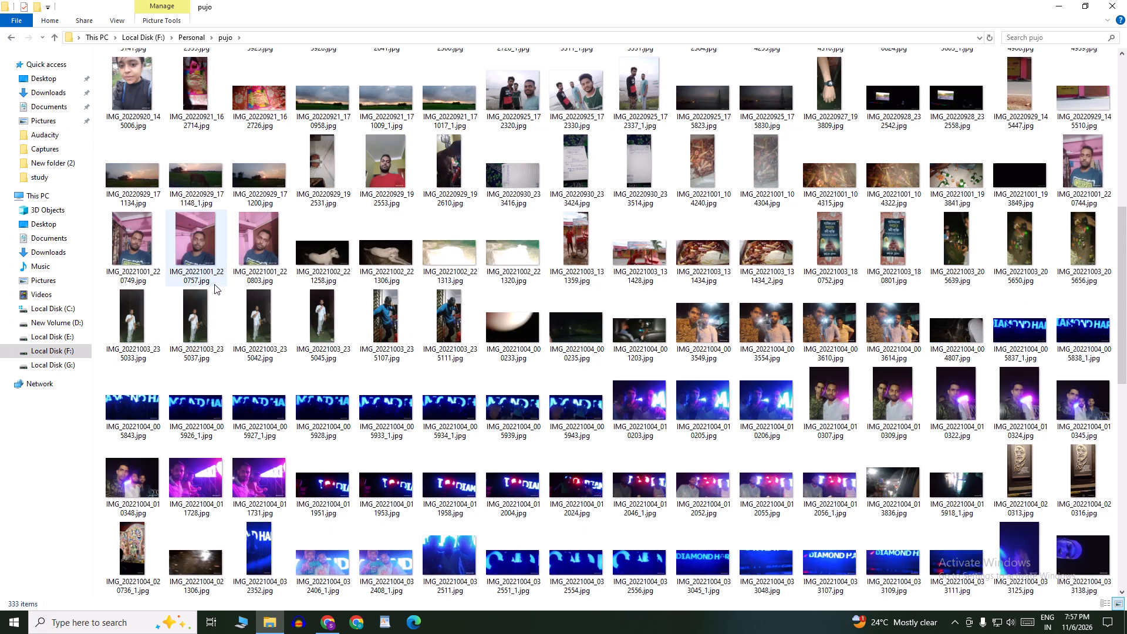
# Delete the photos IMG_20220918_135925, _135928, _142041, _142300 and _163331 from the pujo folder.
pyautogui.scroll(1, 210, 263)
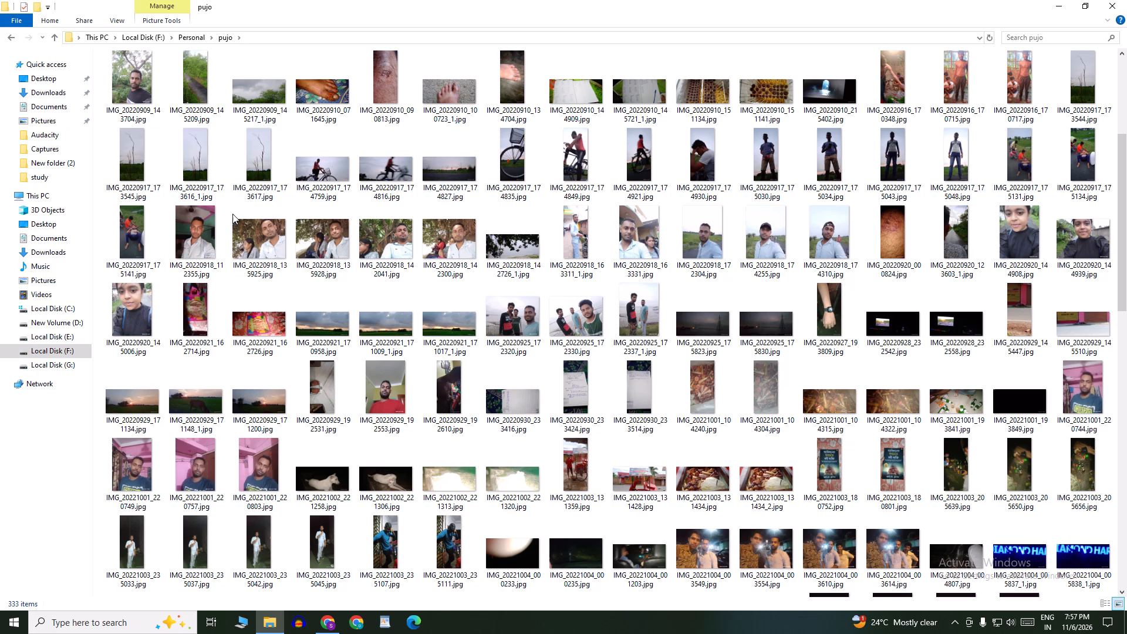
pyautogui.moveTo(231, 210); pyautogui.dragTo(451, 252)
pyautogui.rightClick(451, 252)
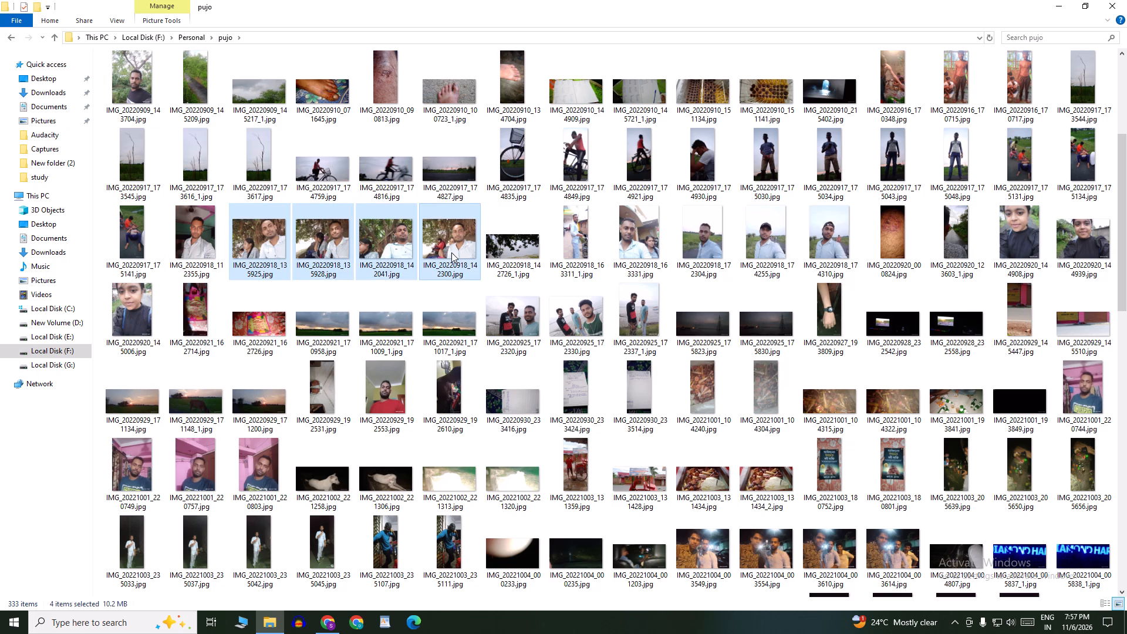
pyautogui.click(508, 517)
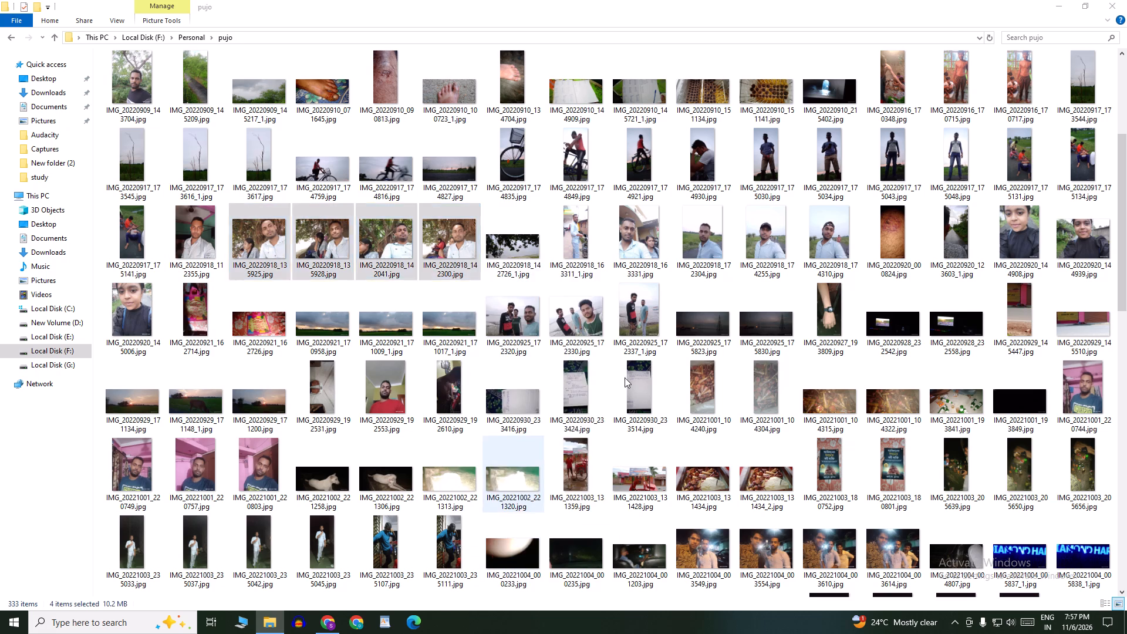
pyautogui.rightClick(387, 228)
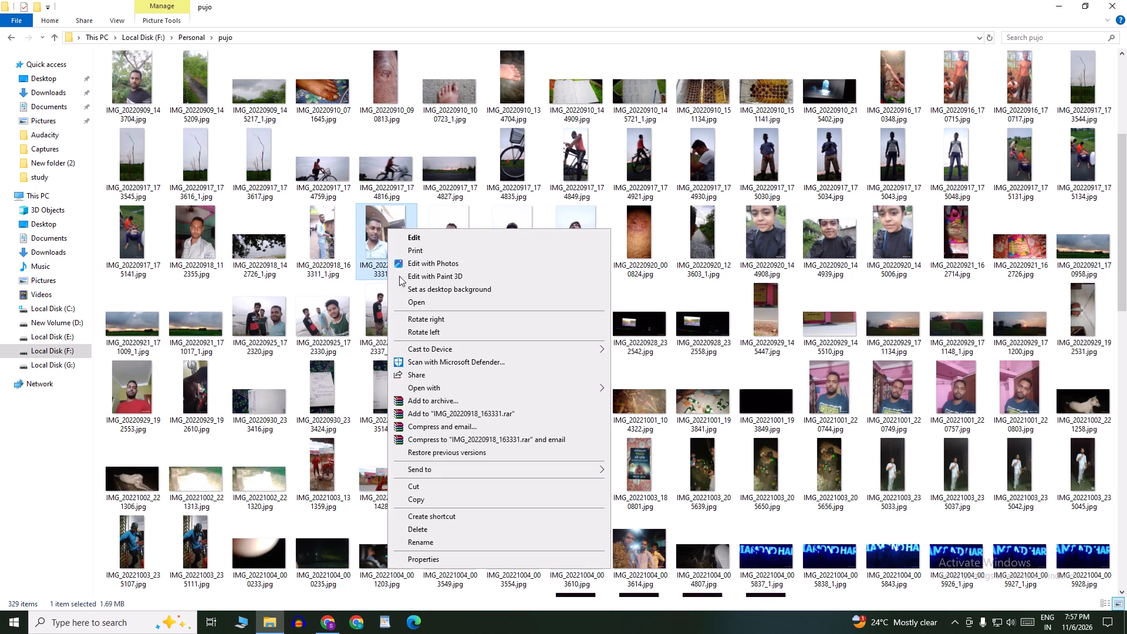
pyautogui.click(413, 527)
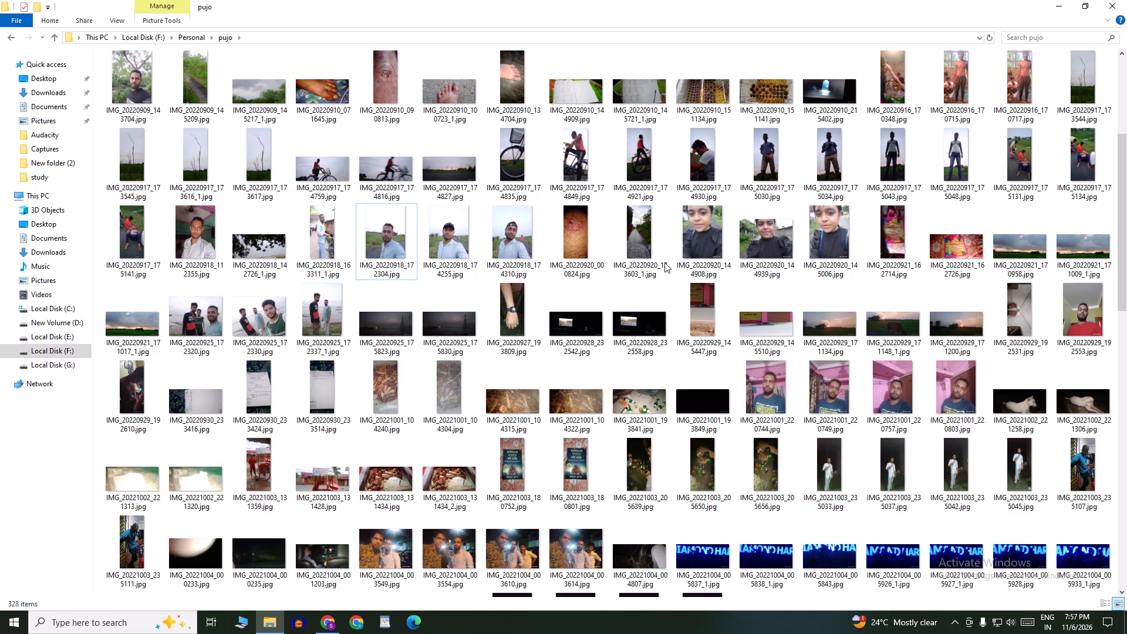
# Delete the three photos IMG_20220920_144908, IMG_20220920_144939 and IMG_20220920_145006 from the pujo folder.
pyautogui.moveTo(677, 275); pyautogui.dragTo(723, 261)
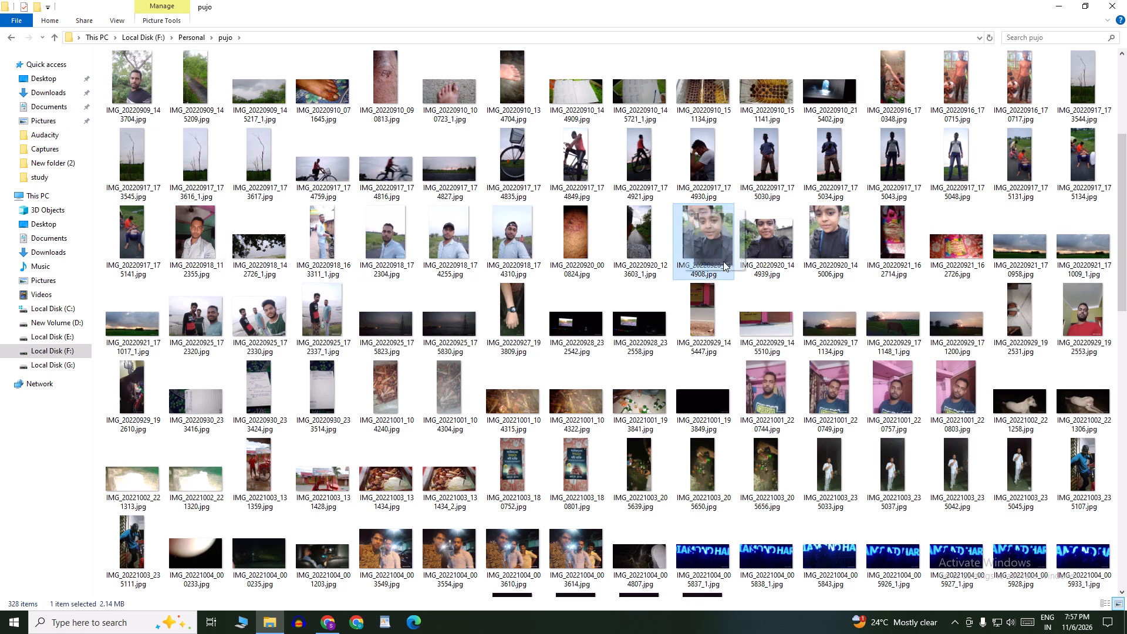
pyautogui.moveTo(723, 261); pyautogui.dragTo(723, 254)
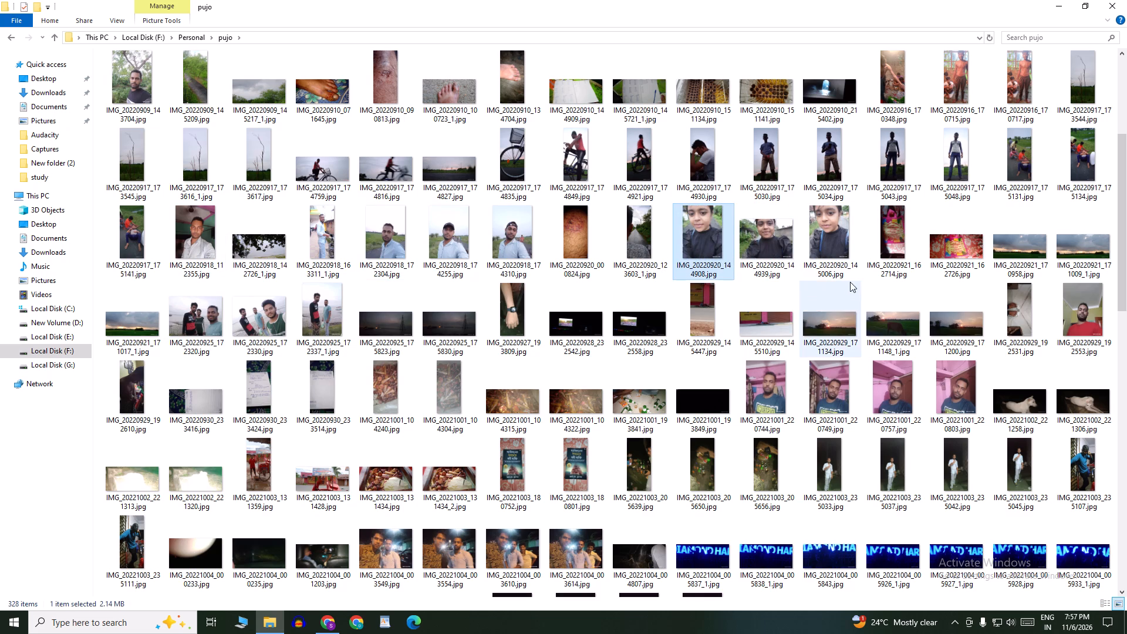
pyautogui.moveTo(862, 279); pyautogui.dragTo(716, 245)
pyautogui.rightClick(716, 245)
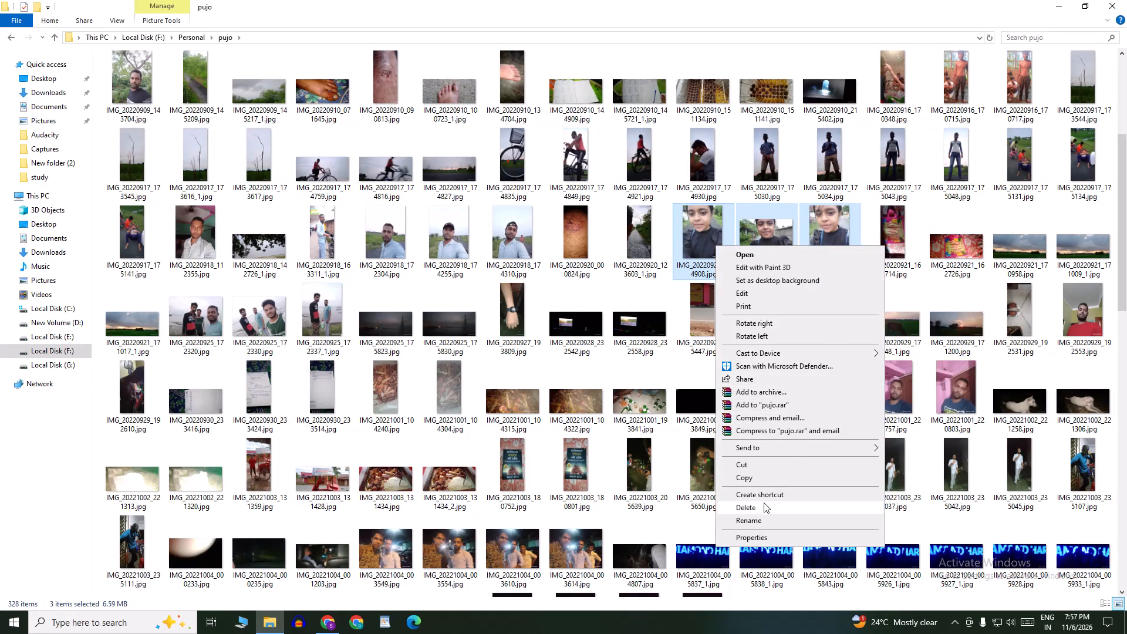
pyautogui.click(764, 503)
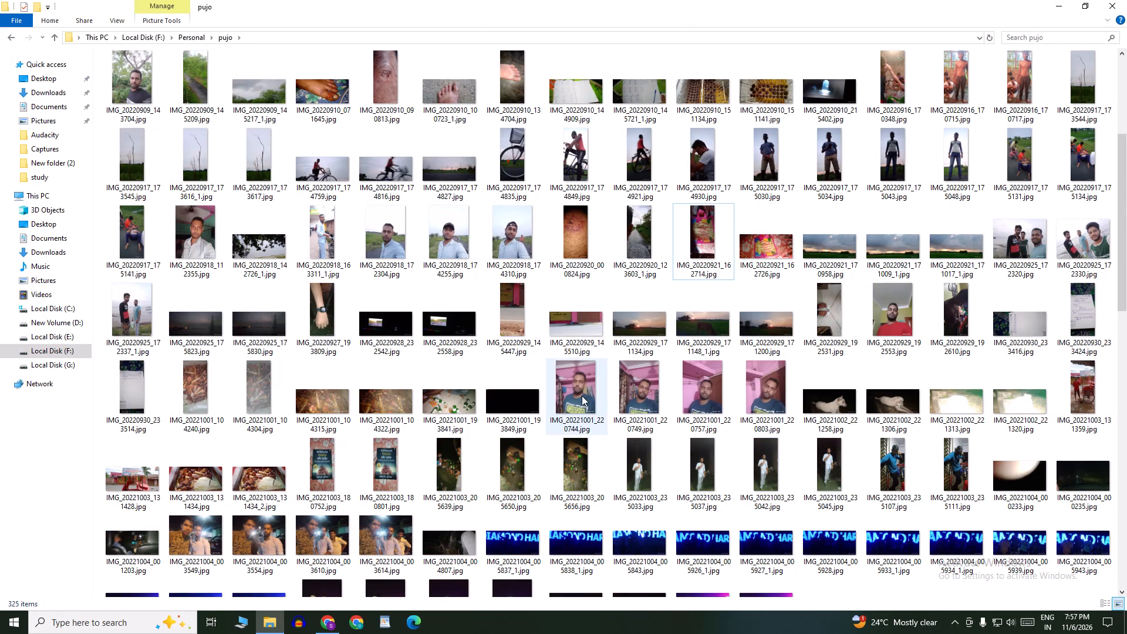
# Look through the remaining photos and videos in the pujo folder.
pyautogui.scroll(-7, 582, 396)
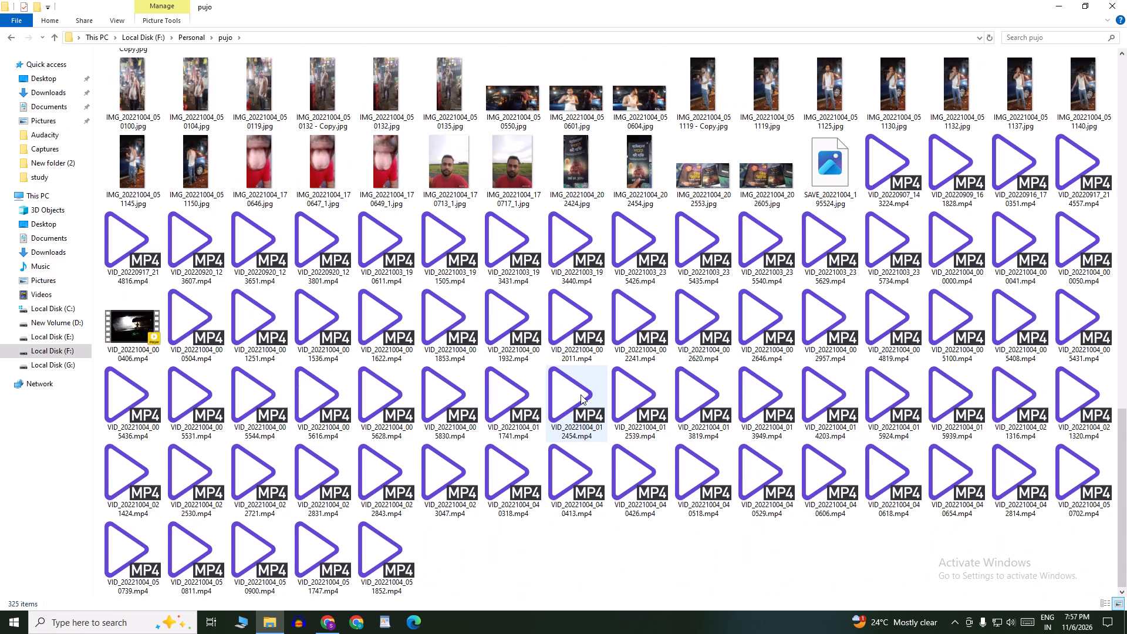
pyautogui.scroll(1, 580, 392)
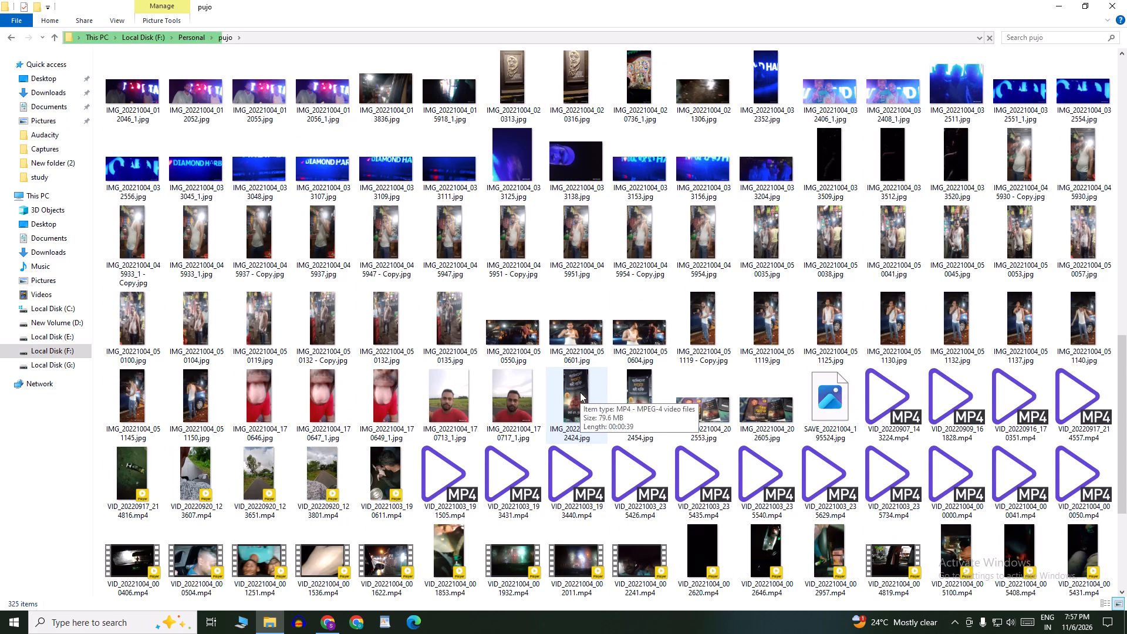
pyautogui.scroll(10, 579, 390)
pyautogui.scroll(6, 401, 194)
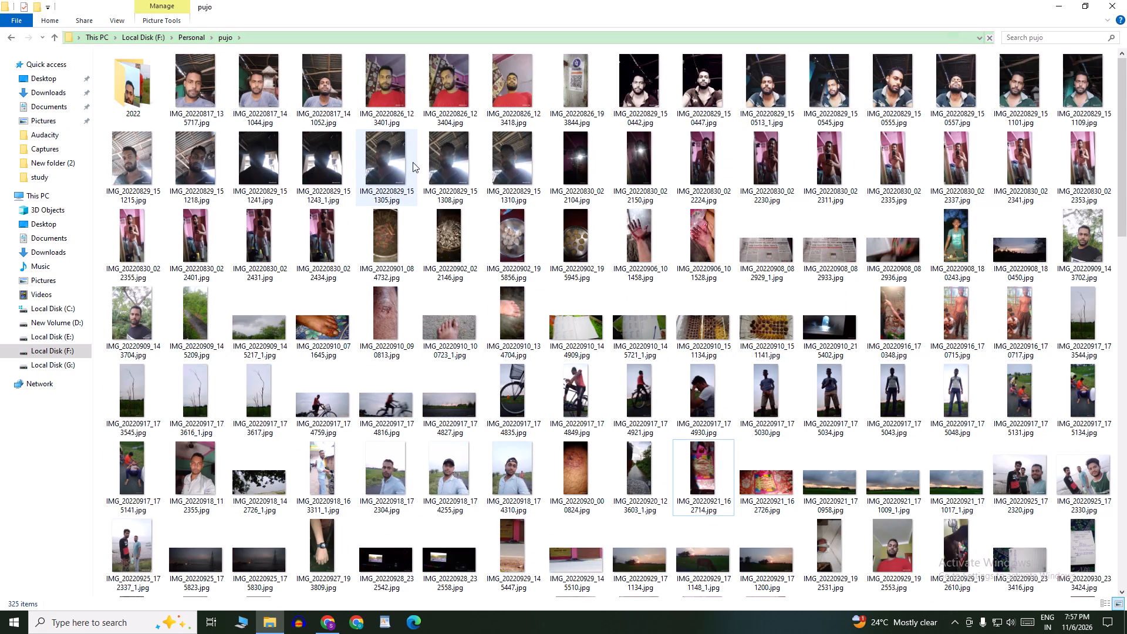
# Switch to Chrome and leave the untitled A4 design for the Canva home page.
pyautogui.click(323, 617)
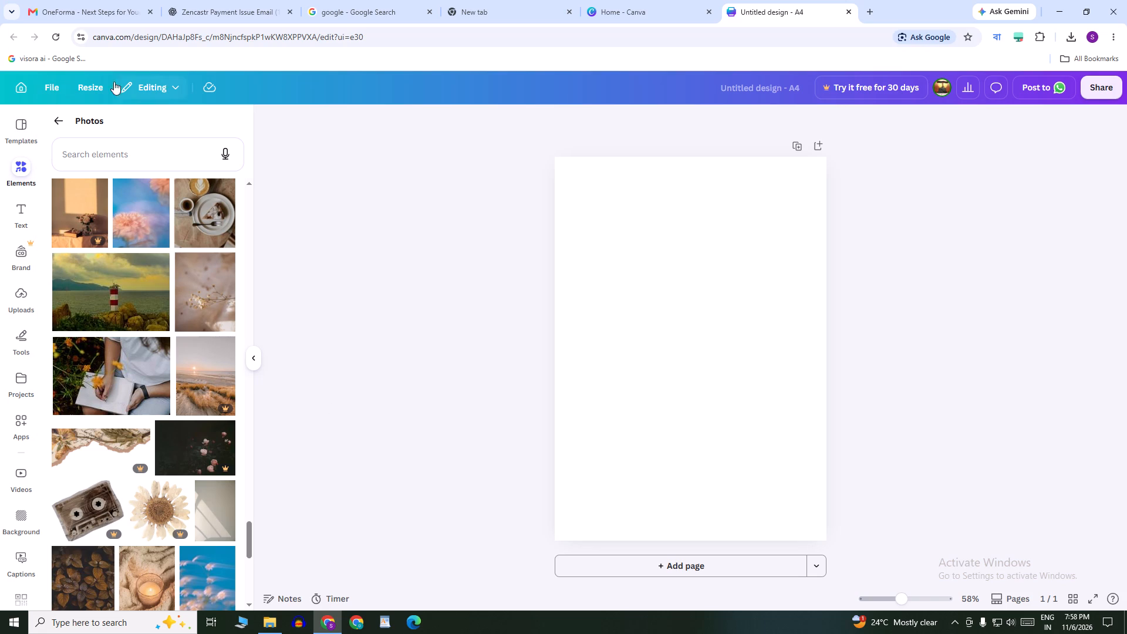
pyautogui.click(26, 85)
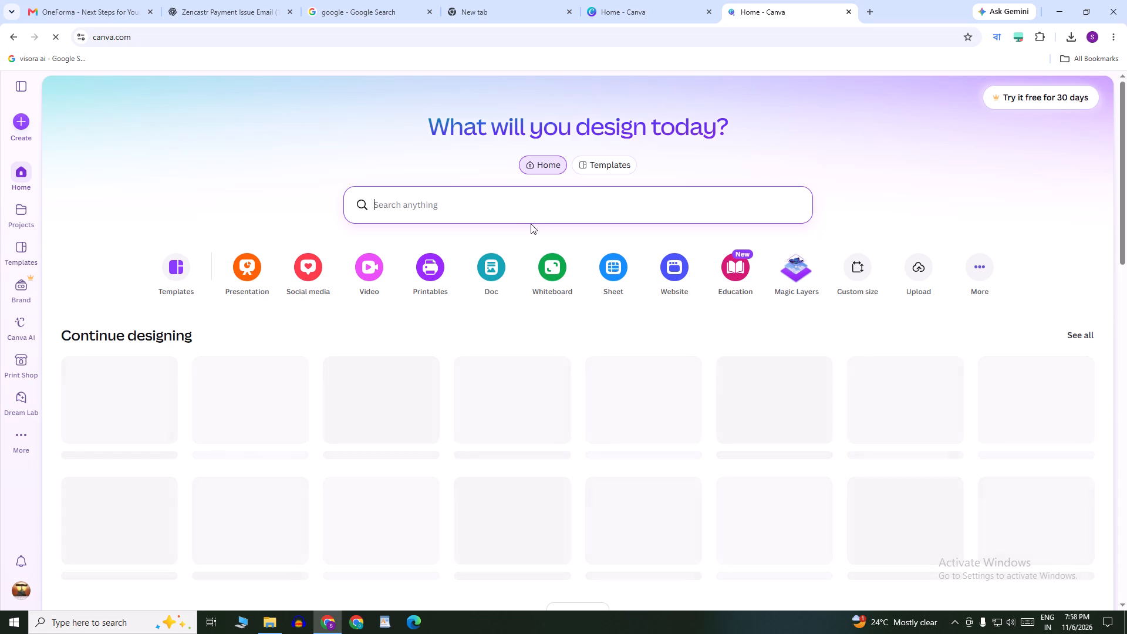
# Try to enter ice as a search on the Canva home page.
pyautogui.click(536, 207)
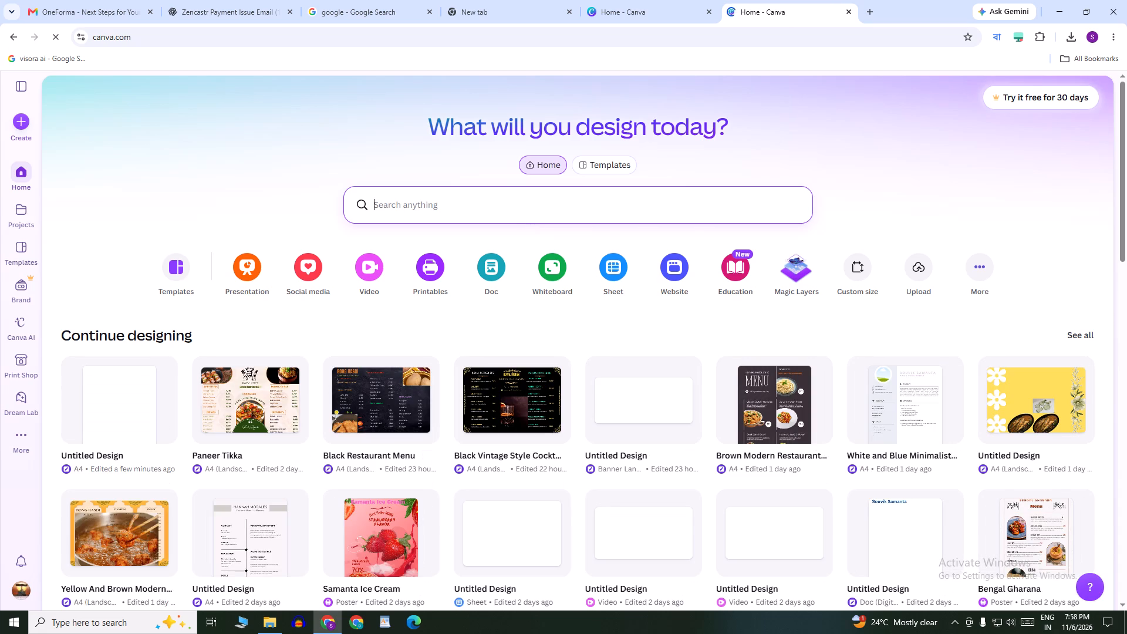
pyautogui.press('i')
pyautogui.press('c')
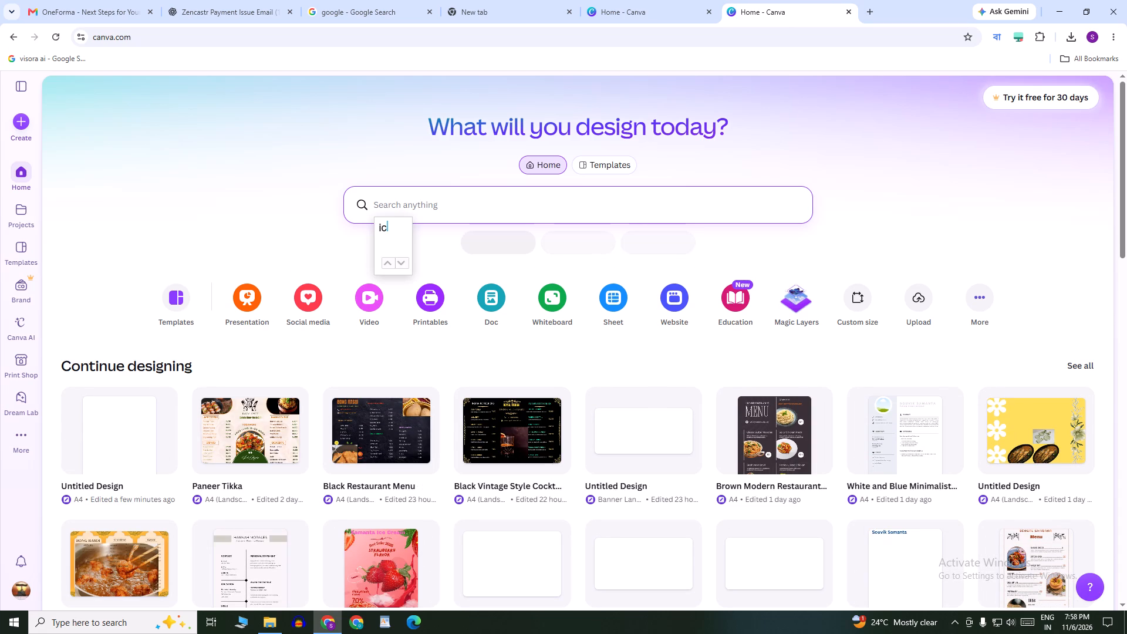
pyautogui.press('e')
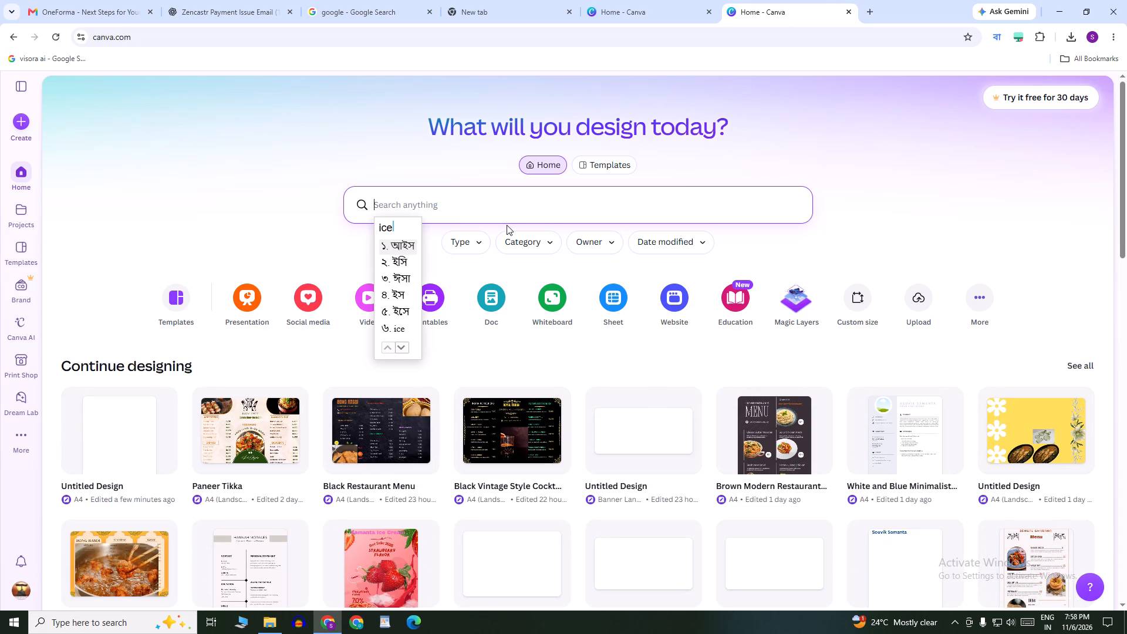
# Turn off Bengali typing in the Google Input Tools extension.
pyautogui.click(1000, 43)
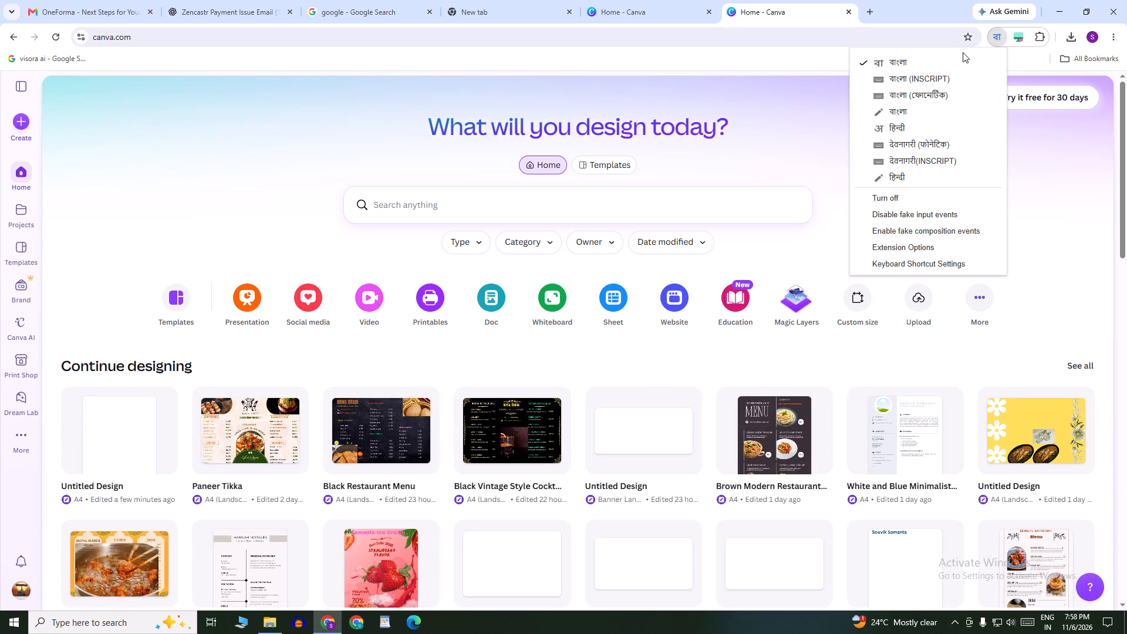
pyautogui.click(913, 195)
# Disable the MonitorX extension in Chrome's extension settings, leaving Google Input Tools enabled, and close the settings pages.
pyautogui.click(1018, 28)
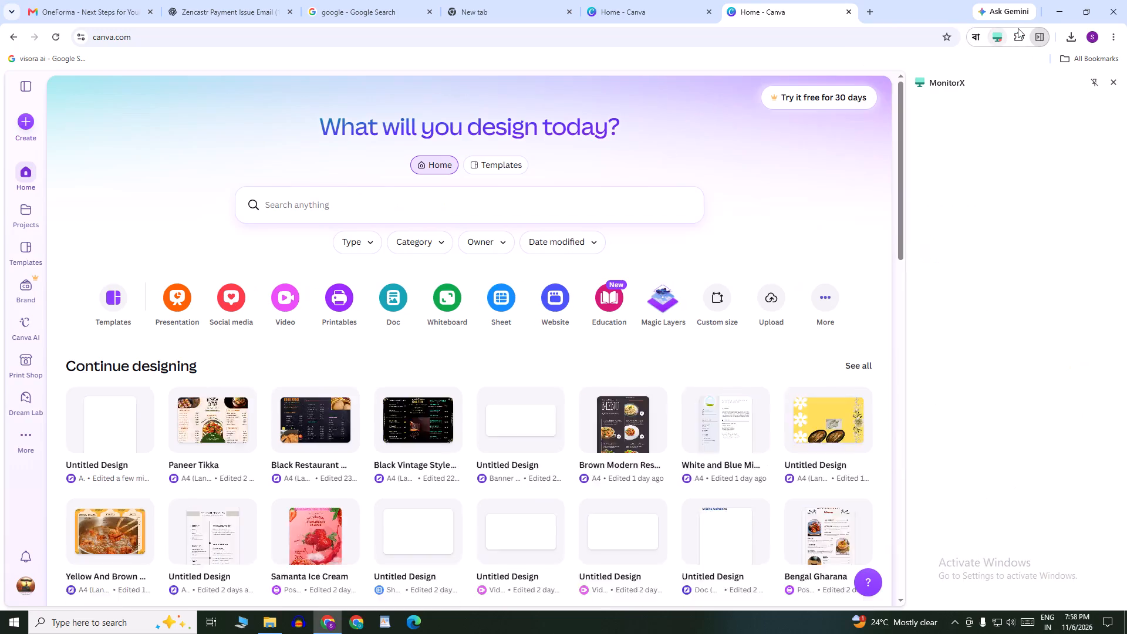
pyautogui.click(1115, 87)
pyautogui.click(1111, 38)
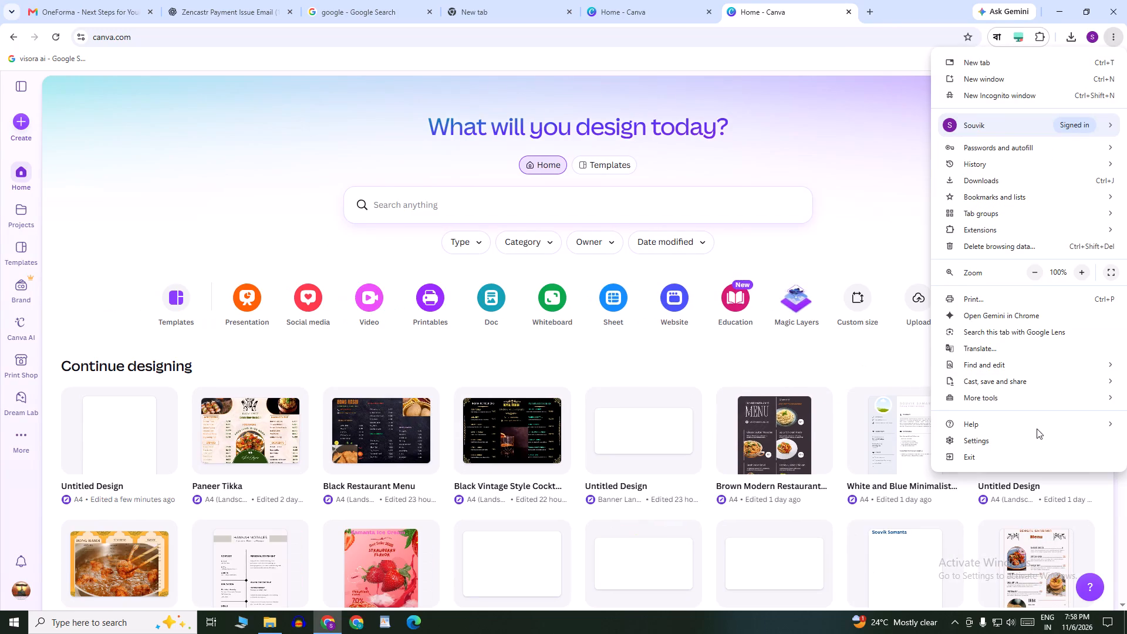
pyautogui.click(1035, 442)
pyautogui.scroll(-4, 200, 312)
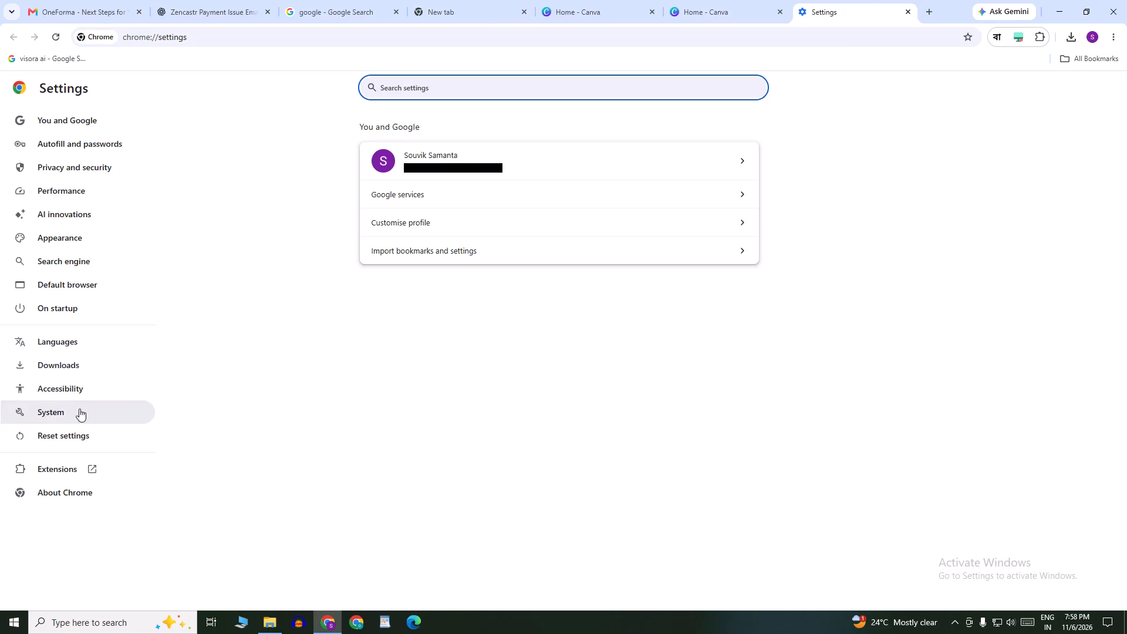
pyautogui.click(52, 467)
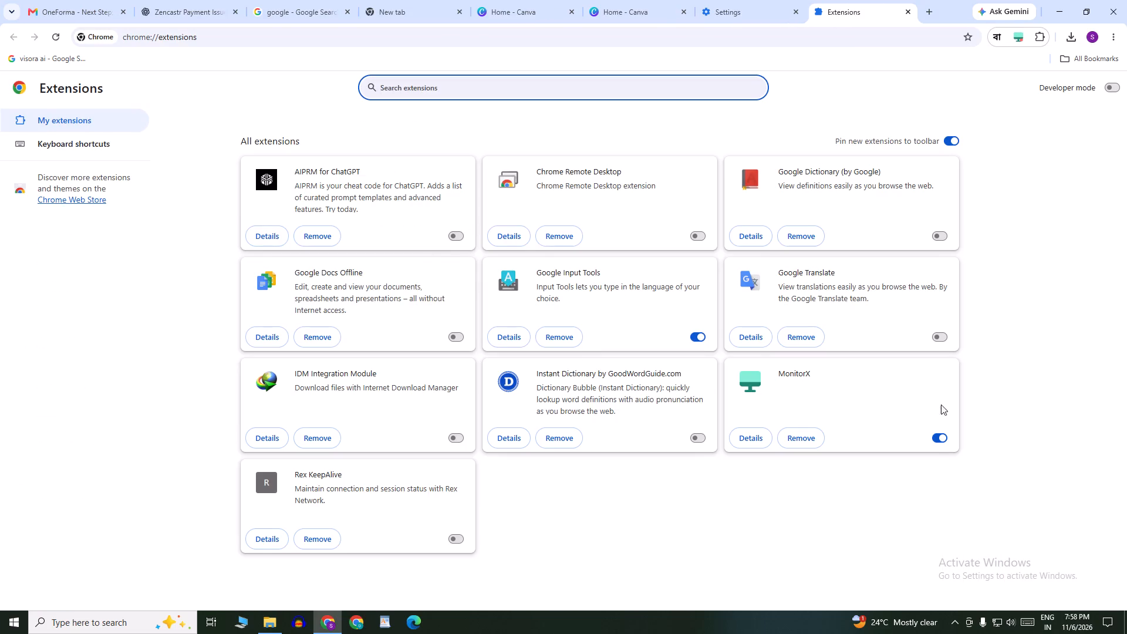
pyautogui.click(941, 443)
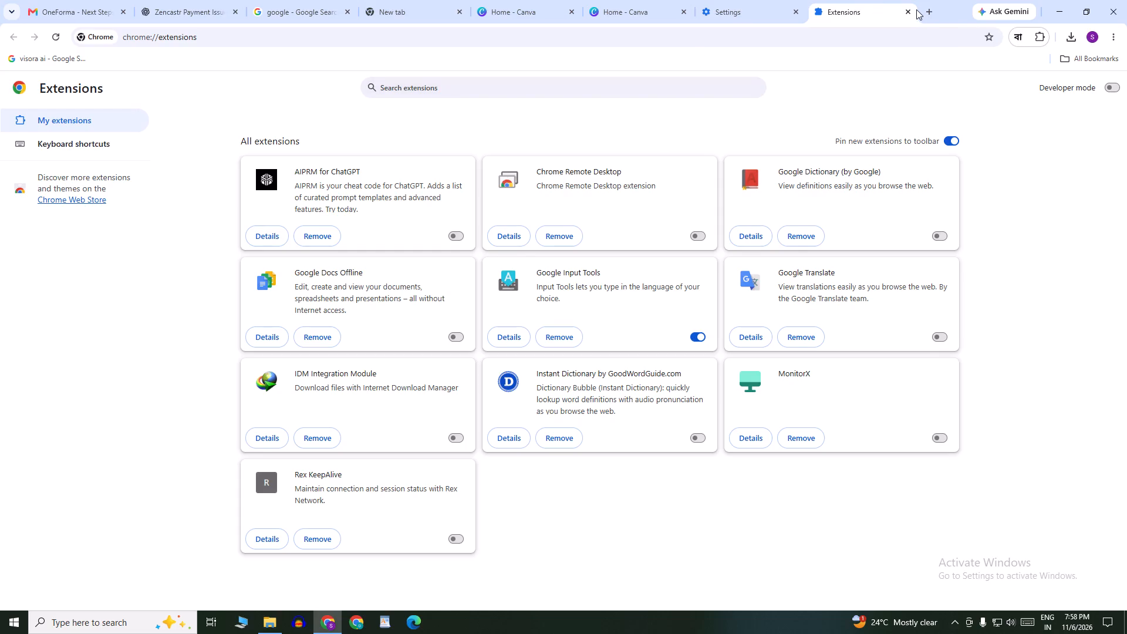
pyautogui.click(912, 9)
pyautogui.click(860, 0)
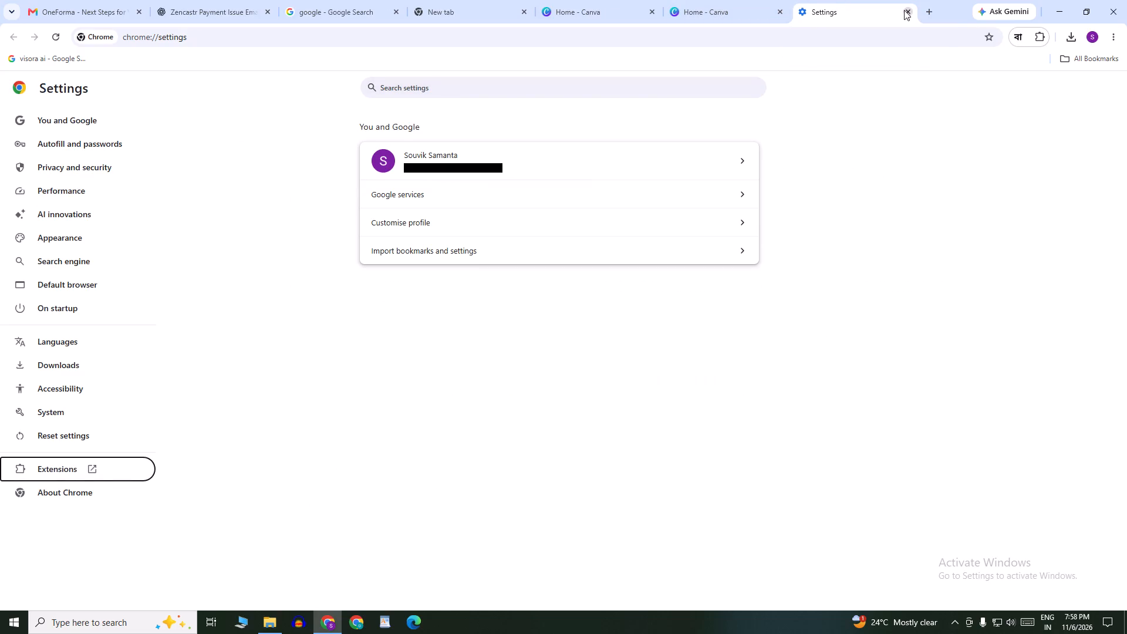
pyautogui.click(906, 10)
# Search Canva from its home page for ice cream chart.
pyautogui.click(767, 0)
pyautogui.click(683, 0)
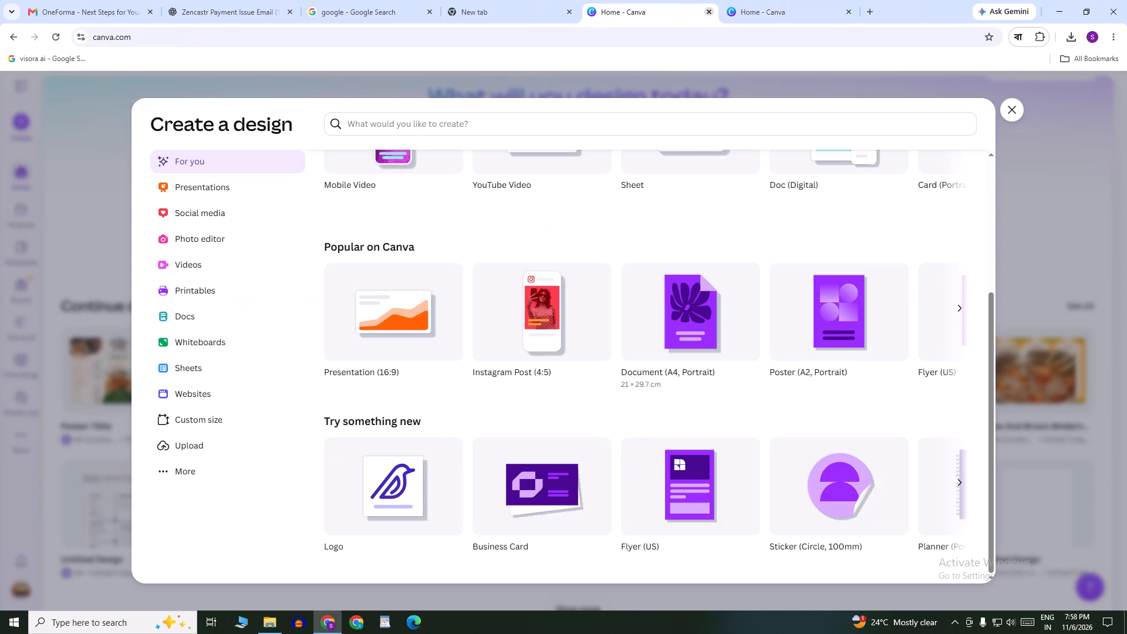
pyautogui.click(640, 126)
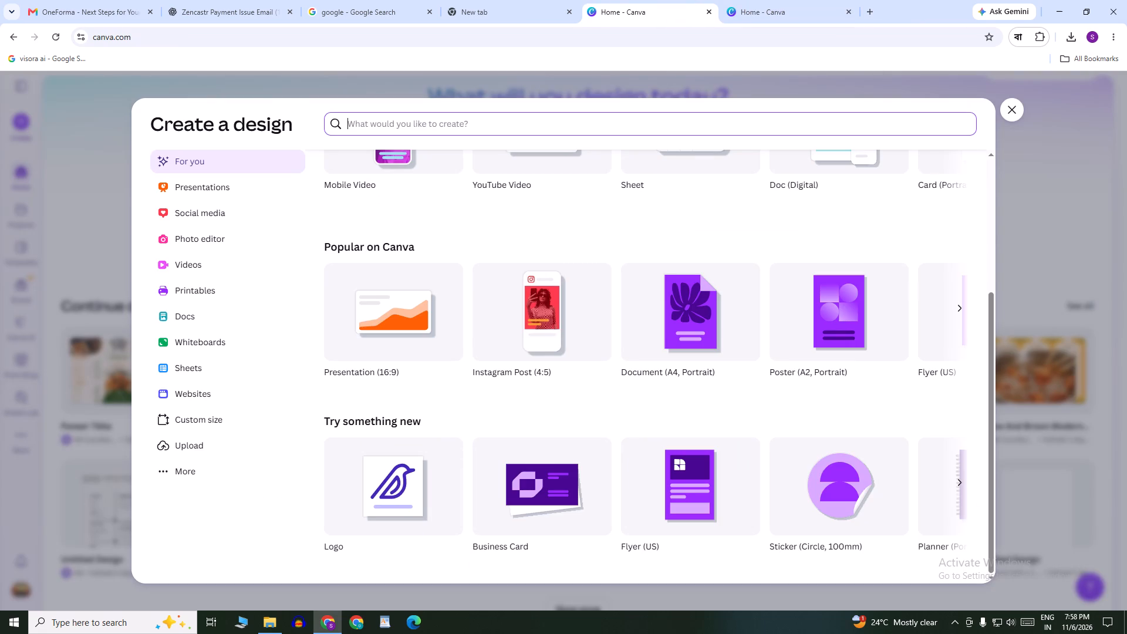
pyautogui.click(760, 0)
pyautogui.click(517, 209)
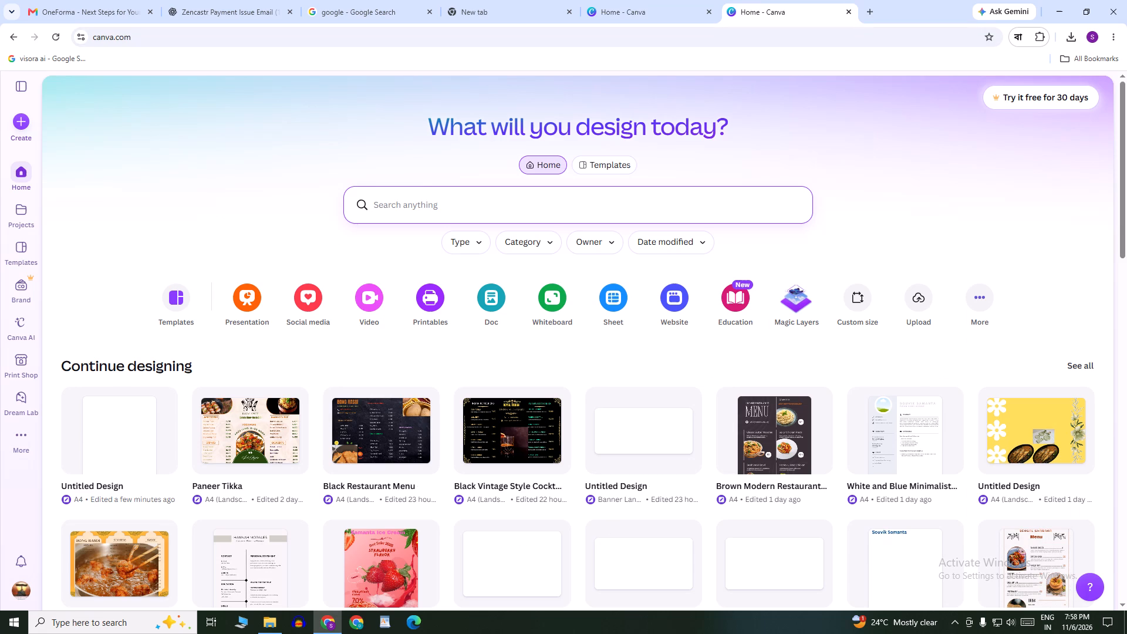
pyautogui.write('ice cream chart')
pyautogui.press('Return')
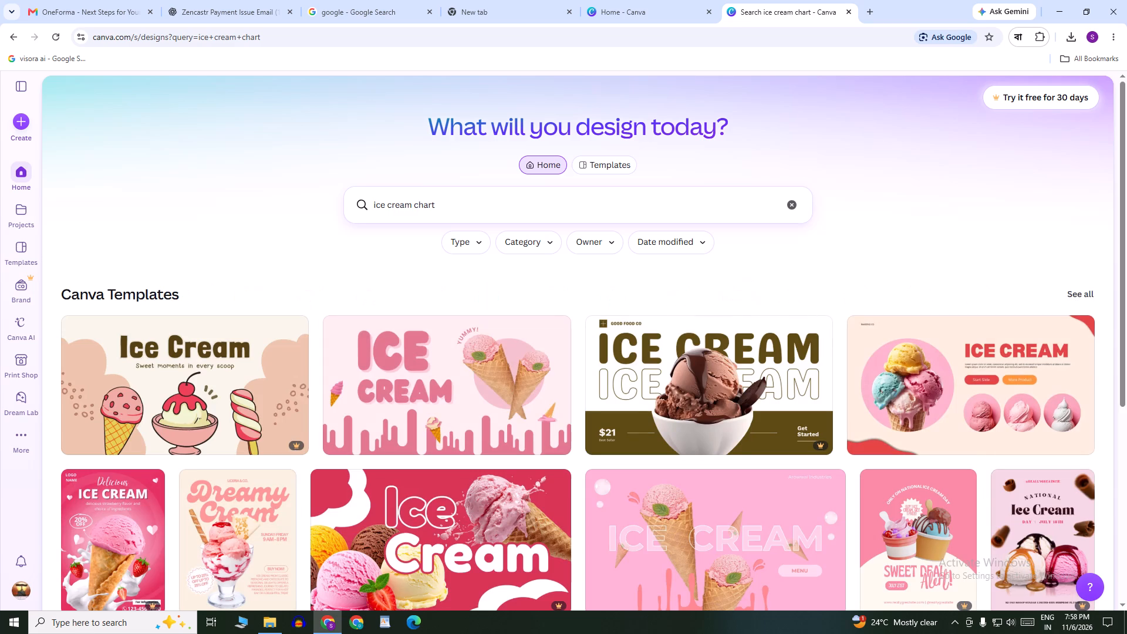
# Open the full list of Canva templates for the ice cream chart search.
pyautogui.scroll(-4, 442, 271)
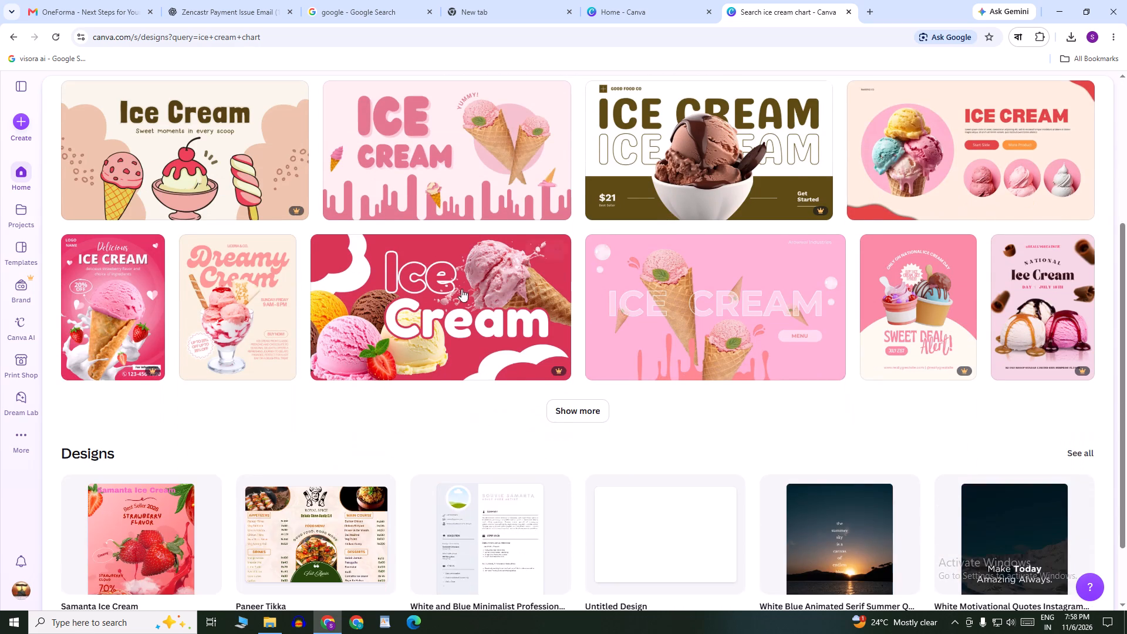
pyautogui.scroll(-4, 511, 282)
pyautogui.scroll(-4, 721, 302)
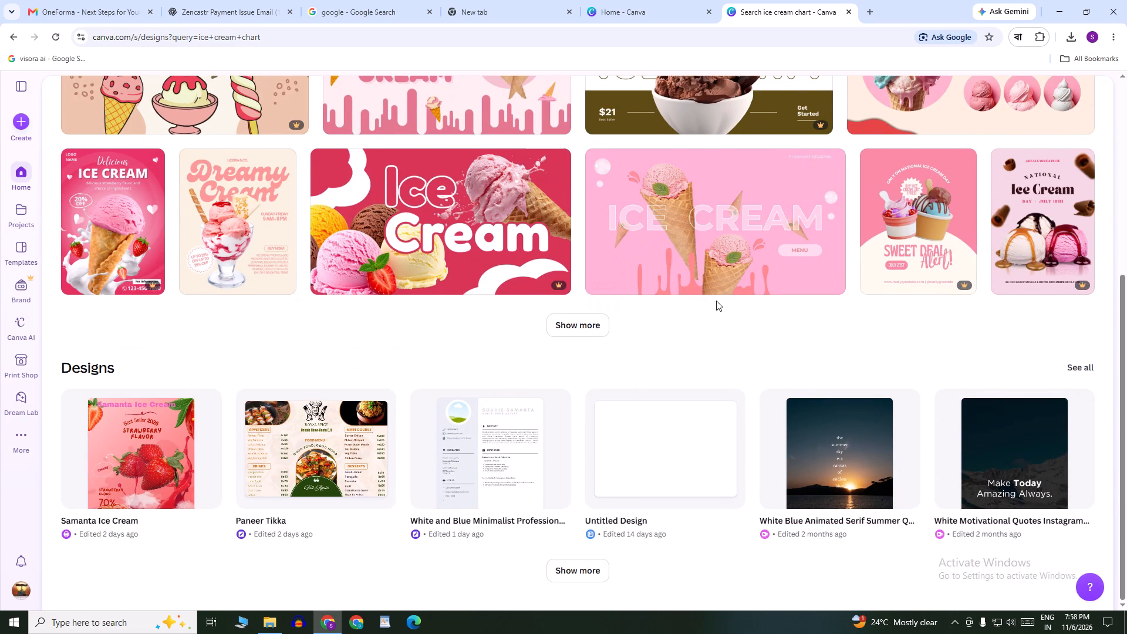
pyautogui.scroll(4, 716, 300)
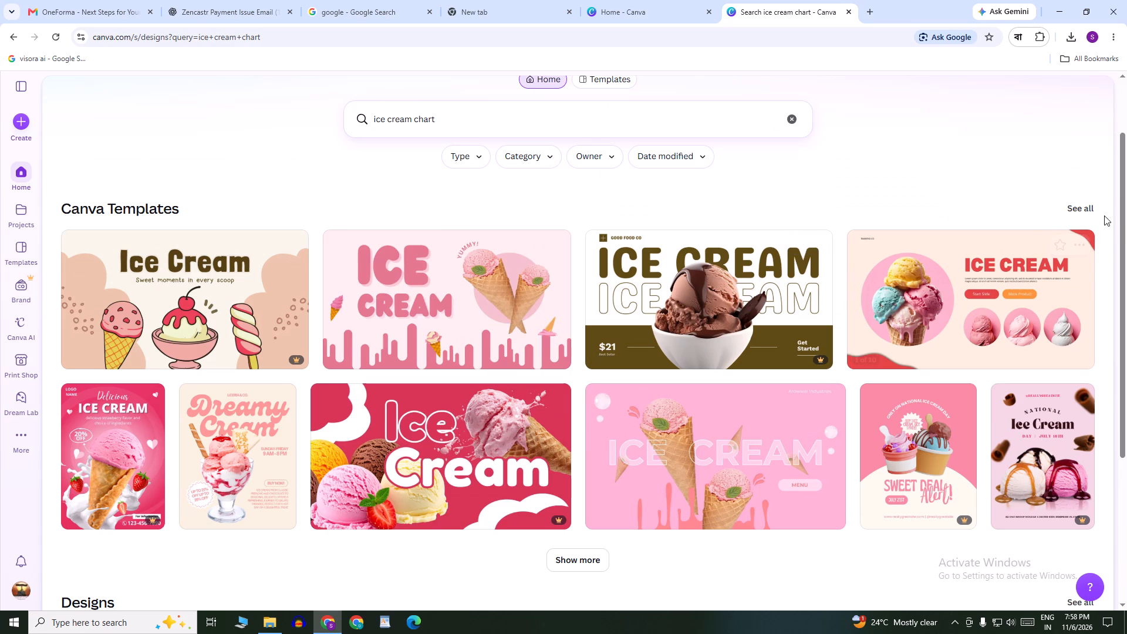
pyautogui.click(1094, 208)
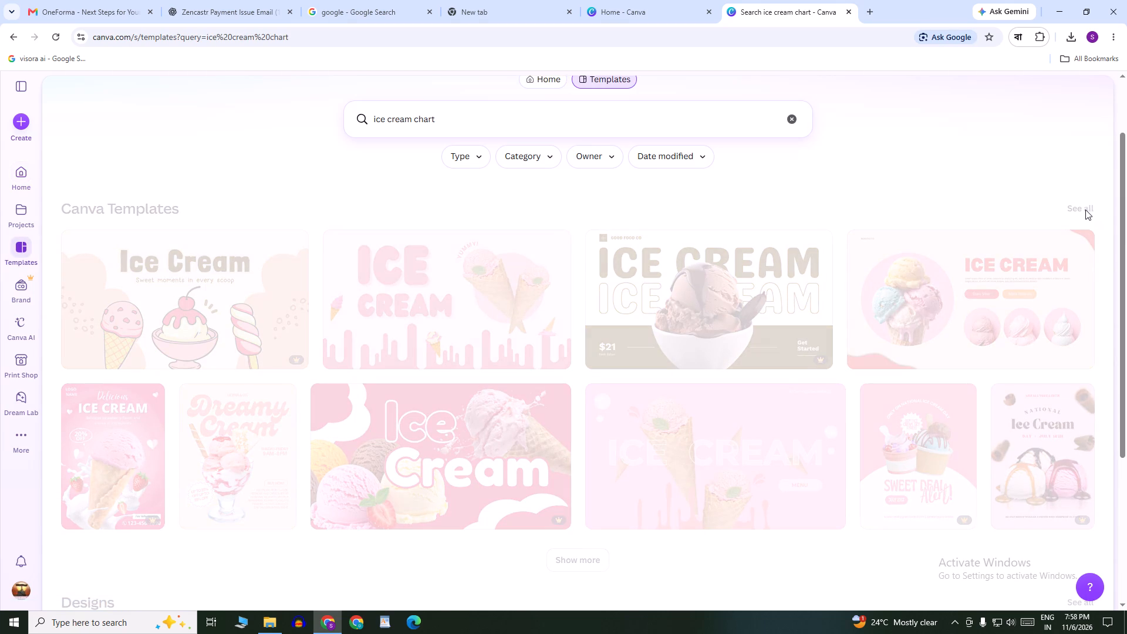
# Look through the ice cream chart templates for a suitable menu or poster design.
pyautogui.scroll(-8, 1020, 238)
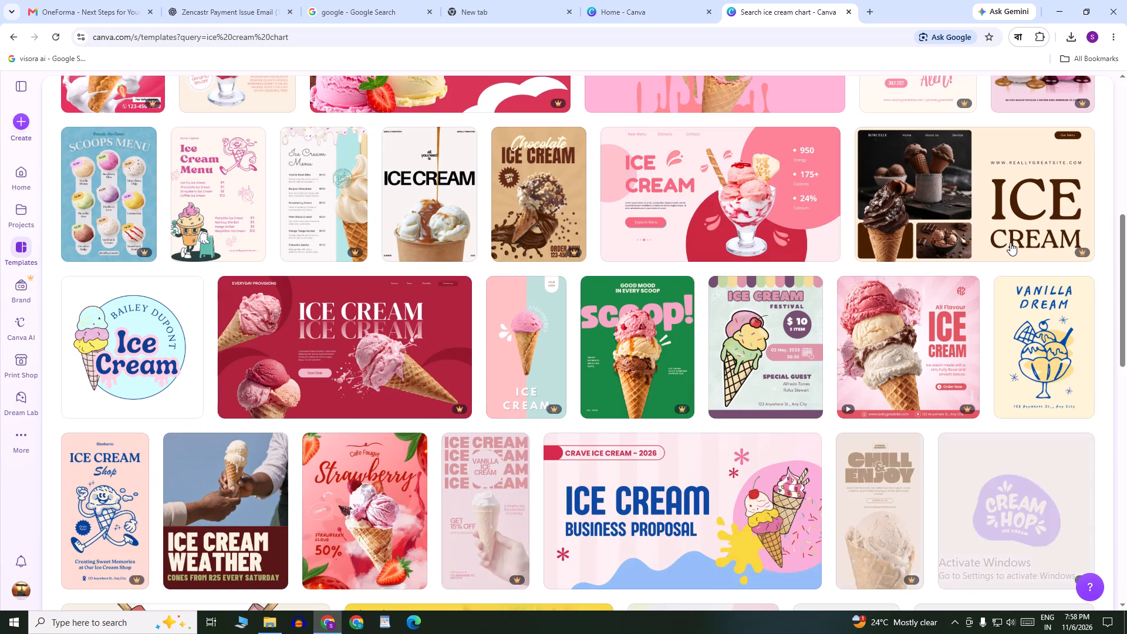
pyautogui.scroll(-8, 1010, 242)
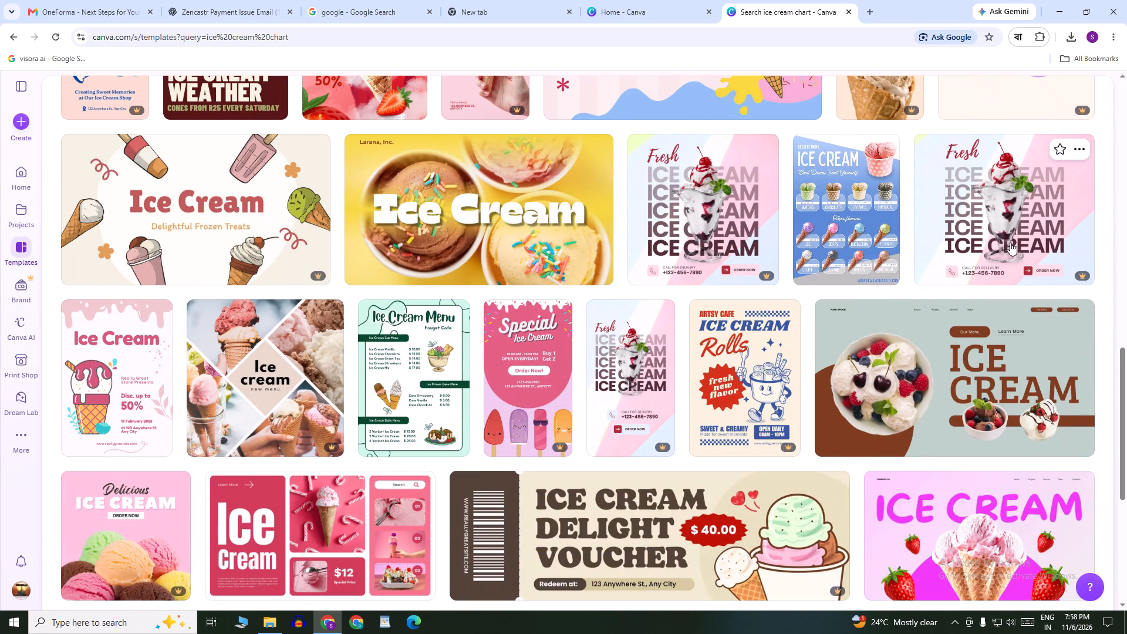
pyautogui.scroll(-2, 1010, 242)
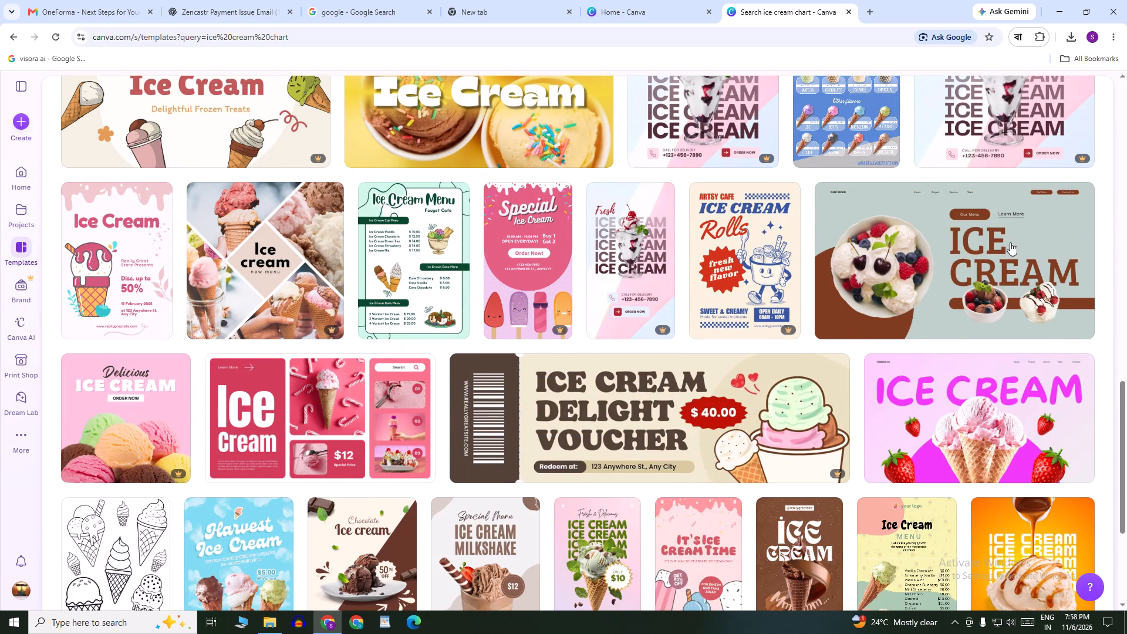
pyautogui.scroll(-3, 1010, 242)
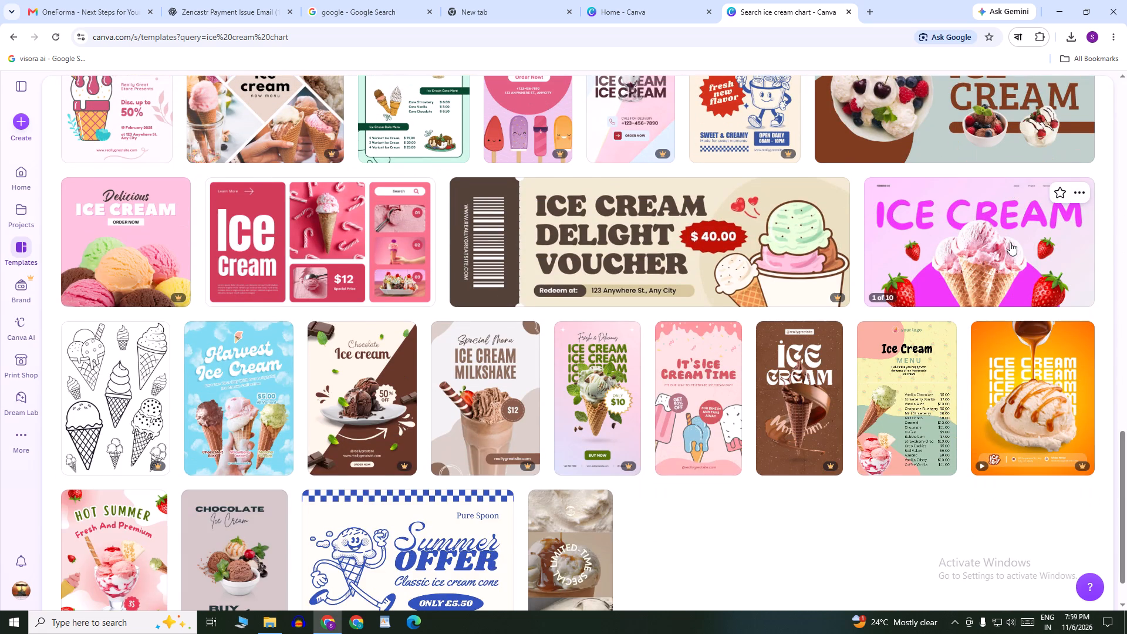
pyautogui.scroll(-6, 1010, 242)
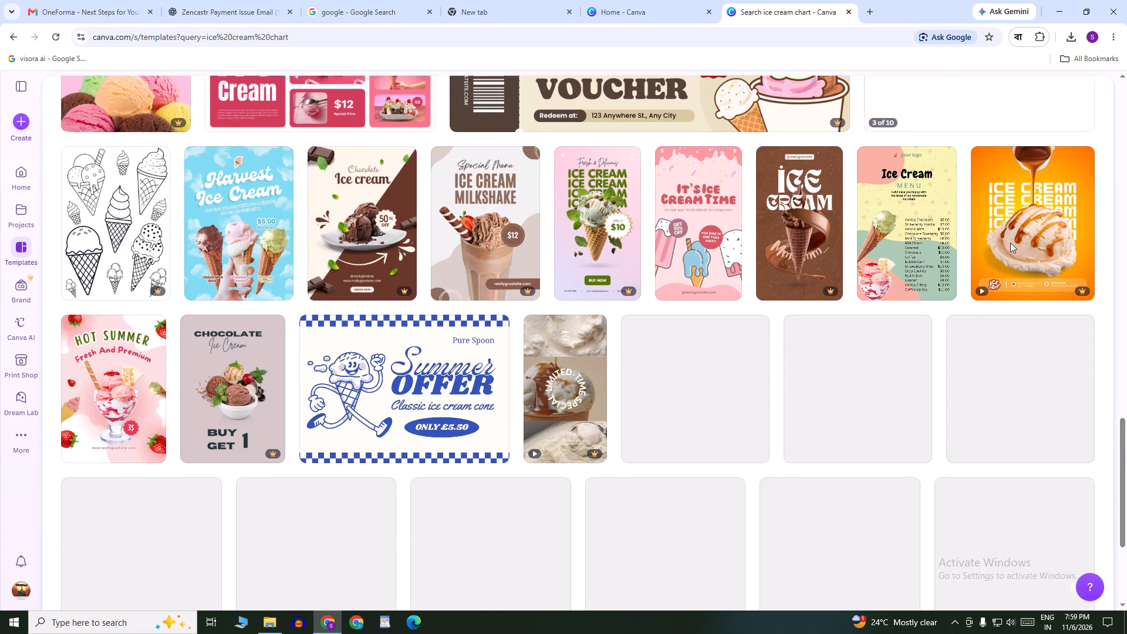
pyautogui.scroll(-4, 1010, 242)
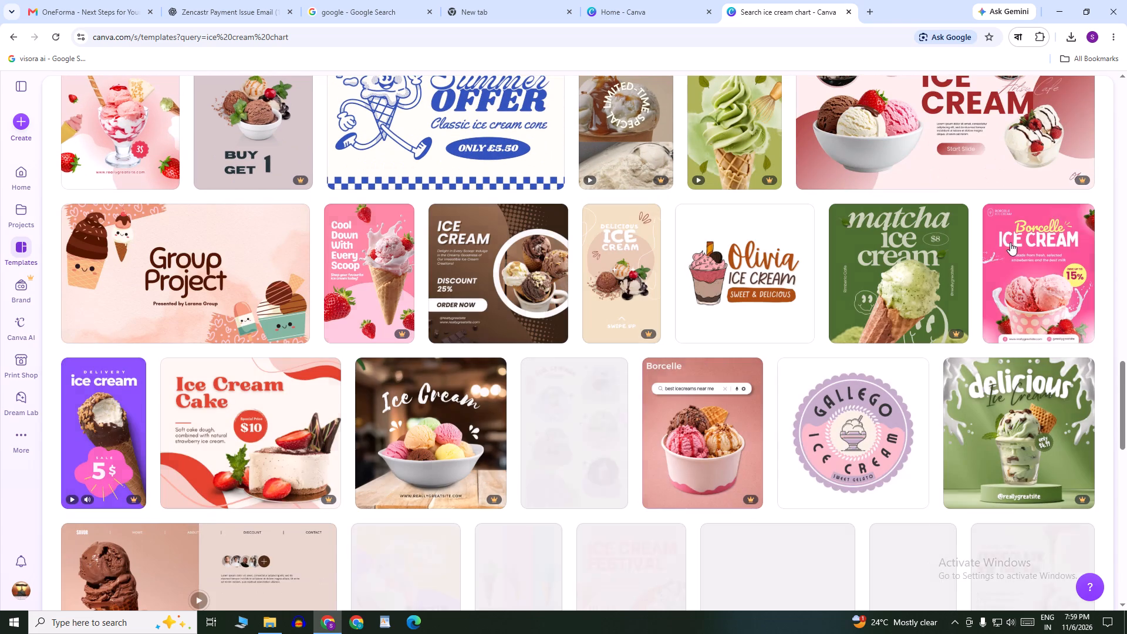
pyautogui.scroll(-2, 1010, 242)
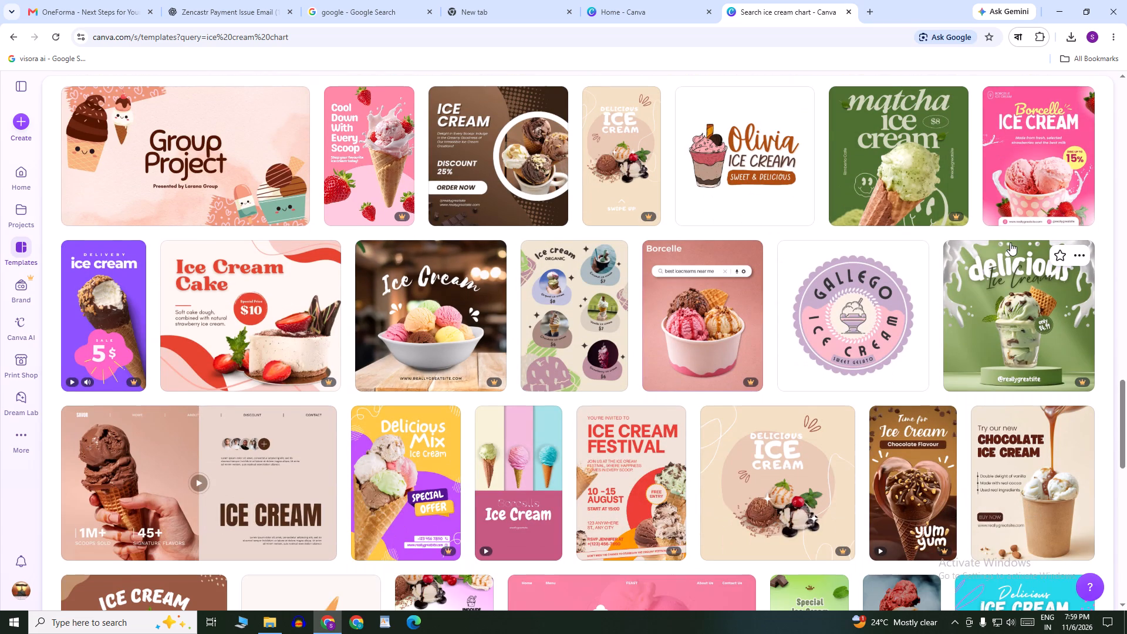
pyautogui.scroll(-7, 1010, 242)
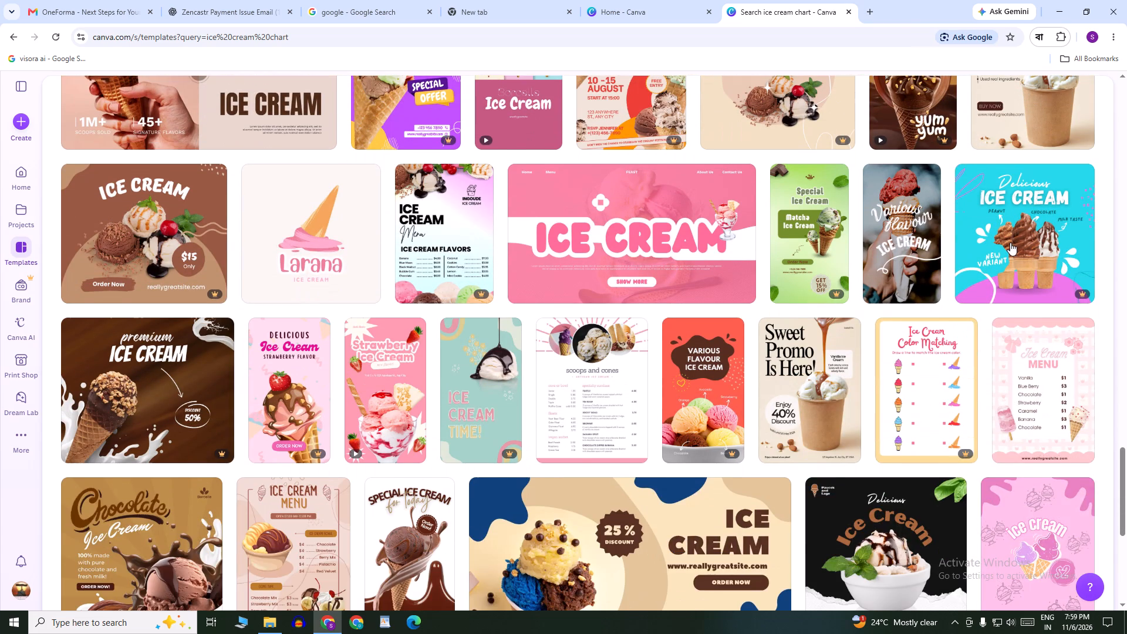
pyautogui.scroll(-6, 1010, 242)
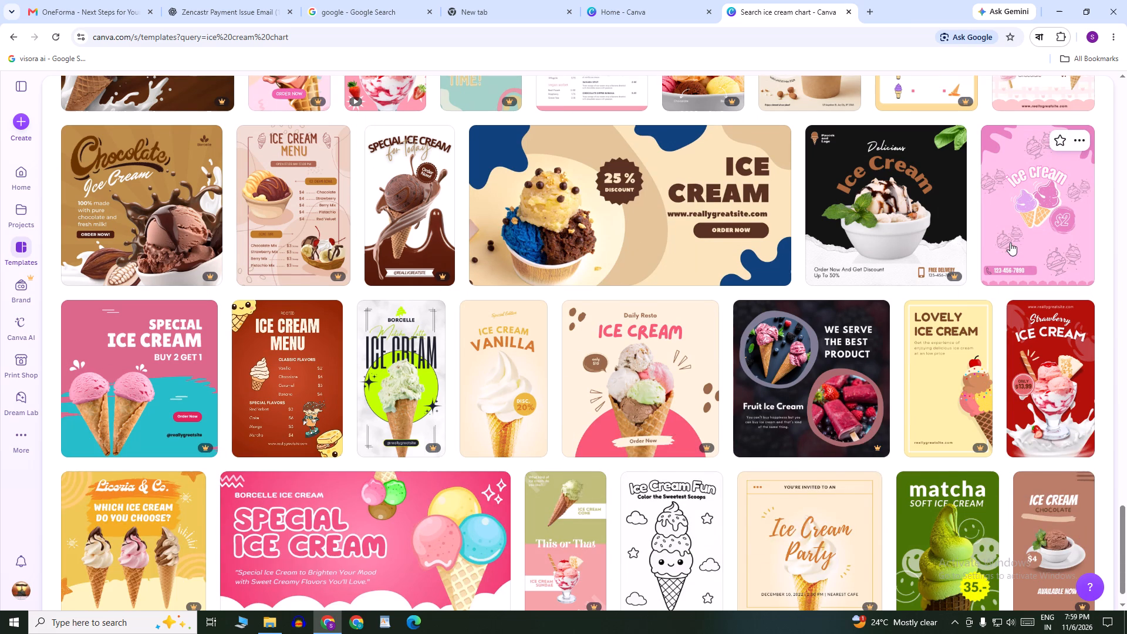
pyautogui.scroll(-4, 1010, 242)
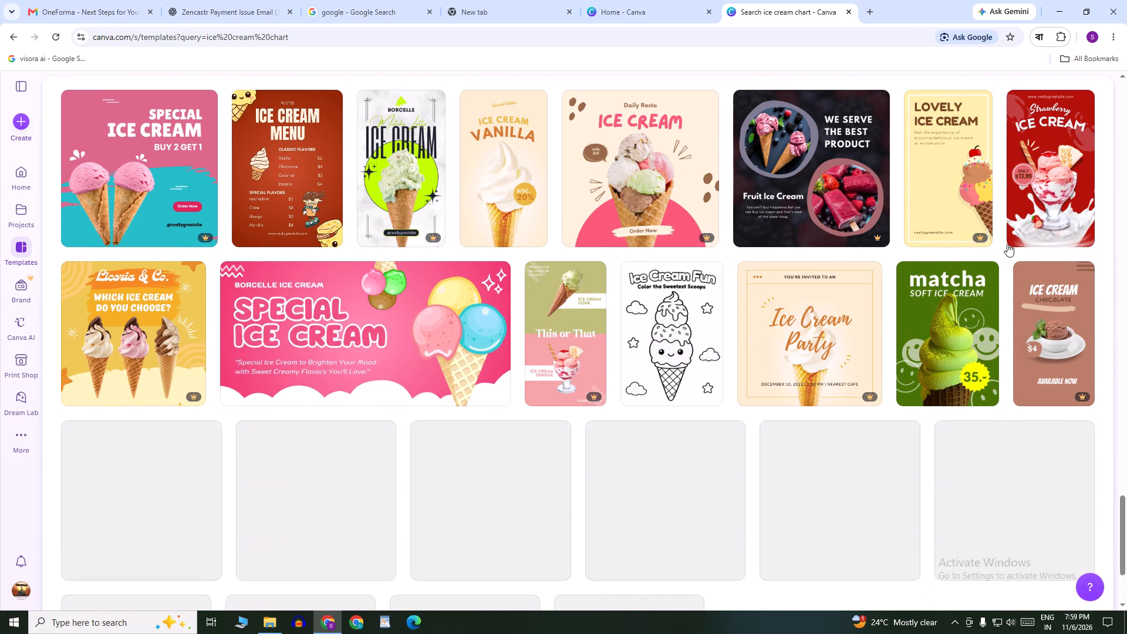
pyautogui.scroll(-4, 989, 251)
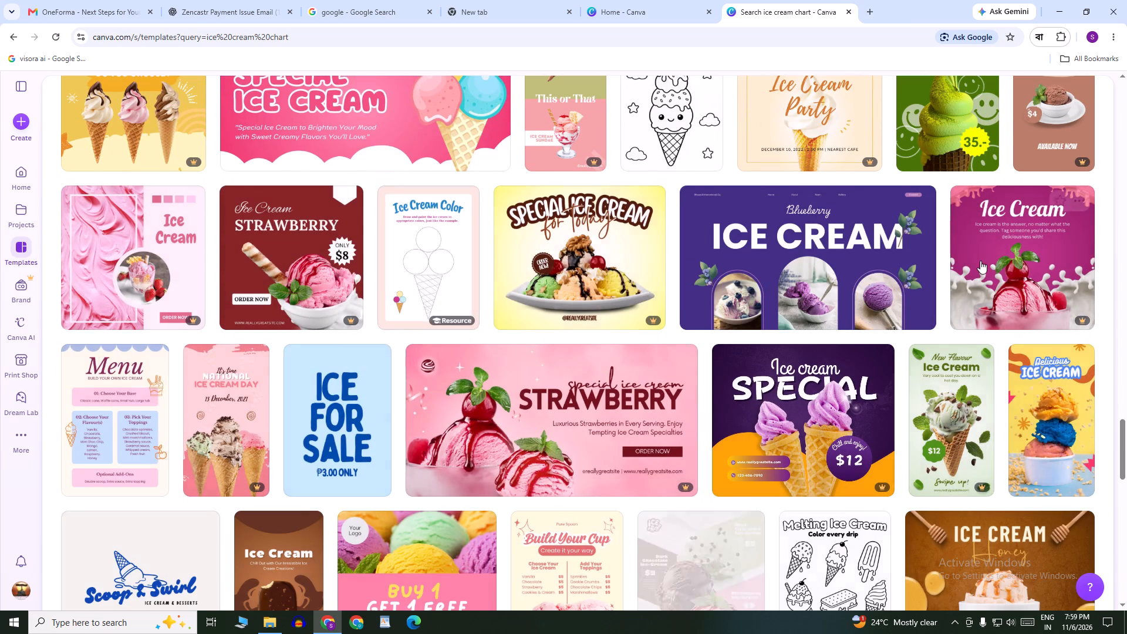
pyautogui.scroll(-3, 963, 229)
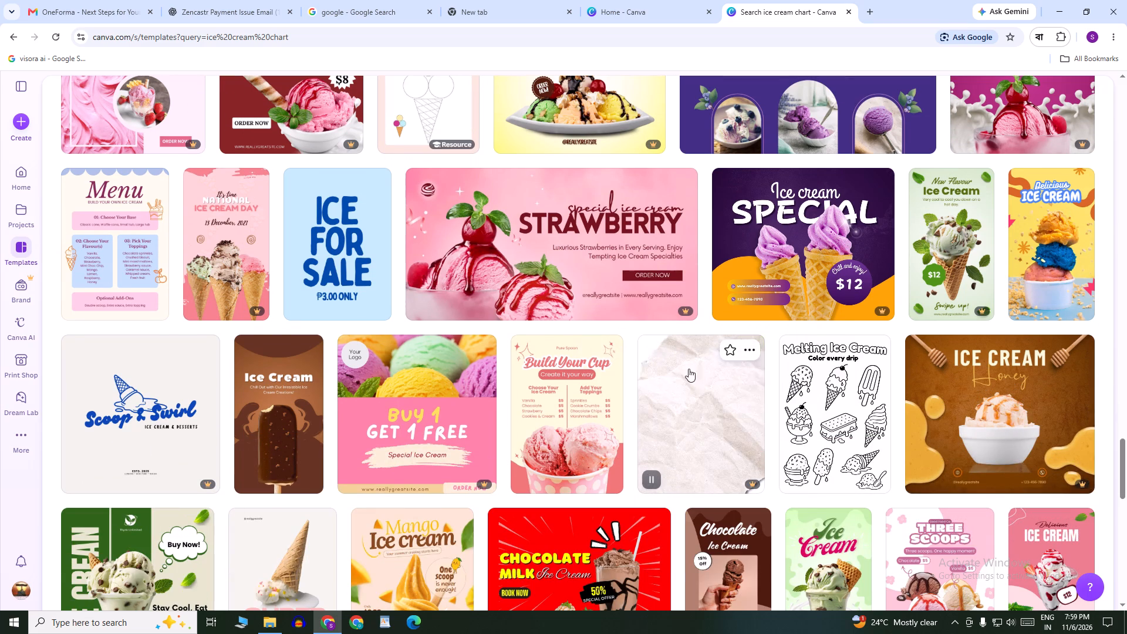
pyautogui.scroll(-4, 865, 404)
pyautogui.scroll(8, 559, 343)
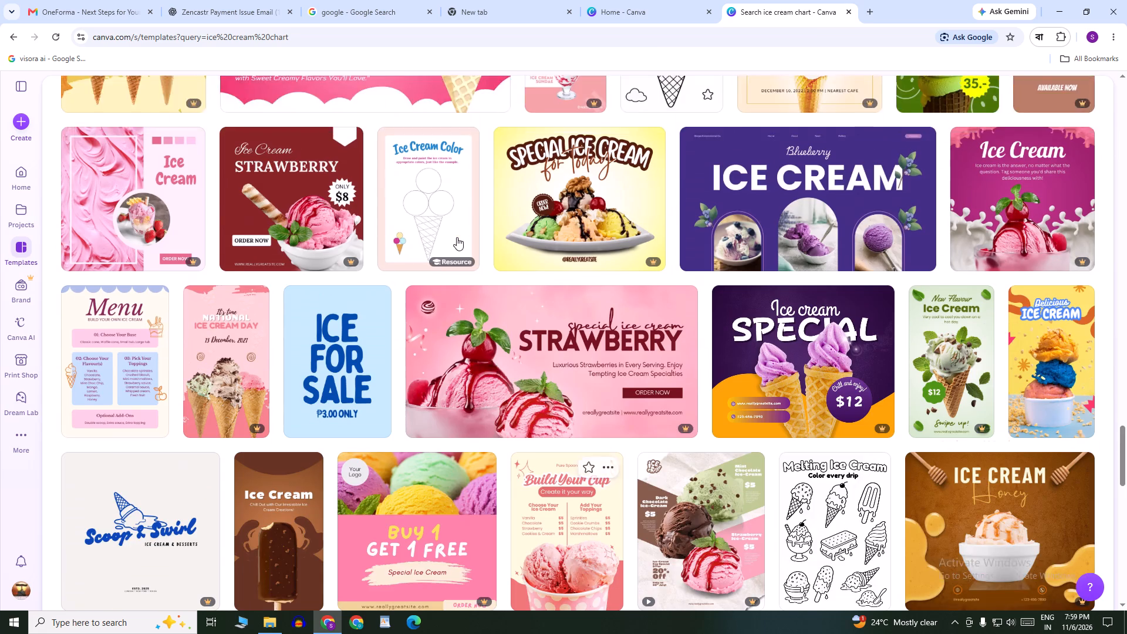
pyautogui.scroll(20, 457, 237)
pyautogui.scroll(17, 457, 237)
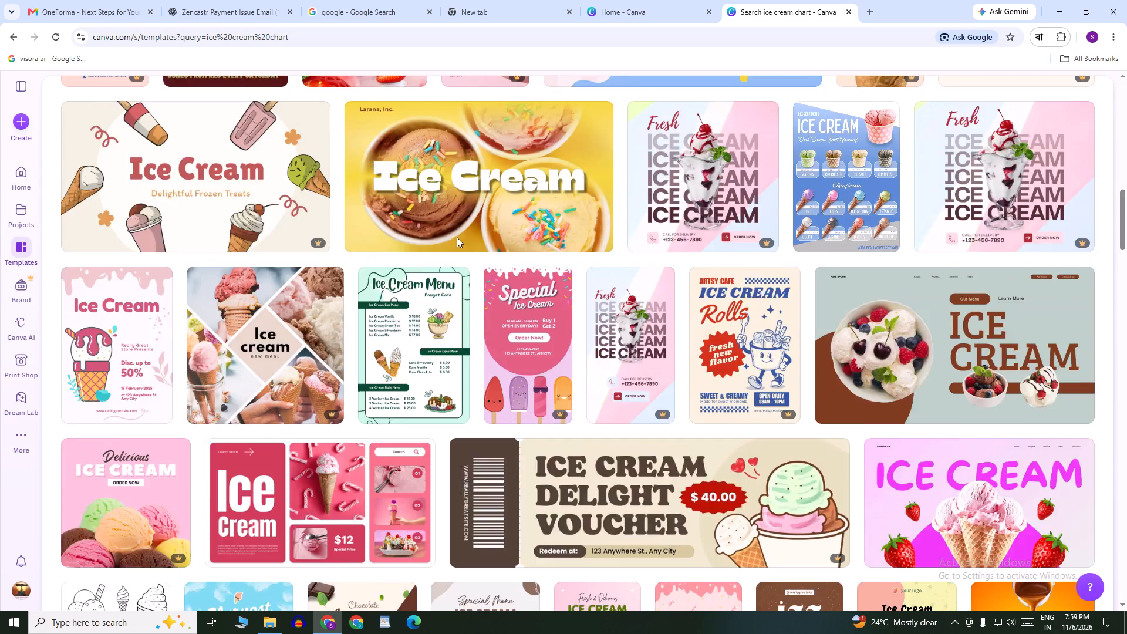
pyautogui.scroll(18, 457, 237)
# Change the template search from ice cream chart to ice cream menu and run it.
pyautogui.click(502, 204)
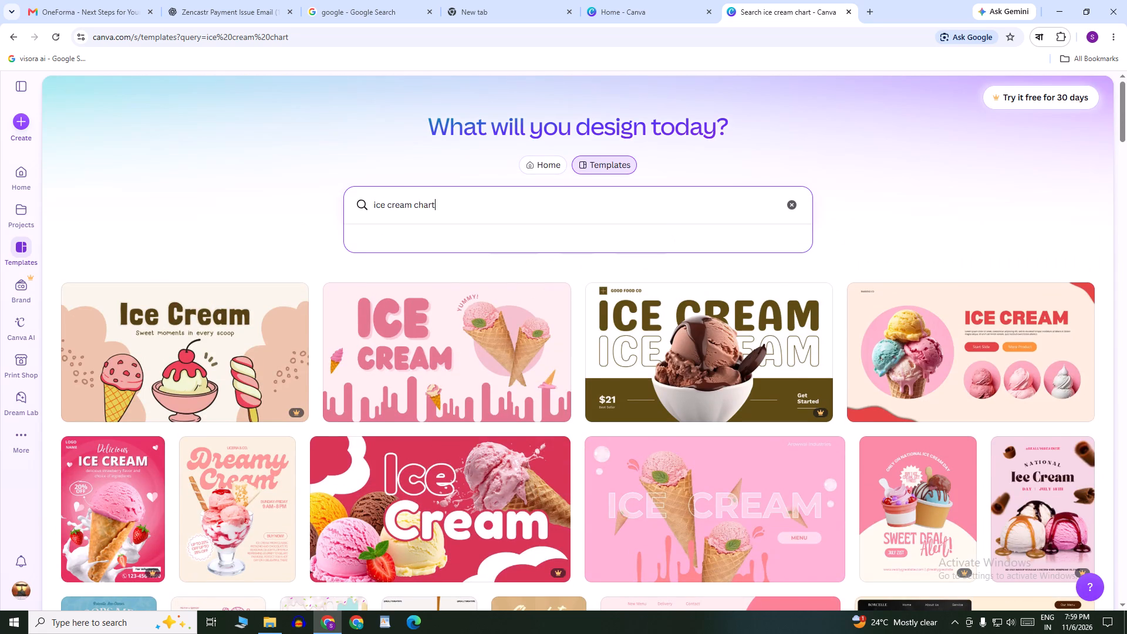
pyautogui.press('BackSpace')
pyautogui.press('BackSpace')
pyautogui.press('BackSpace')
pyautogui.press('BackSpace')
pyautogui.press('BackSpace')
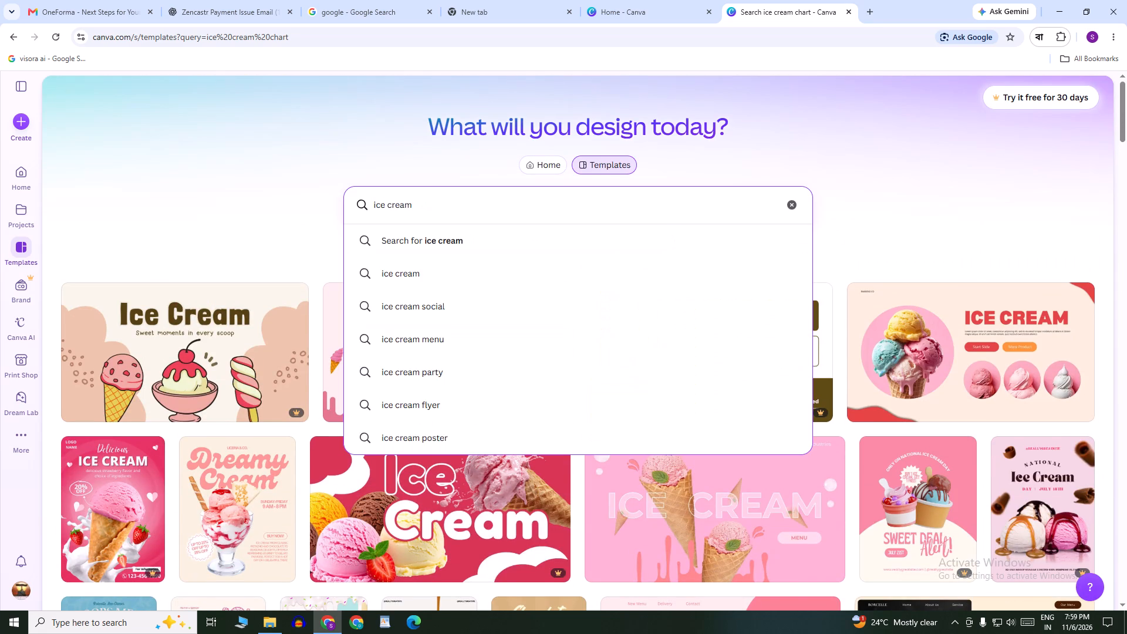
pyautogui.write('menu')
pyautogui.press('Return')
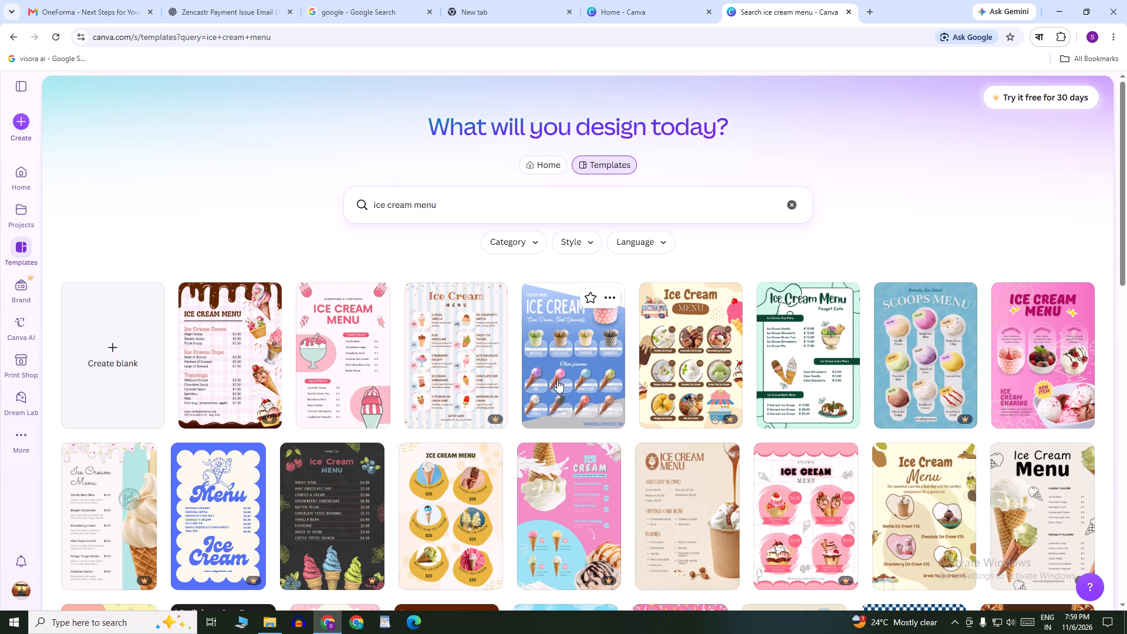
# Look through the ice cream menu templates for a suitable layout, returning to the first rows of results.
pyautogui.scroll(-3, 605, 453)
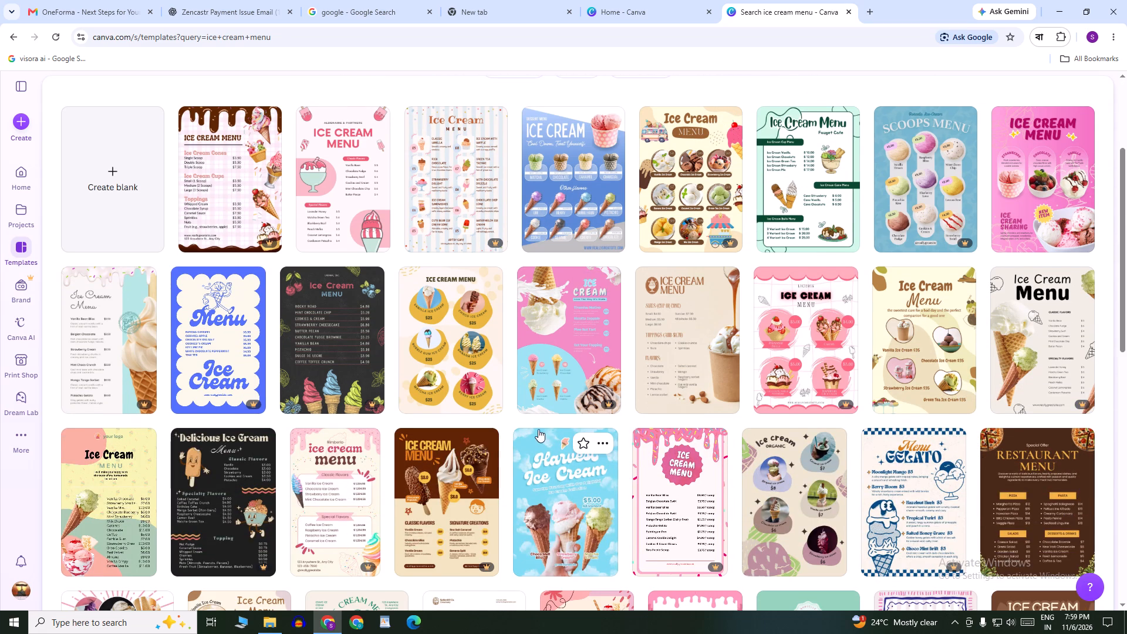
pyautogui.scroll(-3, 538, 429)
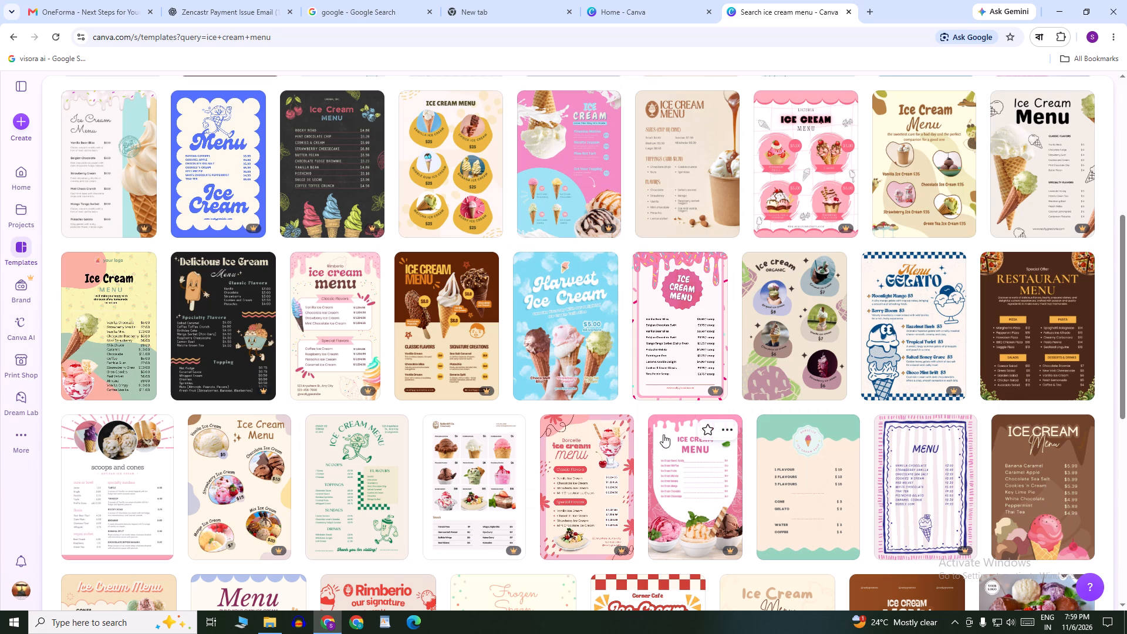
pyautogui.scroll(-4, 615, 446)
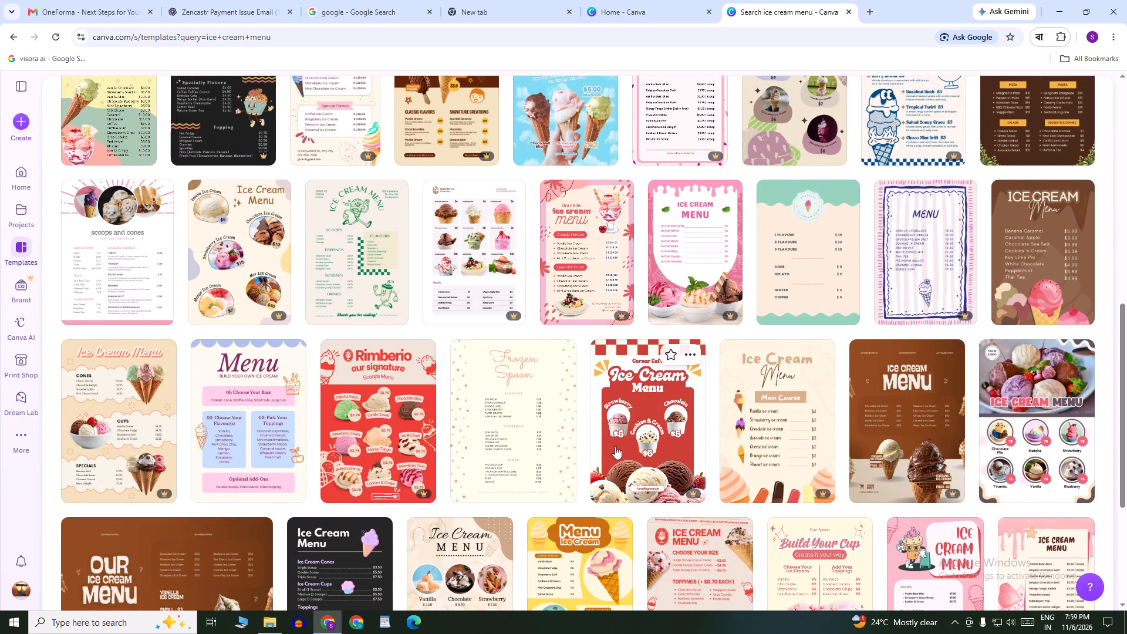
pyautogui.scroll(-2, 615, 446)
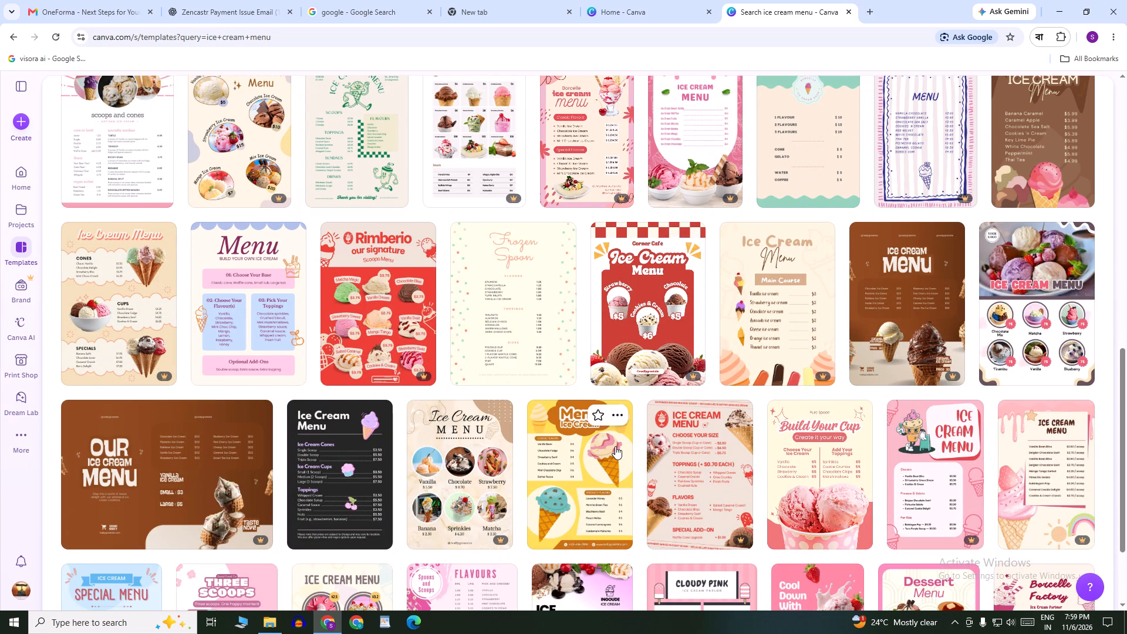
pyautogui.scroll(-4, 615, 446)
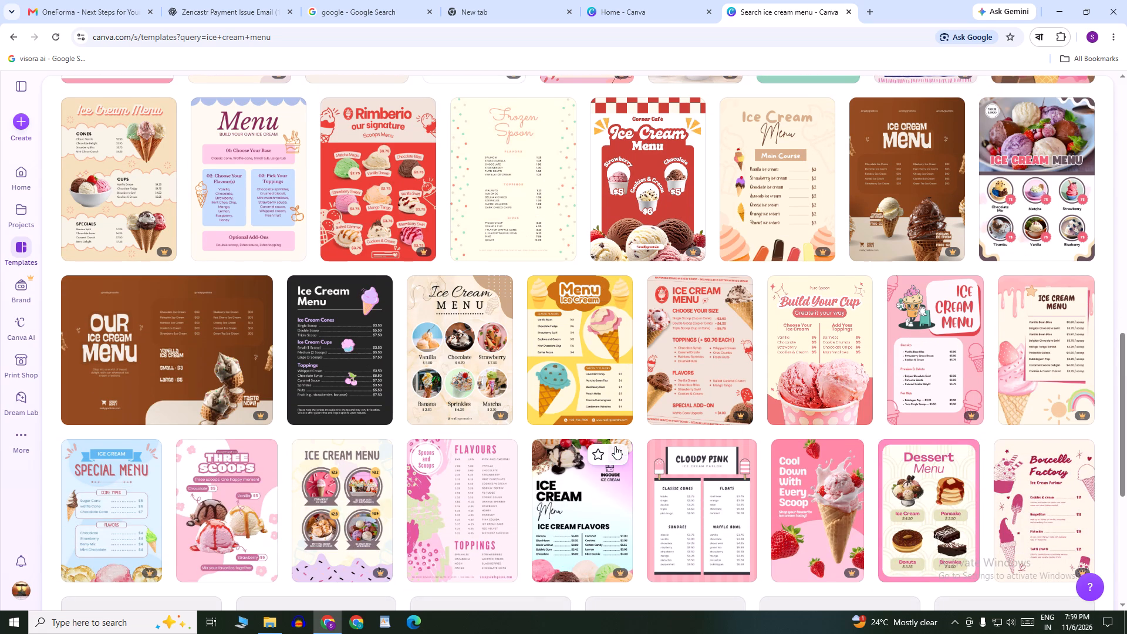
pyautogui.scroll(-3, 615, 446)
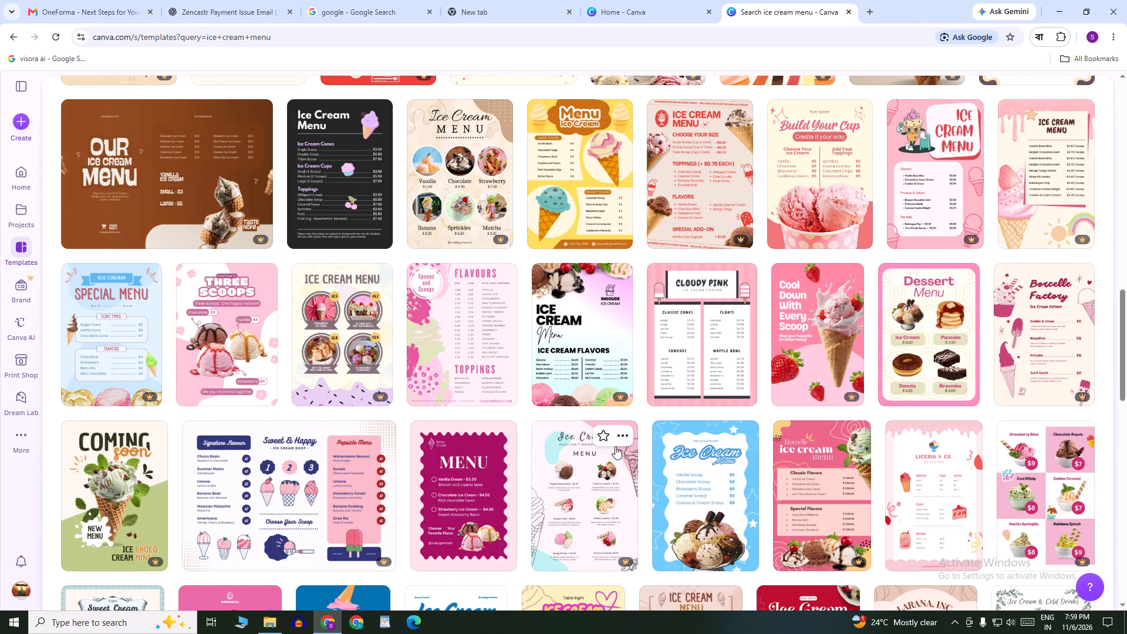
pyautogui.scroll(-3, 615, 446)
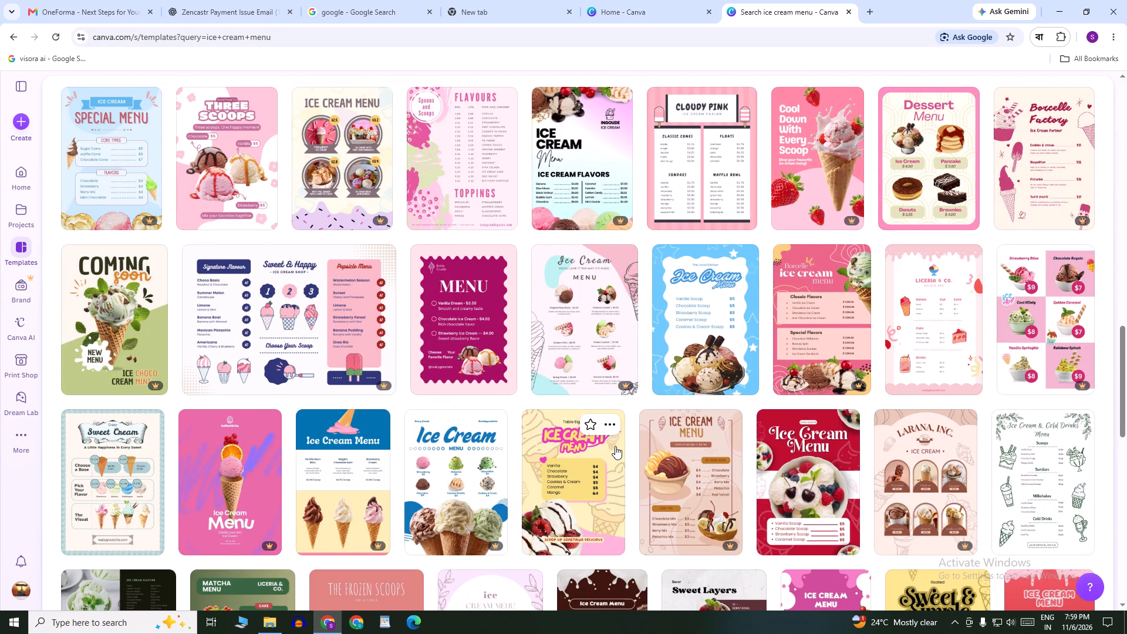
pyautogui.scroll(-3, 615, 446)
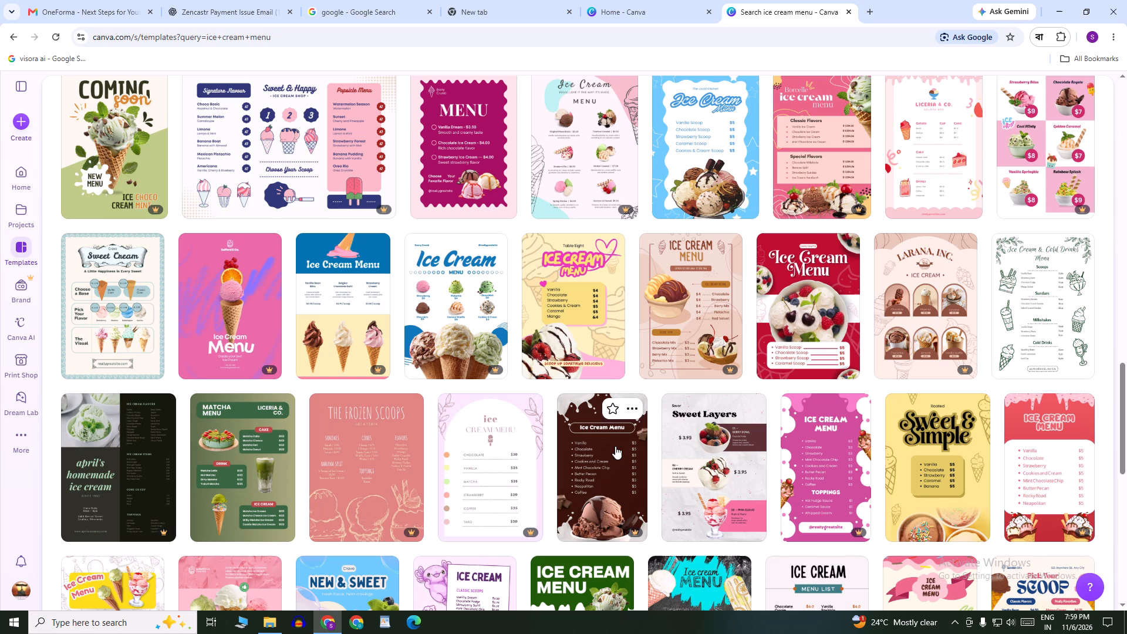
pyautogui.scroll(-1, 615, 446)
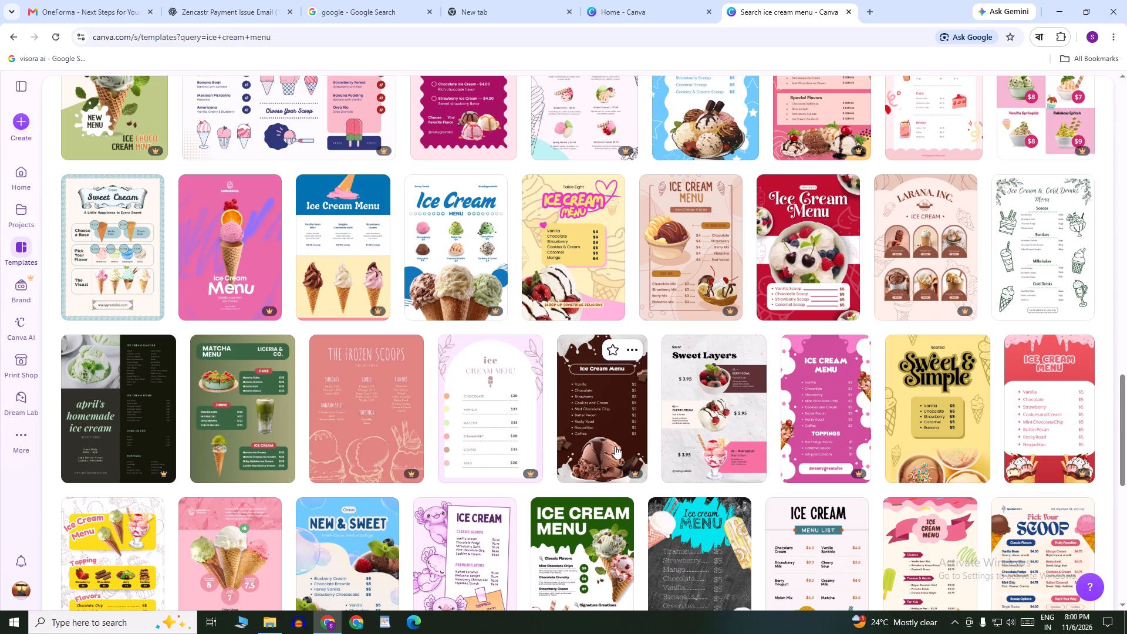
pyautogui.scroll(-2, 615, 446)
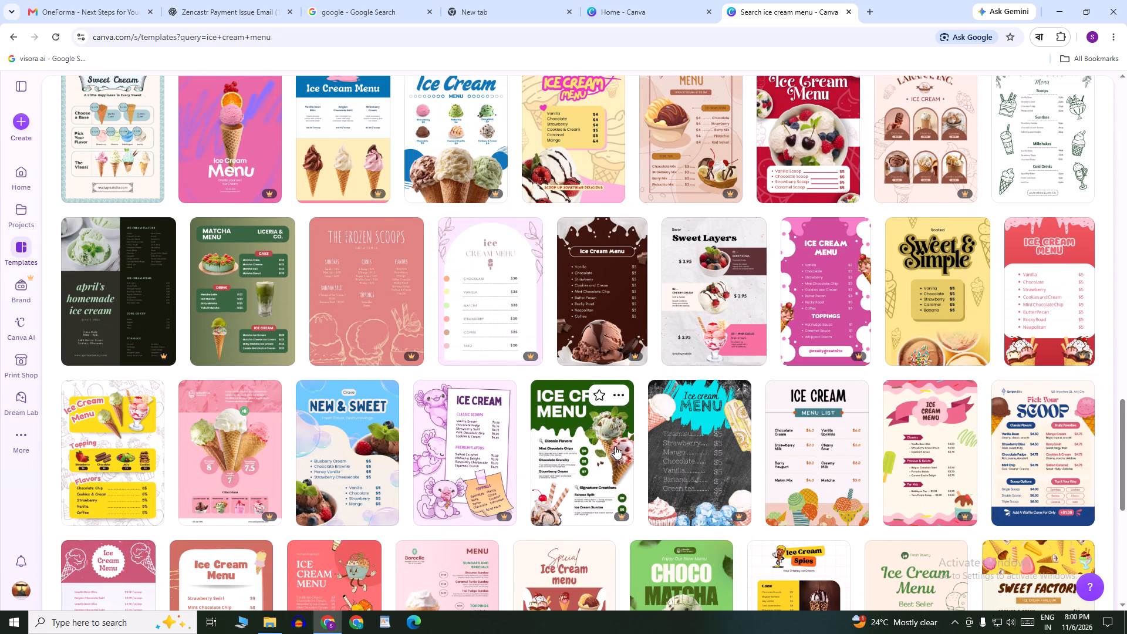
pyautogui.scroll(-5, 615, 446)
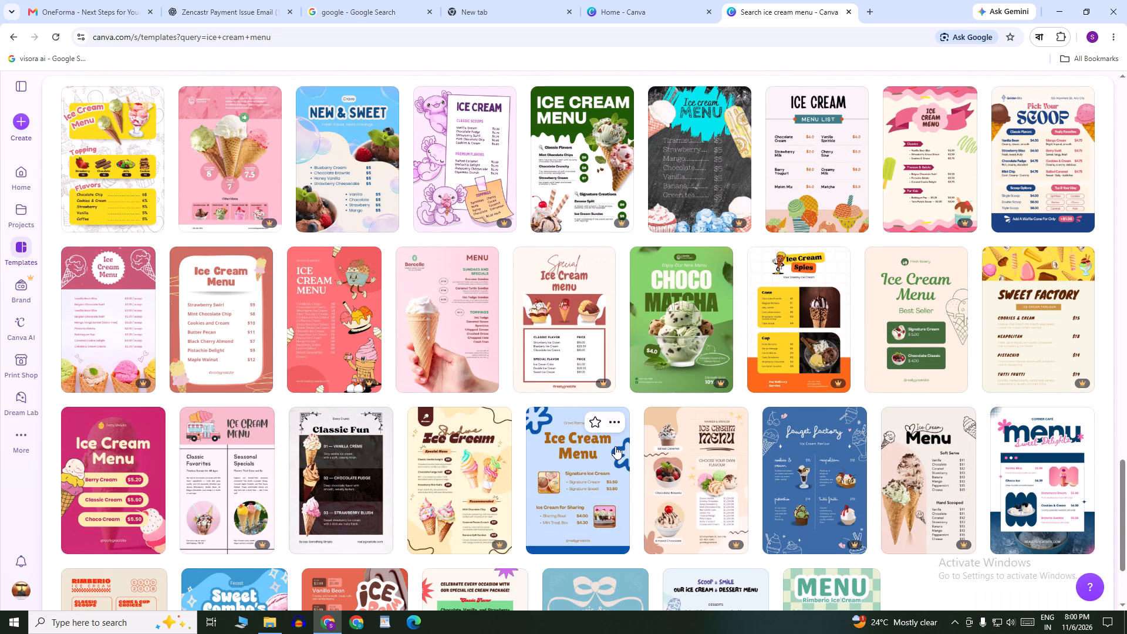
pyautogui.scroll(-4, 615, 446)
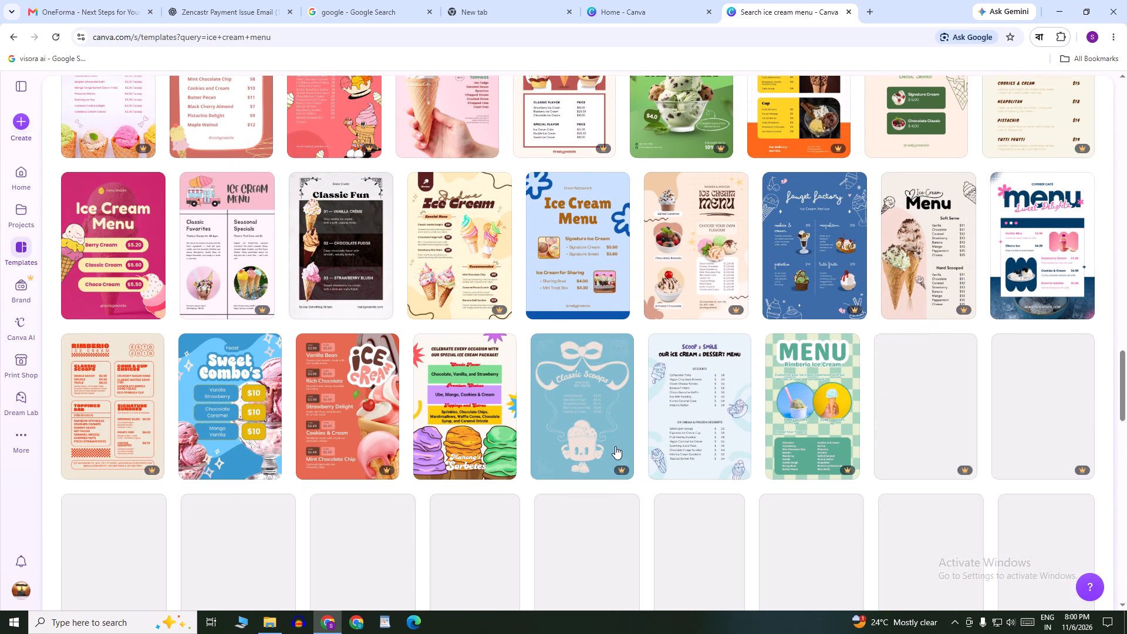
pyautogui.scroll(-2, 615, 446)
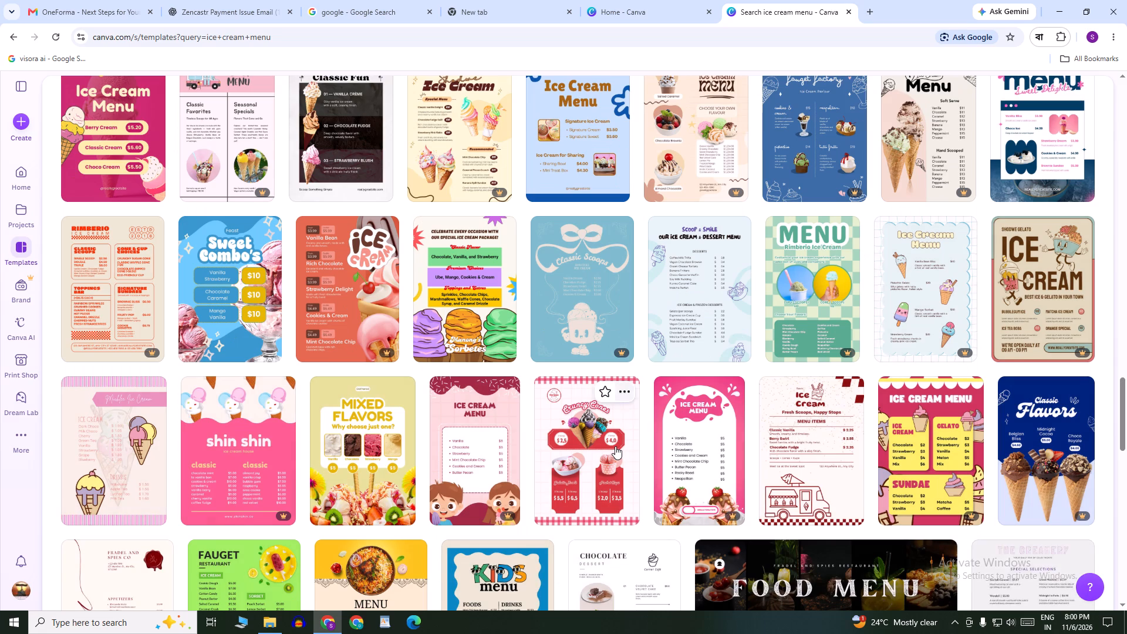
pyautogui.scroll(-2, 615, 446)
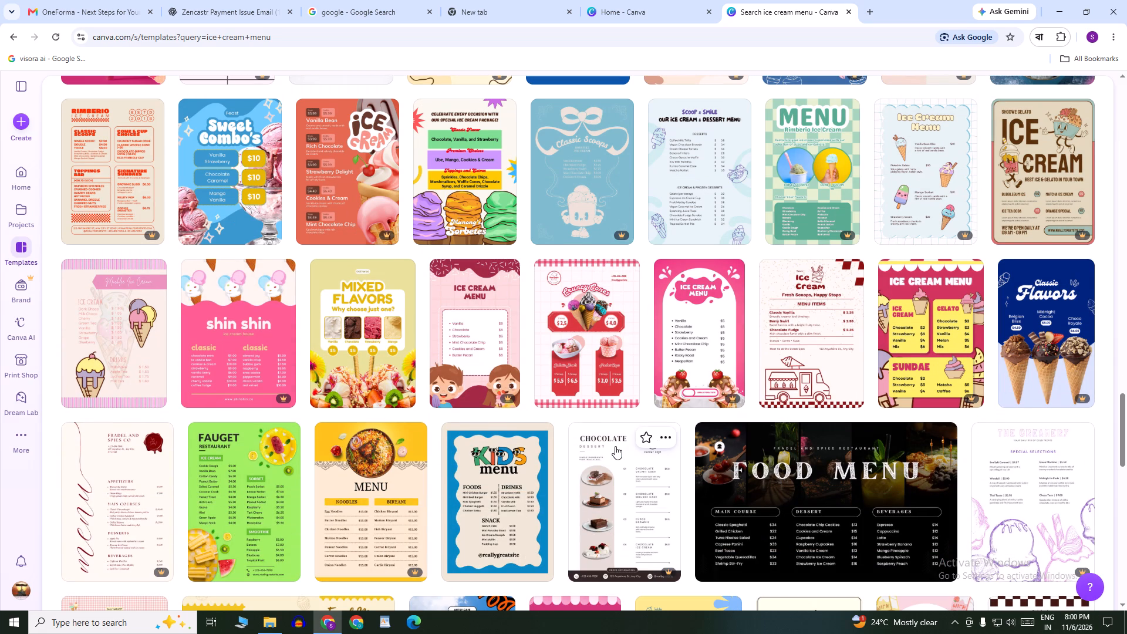
pyautogui.scroll(-1, 615, 446)
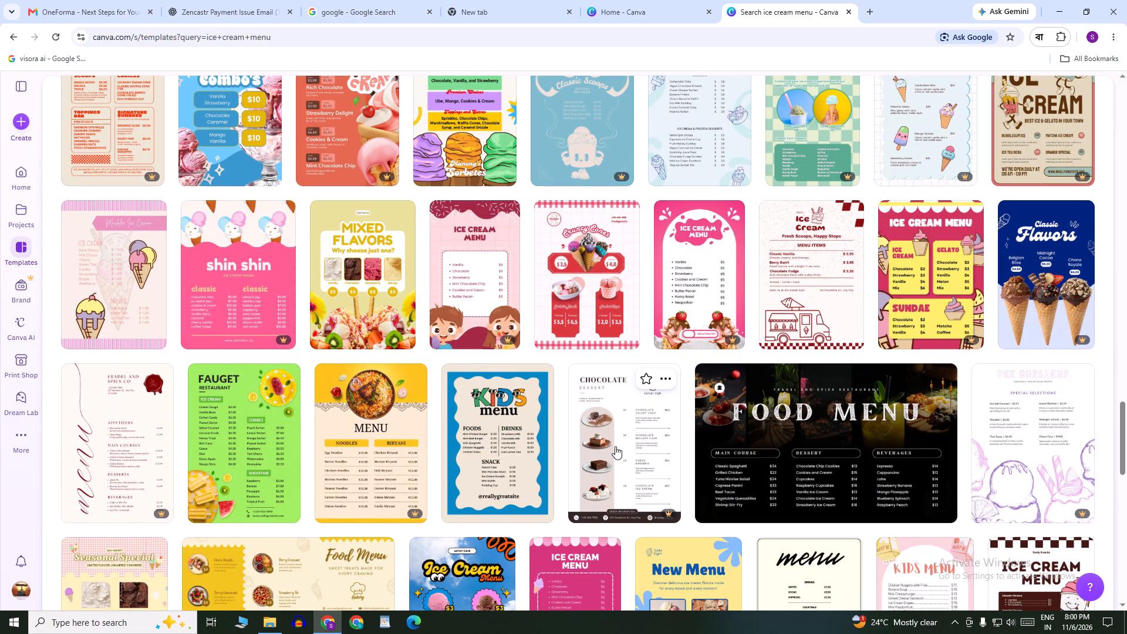
pyautogui.scroll(-3, 615, 446)
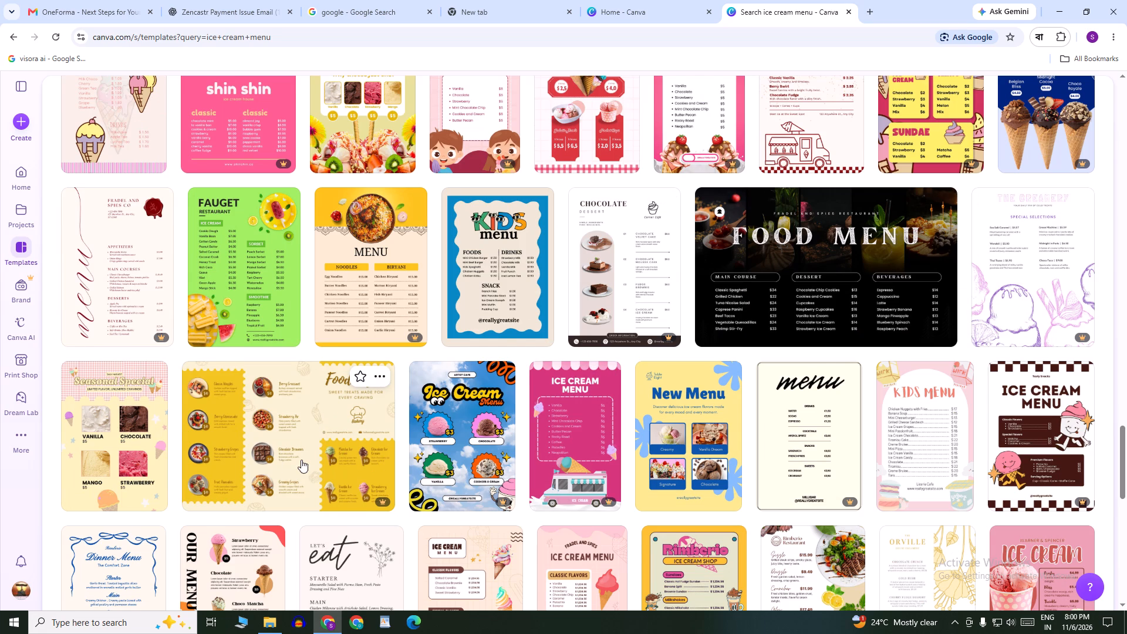
pyautogui.scroll(-3, 301, 460)
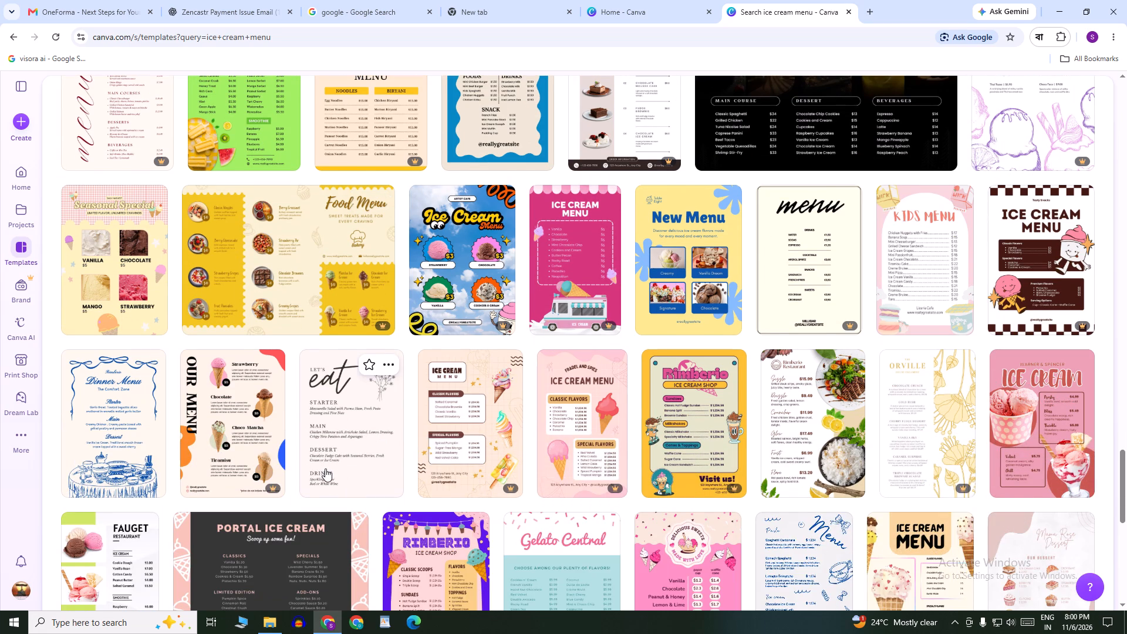
pyautogui.scroll(-1, 326, 464)
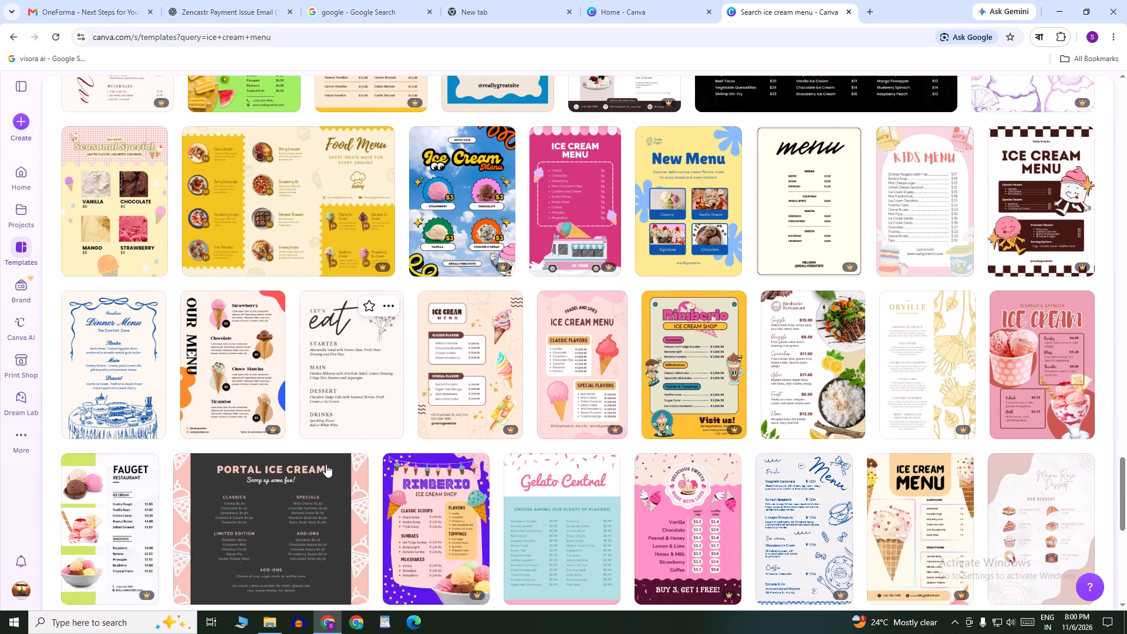
pyautogui.scroll(-5, 326, 464)
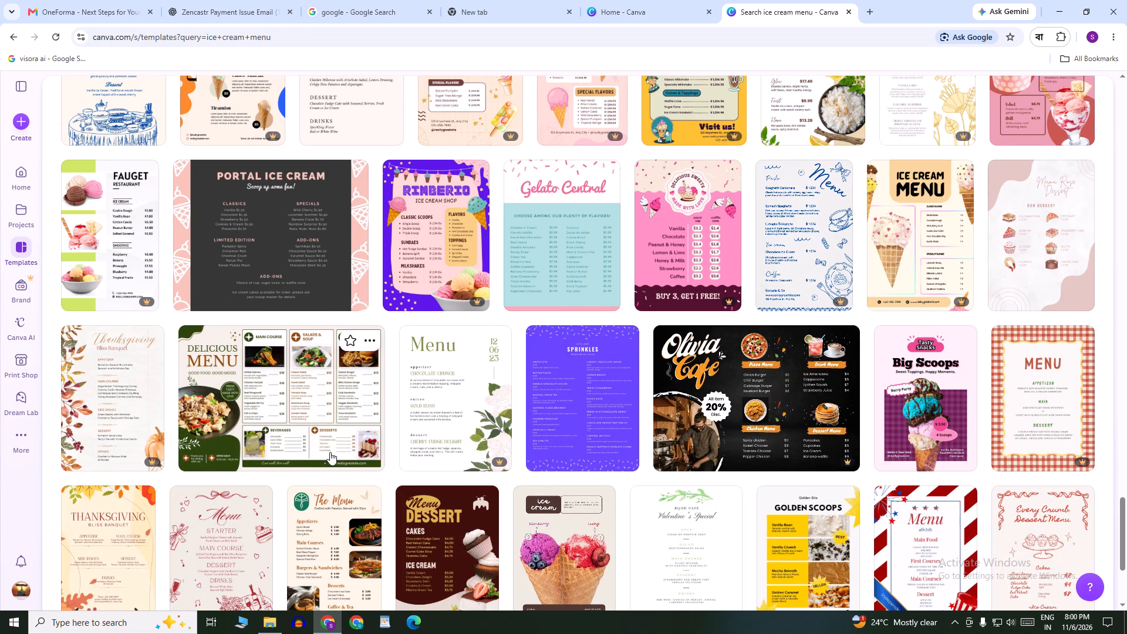
pyautogui.scroll(-3, 330, 452)
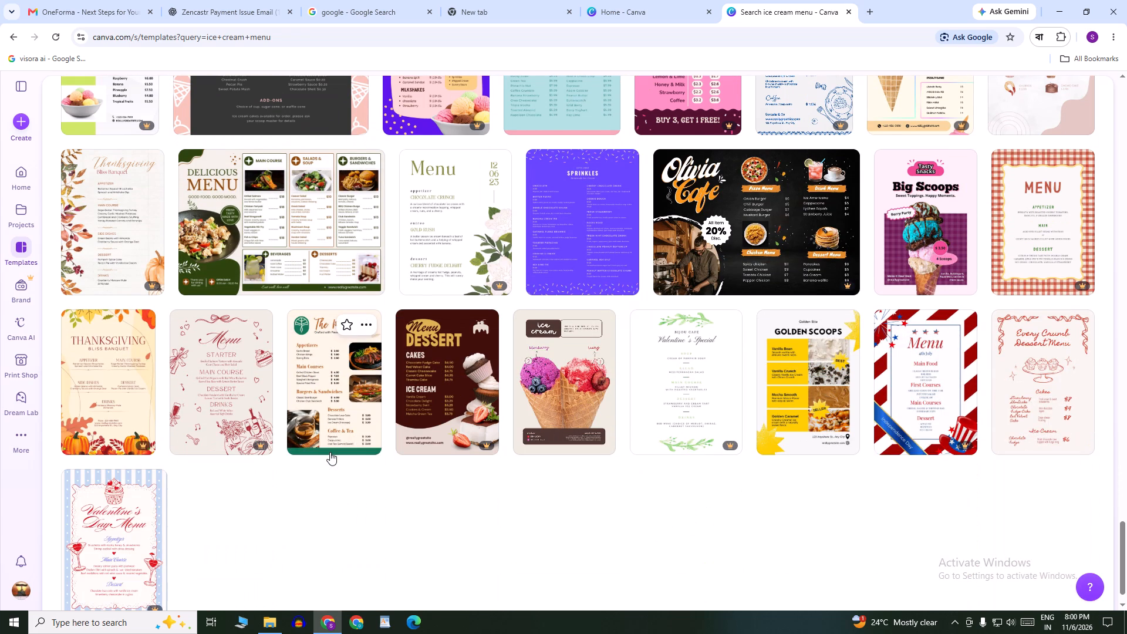
pyautogui.scroll(-3, 330, 452)
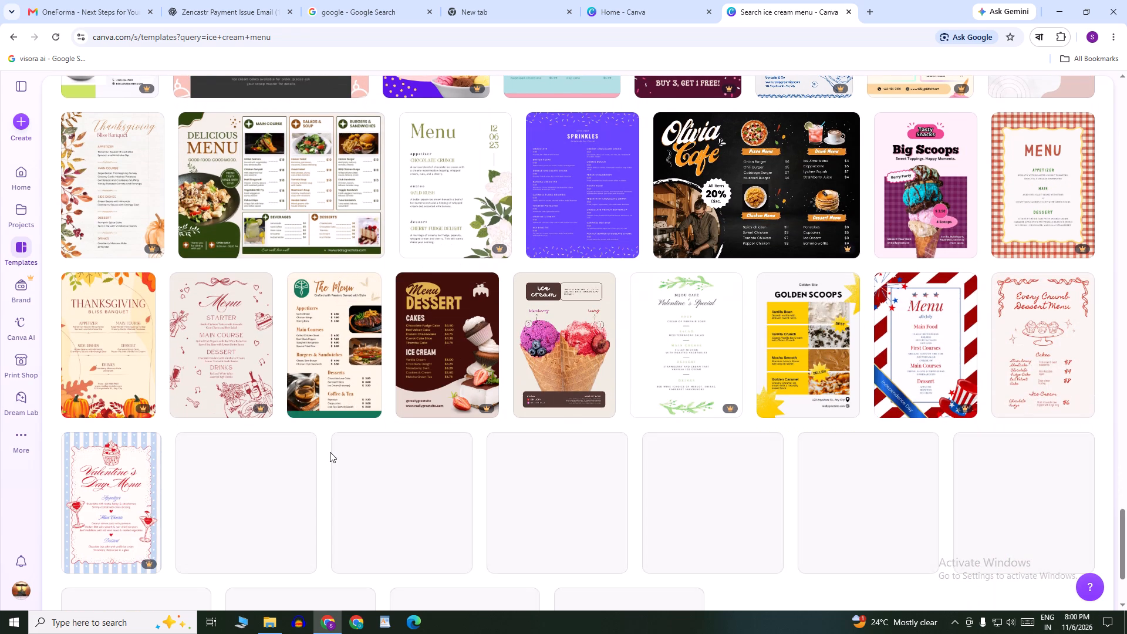
pyautogui.scroll(6, 330, 452)
pyautogui.scroll(-5, 330, 452)
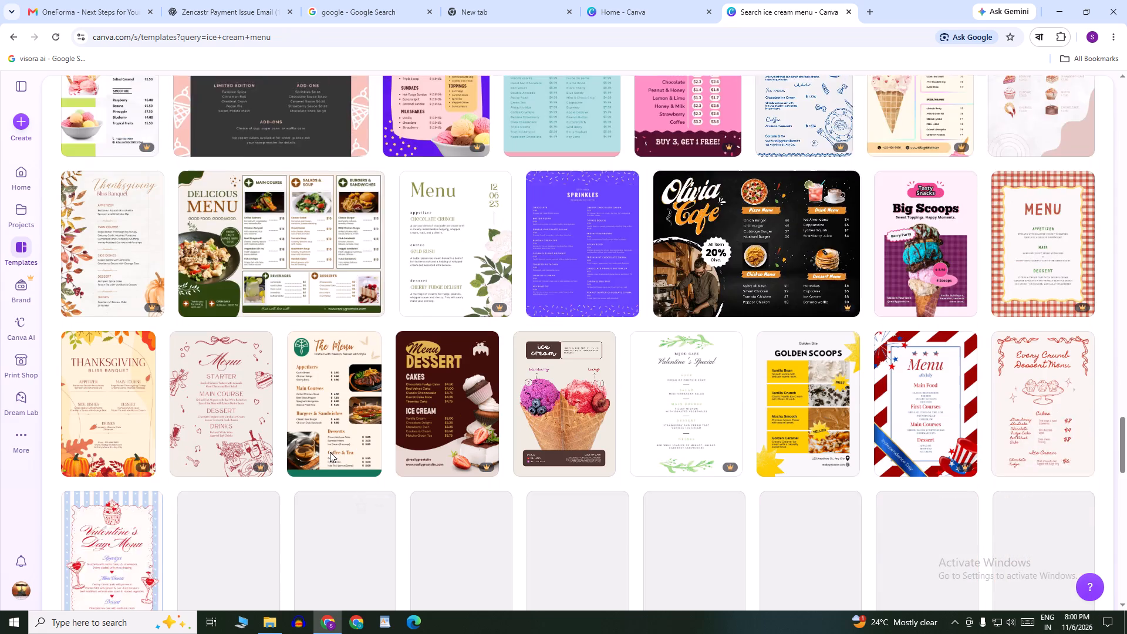
pyautogui.scroll(-4, 330, 452)
pyautogui.scroll(20, 330, 452)
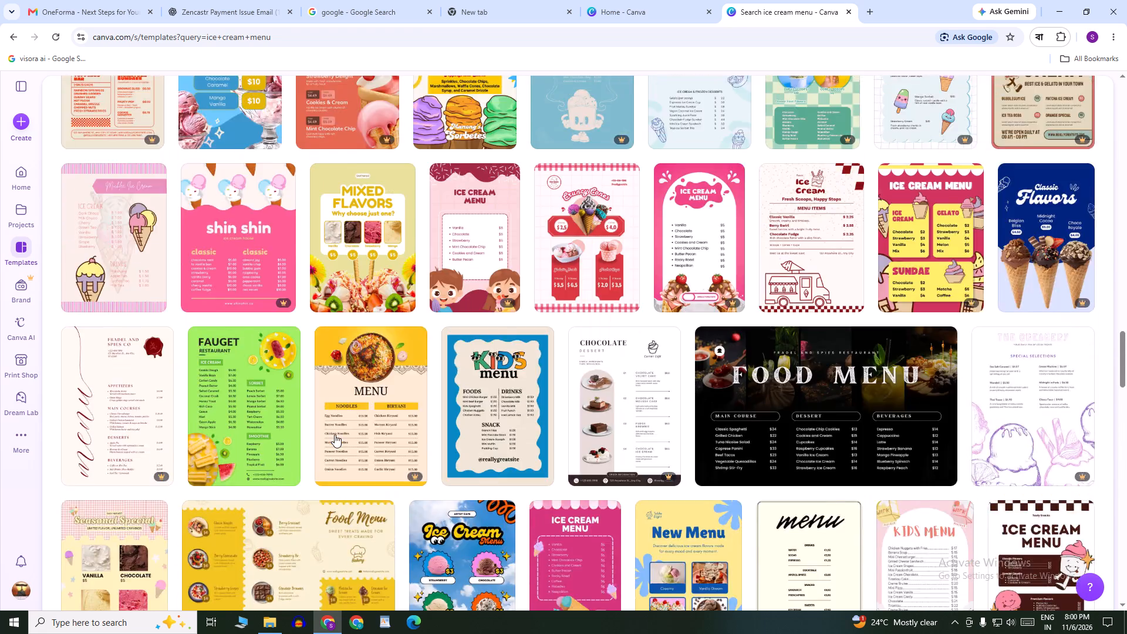
pyautogui.scroll(20, 335, 434)
pyautogui.scroll(3, 335, 434)
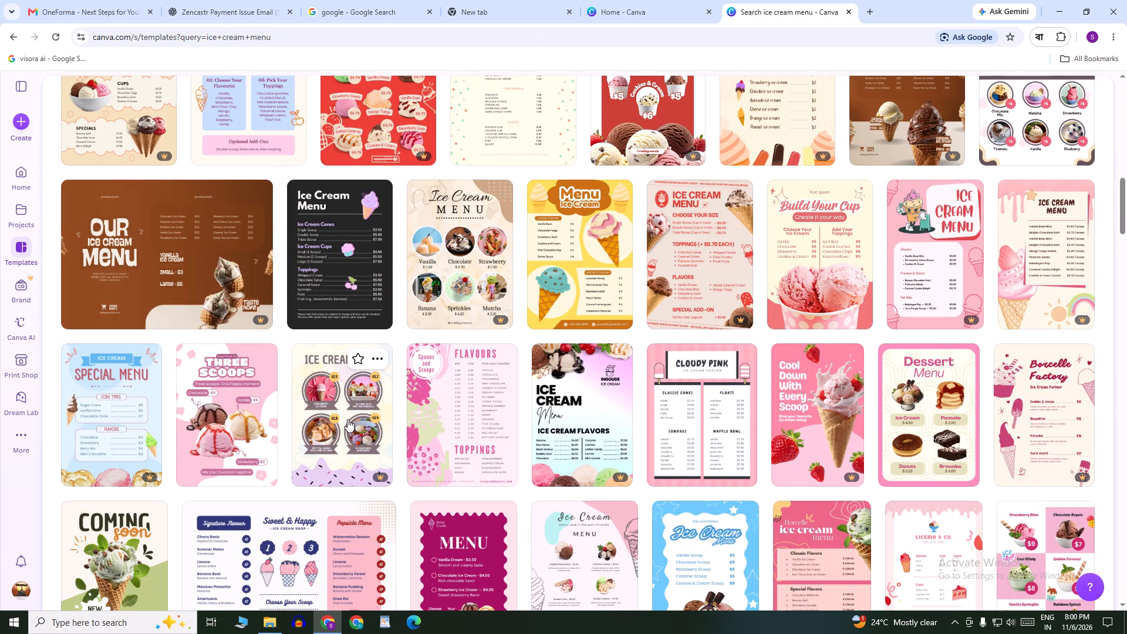
pyautogui.scroll(1, 348, 419)
pyautogui.scroll(20, 407, 370)
pyautogui.scroll(1, 407, 370)
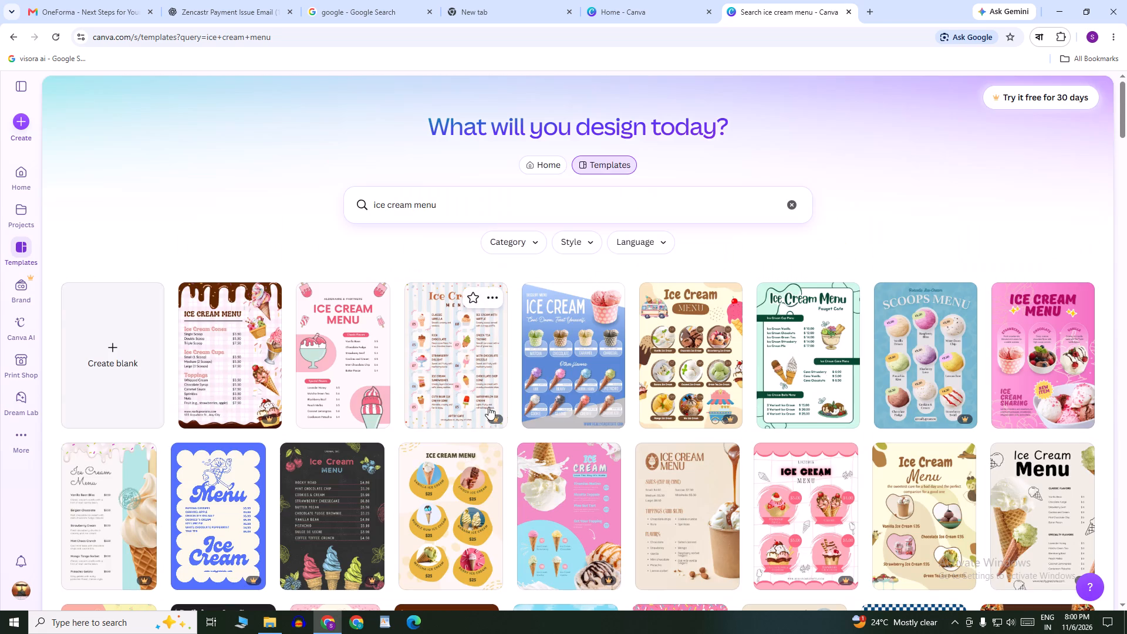
pyautogui.scroll(3, 488, 407)
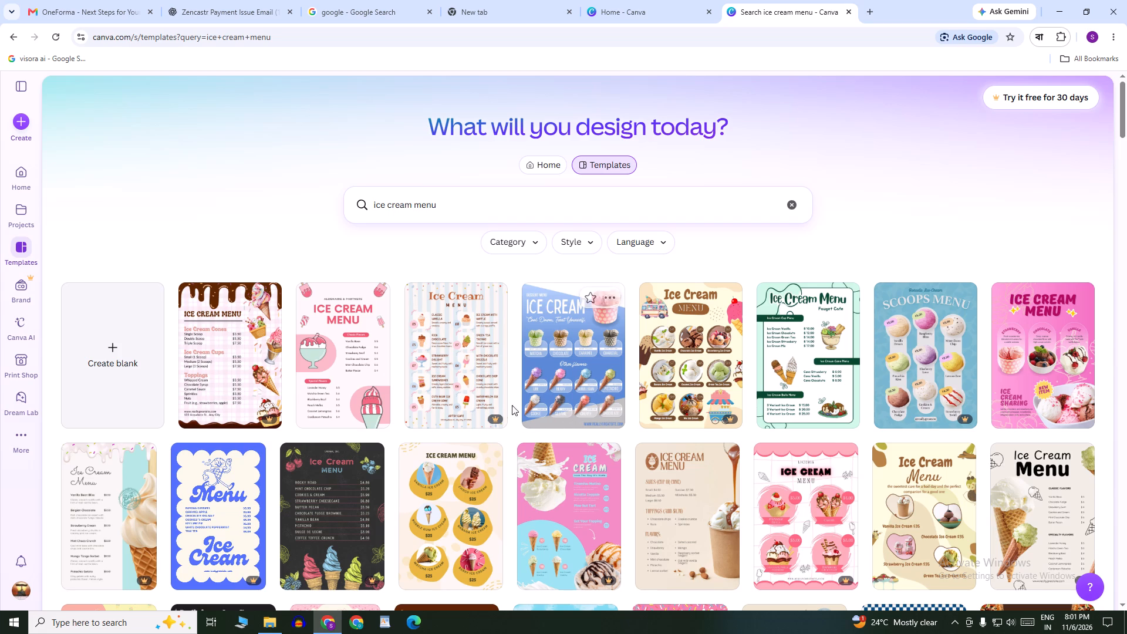
# Open the Green Pastel and Dark Green Cute Abstract Ice Cream Menu template and start customizing it.
pyautogui.scroll(-2, 472, 389)
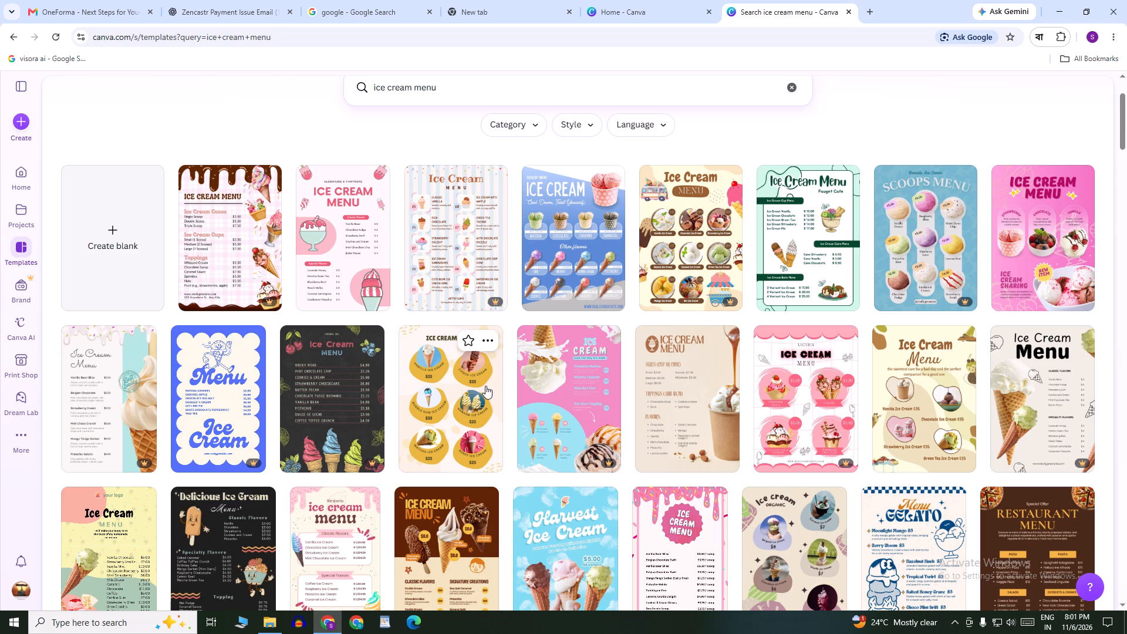
pyautogui.click(777, 249)
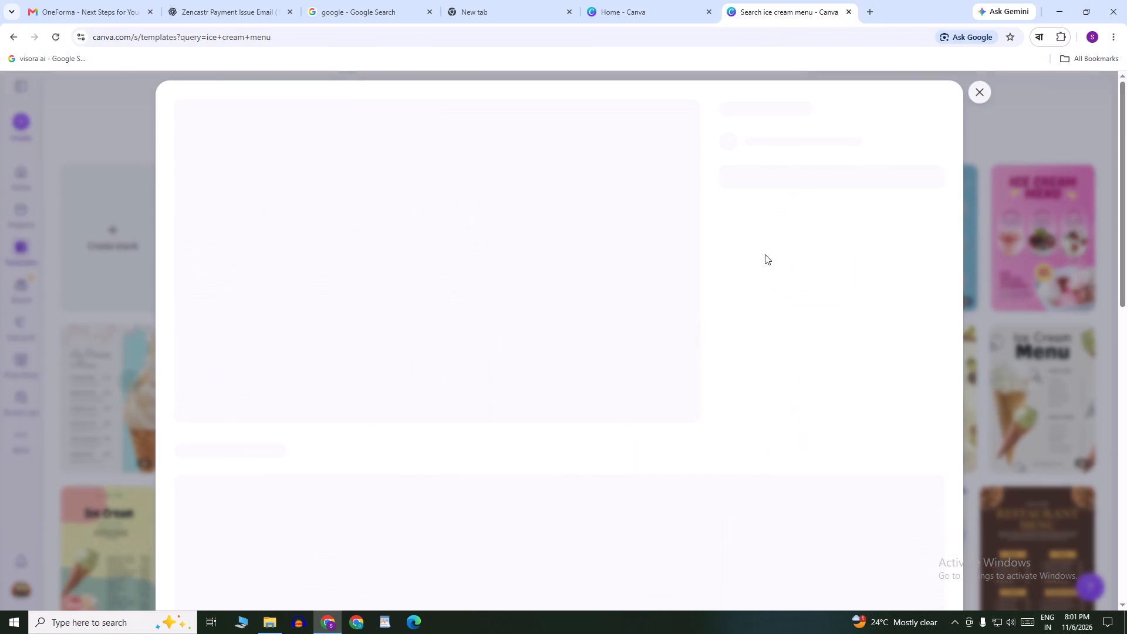
pyautogui.scroll(1, 646, 315)
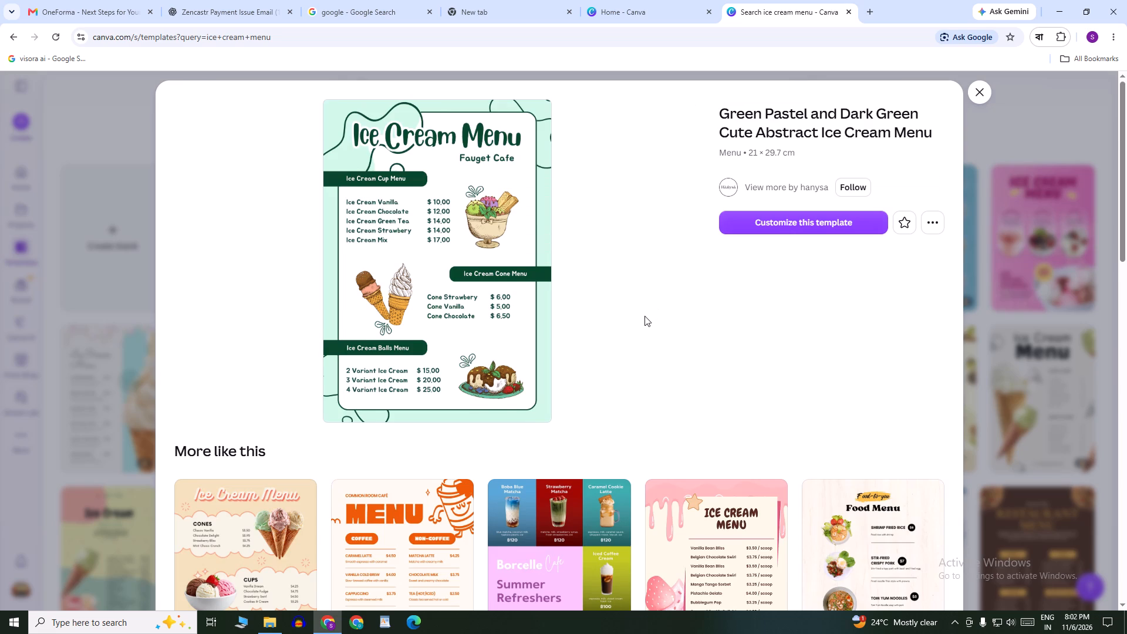
pyautogui.scroll(-3, 639, 316)
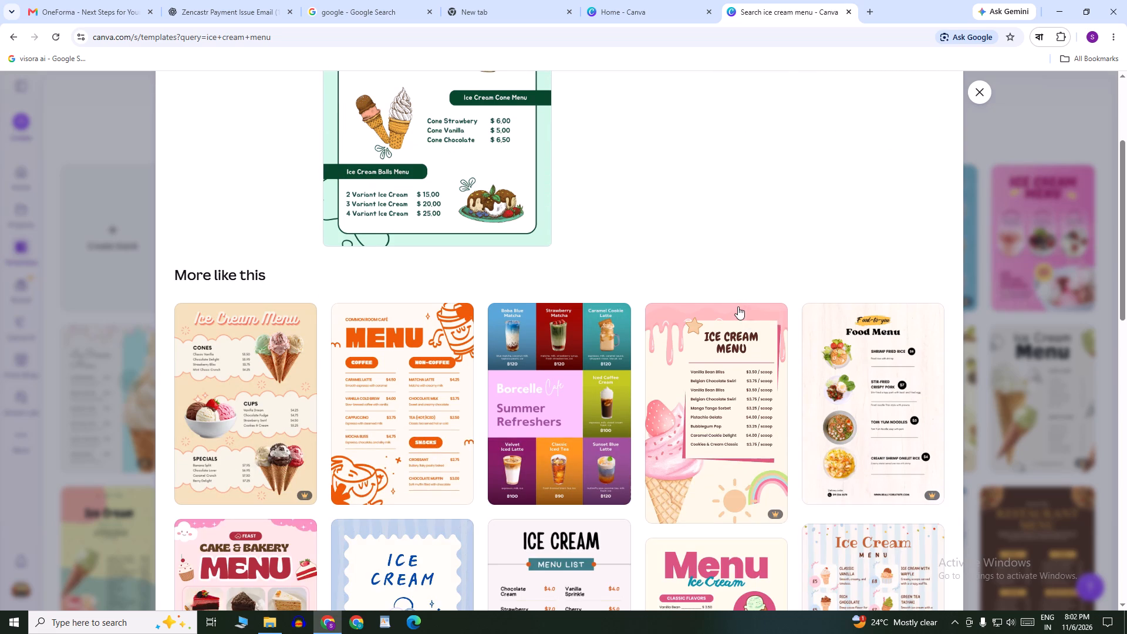
pyautogui.scroll(1, 738, 307)
pyautogui.click(834, 109)
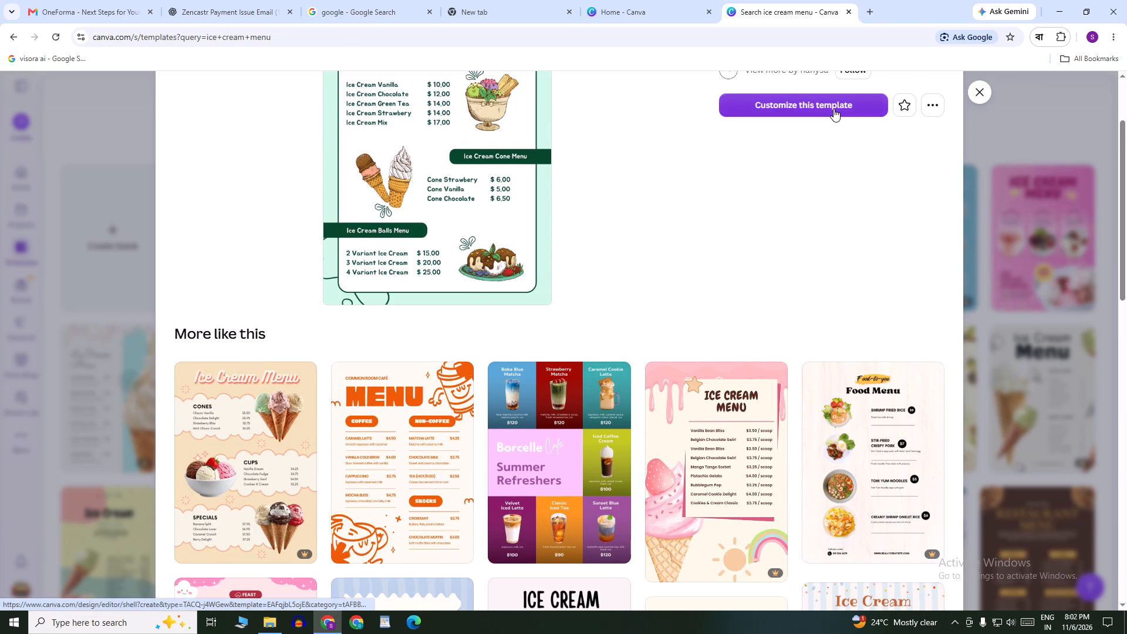
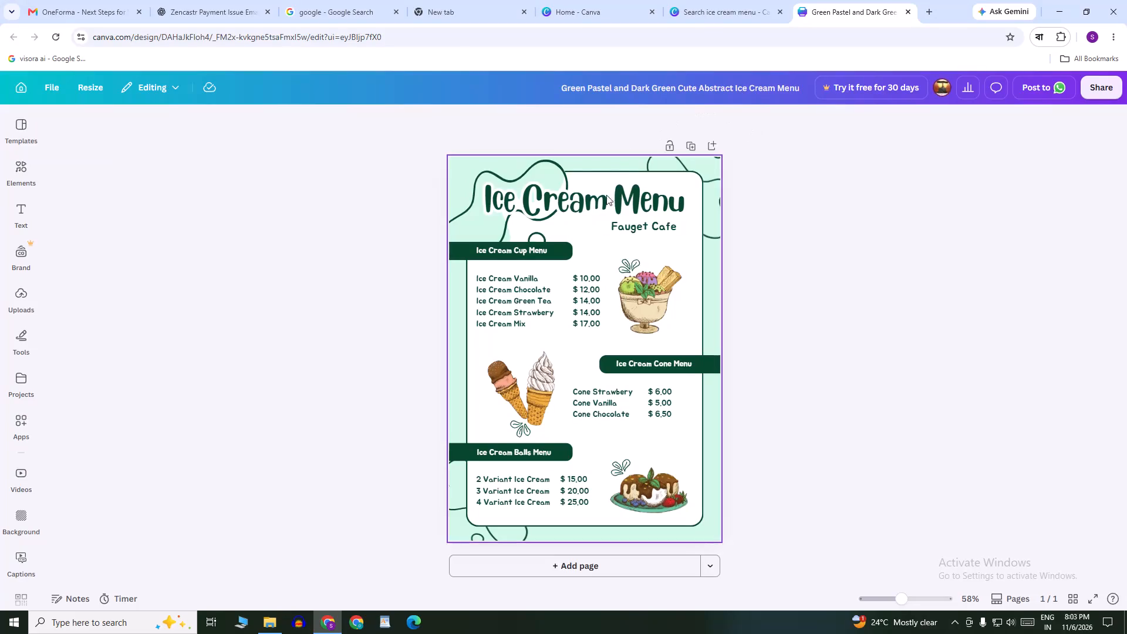
# Replace the menu's main title text with Samanta ice cream.
pyautogui.click(608, 219)
pyautogui.click(621, 201)
pyautogui.click(809, 205)
pyautogui.click(647, 203)
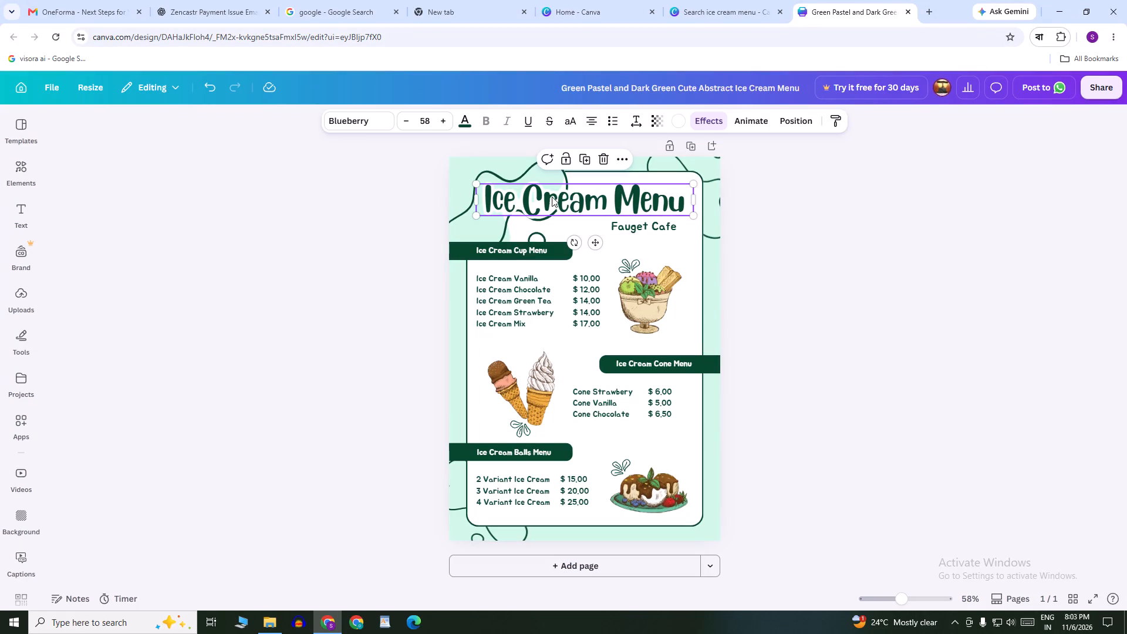
pyautogui.click(690, 201)
pyautogui.click(684, 201)
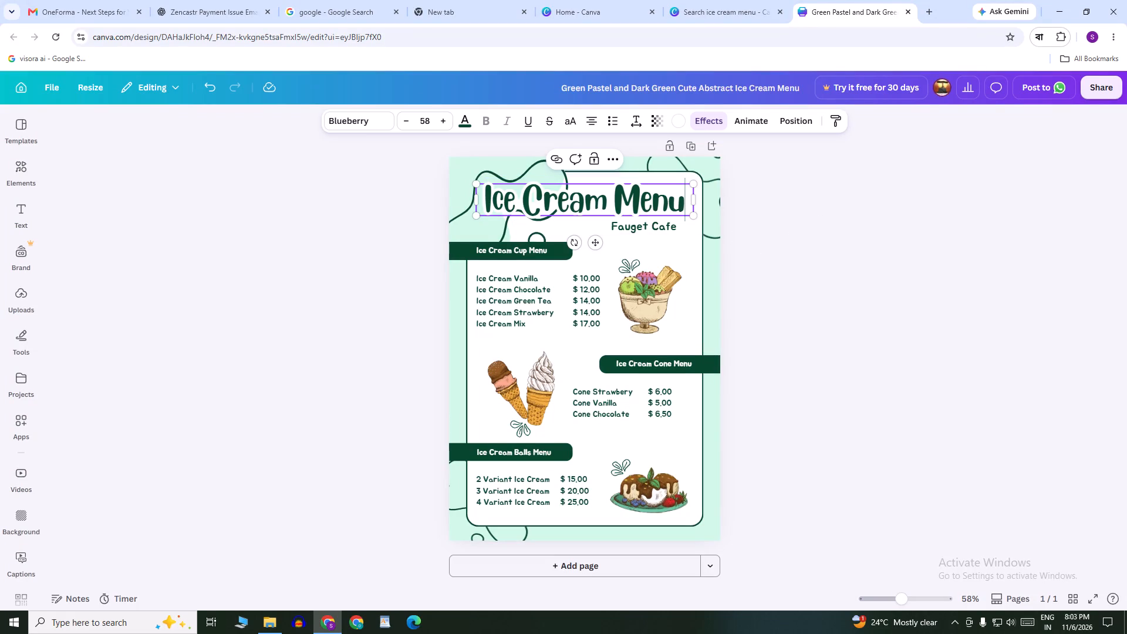
pyautogui.click(684, 201)
pyautogui.click(684, 201)
pyautogui.moveTo(686, 204); pyautogui.dragTo(650, 204)
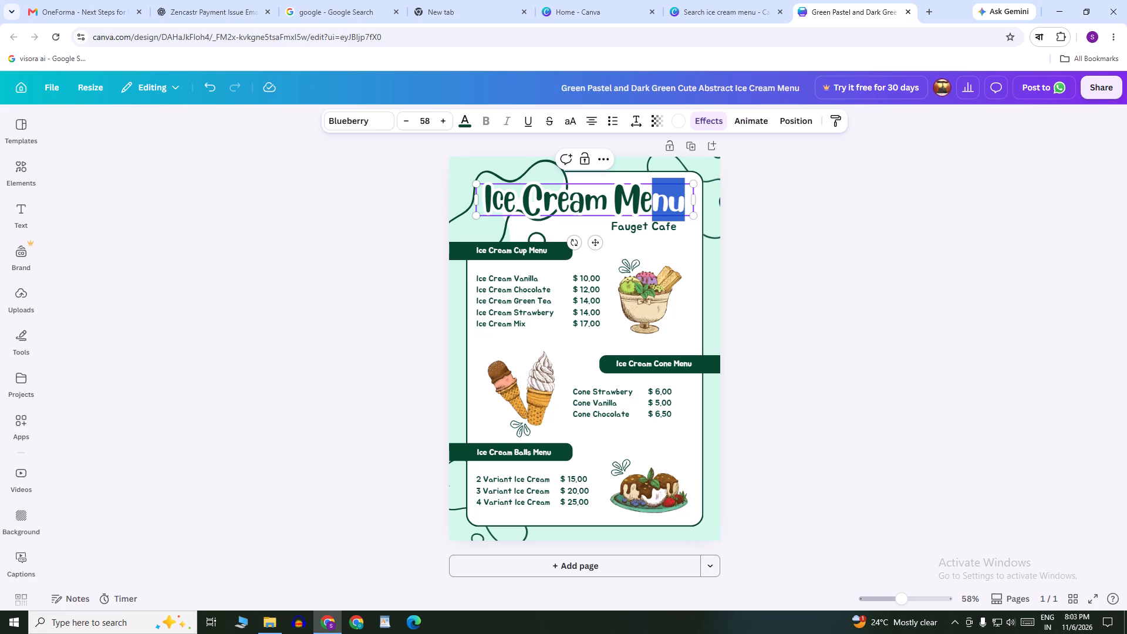
pyautogui.moveTo(650, 204); pyautogui.dragTo(486, 204)
pyautogui.press('BackSpace')
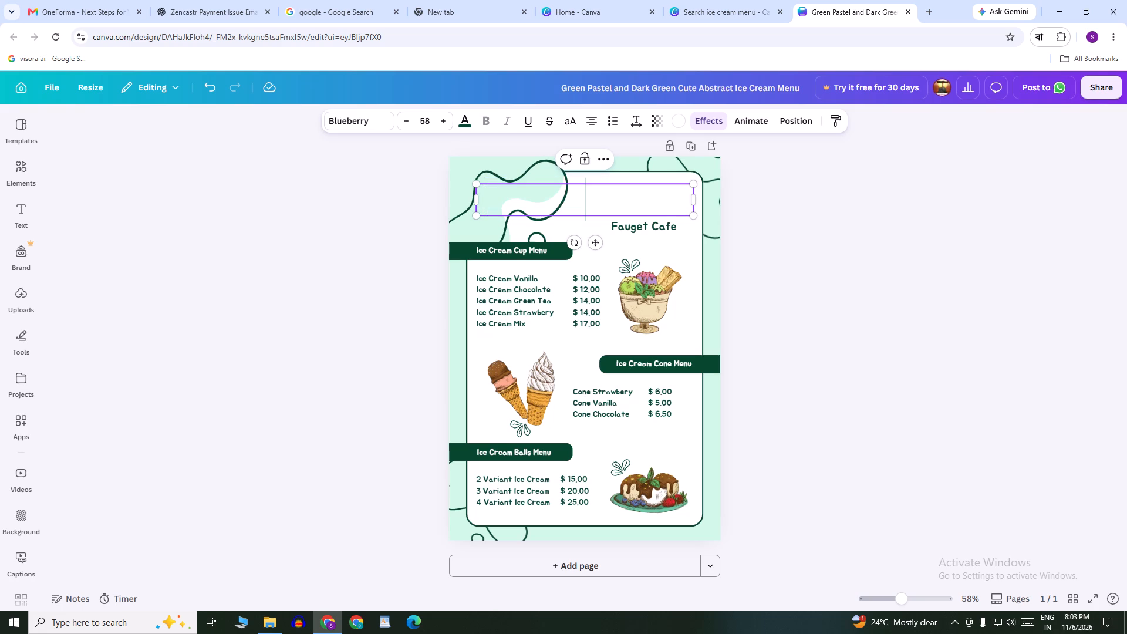
pyautogui.write('Sa')
pyautogui.write('manta')
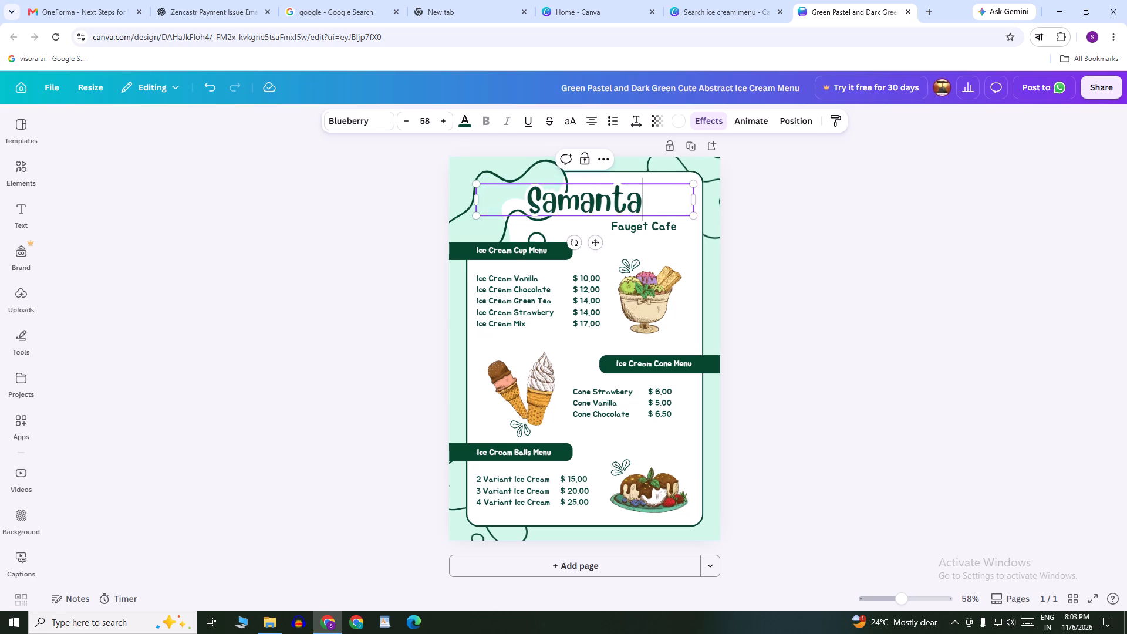
pyautogui.press('space')
pyautogui.write('ice')
pyautogui.press('space')
pyautogui.write('cream')
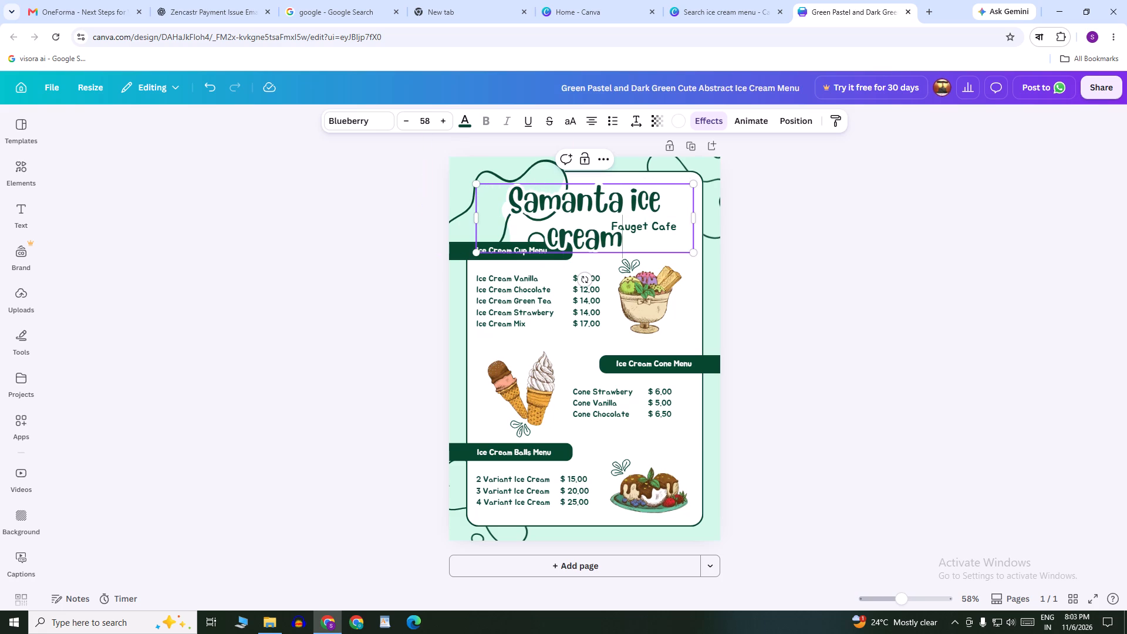
pyautogui.click(671, 225)
# Reduce the font size of the whole Samanta ice cream title to 49.
pyautogui.moveTo(630, 240); pyautogui.dragTo(512, 204)
pyautogui.click(408, 121)
pyautogui.tripleClick(408, 121)
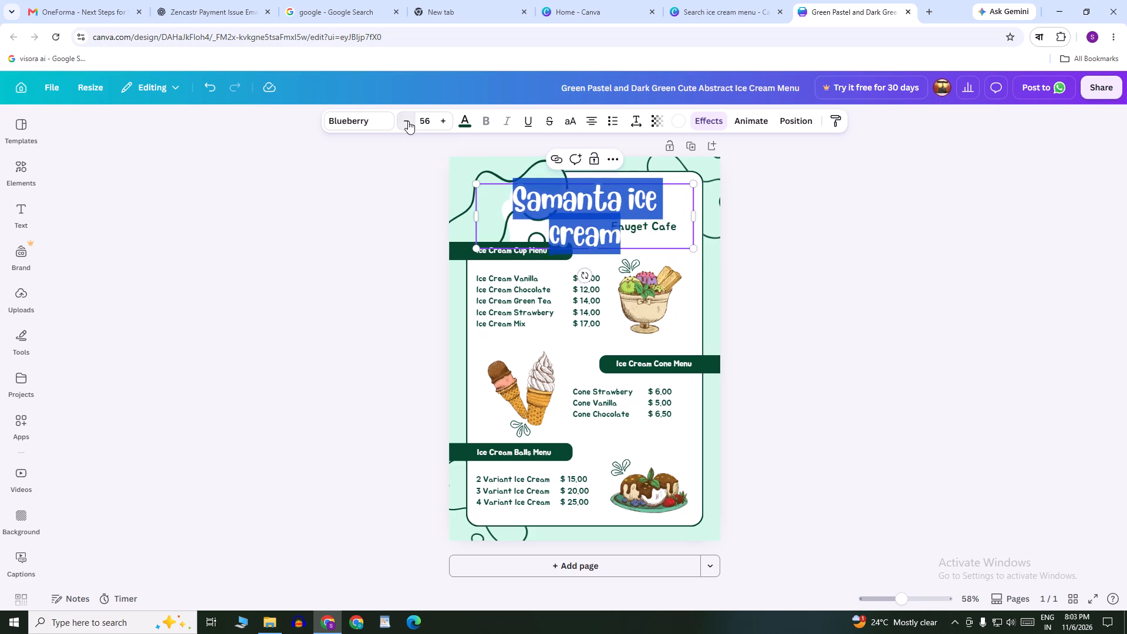
pyautogui.doubleClick(408, 121)
pyautogui.click(408, 121)
pyautogui.doubleClick(408, 121)
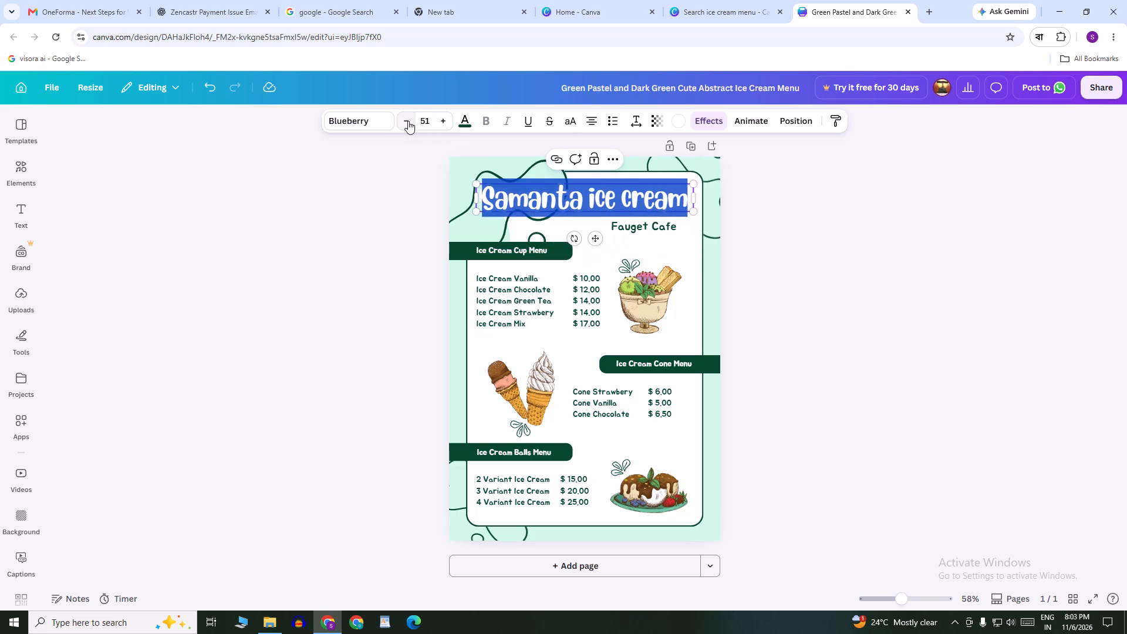
pyautogui.click(816, 236)
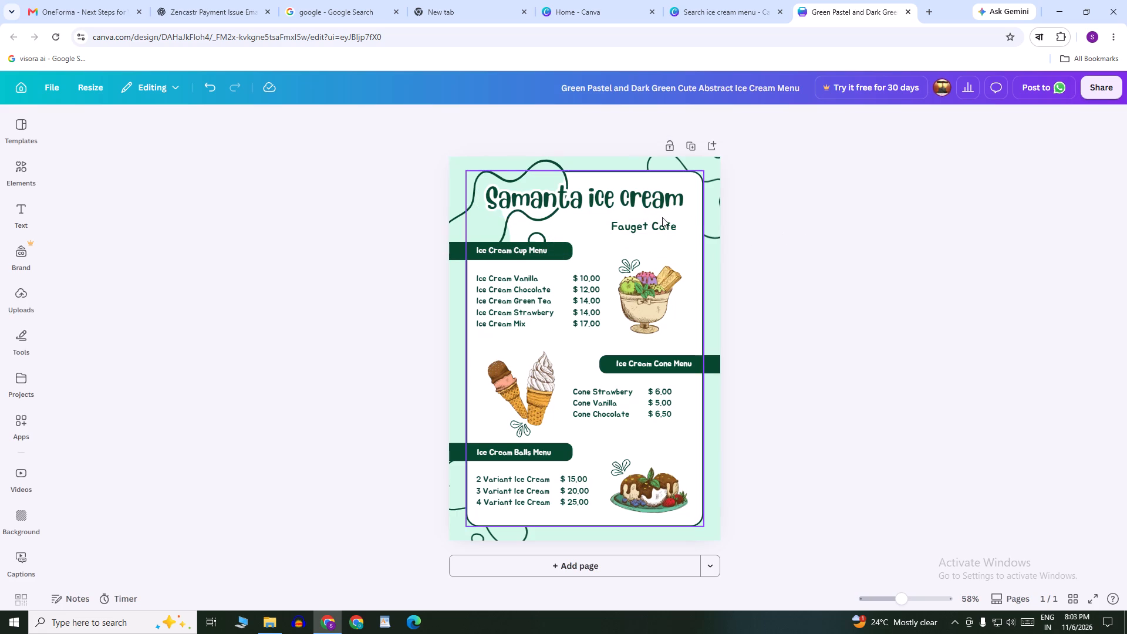
pyautogui.click(592, 197)
pyautogui.click(818, 217)
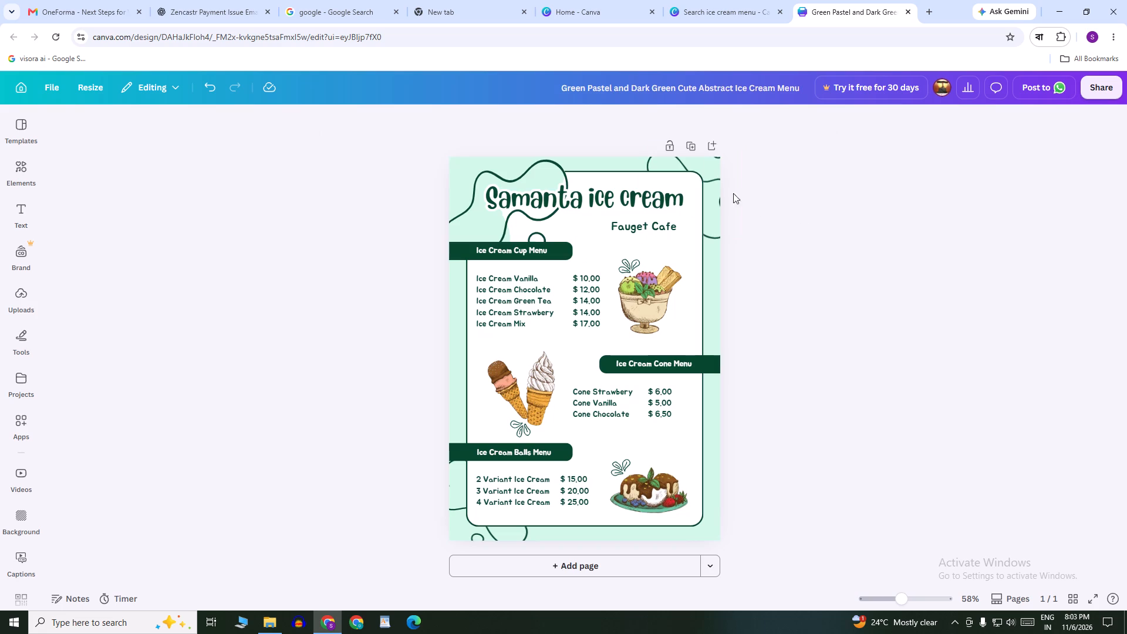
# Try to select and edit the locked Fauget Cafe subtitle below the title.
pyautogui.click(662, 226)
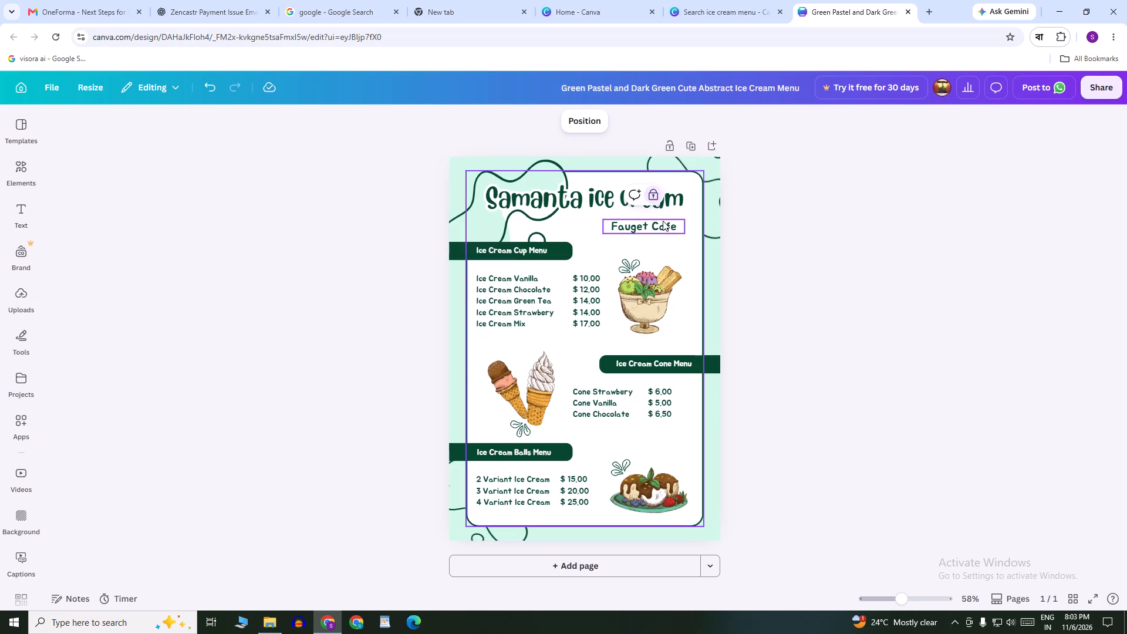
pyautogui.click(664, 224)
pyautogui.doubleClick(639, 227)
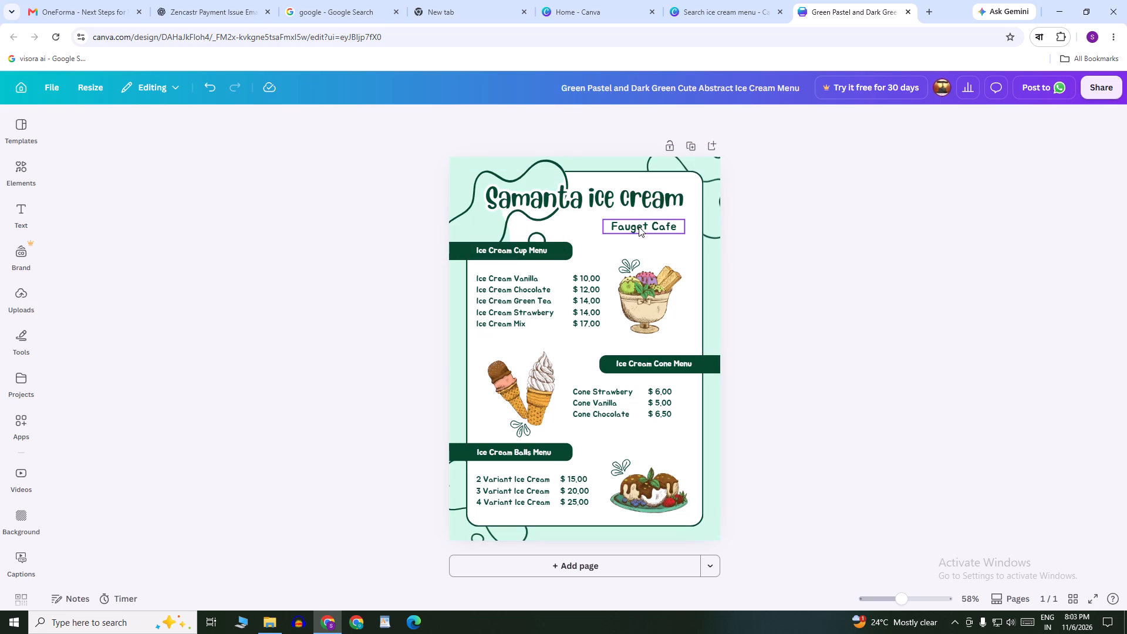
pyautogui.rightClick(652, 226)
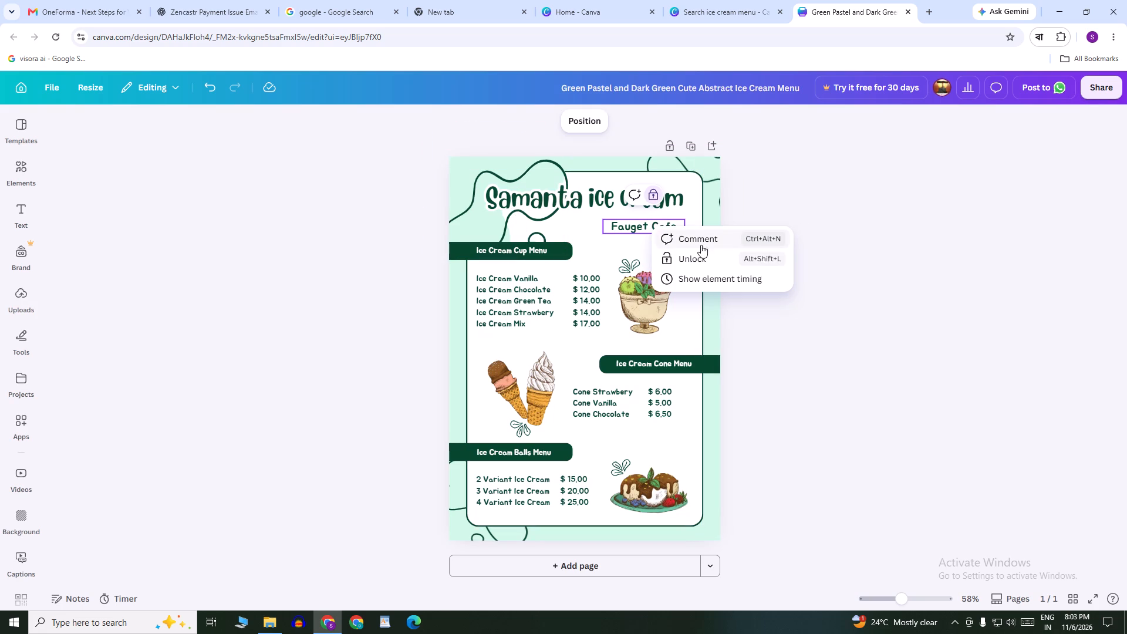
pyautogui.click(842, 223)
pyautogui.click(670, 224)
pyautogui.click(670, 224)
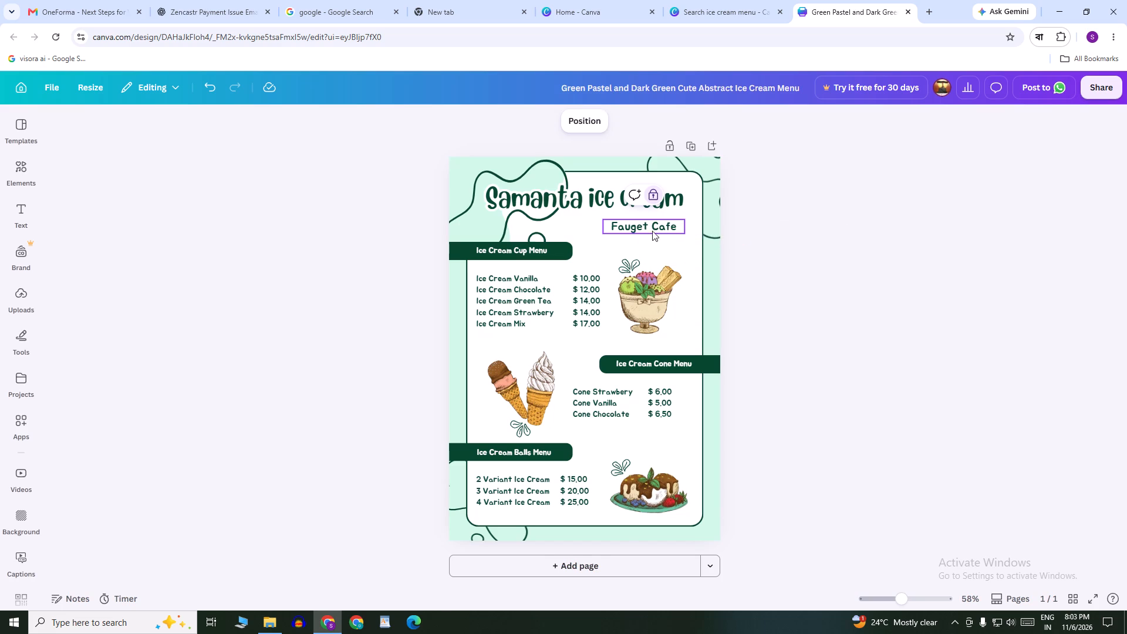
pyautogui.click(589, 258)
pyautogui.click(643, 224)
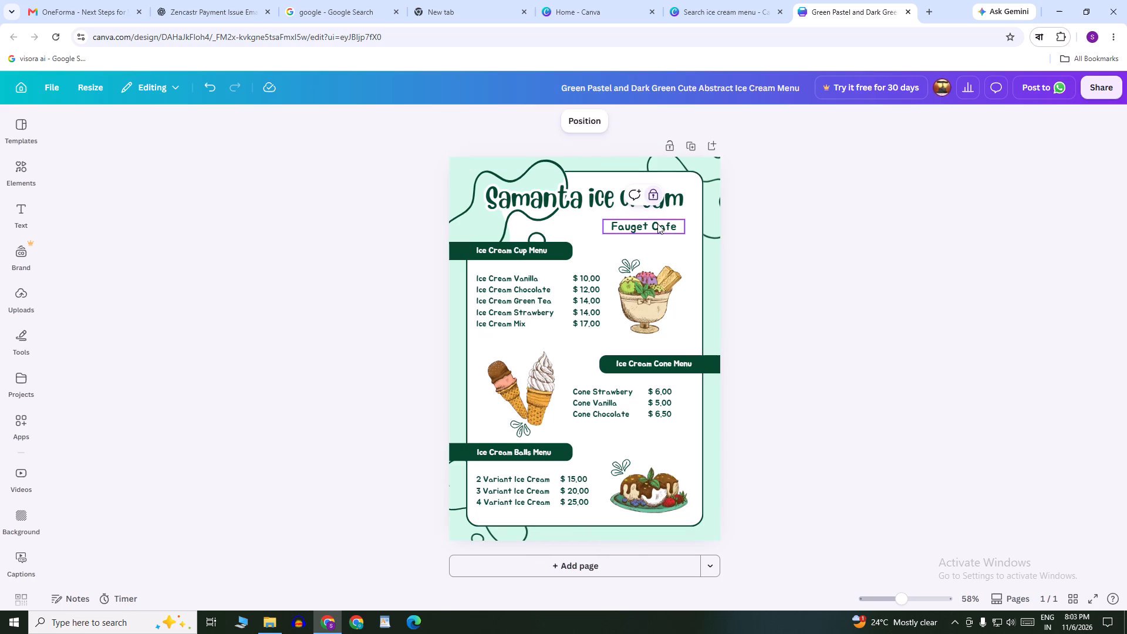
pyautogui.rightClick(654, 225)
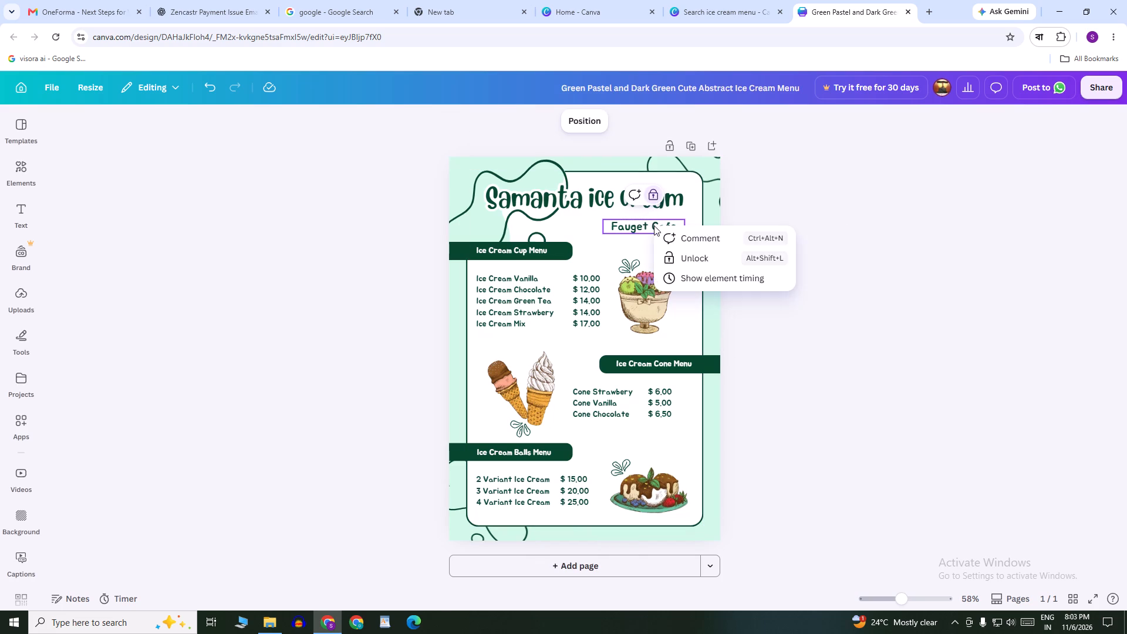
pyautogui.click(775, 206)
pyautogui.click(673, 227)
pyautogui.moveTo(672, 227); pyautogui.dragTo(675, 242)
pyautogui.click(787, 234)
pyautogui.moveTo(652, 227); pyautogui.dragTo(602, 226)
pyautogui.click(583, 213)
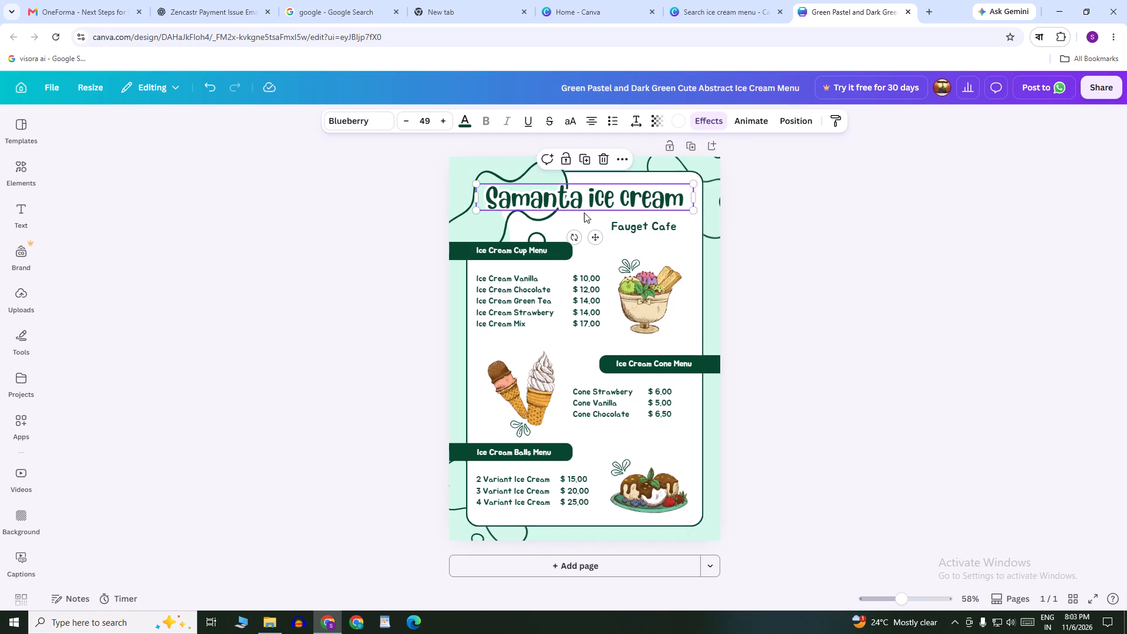
# Unlock the Fauget Cafe subtitle and replace its text with Hospital More Bhadura.
pyautogui.click(623, 222)
pyautogui.rightClick(635, 225)
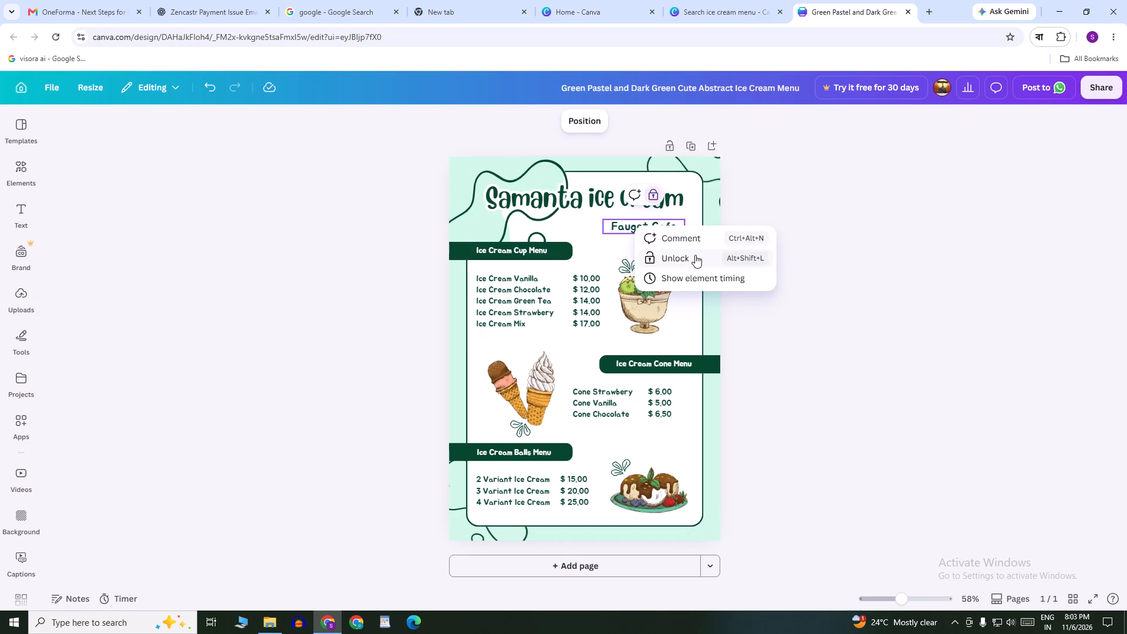
pyautogui.click(695, 255)
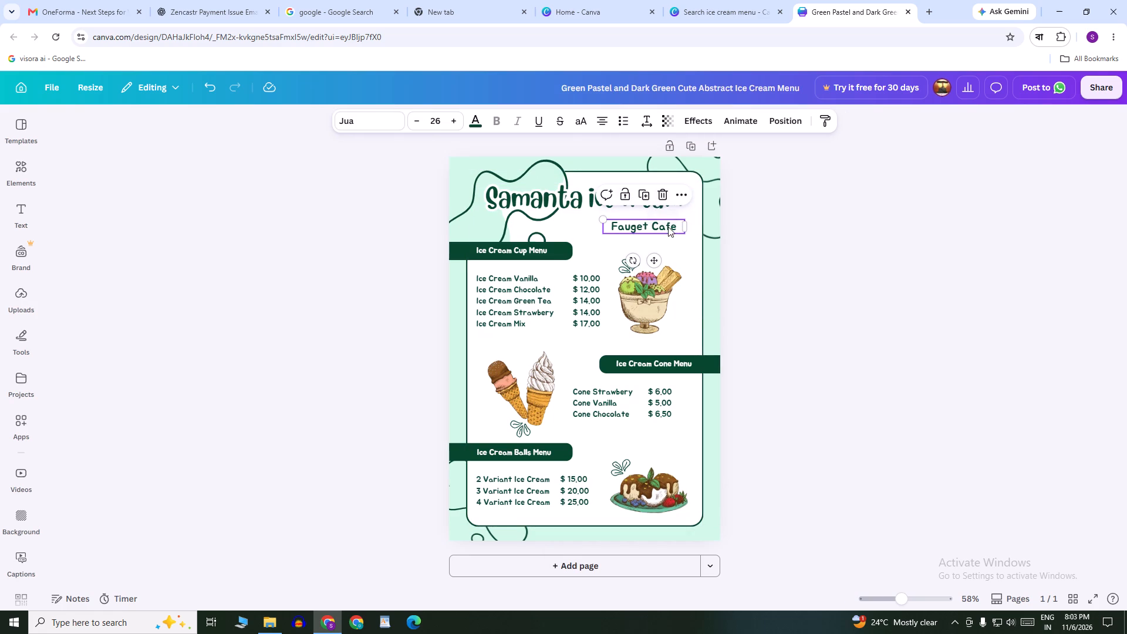
pyautogui.doubleClick(675, 227)
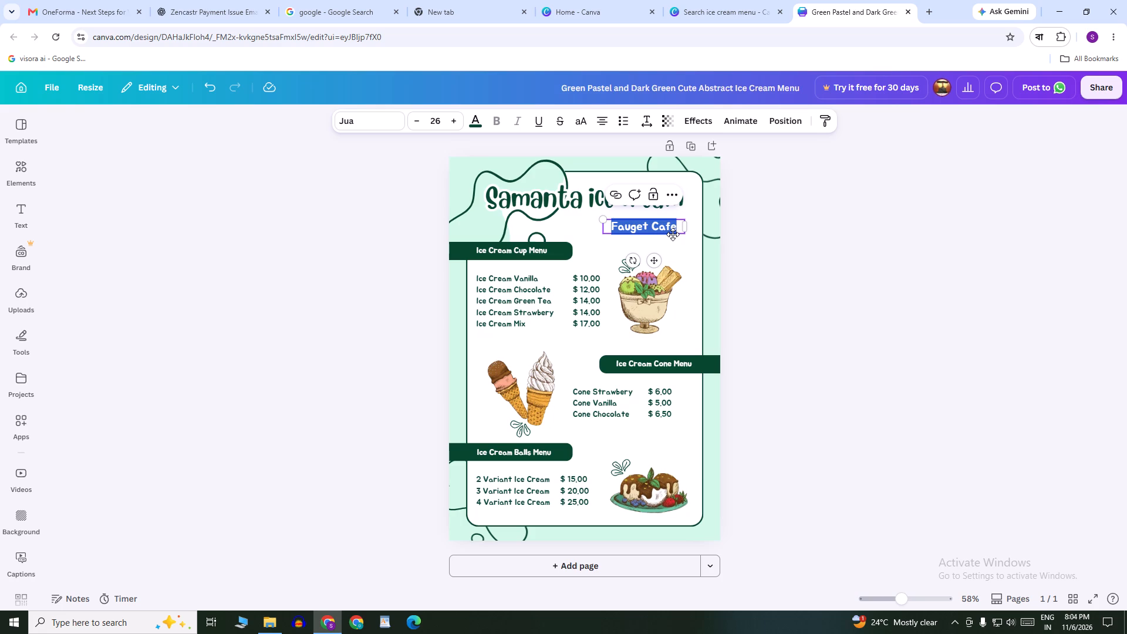
pyautogui.press('BackSpace')
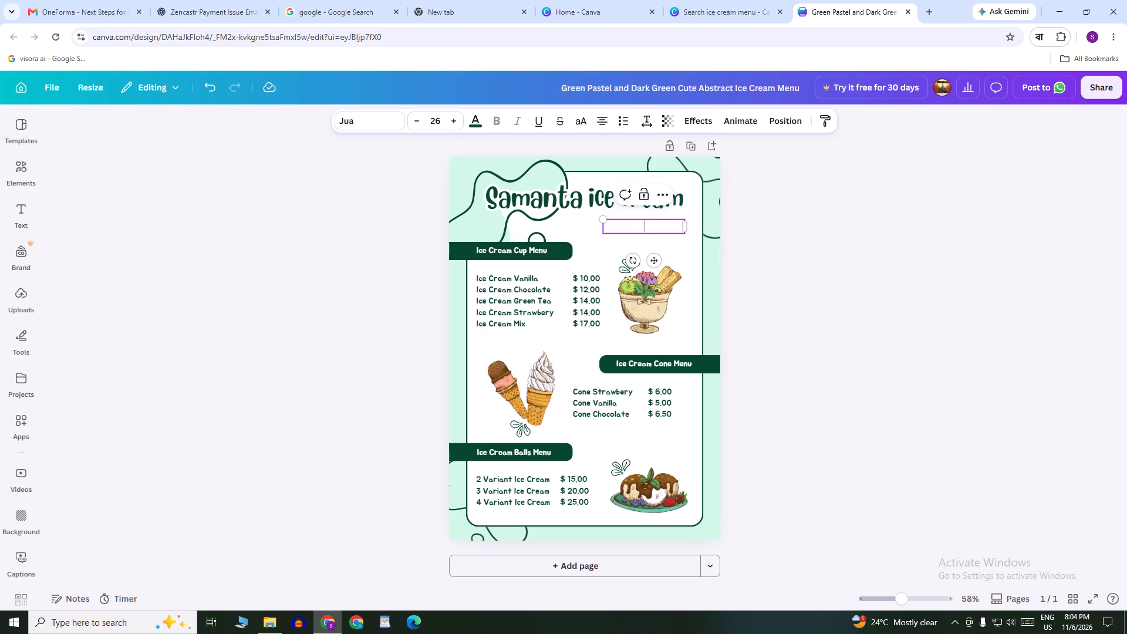
pyautogui.hotkey('shift', 'h')
pyautogui.write('os')
pyautogui.write('pital')
pyautogui.press('space')
pyautogui.write('More')
pyautogui.press('space')
pyautogui.write('Bhadura')
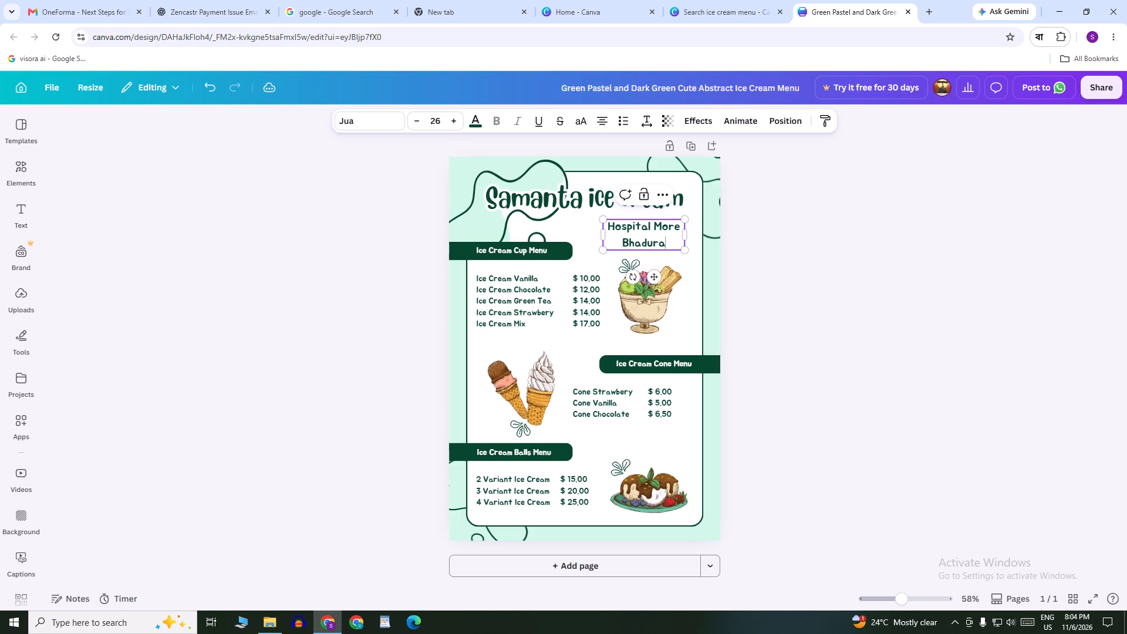
pyautogui.press('space')
# Widen the Hospital More Bhadura subtitle's text box and bring its font size down to 18.8.
pyautogui.moveTo(603, 219); pyautogui.dragTo(583, 220)
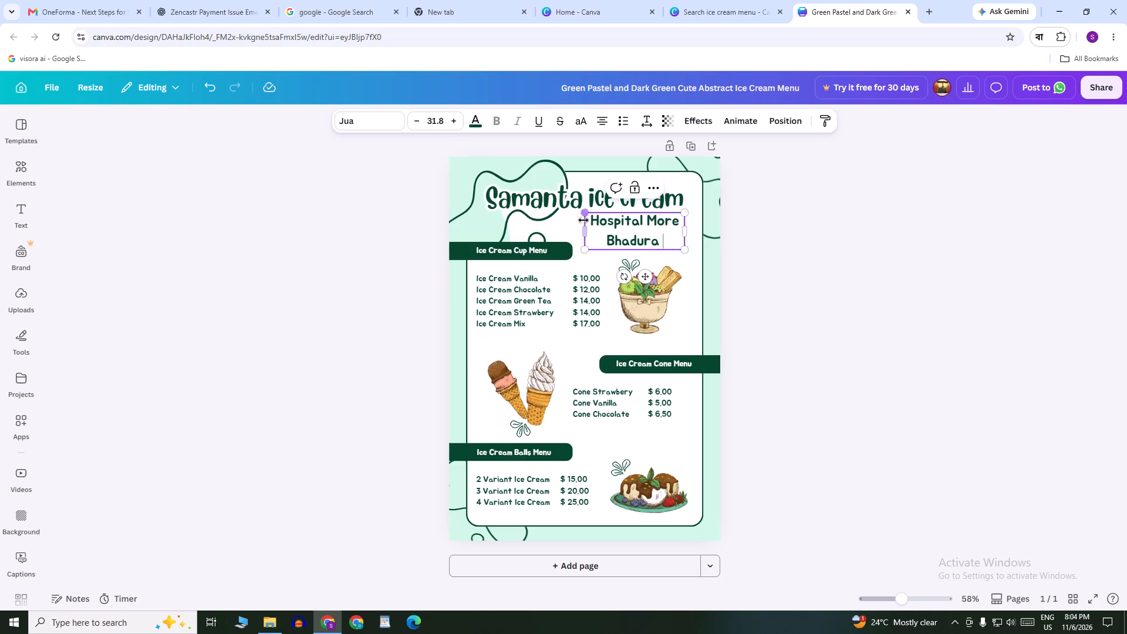
pyautogui.tripleClick(418, 120)
pyautogui.tripleClick(418, 120)
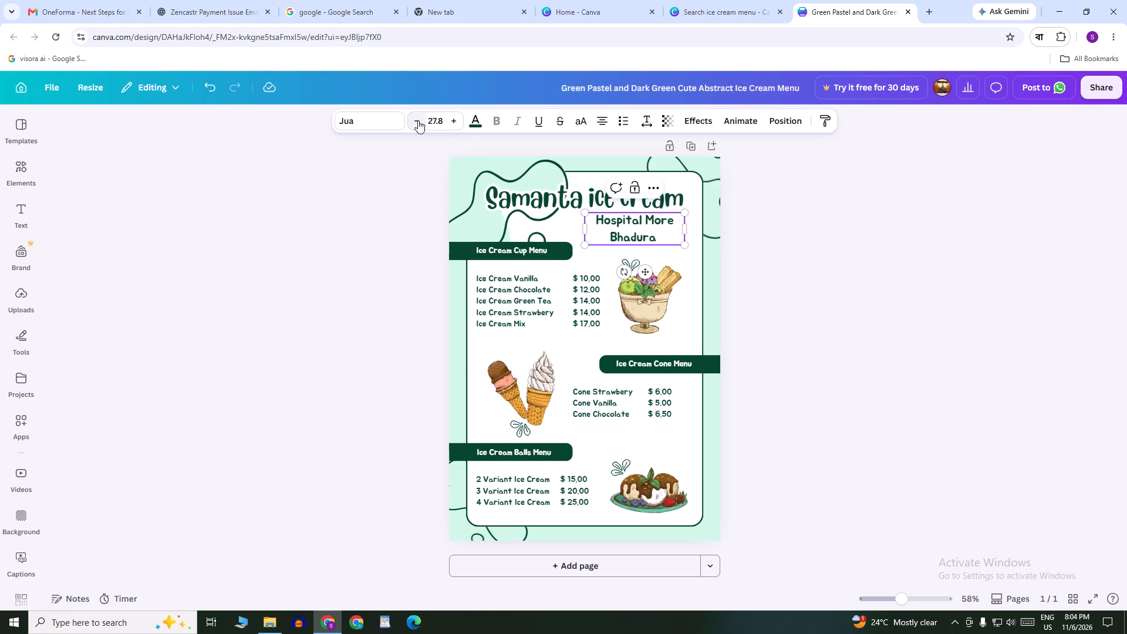
pyautogui.click(418, 120)
pyautogui.tripleClick(418, 120)
pyautogui.click(418, 120)
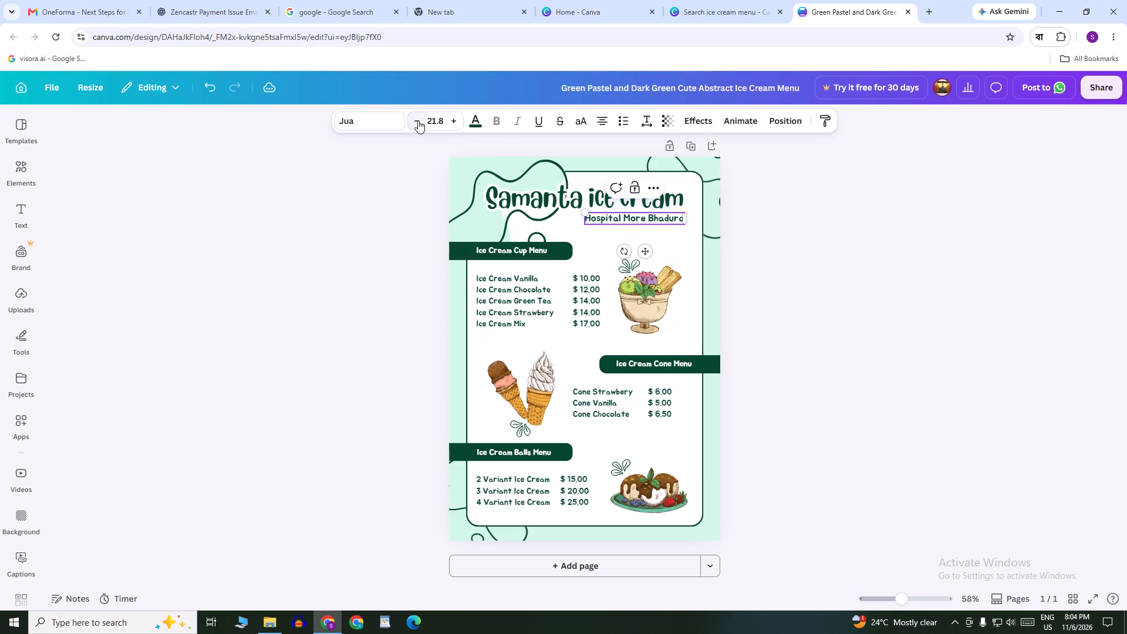
pyautogui.click(418, 120)
pyautogui.click(418, 120)
pyautogui.click(822, 243)
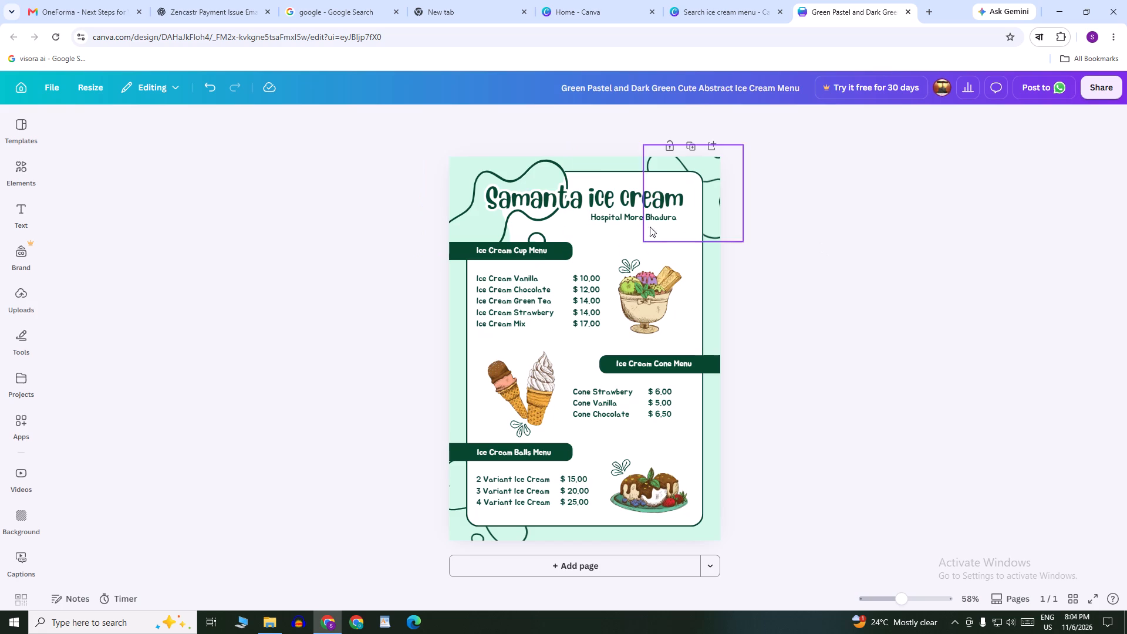
pyautogui.click(636, 218)
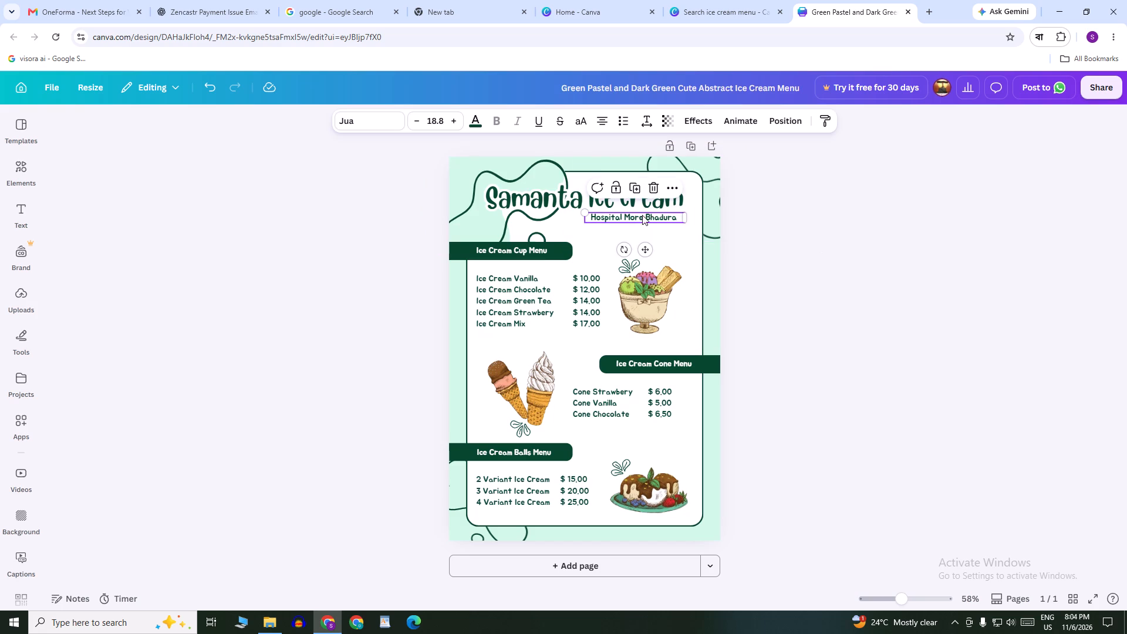
pyautogui.click(832, 220)
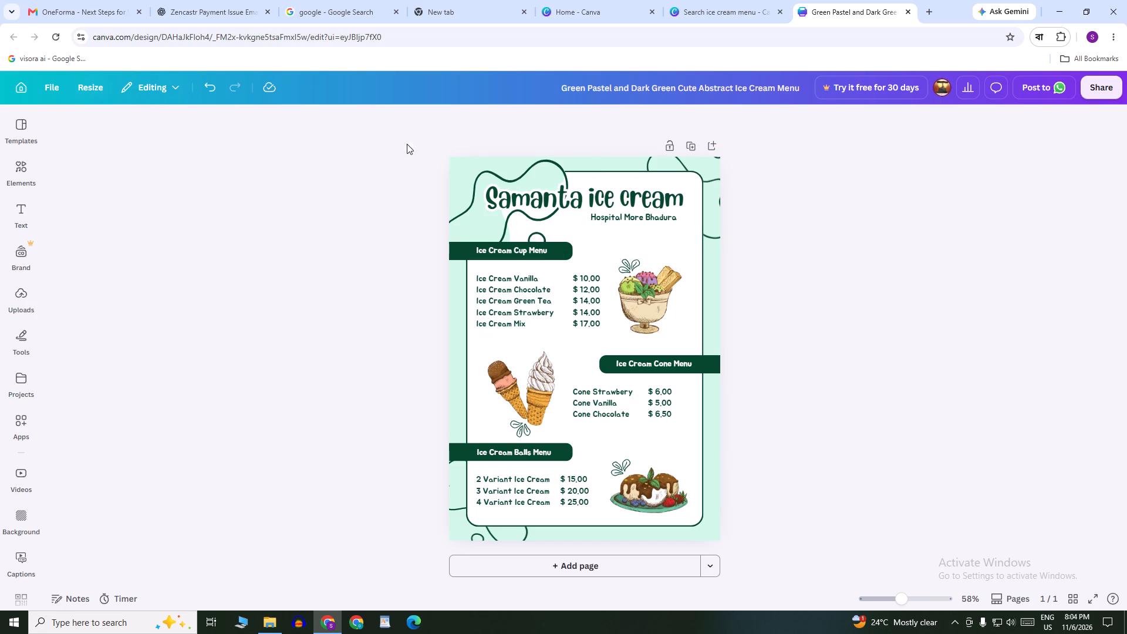
pyautogui.click(599, 217)
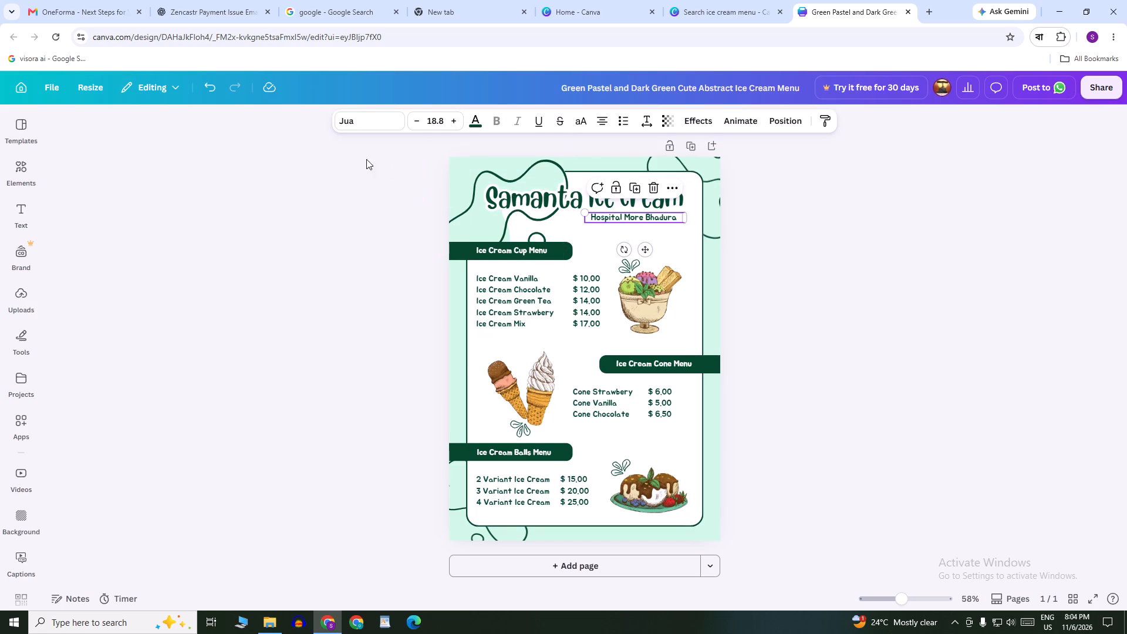
pyautogui.click(272, 174)
# Search the design elements for location and limit the results to graphics.
pyautogui.click(15, 171)
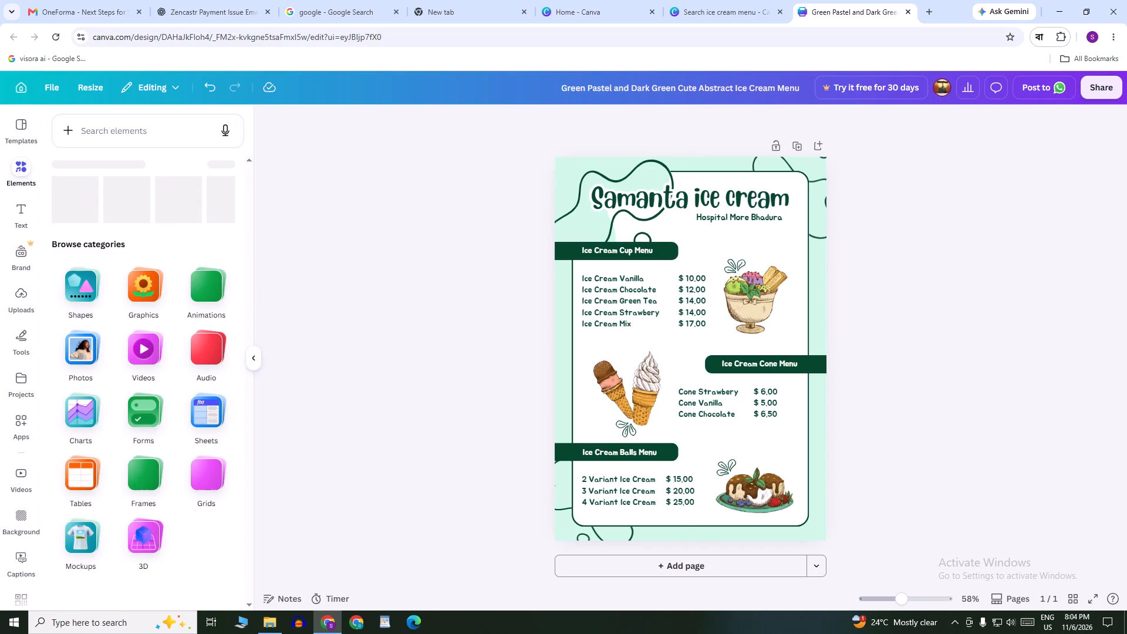
pyautogui.click(165, 133)
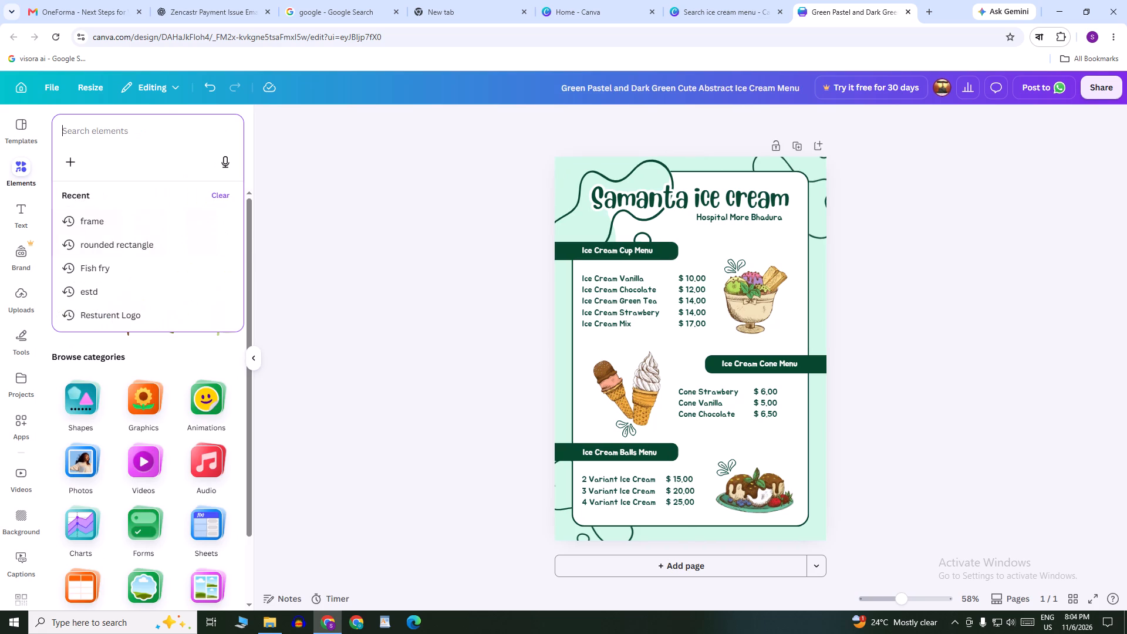
pyautogui.write('location')
pyautogui.press('Return')
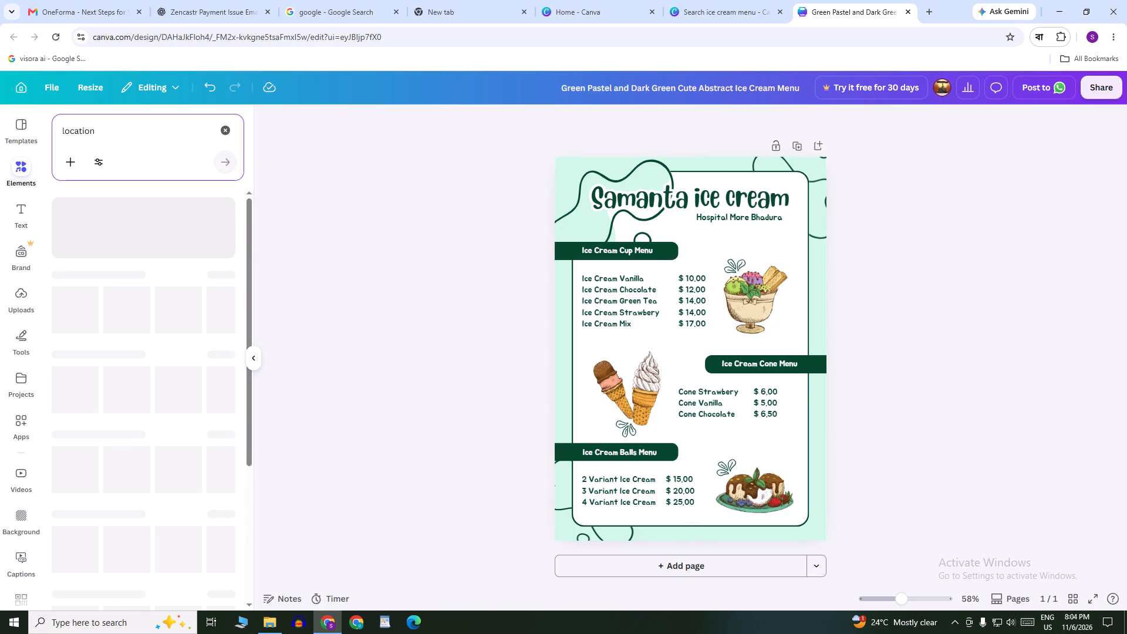
pyautogui.scroll(-3, 183, 295)
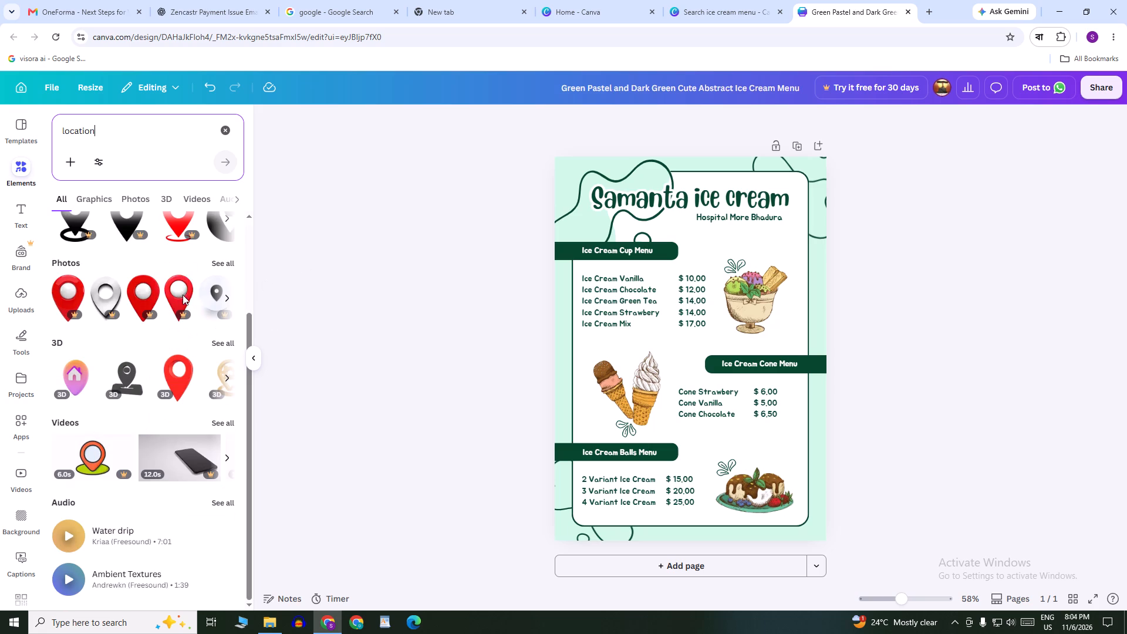
pyautogui.scroll(-8, 190, 285)
pyautogui.scroll(5, 200, 367)
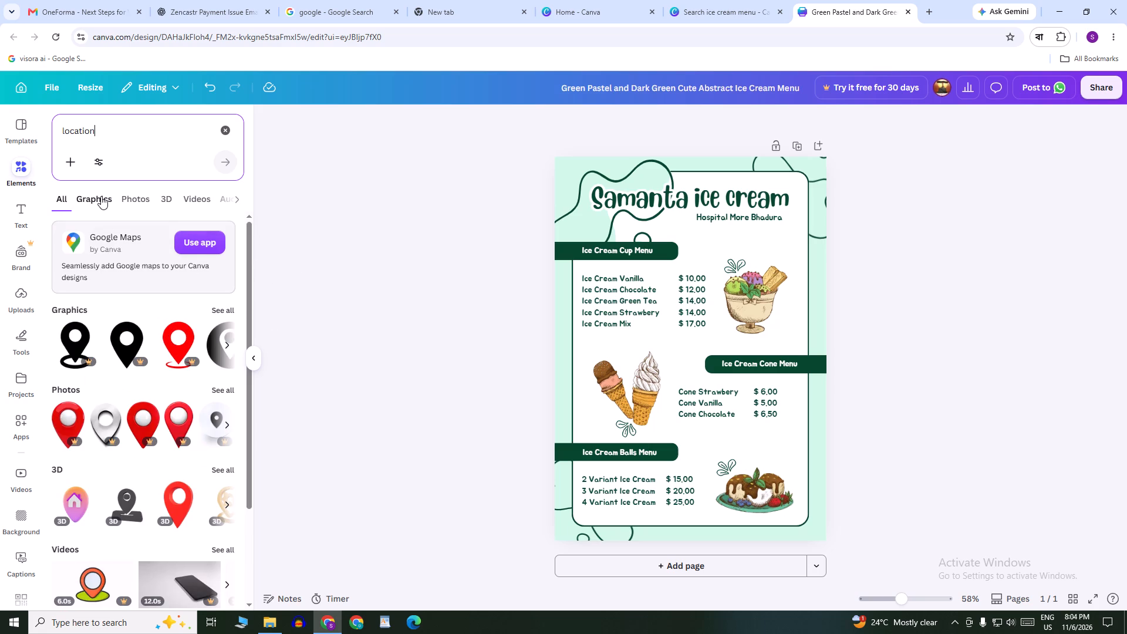
pyautogui.click(101, 196)
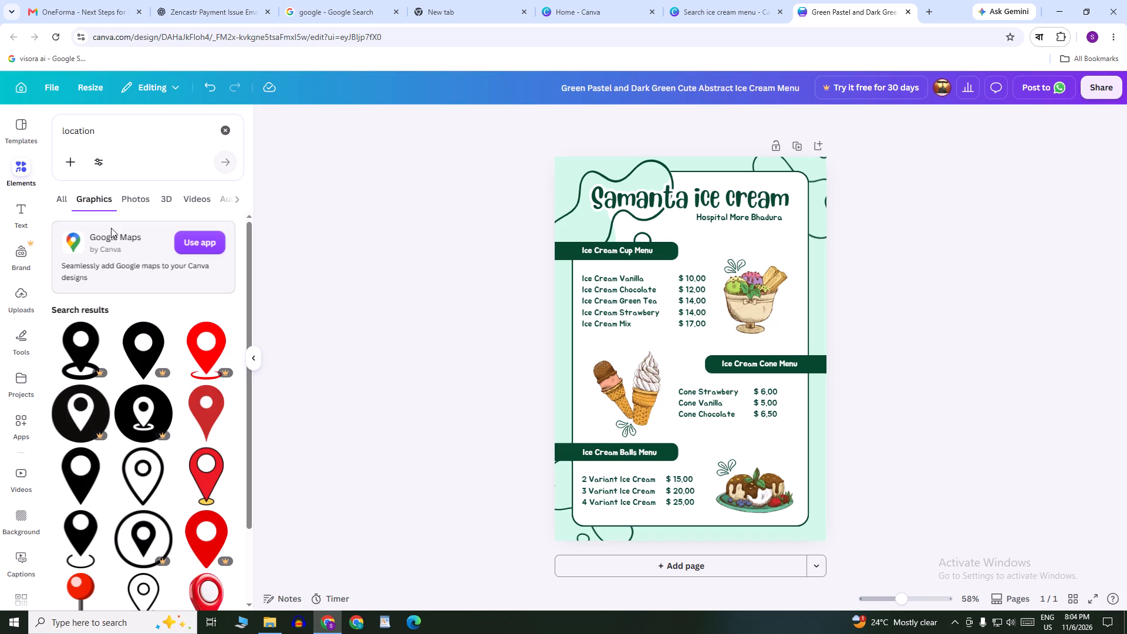
# Find the purple circular location pin graphic with a white marker and add it to the menu page.
pyautogui.scroll(-4, 111, 228)
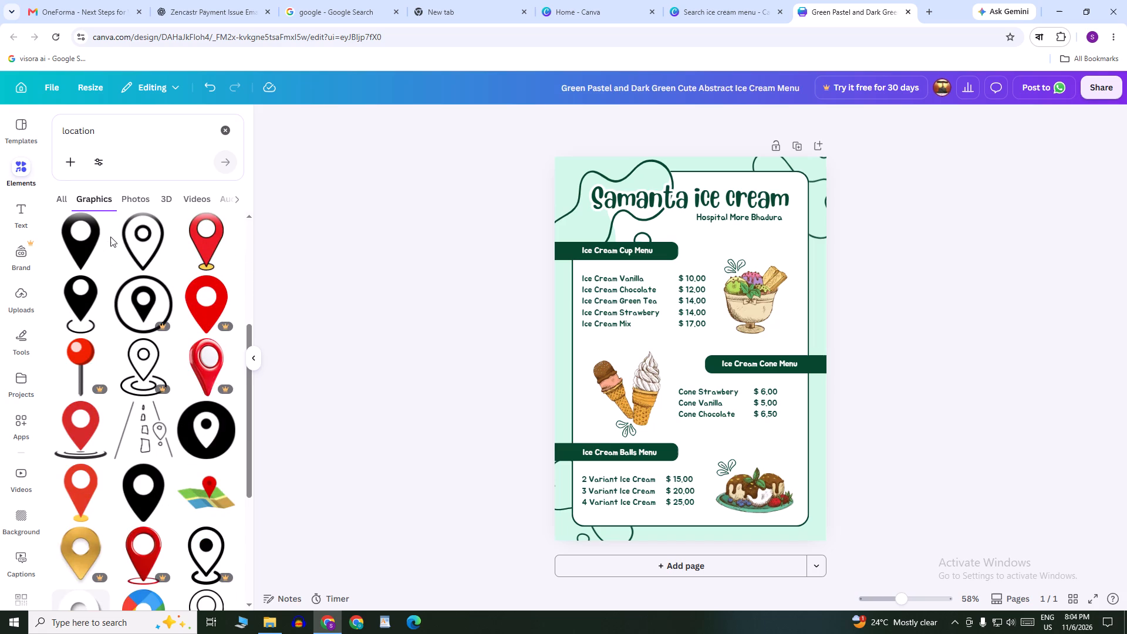
pyautogui.scroll(-3, 110, 237)
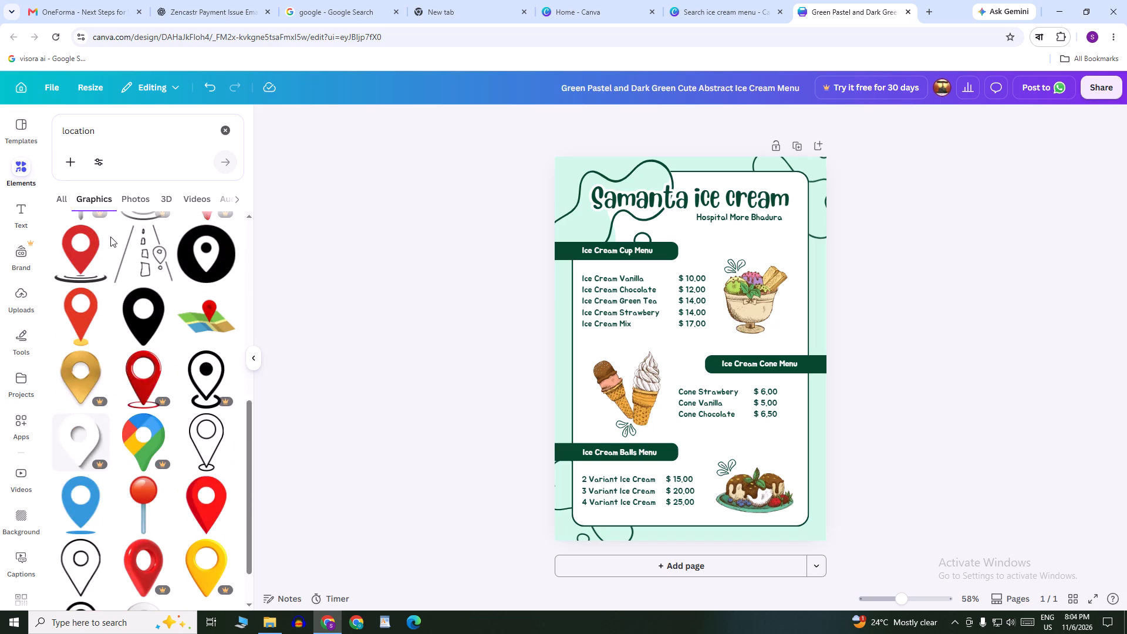
pyautogui.scroll(-1, 110, 237)
pyautogui.scroll(1, 110, 237)
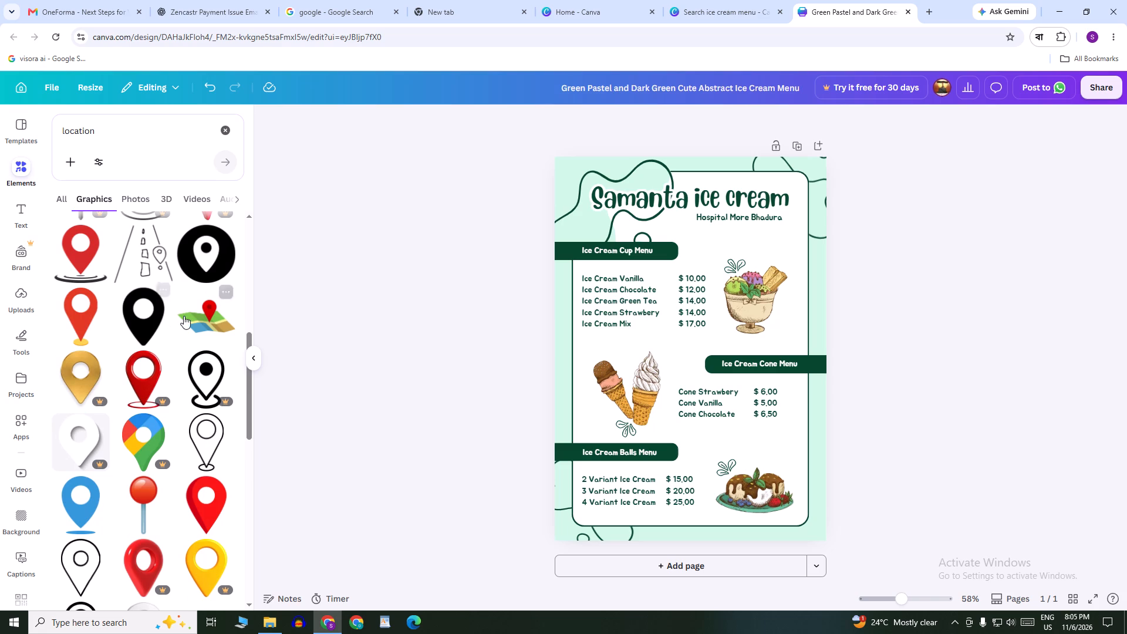
pyautogui.scroll(-6, 168, 312)
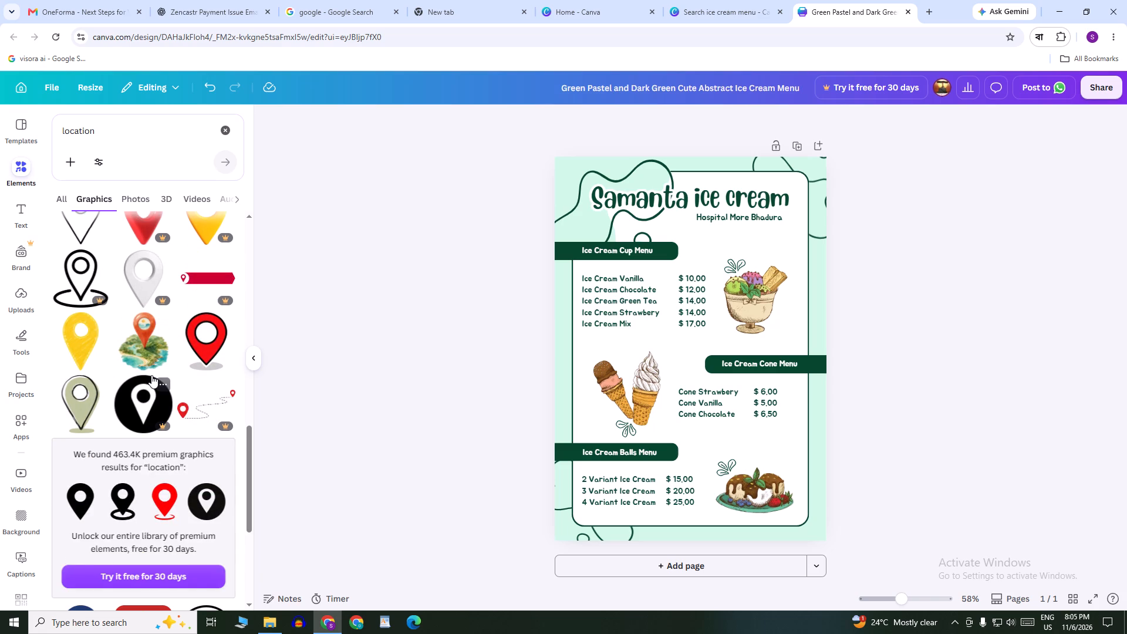
pyautogui.scroll(-6, 153, 375)
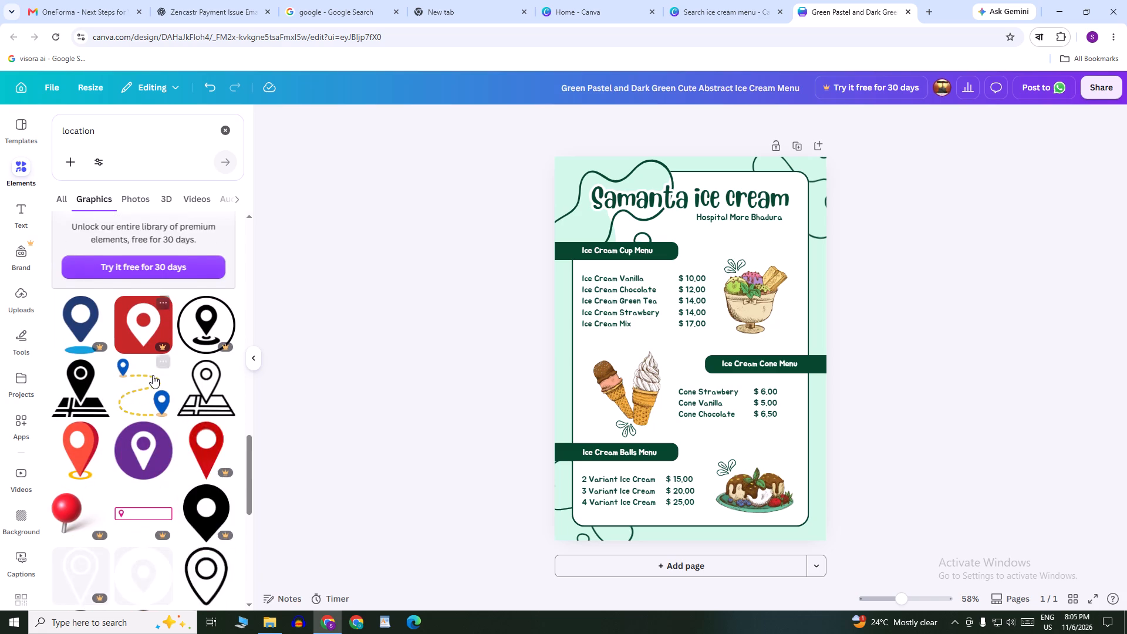
pyautogui.scroll(-1, 153, 375)
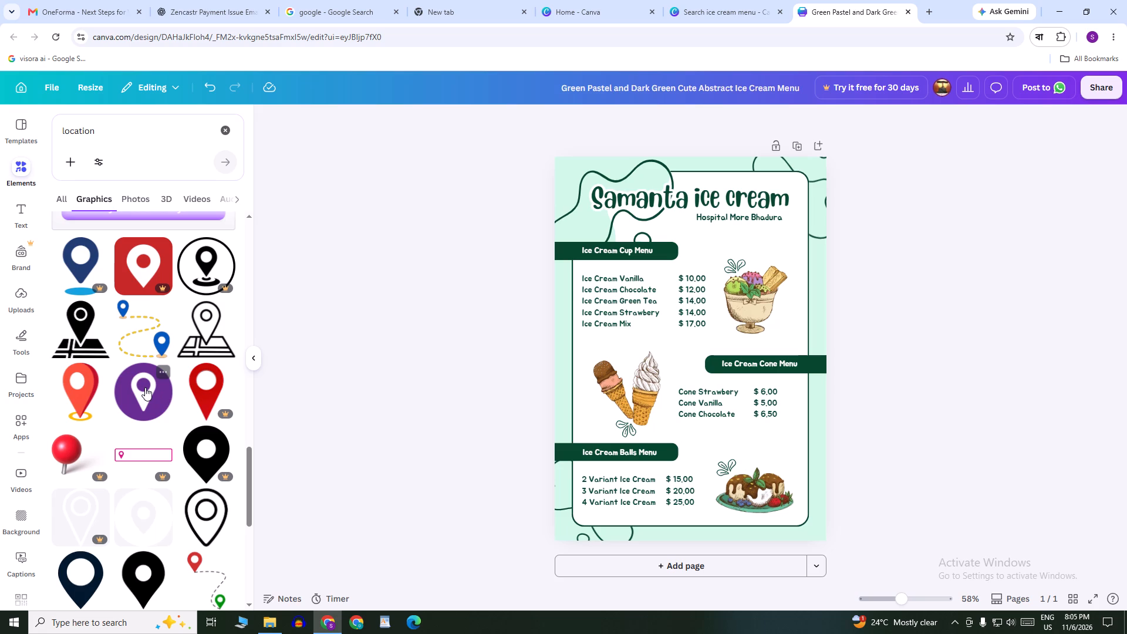
pyautogui.click(145, 387)
pyautogui.moveTo(691, 359); pyautogui.dragTo(510, 336)
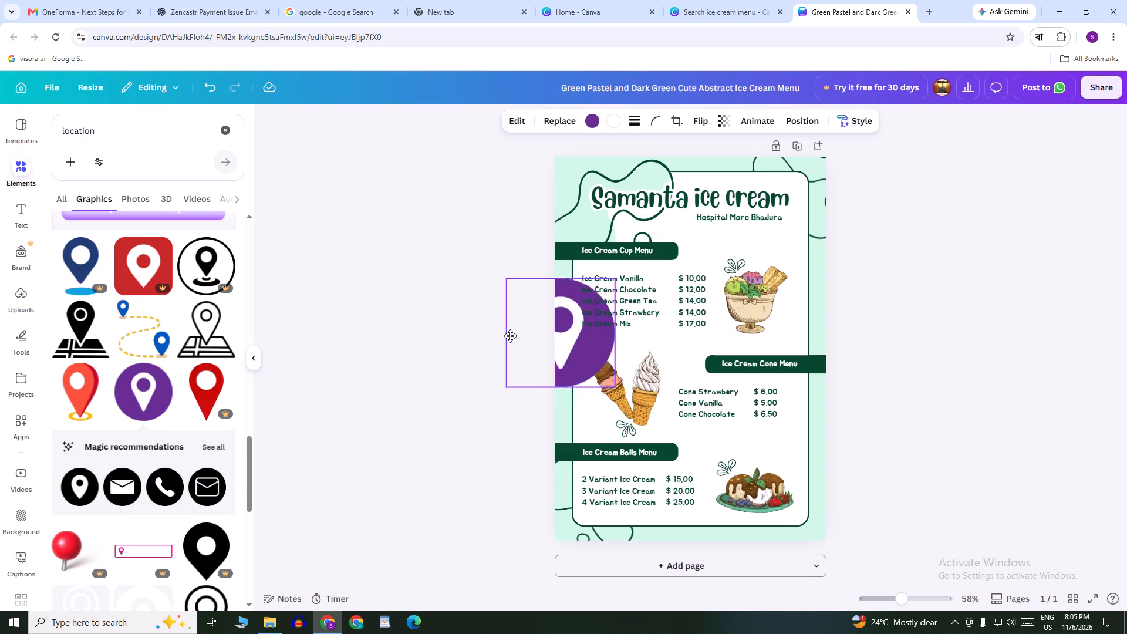
pyautogui.moveTo(510, 336); pyautogui.dragTo(657, 349)
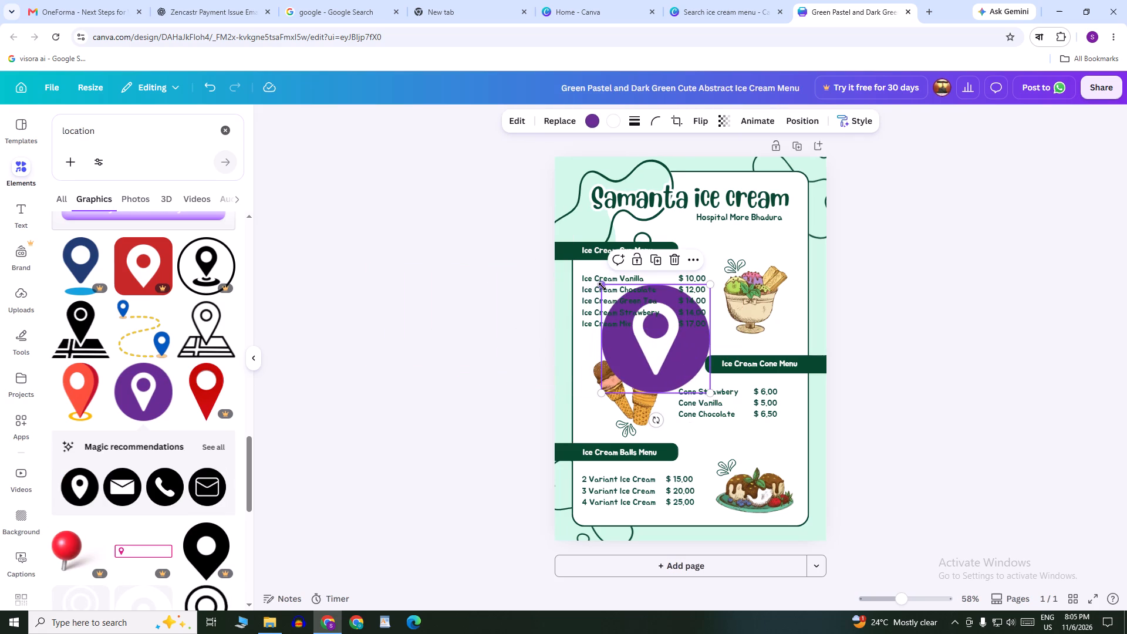
# Recolour the location pin's purple circle to light blue using the default solid colours.
pyautogui.click(586, 125)
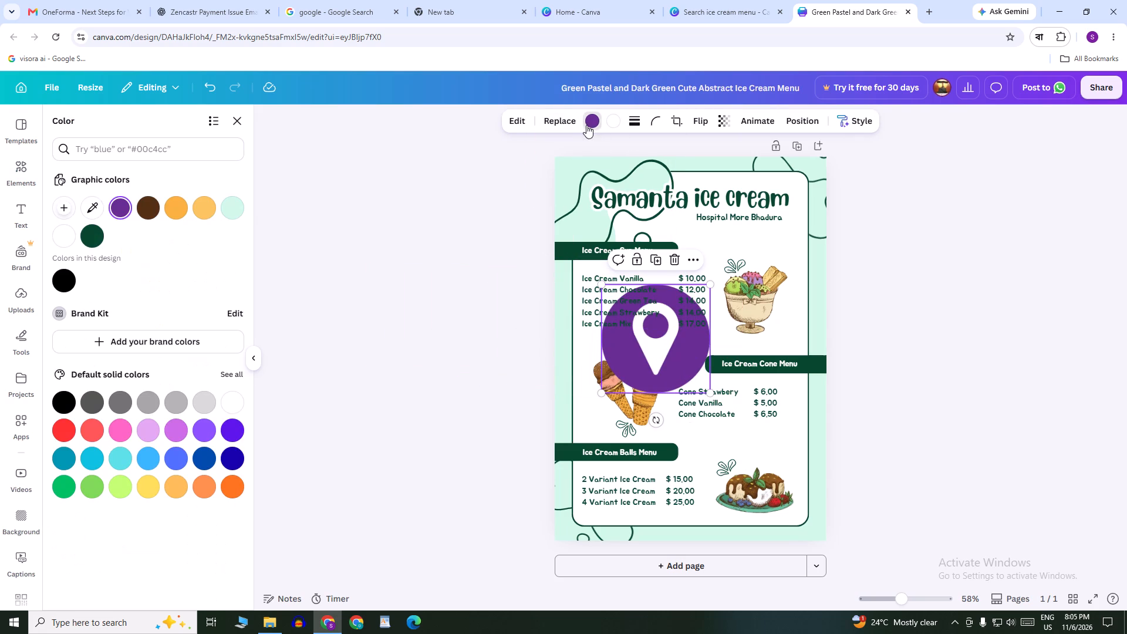
pyautogui.click(97, 426)
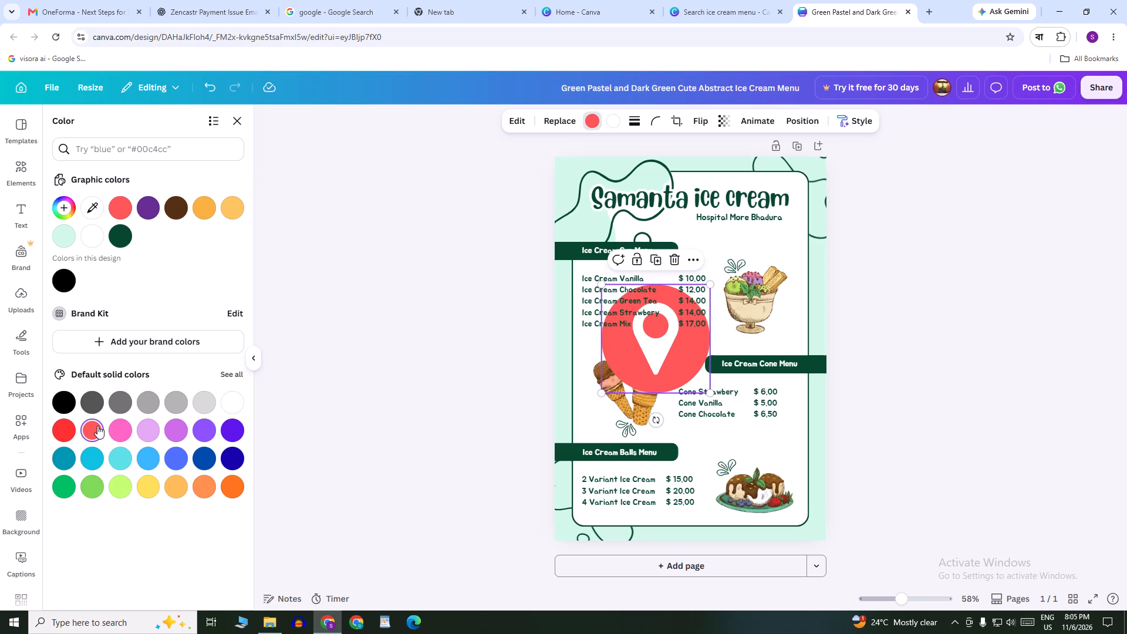
pyautogui.click(126, 456)
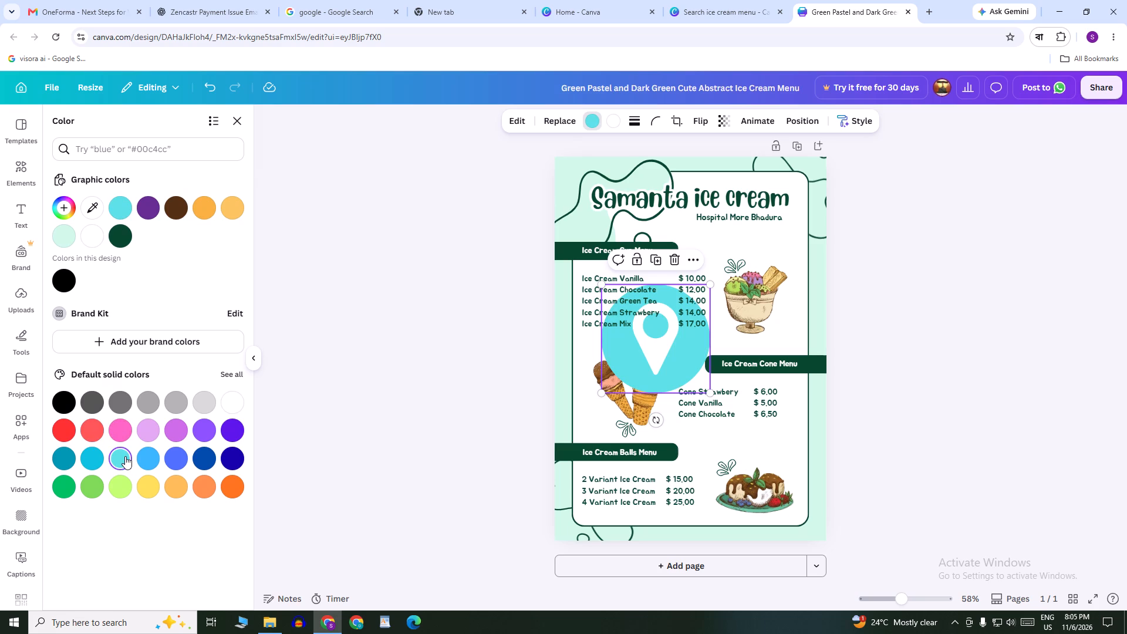
pyautogui.click(144, 456)
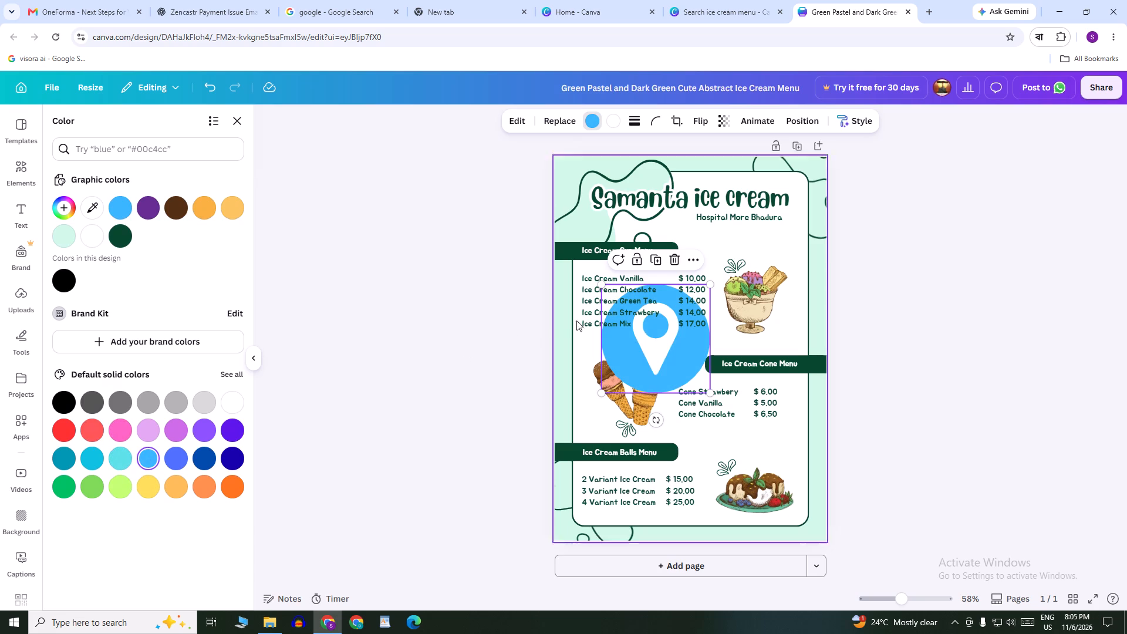
# Shrink the light blue location pin to a small icon and place it just before the Hospital More Bhadura subtitle.
pyautogui.moveTo(602, 287); pyautogui.dragTo(646, 374)
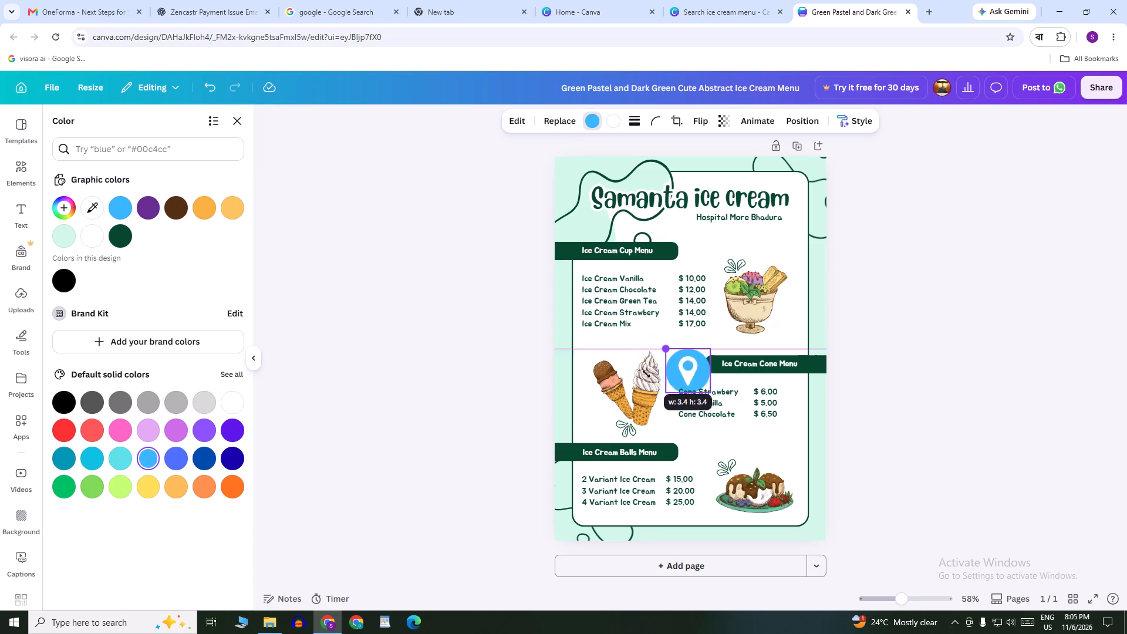
pyautogui.moveTo(646, 374); pyautogui.dragTo(666, 394)
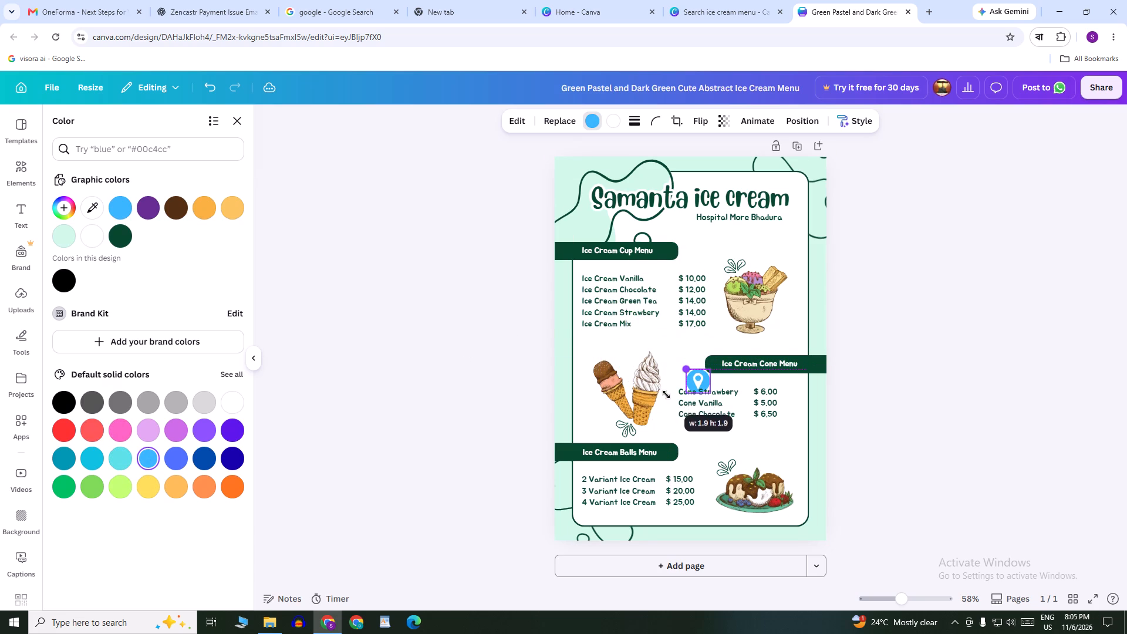
pyautogui.moveTo(666, 394); pyautogui.dragTo(670, 399)
pyautogui.moveTo(701, 384); pyautogui.dragTo(690, 221)
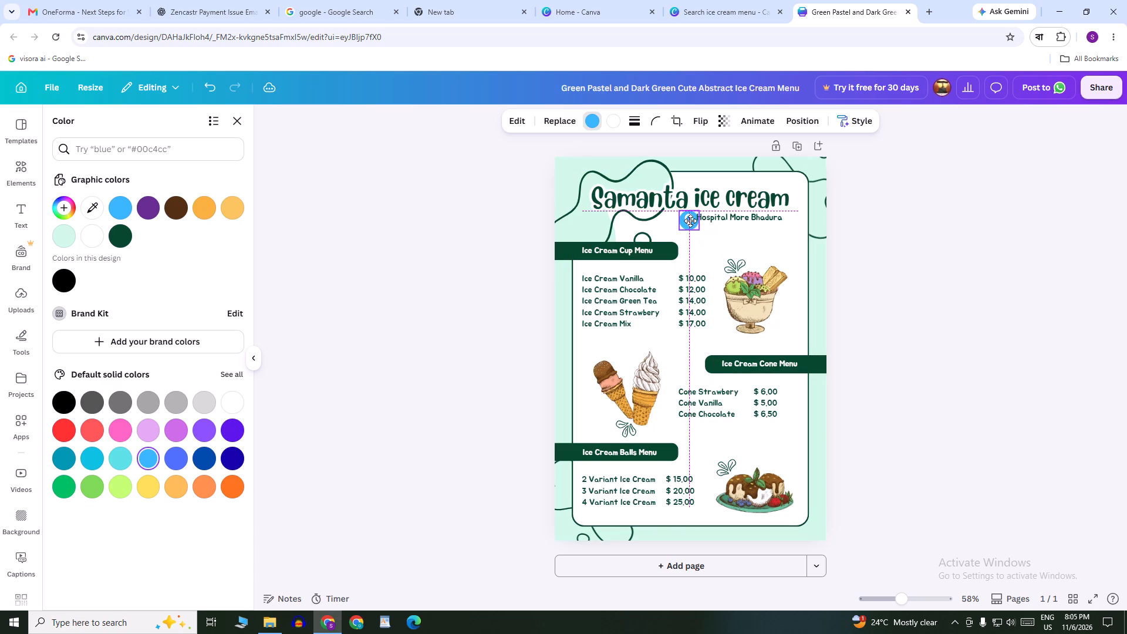
pyautogui.moveTo(690, 221); pyautogui.dragTo(690, 218)
pyautogui.click(955, 285)
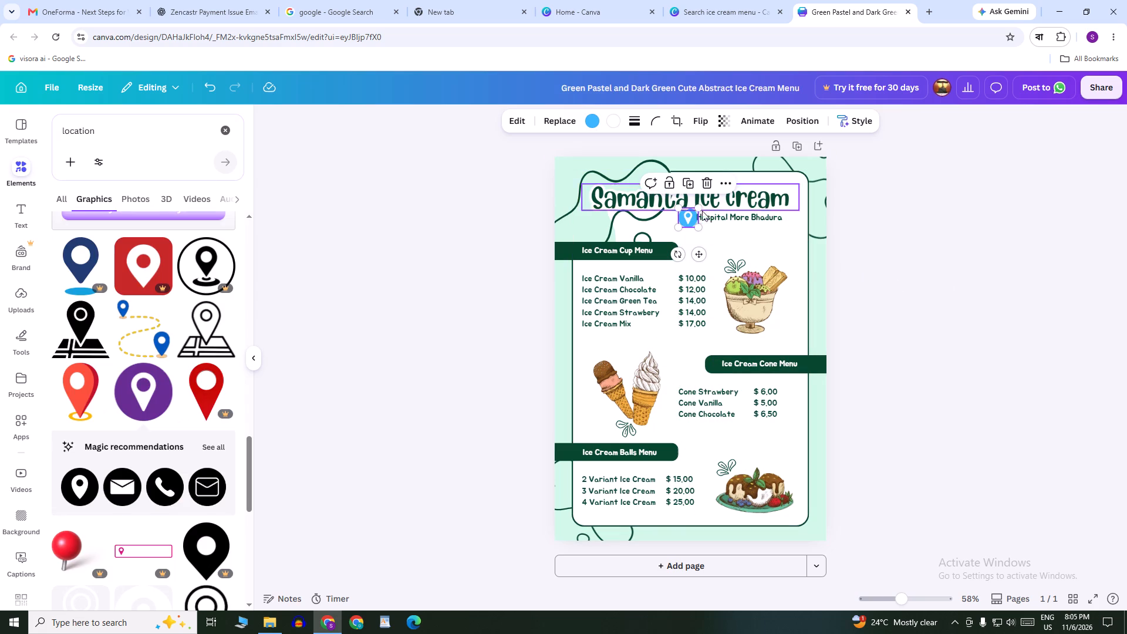
# Make the location pin slightly smaller and align it vertically with the Hospital More Bhadura text, close to its first letter.
pyautogui.moveTo(694, 208); pyautogui.dragTo(690, 215)
pyautogui.click(903, 237)
pyautogui.click(681, 217)
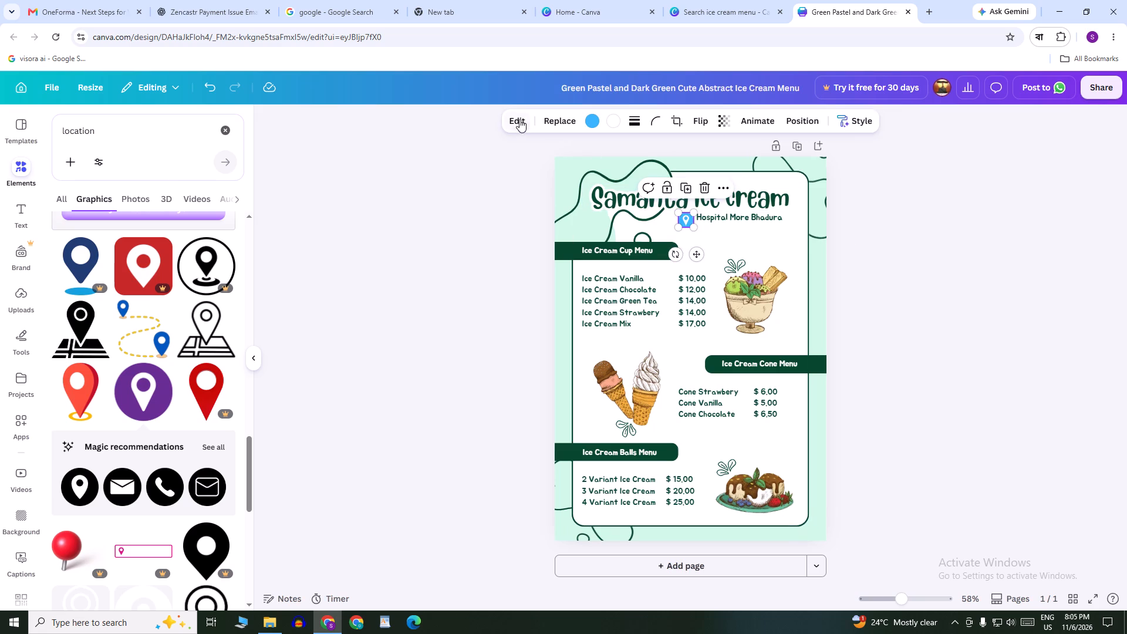
pyautogui.click(519, 119)
pyautogui.click(914, 228)
pyautogui.click(687, 221)
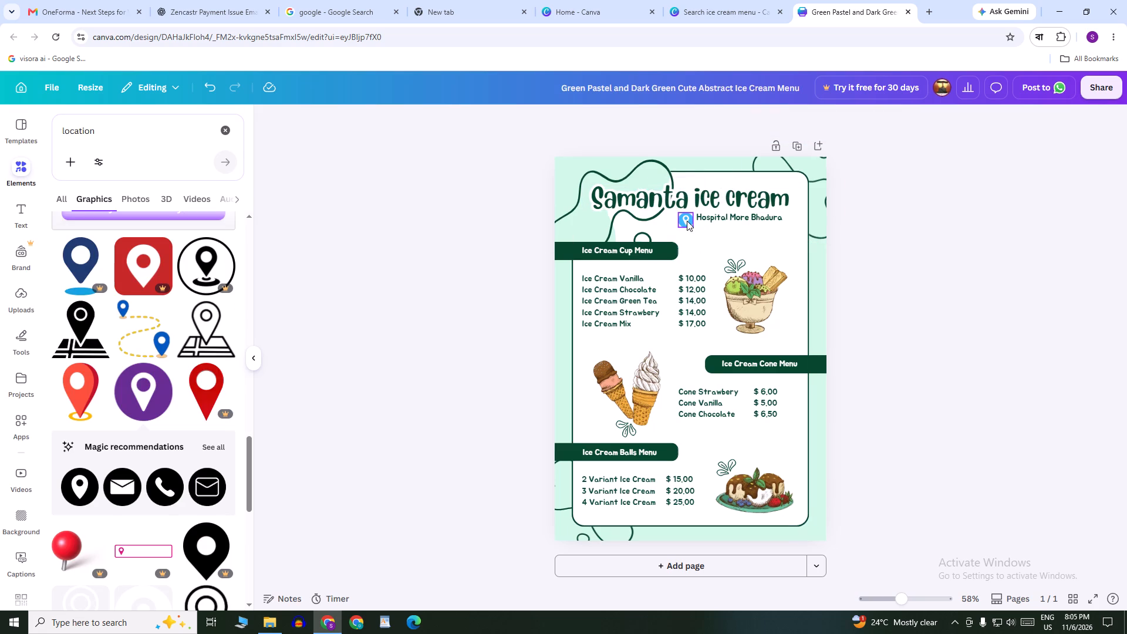
pyautogui.click(687, 221)
pyautogui.click(939, 260)
pyautogui.click(687, 220)
pyautogui.click(694, 215)
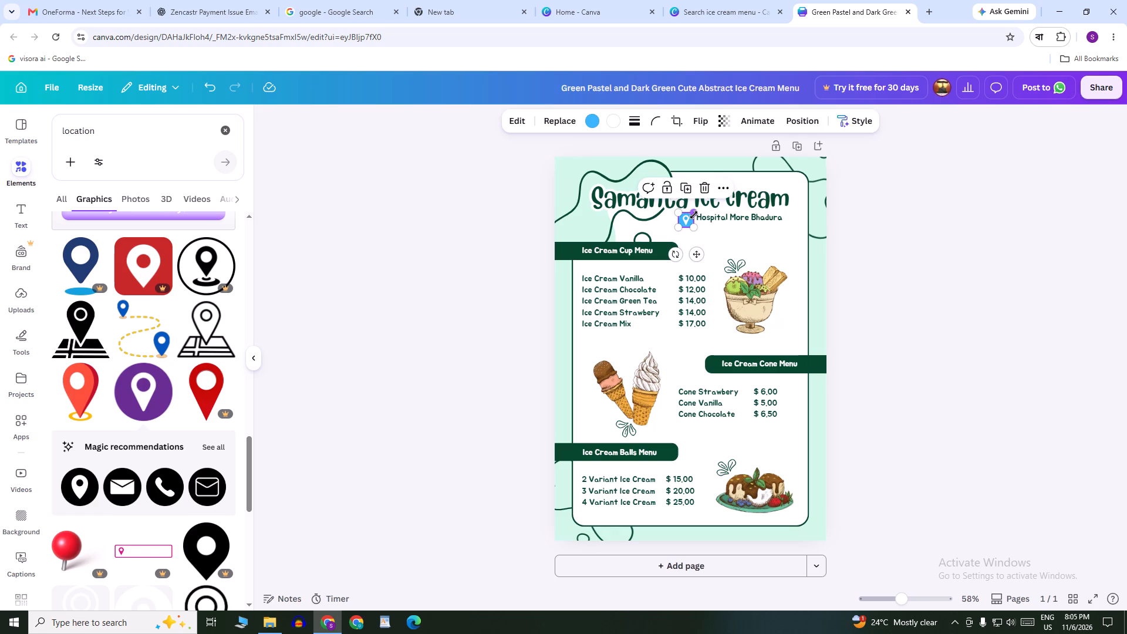
pyautogui.click(885, 236)
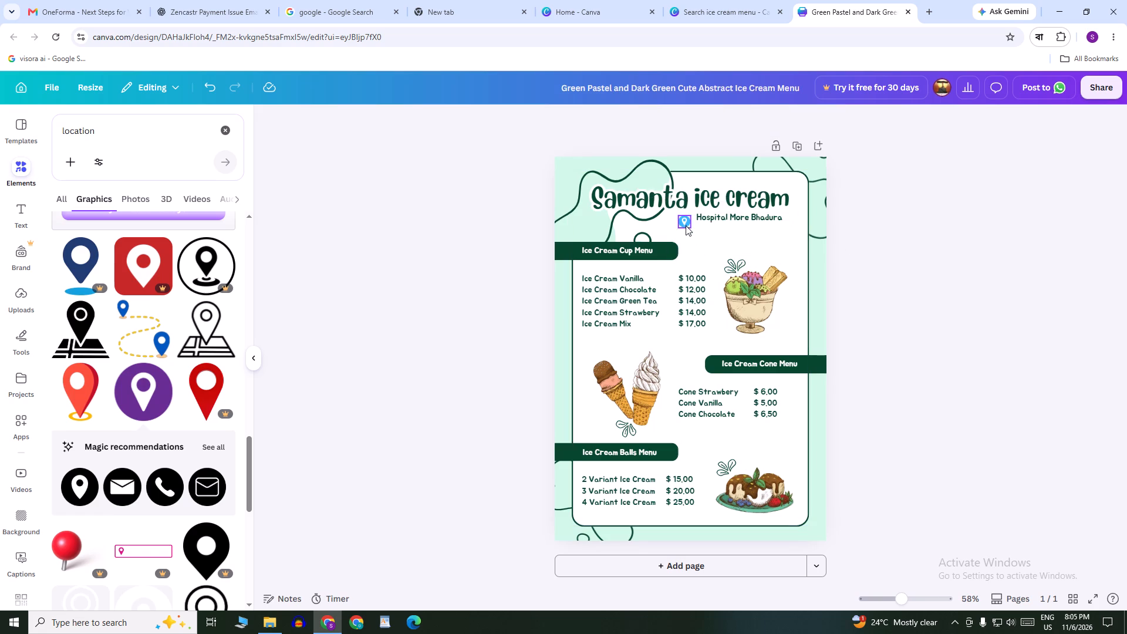
pyautogui.click(684, 222)
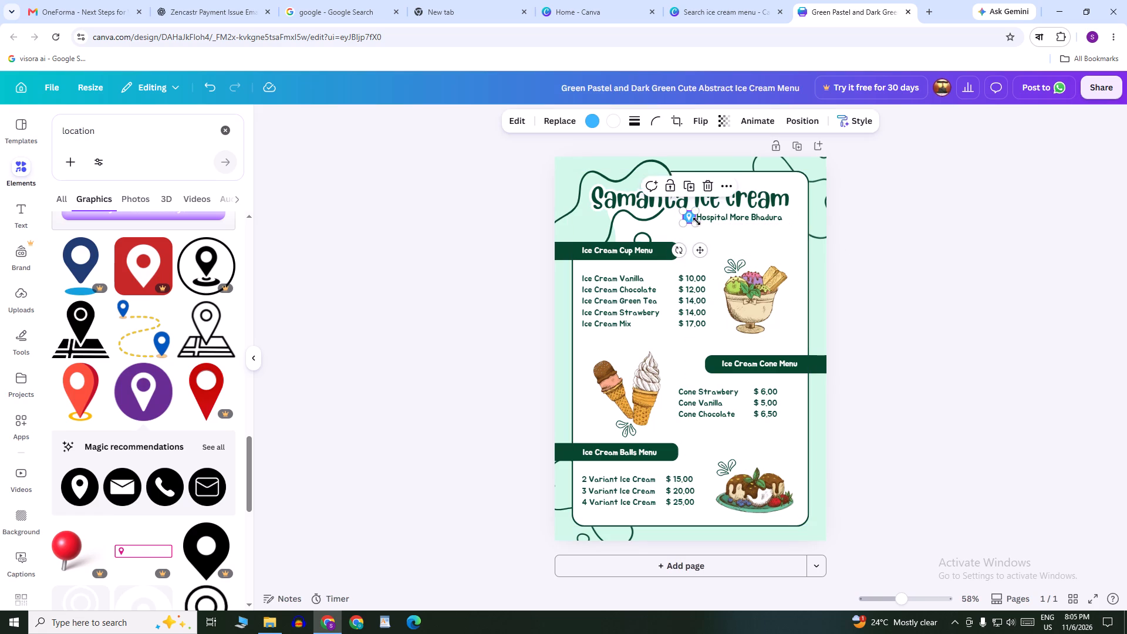
pyautogui.click(919, 249)
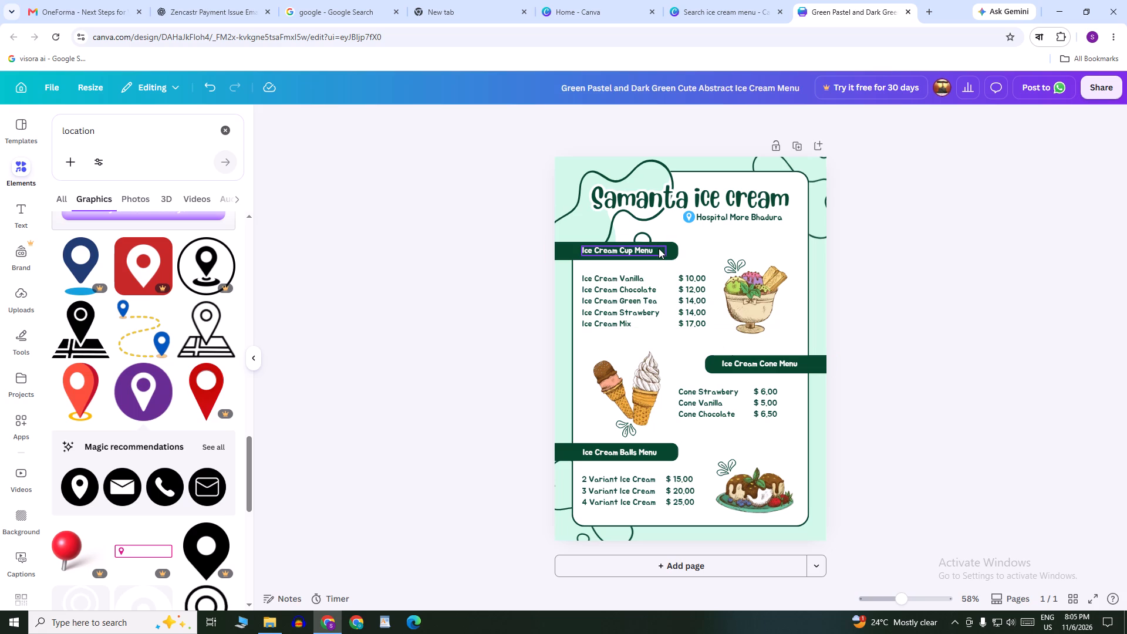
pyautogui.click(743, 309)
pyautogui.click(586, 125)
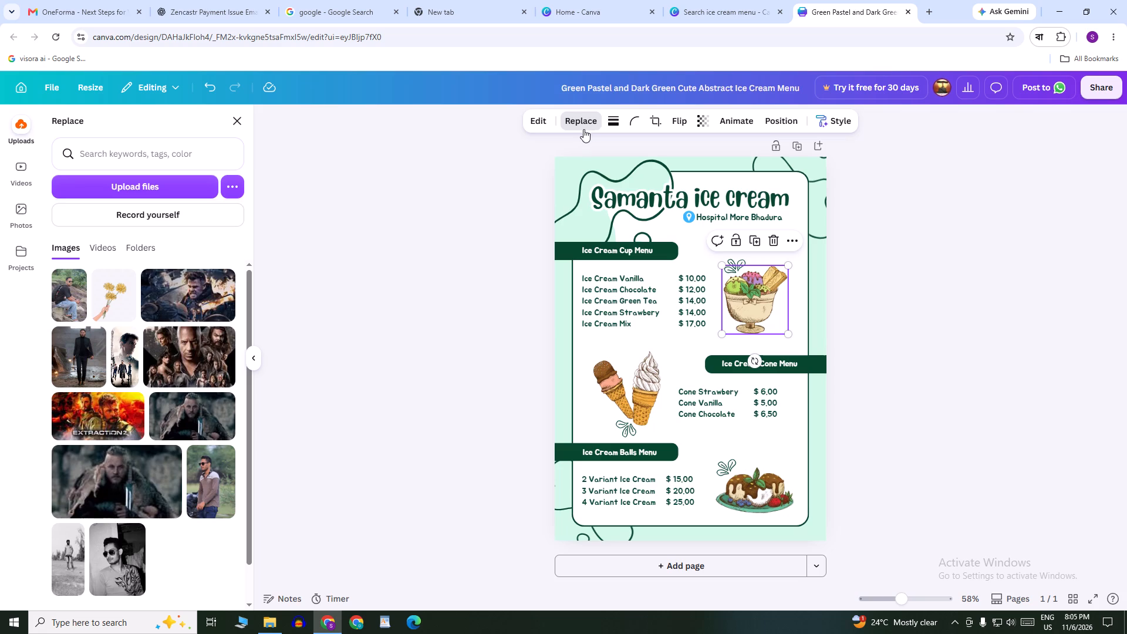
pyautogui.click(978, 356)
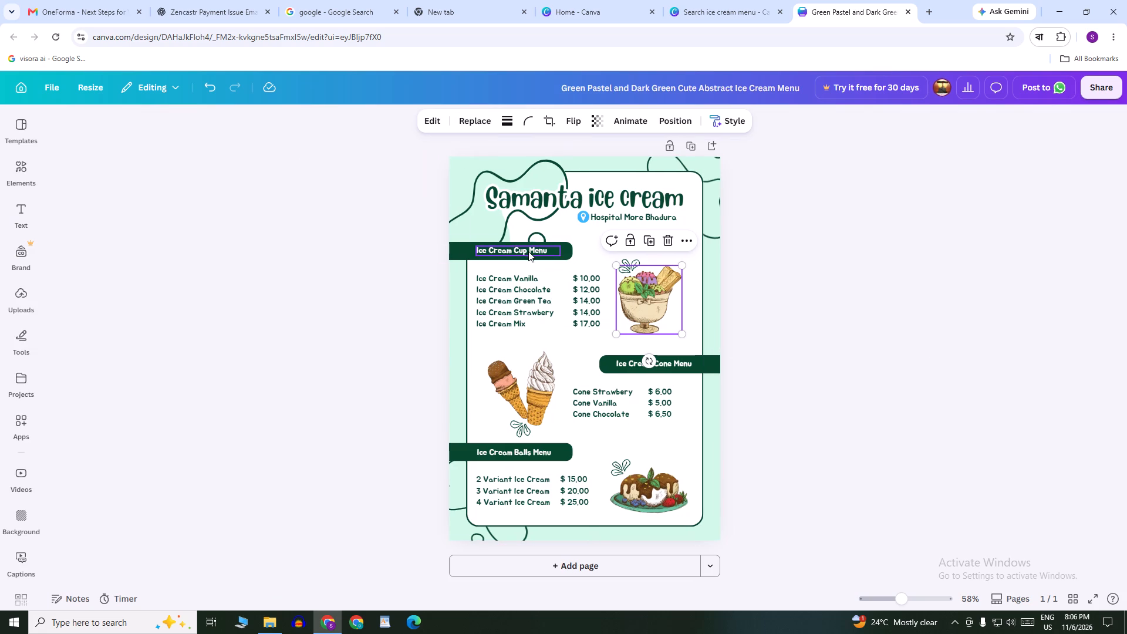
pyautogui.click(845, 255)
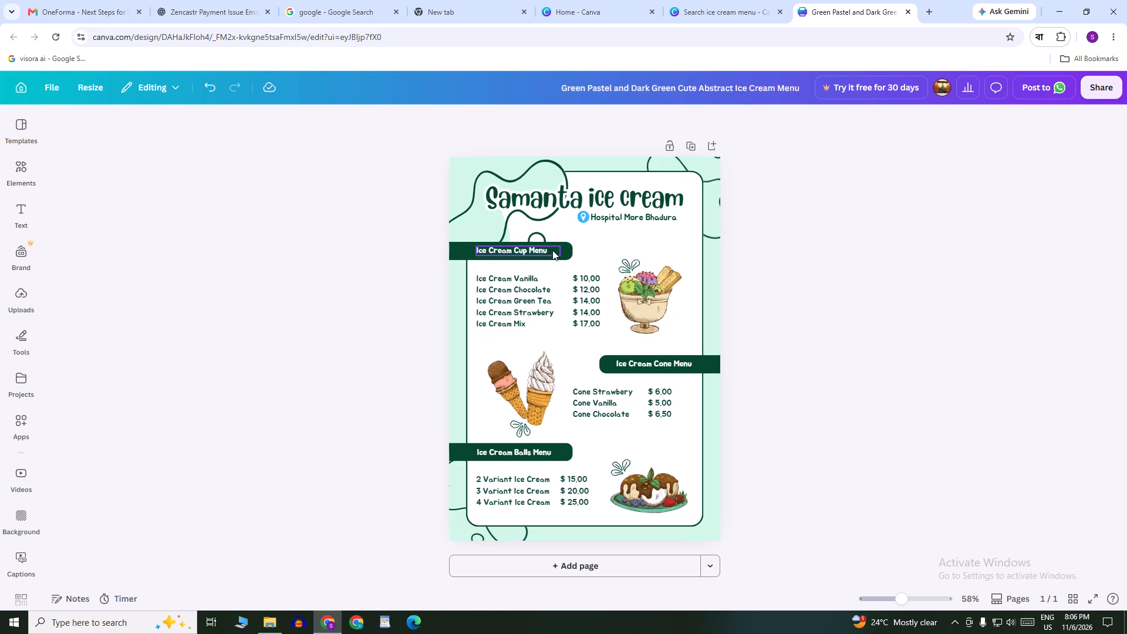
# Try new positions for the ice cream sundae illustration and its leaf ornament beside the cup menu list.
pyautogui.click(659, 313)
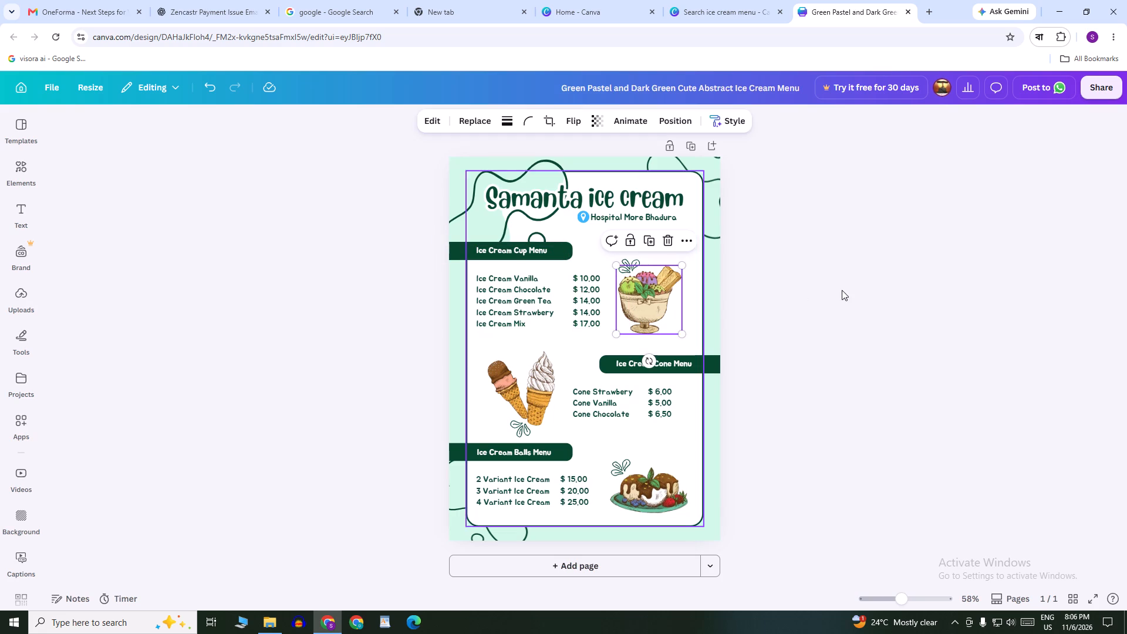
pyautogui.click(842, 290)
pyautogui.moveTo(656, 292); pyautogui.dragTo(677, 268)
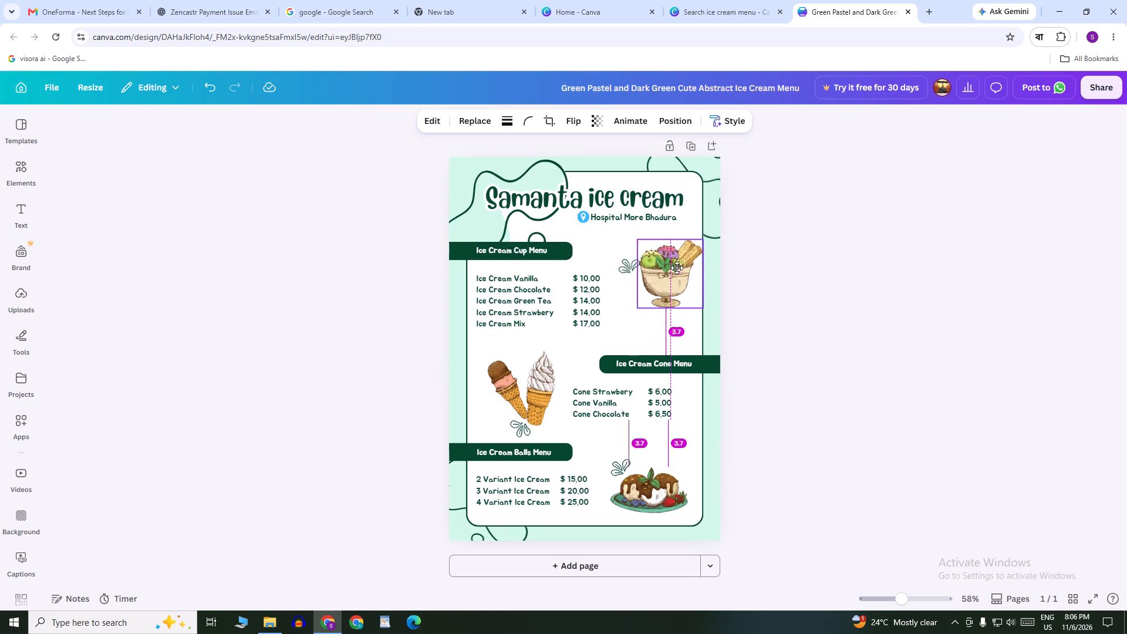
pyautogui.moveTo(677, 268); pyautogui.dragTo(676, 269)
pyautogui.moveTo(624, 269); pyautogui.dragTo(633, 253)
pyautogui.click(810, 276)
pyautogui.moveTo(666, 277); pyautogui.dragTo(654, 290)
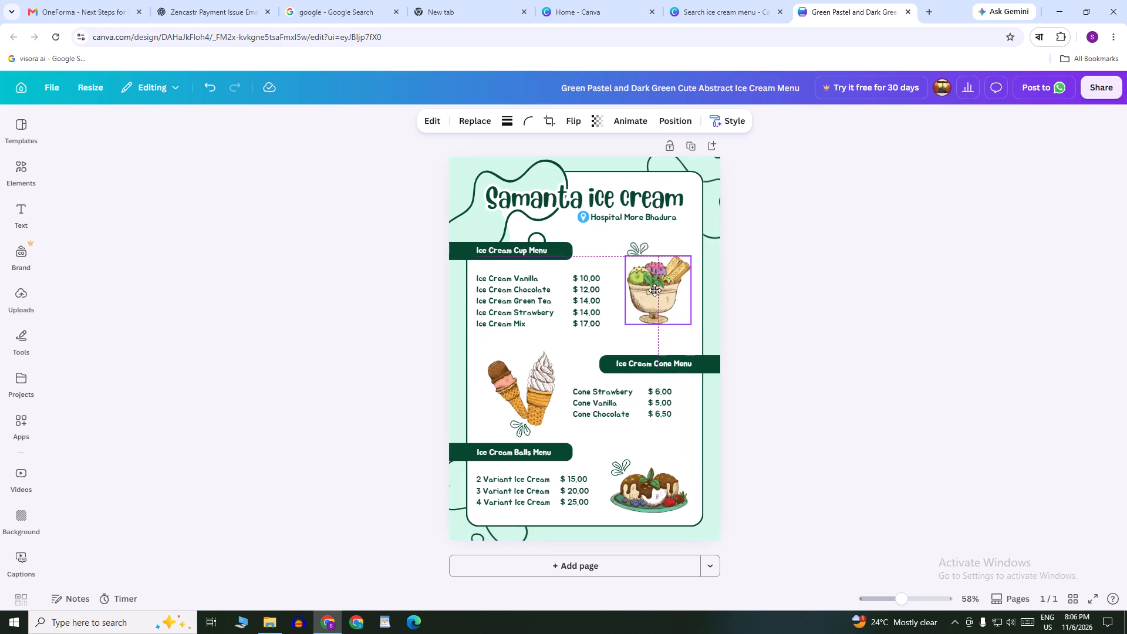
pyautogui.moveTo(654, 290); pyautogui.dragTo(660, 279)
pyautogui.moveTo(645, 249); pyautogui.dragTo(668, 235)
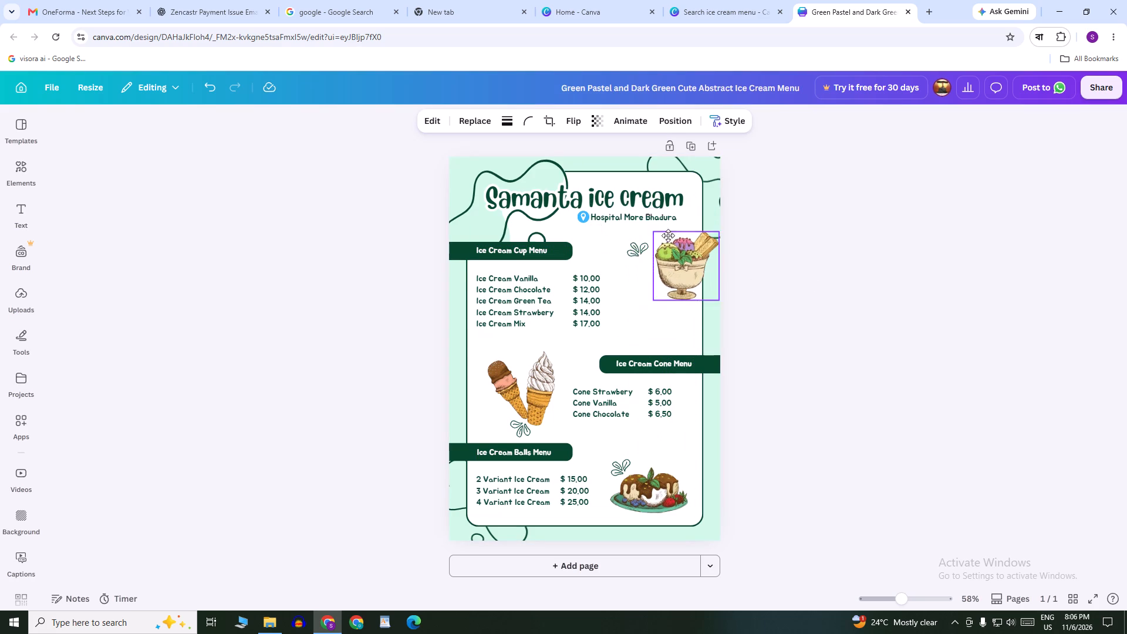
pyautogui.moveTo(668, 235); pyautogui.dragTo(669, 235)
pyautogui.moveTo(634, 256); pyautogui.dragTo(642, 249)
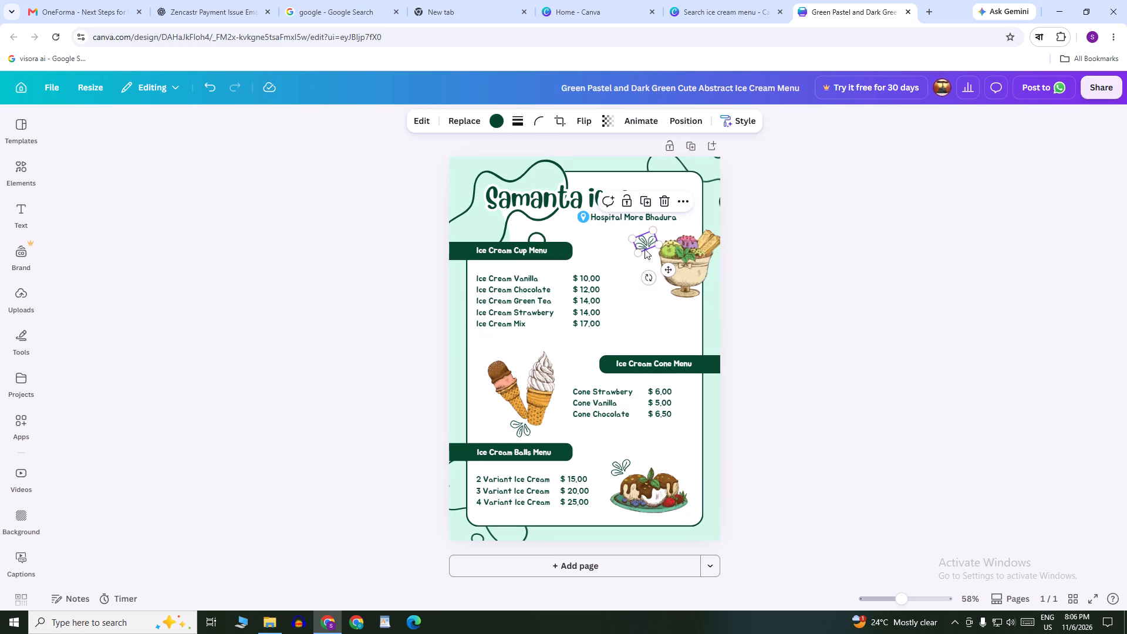
# Delete the ice cream sundae illustration and the leaf ornament next to it from the cup menu section.
pyautogui.click(668, 261)
pyautogui.click(713, 208)
pyautogui.click(650, 244)
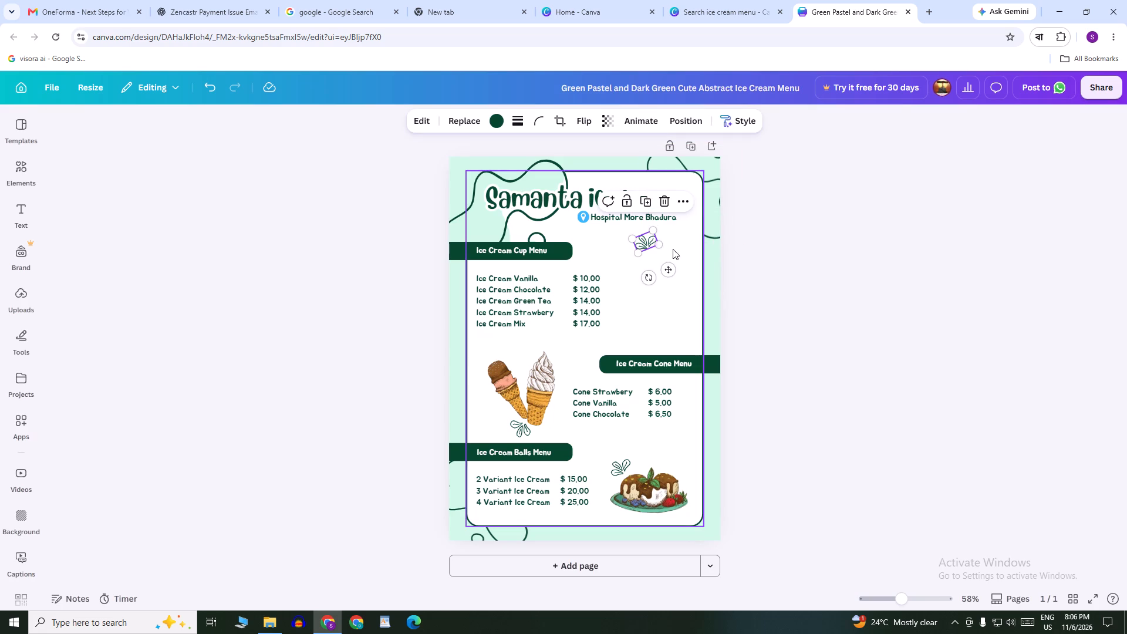
pyautogui.click(664, 204)
pyautogui.click(836, 258)
# Shift the Ice Cream Cup Menu banner inward to start at the white frame's left border, with its heading text placed on it.
pyautogui.click(534, 253)
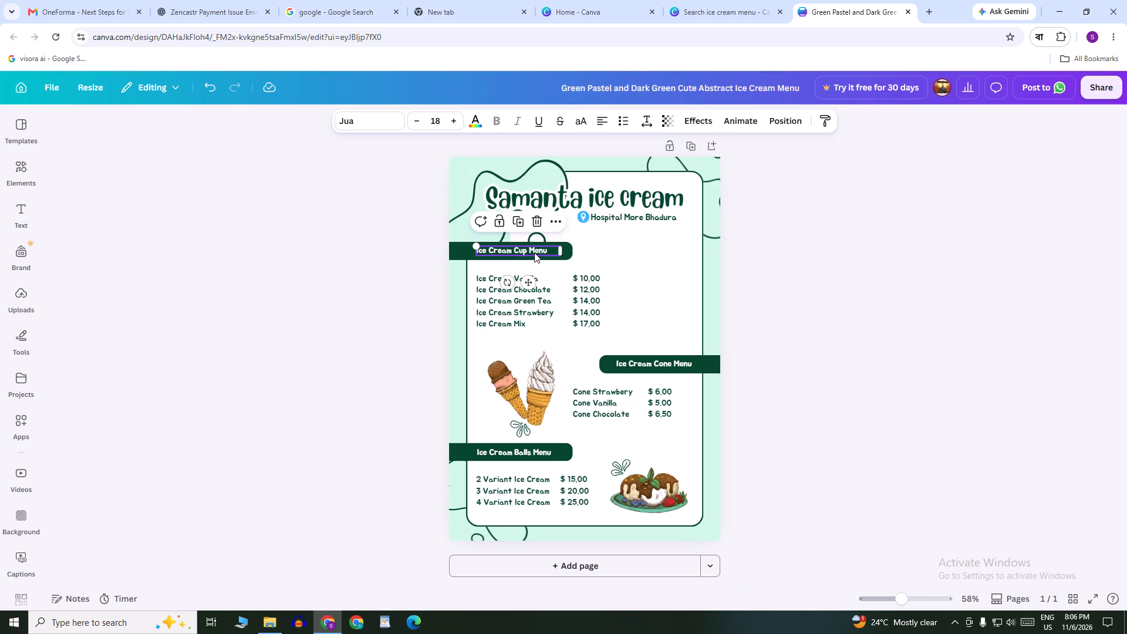
pyautogui.doubleClick(545, 249)
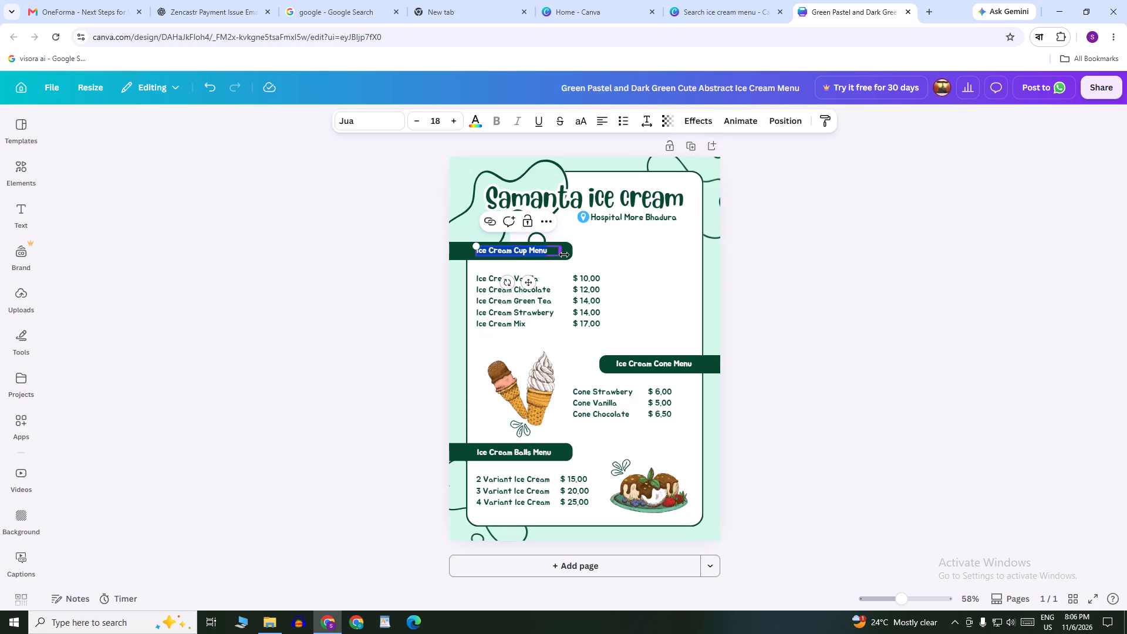
pyautogui.click(570, 250)
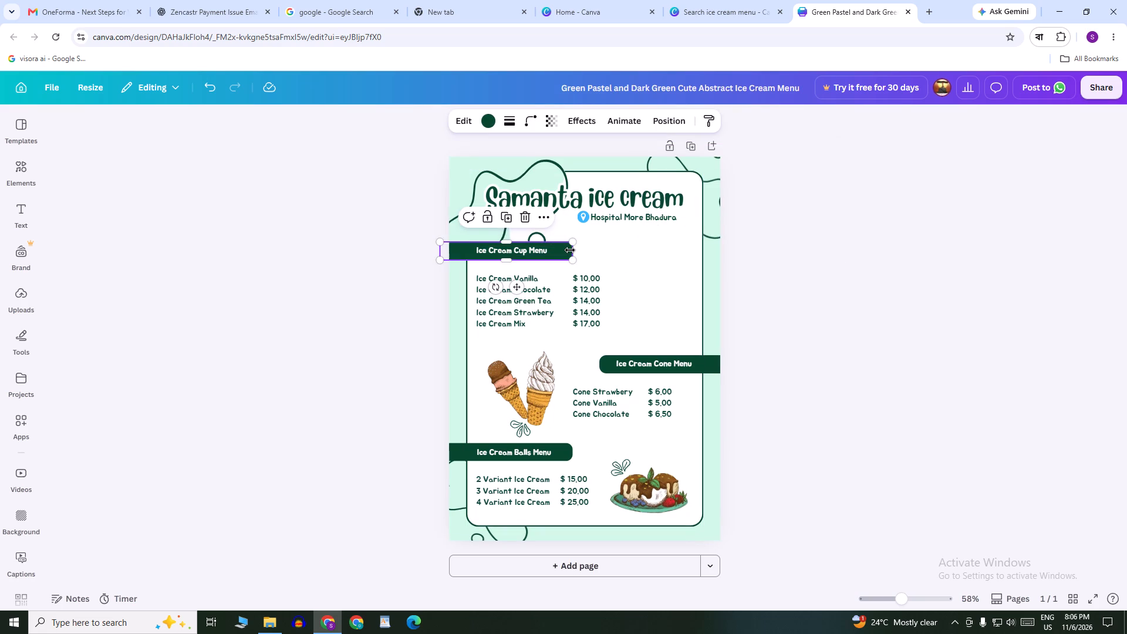
pyautogui.moveTo(560, 254); pyautogui.dragTo(523, 254)
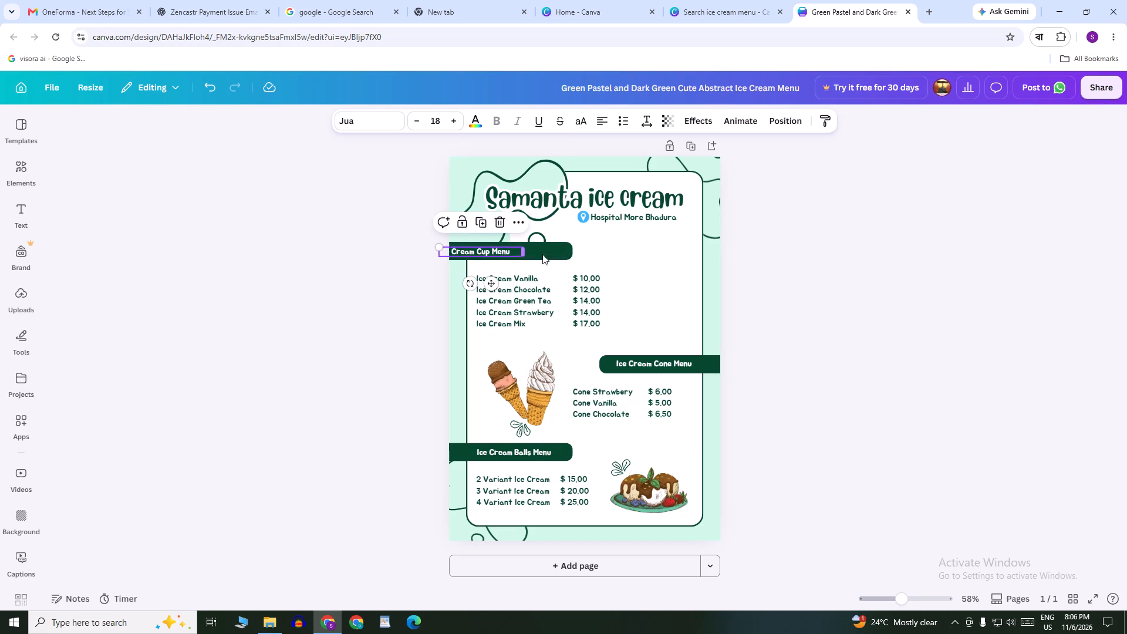
pyautogui.click(568, 254)
pyautogui.moveTo(563, 252); pyautogui.dragTo(601, 248)
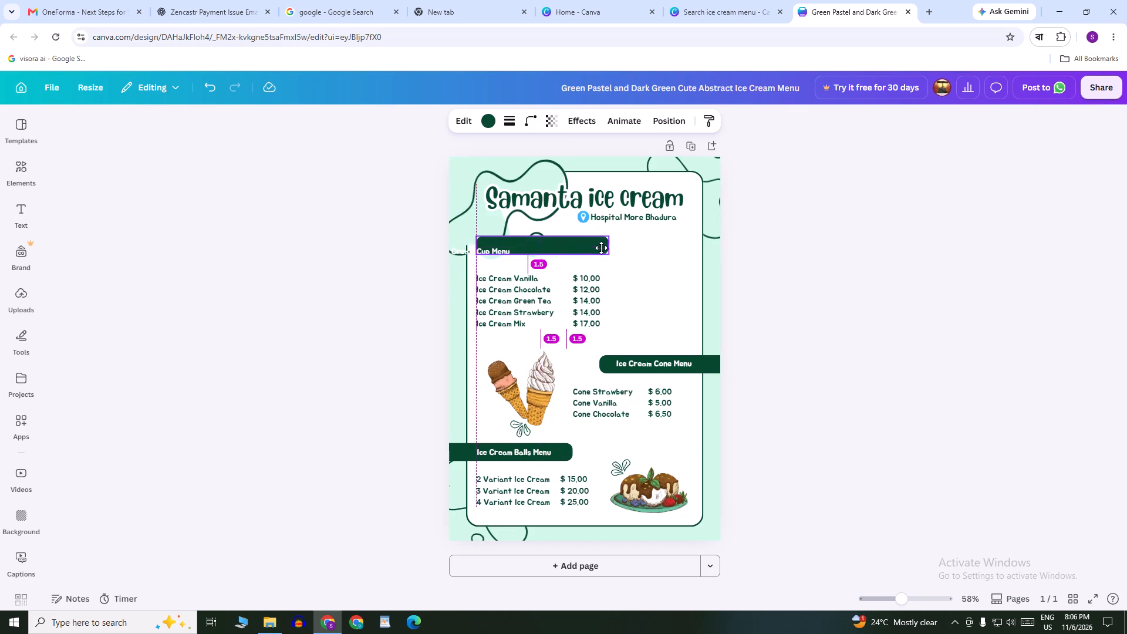
pyautogui.moveTo(601, 248); pyautogui.dragTo(606, 261)
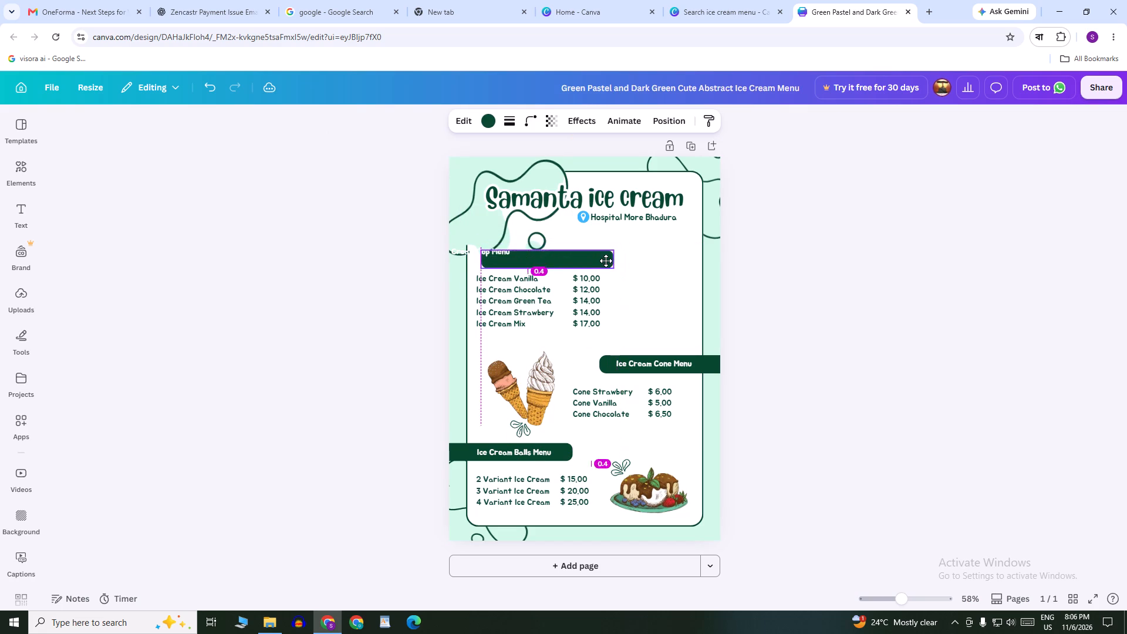
pyautogui.moveTo(606, 261); pyautogui.dragTo(607, 247)
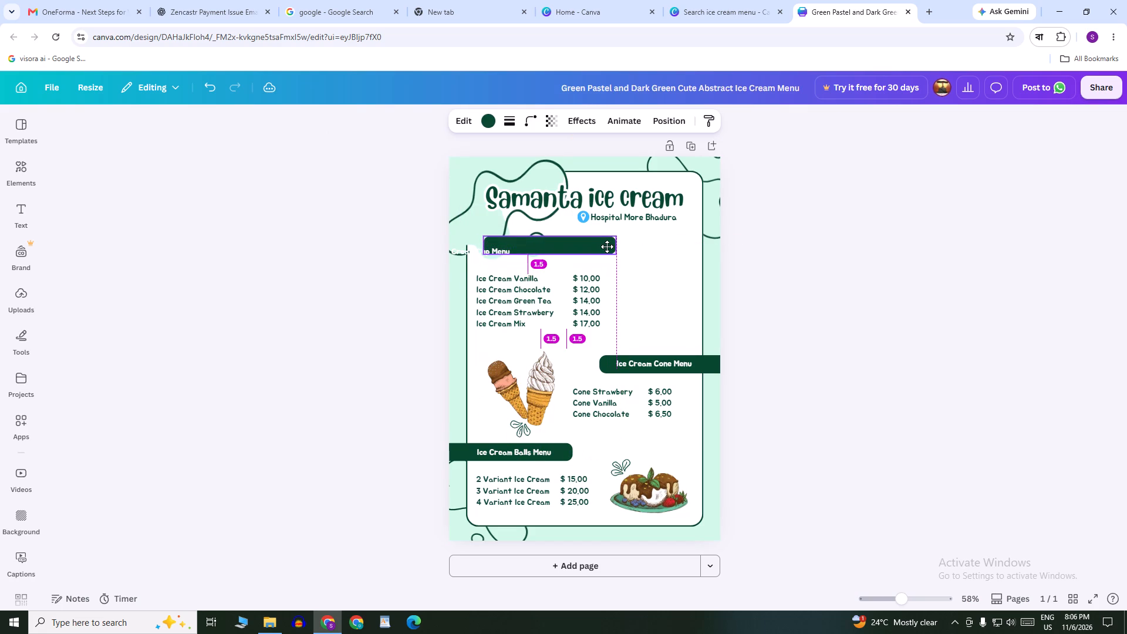
pyautogui.moveTo(607, 247); pyautogui.dragTo(592, 252)
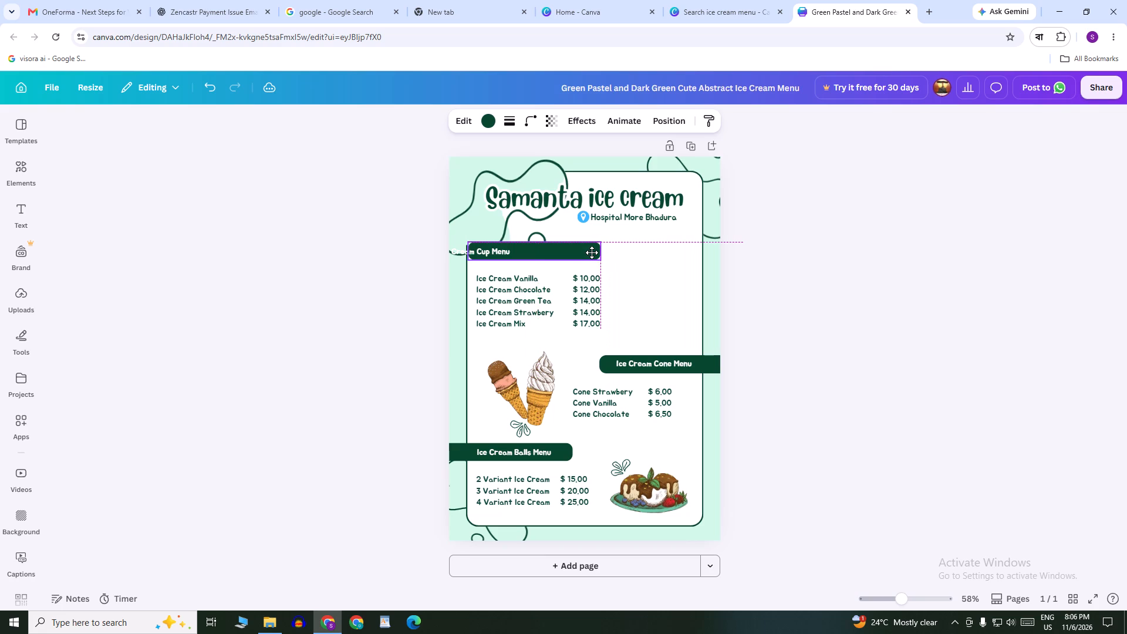
pyautogui.moveTo(592, 252); pyautogui.dragTo(589, 252)
pyautogui.click(789, 263)
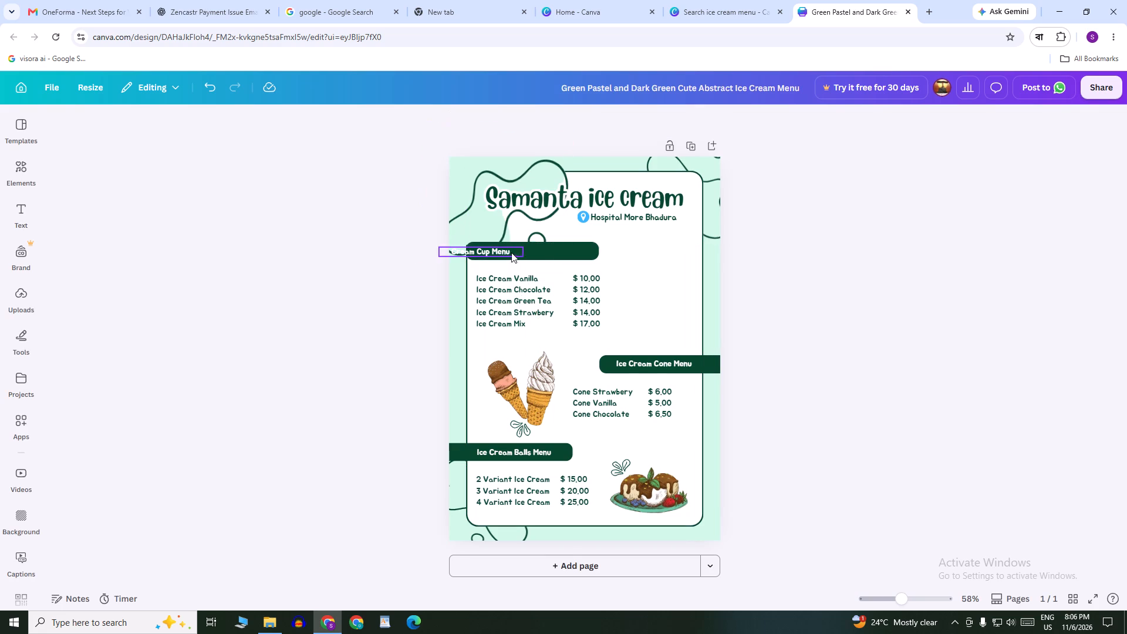
pyautogui.moveTo(509, 252); pyautogui.dragTo(551, 251)
pyautogui.click(744, 255)
# Change the heading on the first banner to Ice Cream Menu.
pyautogui.doubleClick(532, 249)
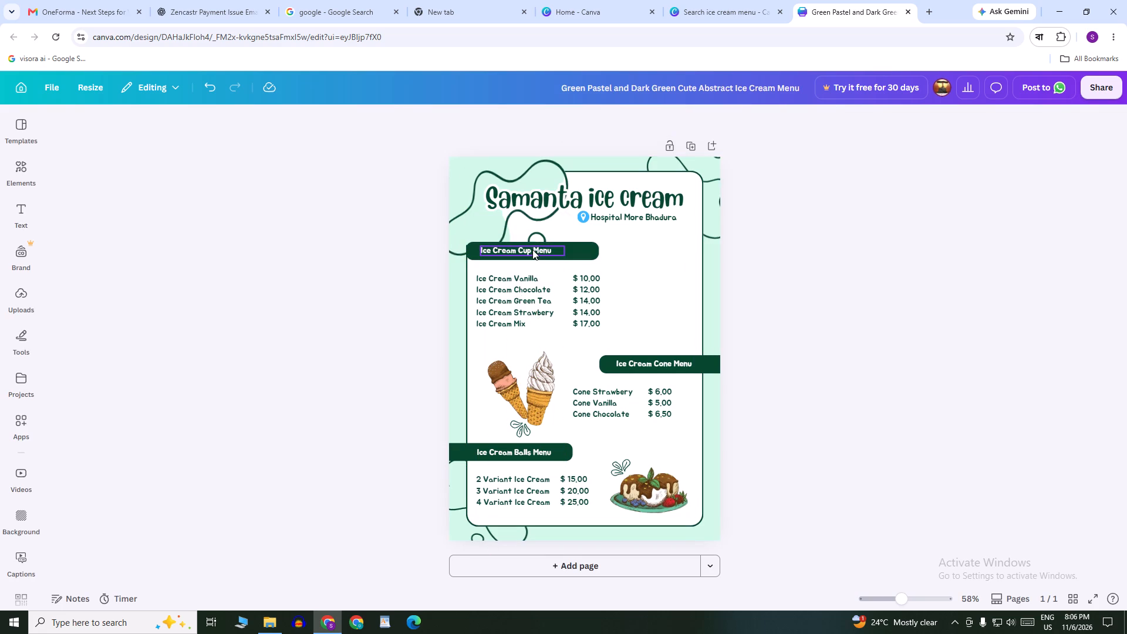
pyautogui.click(532, 249)
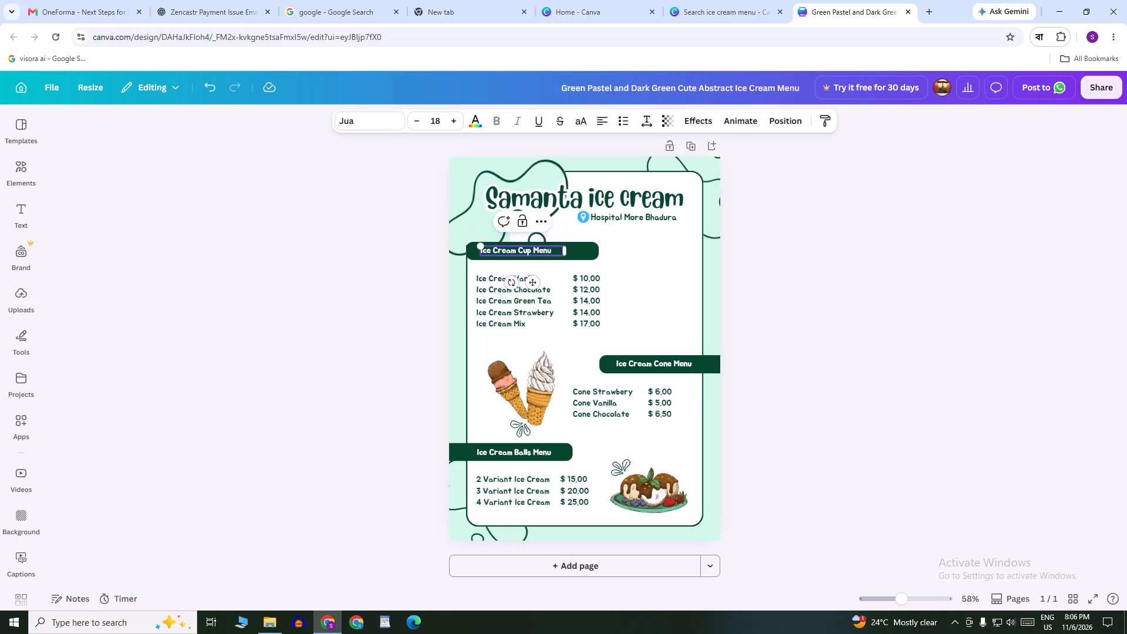
pyautogui.press('BackSpace')
pyautogui.press('BackSpace')
pyautogui.press('BackSpace')
pyautogui.press('BackSpace')
pyautogui.click(812, 240)
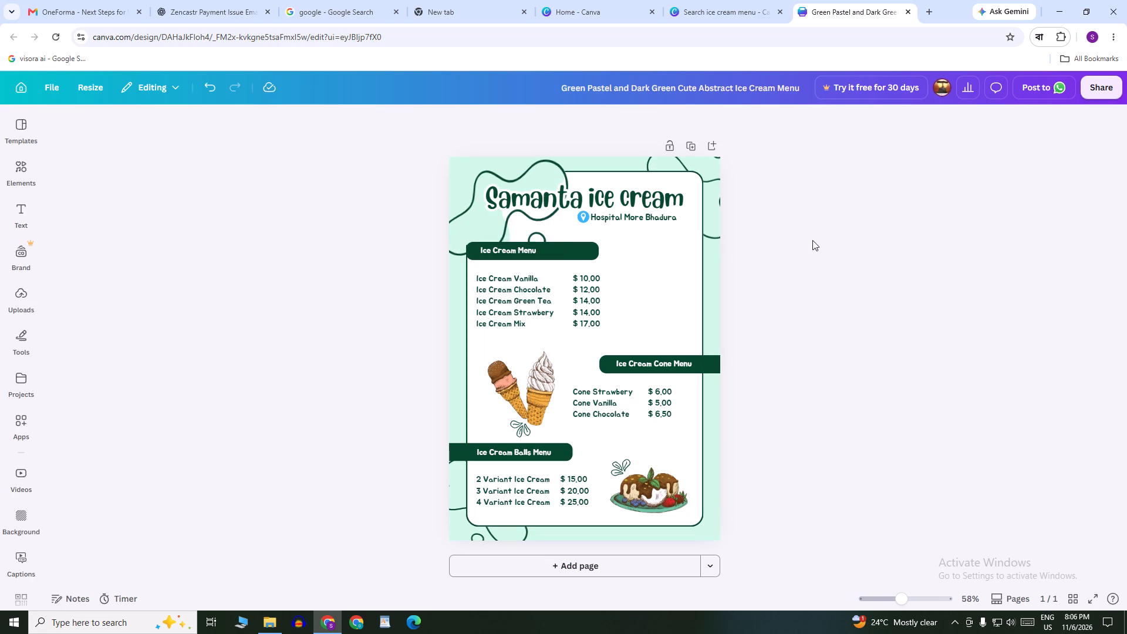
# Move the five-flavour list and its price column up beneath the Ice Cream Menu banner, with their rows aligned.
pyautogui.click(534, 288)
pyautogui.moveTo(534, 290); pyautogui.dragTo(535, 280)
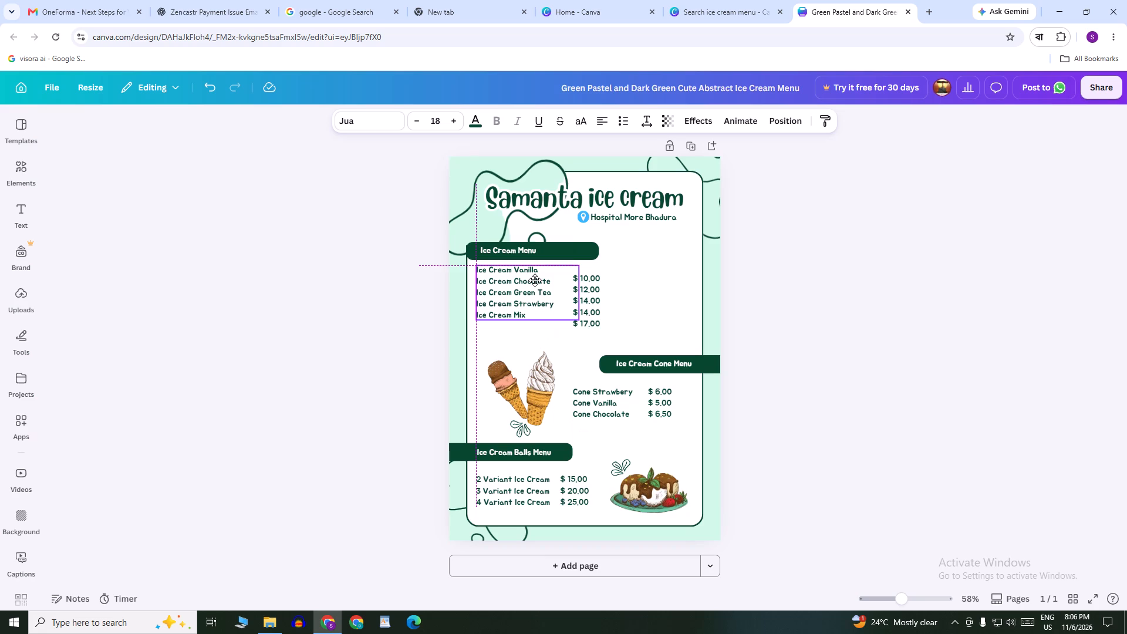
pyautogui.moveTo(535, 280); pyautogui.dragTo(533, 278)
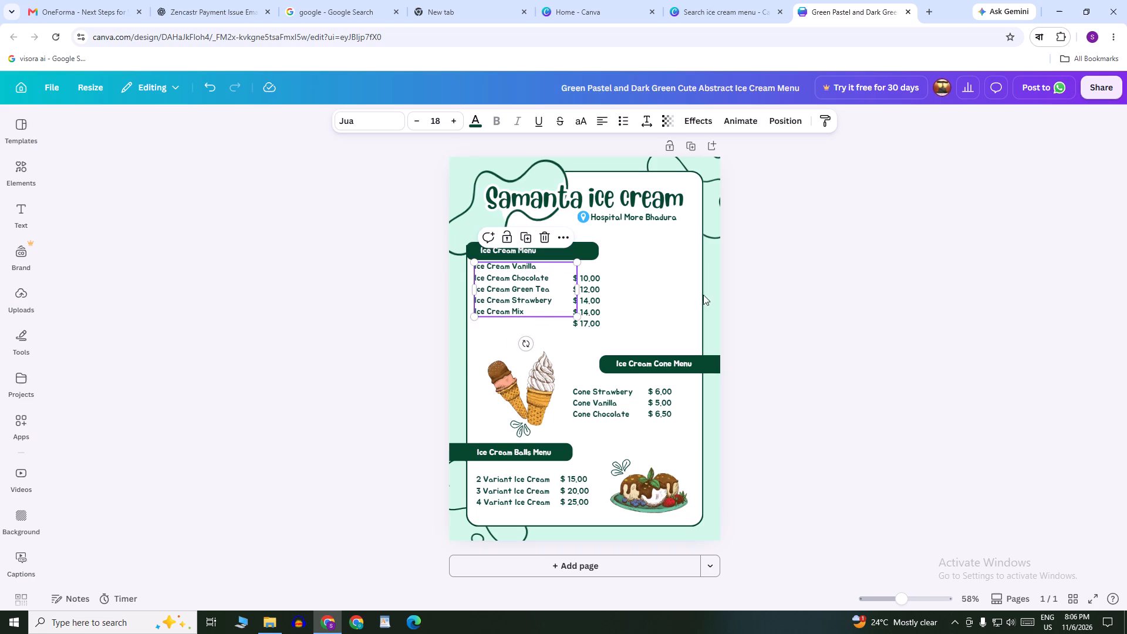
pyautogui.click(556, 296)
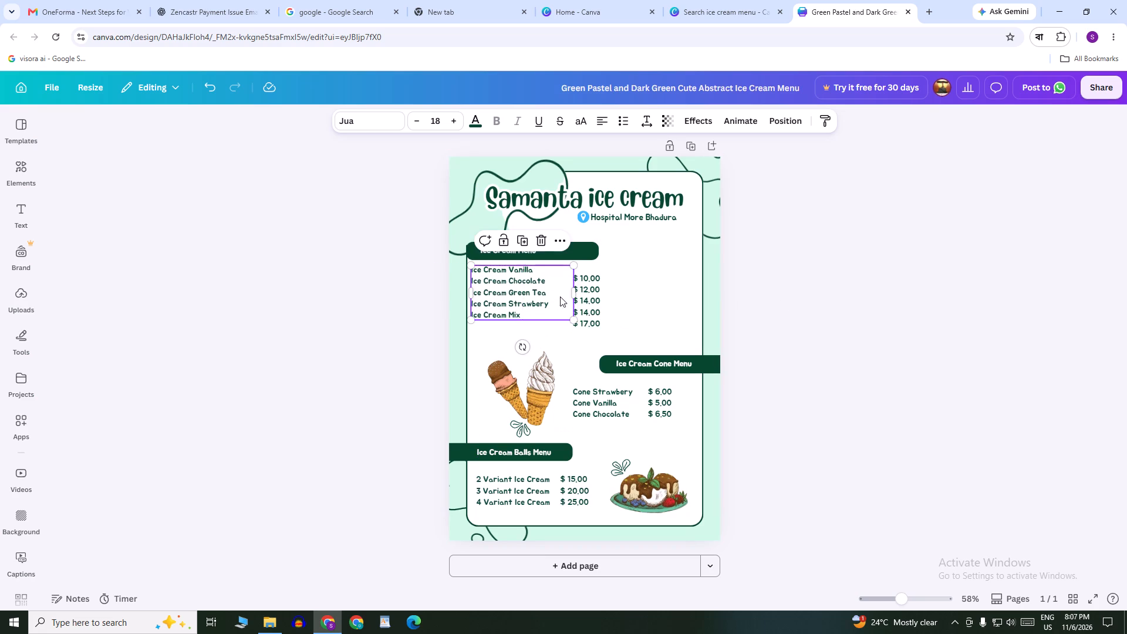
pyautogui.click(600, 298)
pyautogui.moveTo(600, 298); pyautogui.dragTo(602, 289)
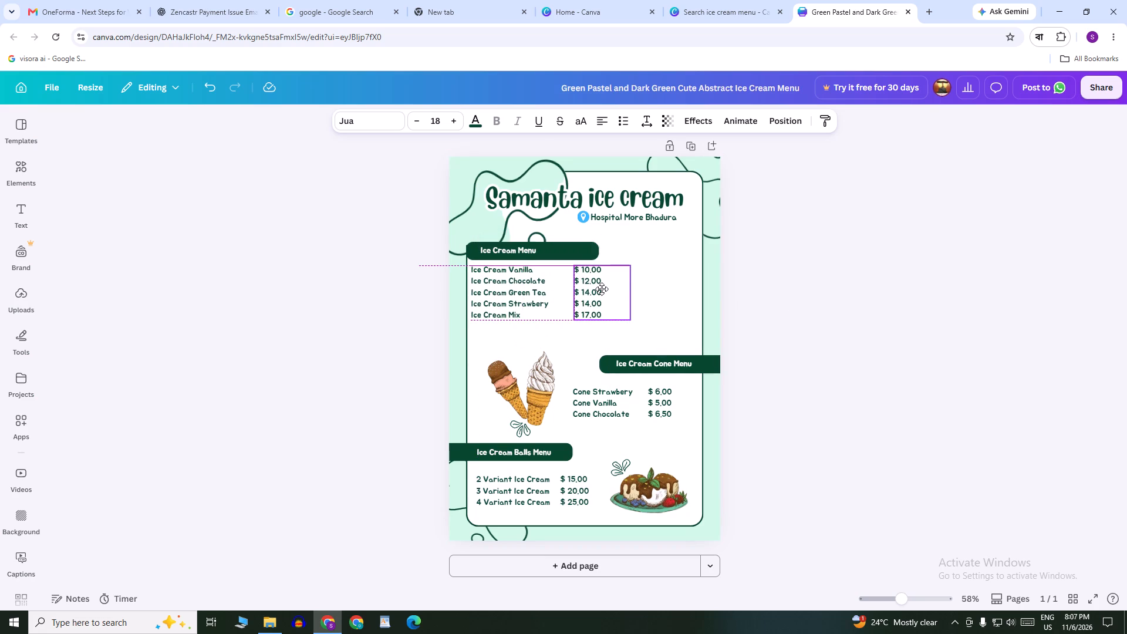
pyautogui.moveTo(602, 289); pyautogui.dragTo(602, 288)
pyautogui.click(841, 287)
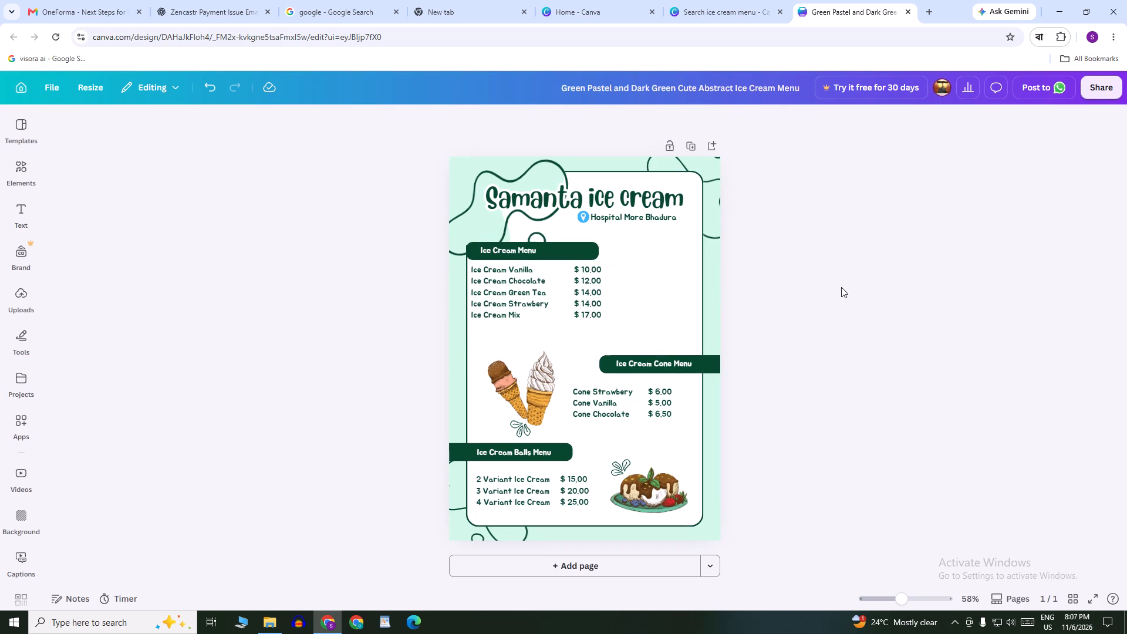
# Delete the price column and the five-flavour list beneath the Ice Cream Menu banner.
pyautogui.click(585, 291)
pyautogui.click(622, 242)
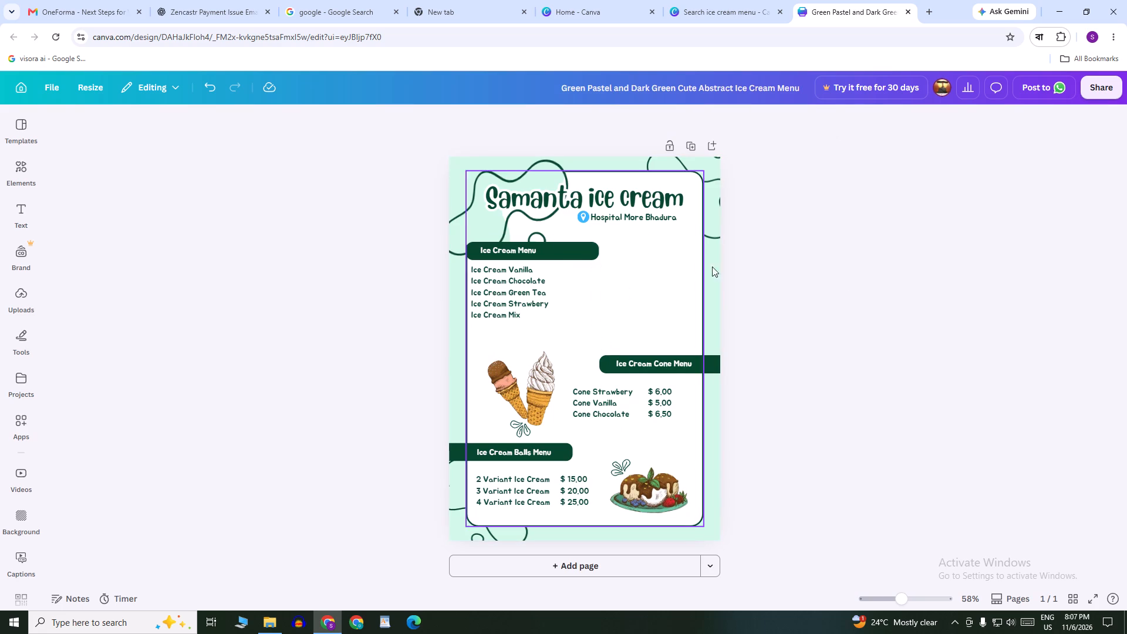
pyautogui.click(874, 286)
pyautogui.click(583, 279)
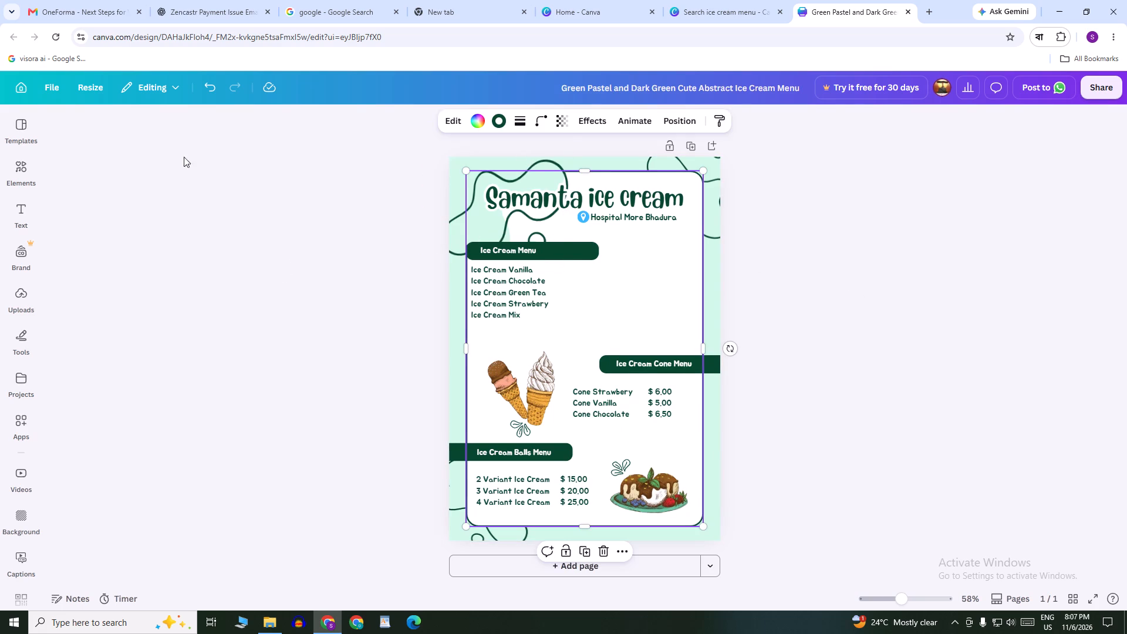
pyautogui.click(32, 209)
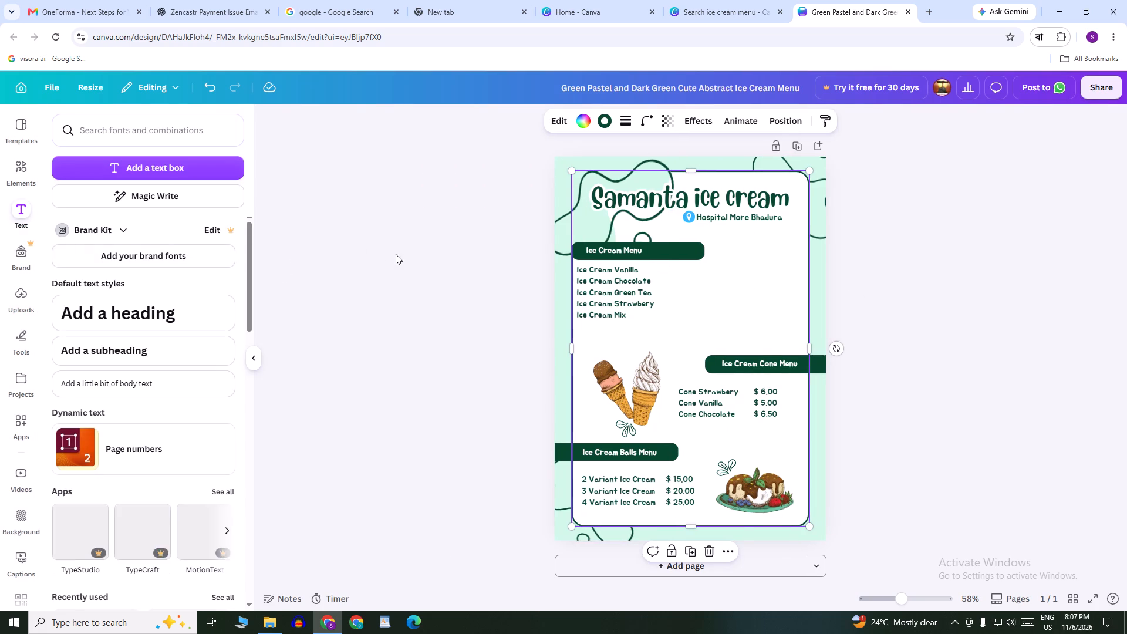
pyautogui.click(623, 294)
pyautogui.click(646, 241)
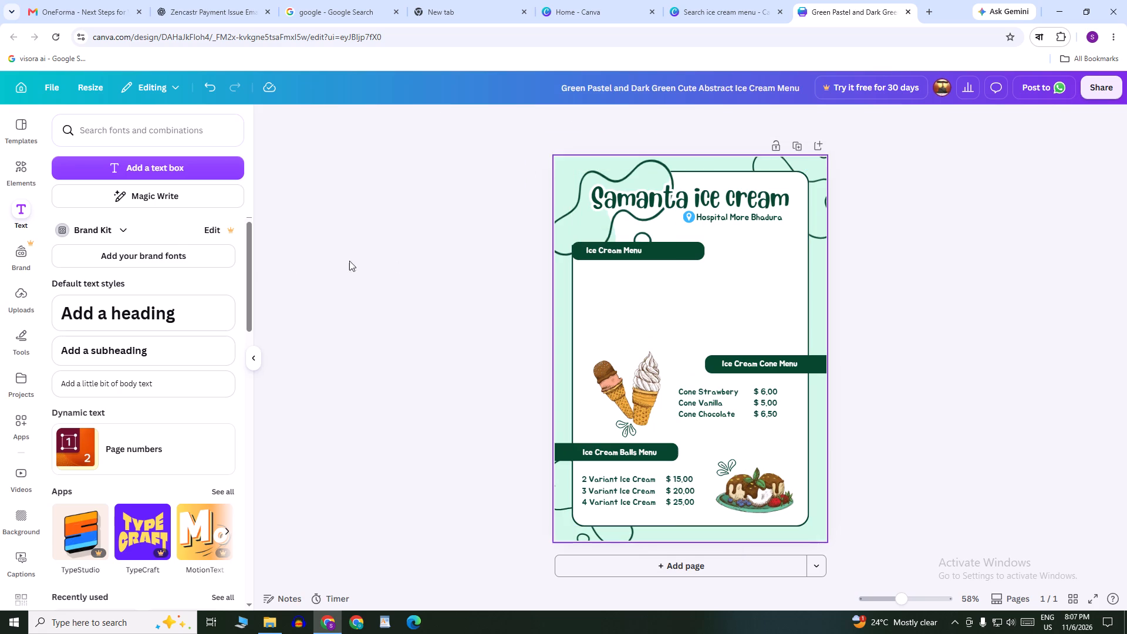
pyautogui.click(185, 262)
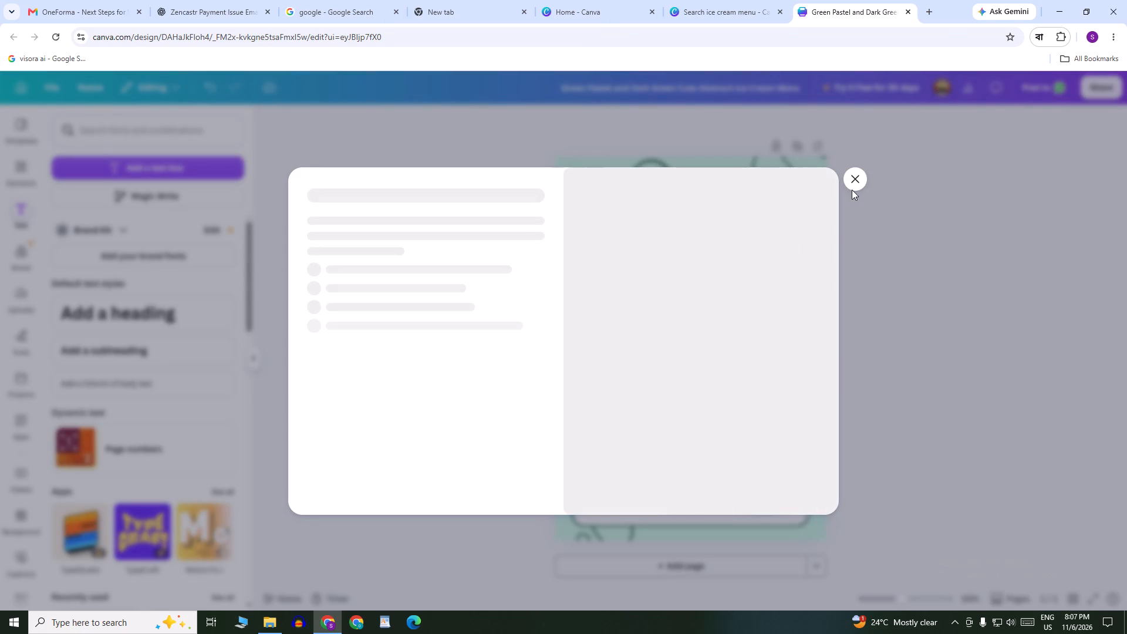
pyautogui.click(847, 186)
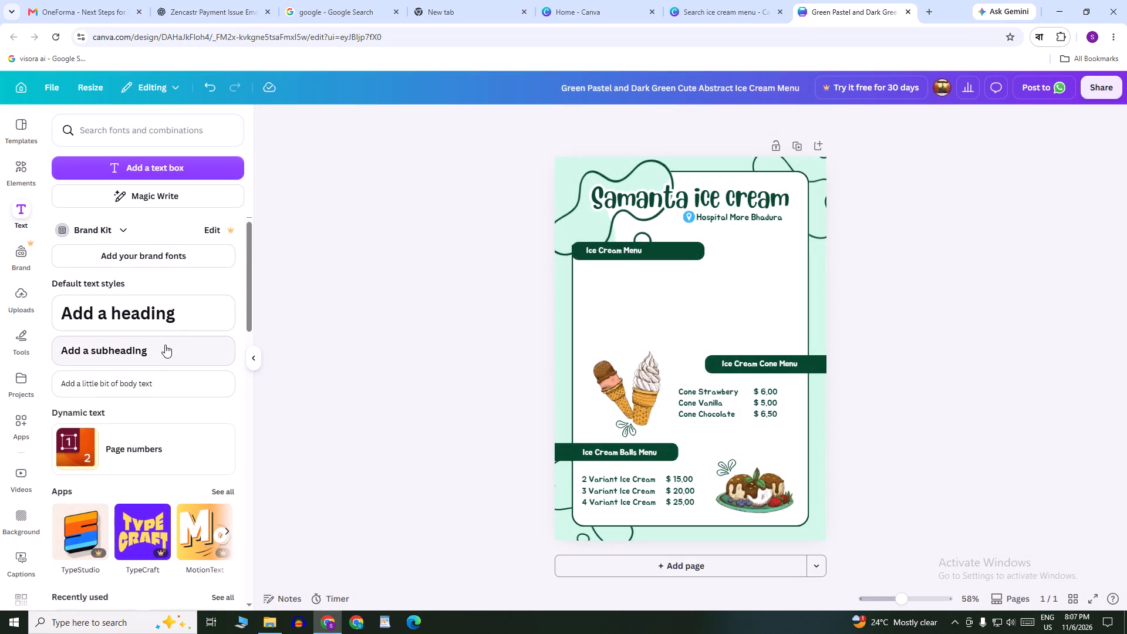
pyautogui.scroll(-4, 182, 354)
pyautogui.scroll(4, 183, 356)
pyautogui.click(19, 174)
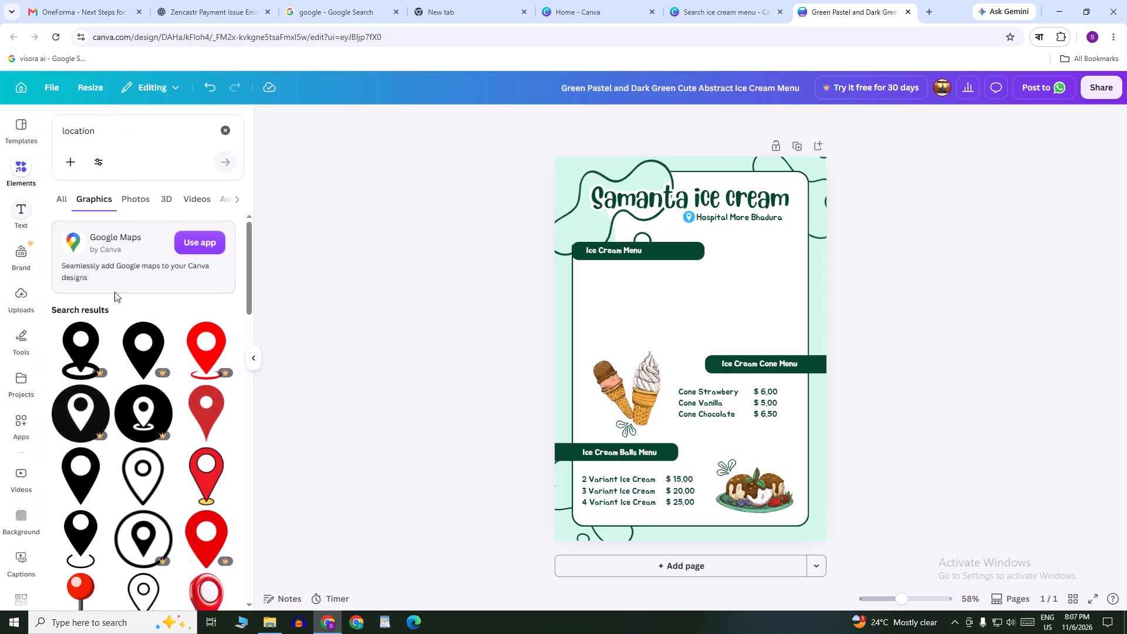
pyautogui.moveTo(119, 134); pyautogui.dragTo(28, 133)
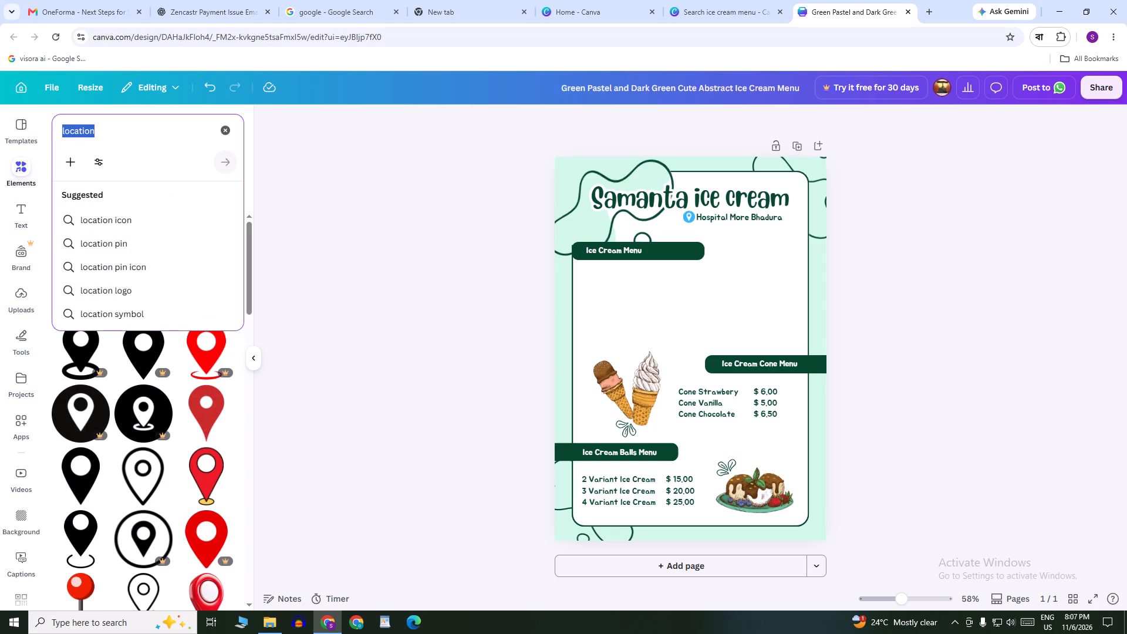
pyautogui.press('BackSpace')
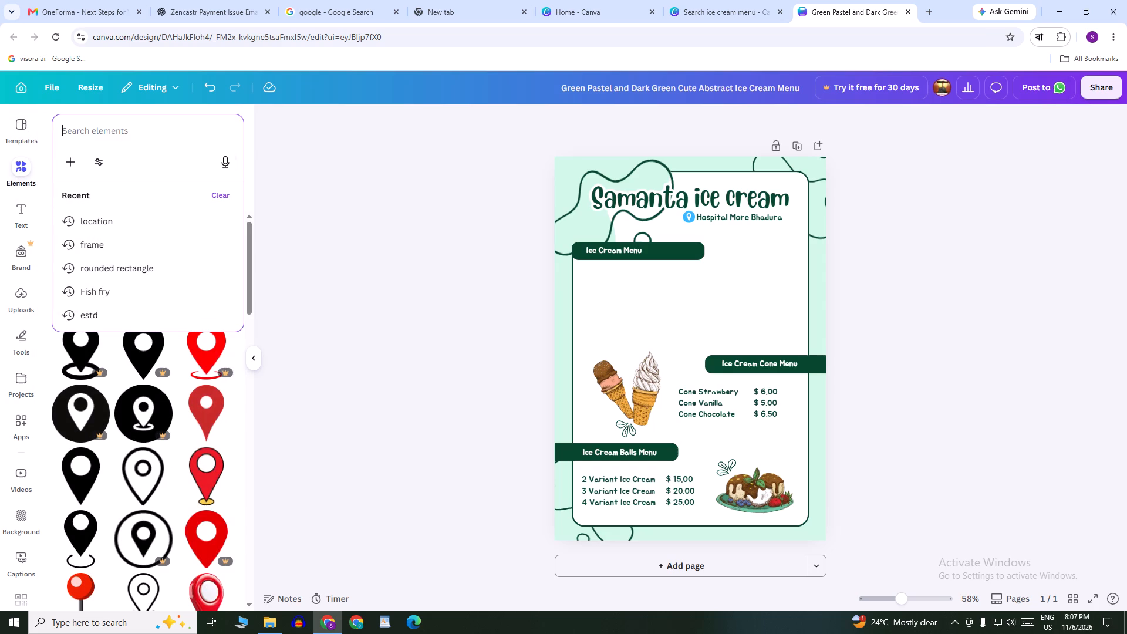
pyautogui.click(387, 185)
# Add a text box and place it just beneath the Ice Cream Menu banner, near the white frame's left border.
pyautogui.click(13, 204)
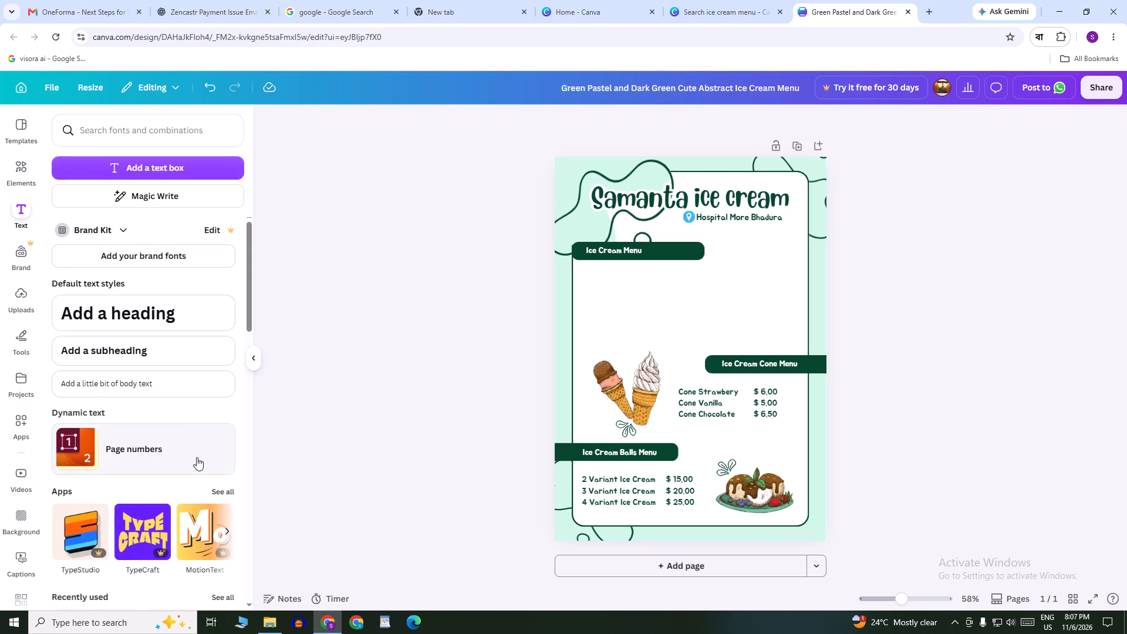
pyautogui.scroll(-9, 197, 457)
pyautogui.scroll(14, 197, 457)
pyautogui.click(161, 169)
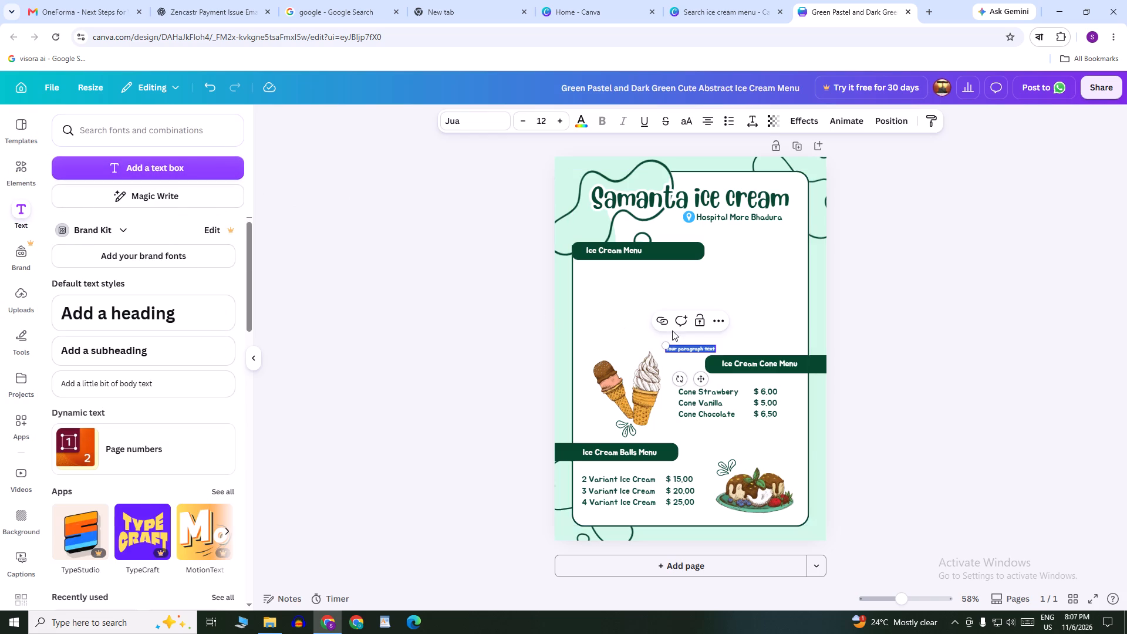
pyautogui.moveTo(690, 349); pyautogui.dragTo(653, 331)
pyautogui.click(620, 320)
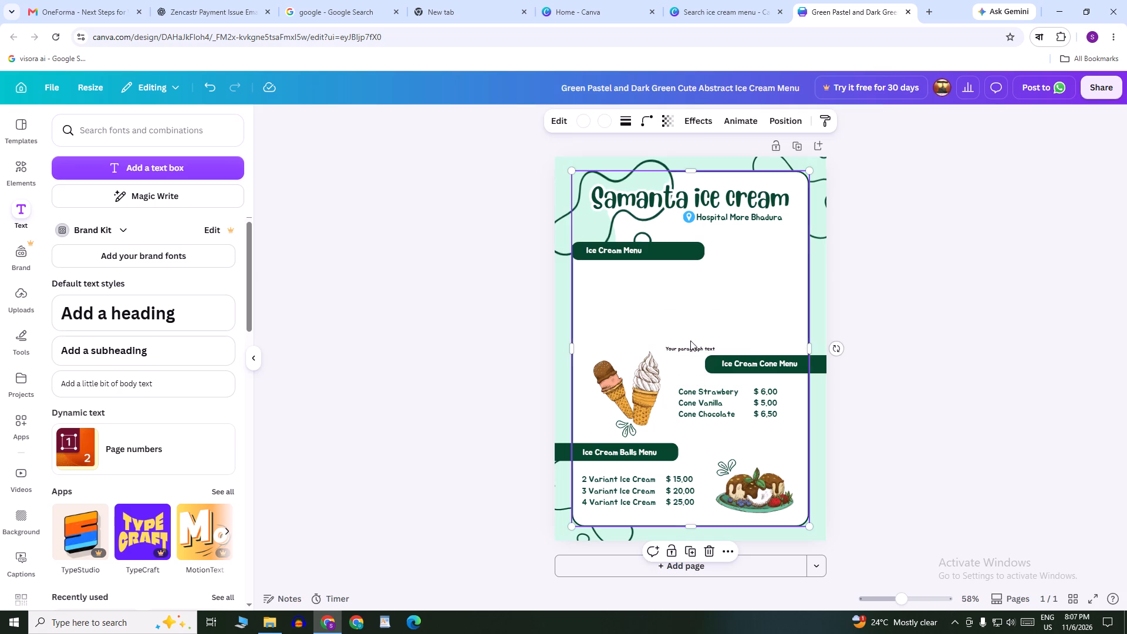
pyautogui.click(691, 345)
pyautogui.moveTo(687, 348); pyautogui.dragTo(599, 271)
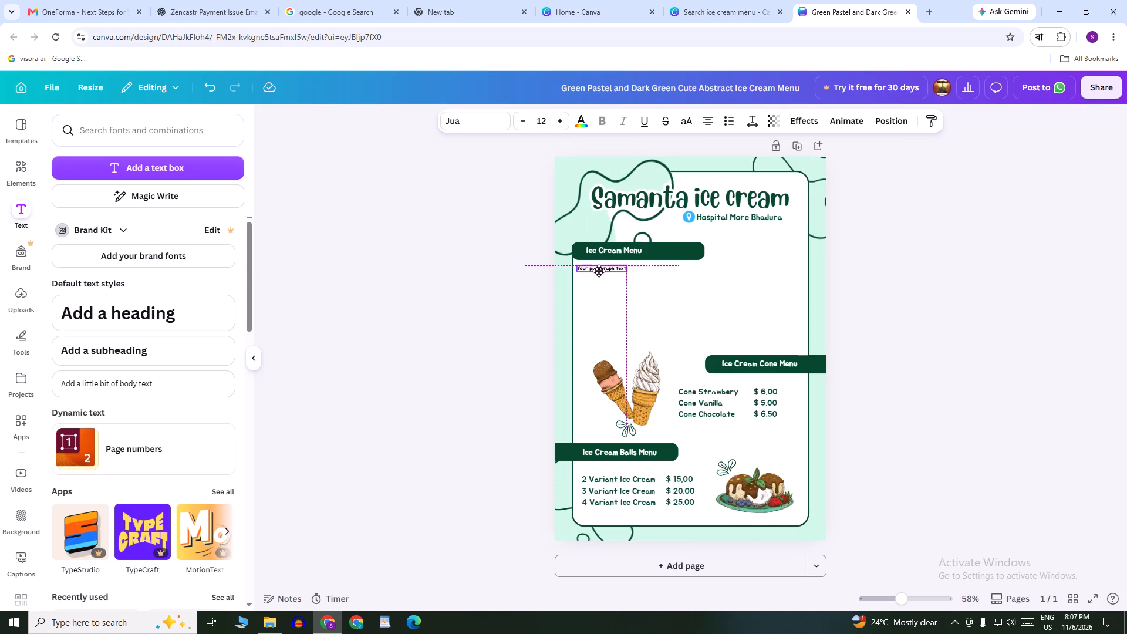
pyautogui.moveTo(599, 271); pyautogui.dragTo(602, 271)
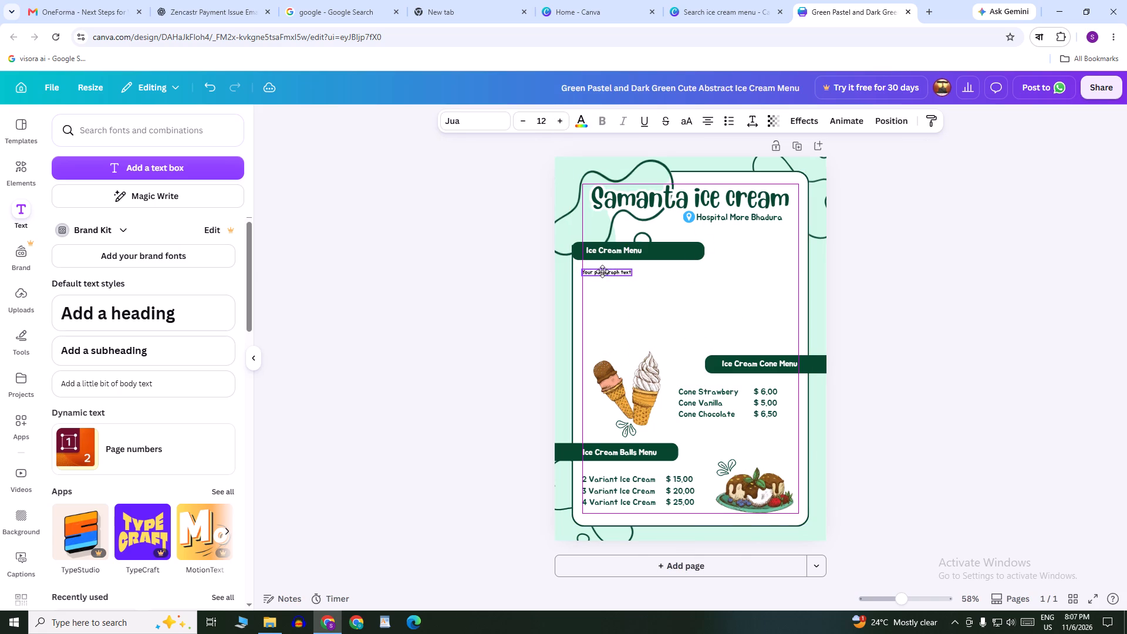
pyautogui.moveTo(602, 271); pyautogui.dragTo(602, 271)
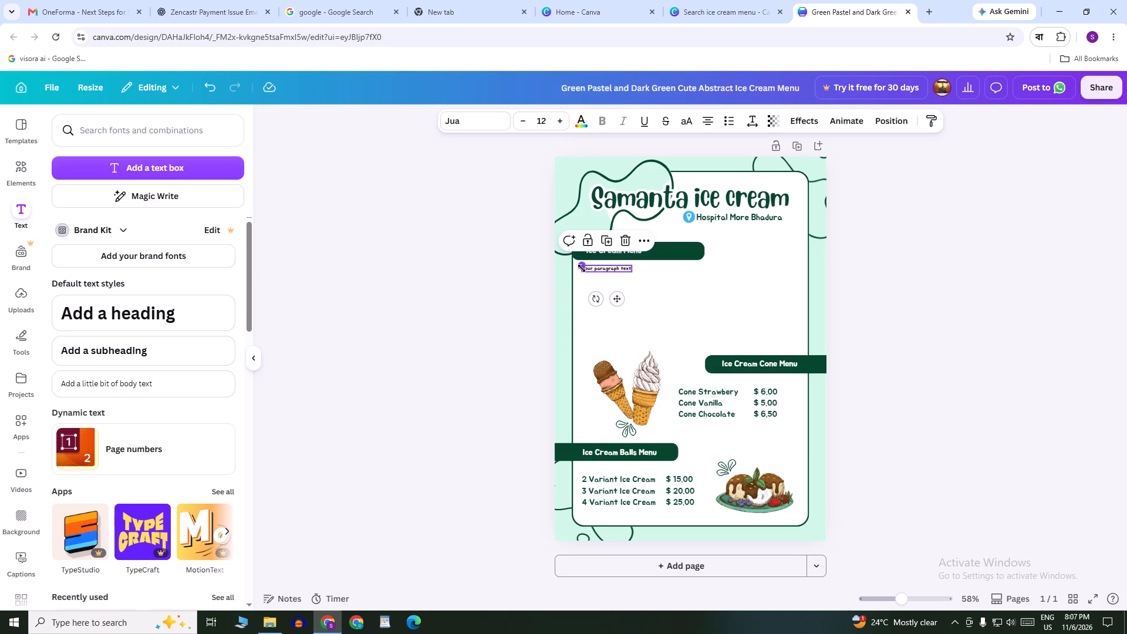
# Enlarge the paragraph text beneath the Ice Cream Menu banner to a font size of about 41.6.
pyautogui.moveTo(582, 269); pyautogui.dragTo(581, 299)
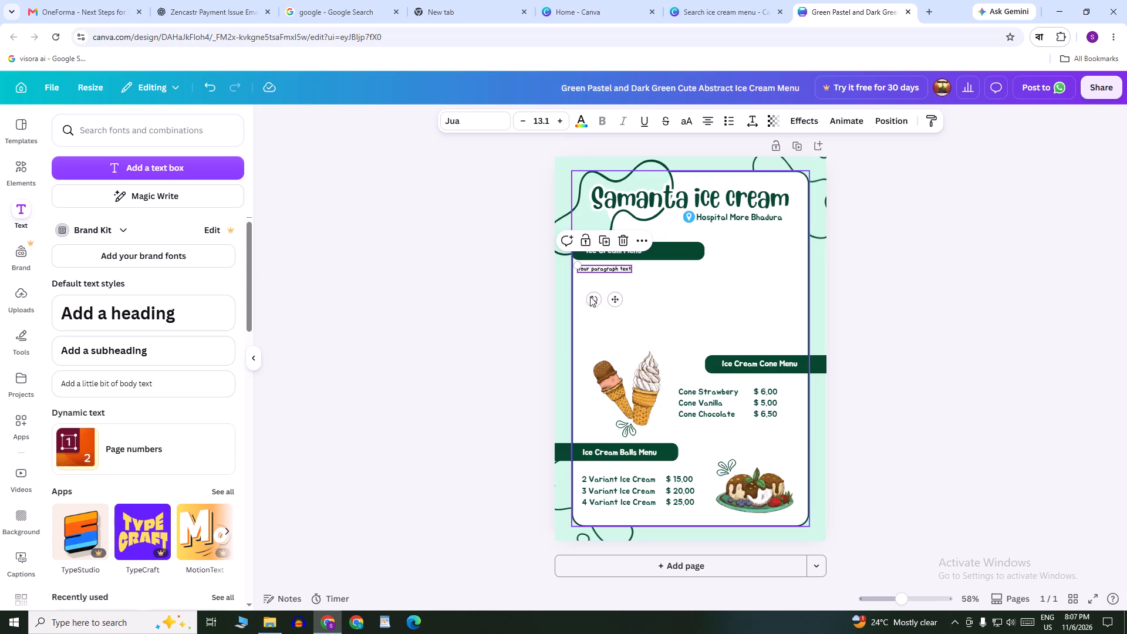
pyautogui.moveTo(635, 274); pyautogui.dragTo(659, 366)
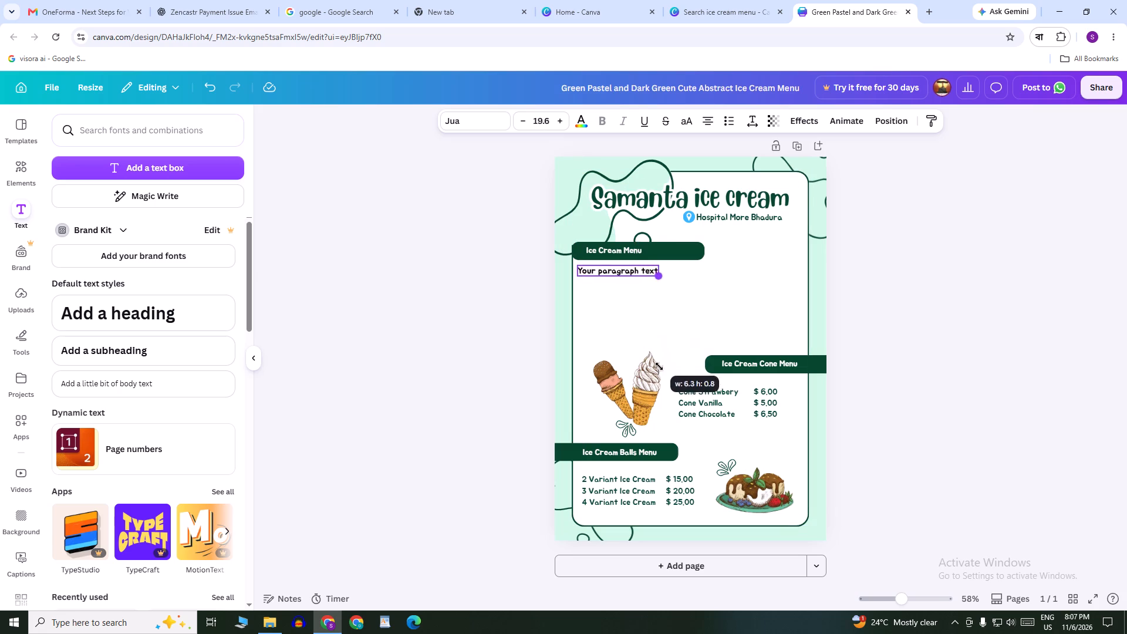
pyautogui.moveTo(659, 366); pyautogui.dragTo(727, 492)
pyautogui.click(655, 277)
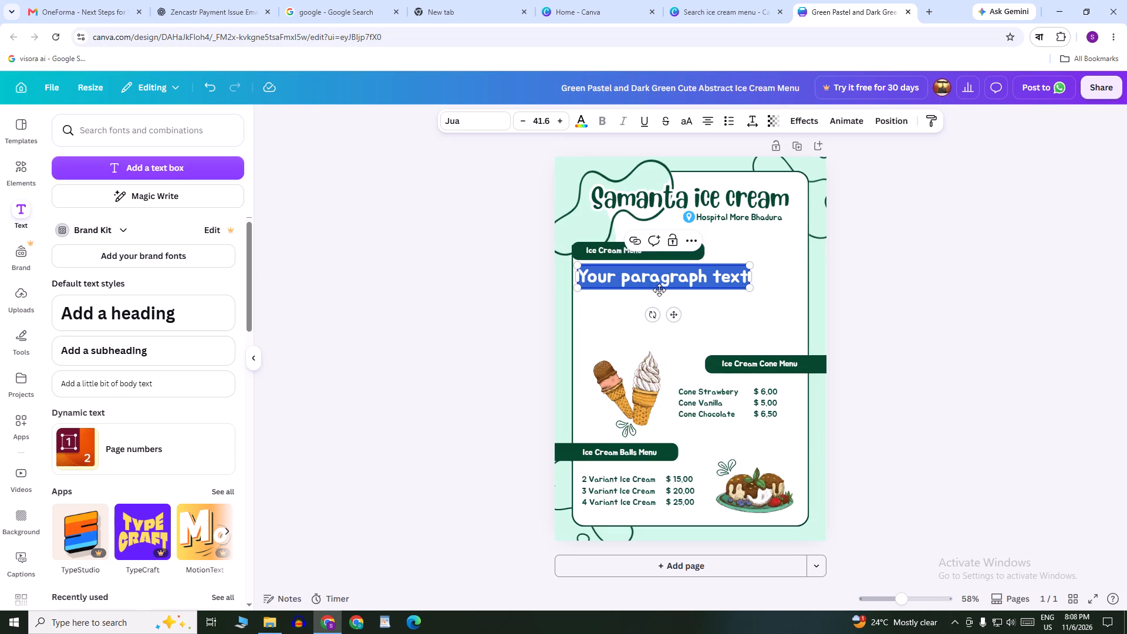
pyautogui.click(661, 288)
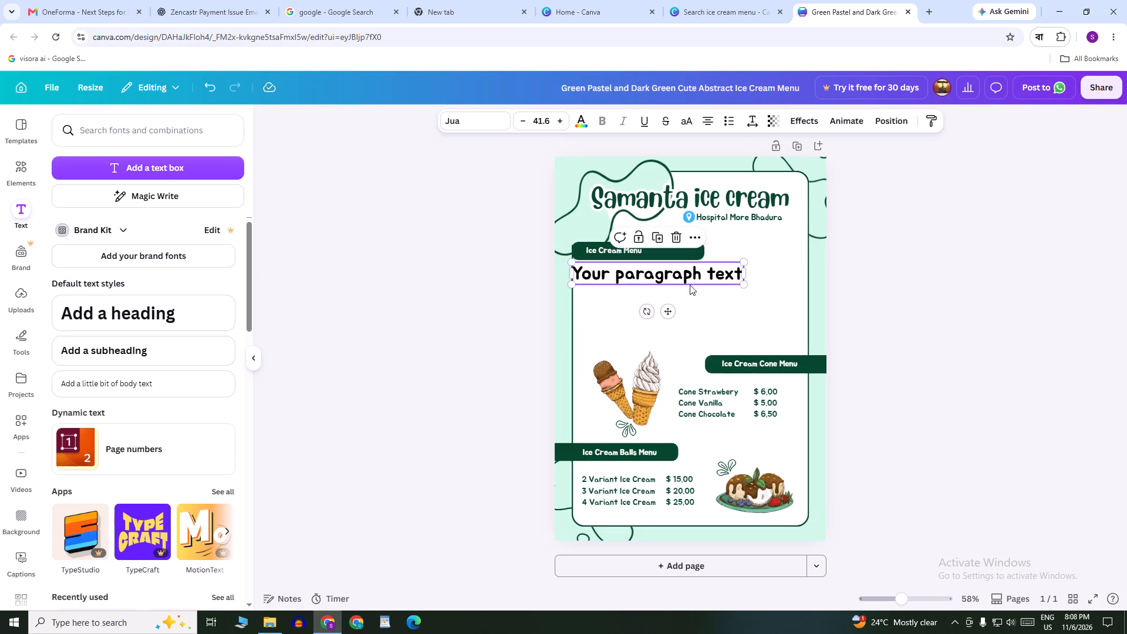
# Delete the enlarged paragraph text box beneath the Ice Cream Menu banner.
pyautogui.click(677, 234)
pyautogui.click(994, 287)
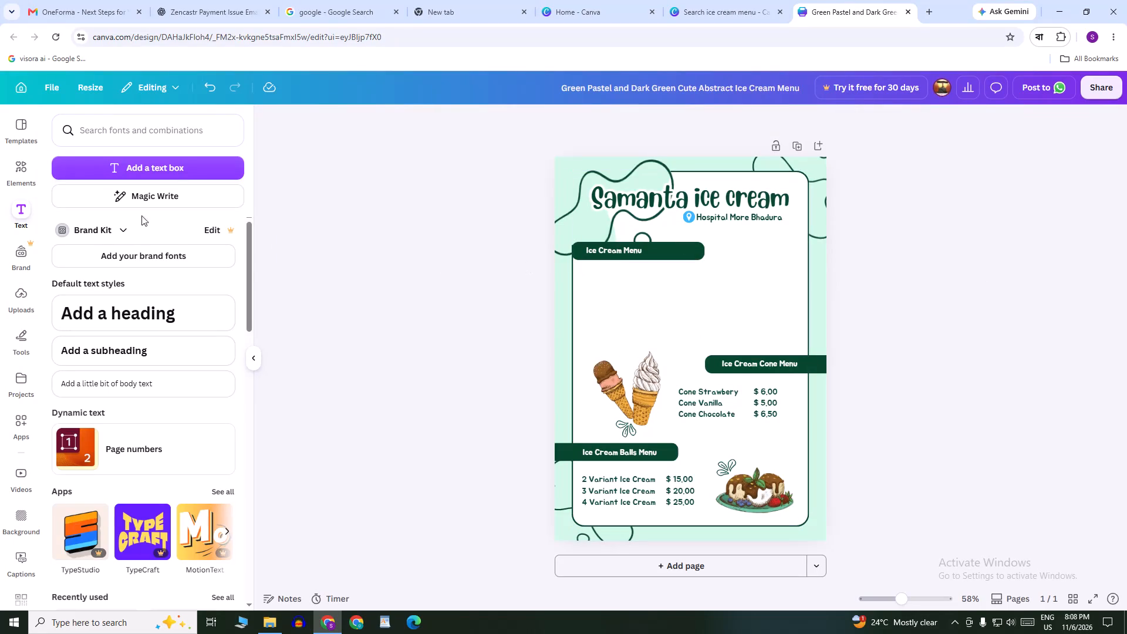
# Add a new default-size paragraph text box to the menu page.
pyautogui.scroll(2, 123, 210)
pyautogui.click(163, 163)
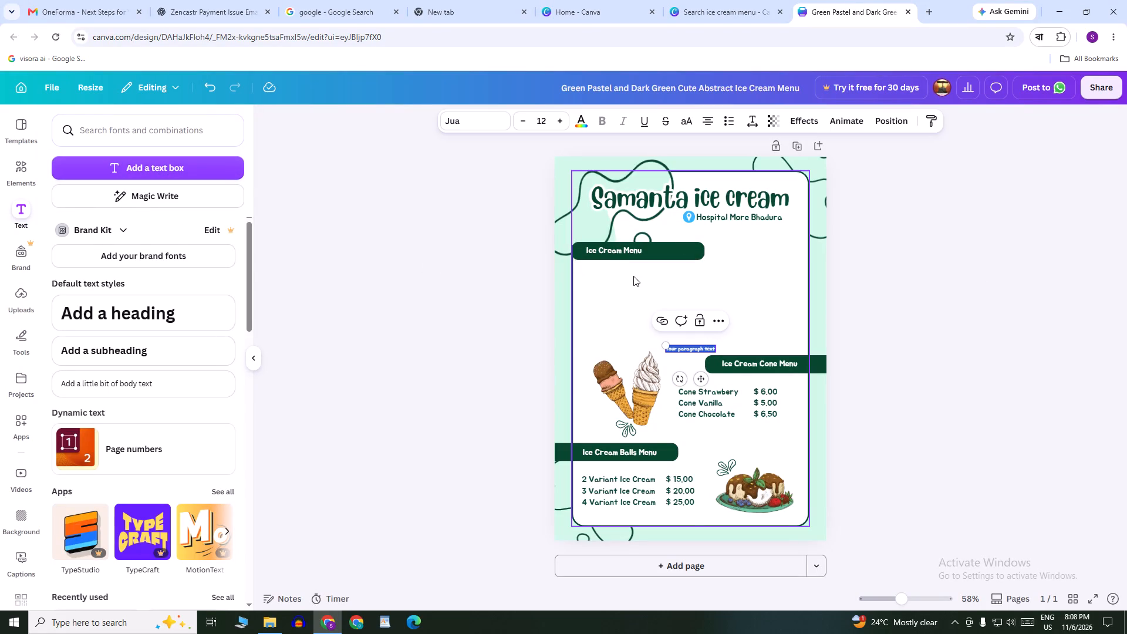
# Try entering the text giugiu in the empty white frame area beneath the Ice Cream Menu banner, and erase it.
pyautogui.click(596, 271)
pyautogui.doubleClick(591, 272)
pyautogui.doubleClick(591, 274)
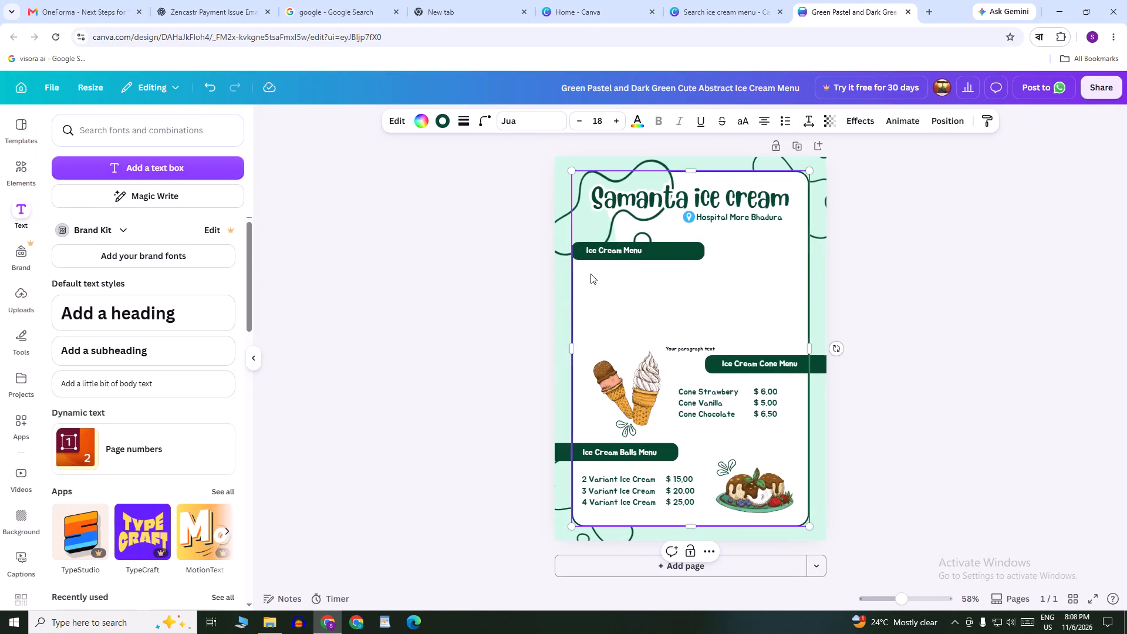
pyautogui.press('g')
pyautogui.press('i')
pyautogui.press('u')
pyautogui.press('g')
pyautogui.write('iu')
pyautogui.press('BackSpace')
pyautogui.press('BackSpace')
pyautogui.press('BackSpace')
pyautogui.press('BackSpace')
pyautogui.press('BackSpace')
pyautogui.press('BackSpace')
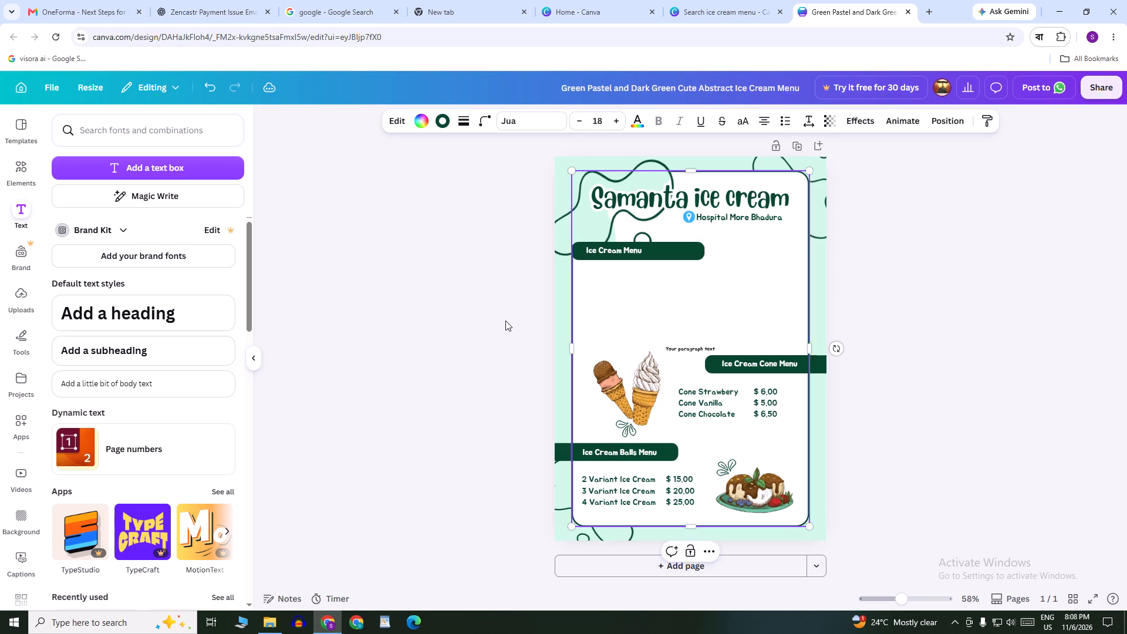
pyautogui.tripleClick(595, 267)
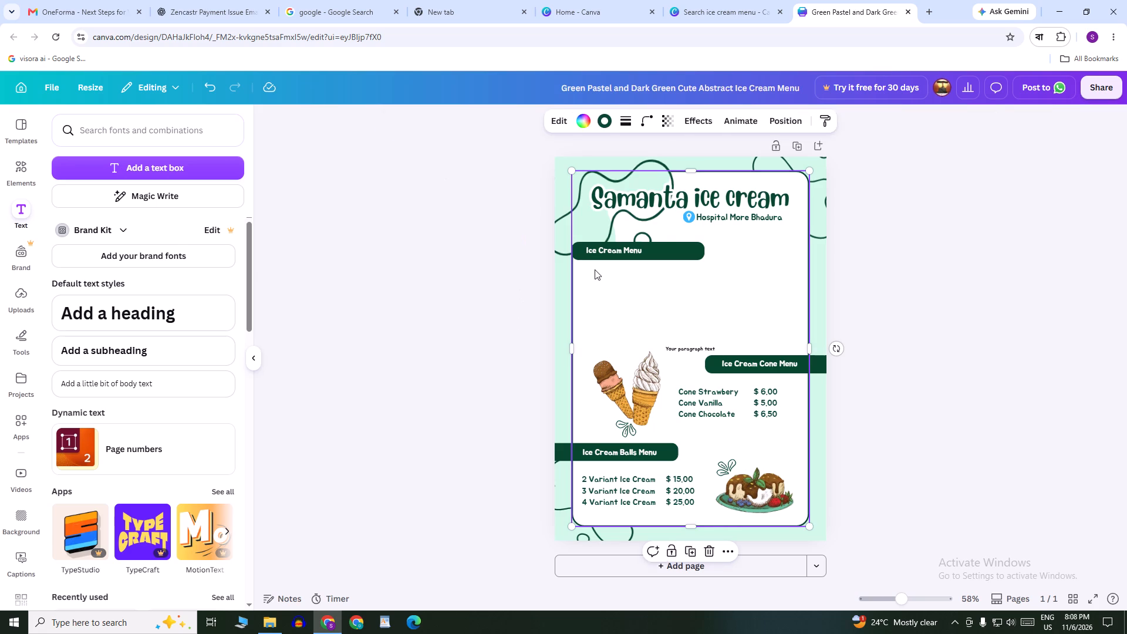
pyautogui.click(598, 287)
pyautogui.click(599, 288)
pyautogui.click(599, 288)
# Widen the white frame by extending its left border outward toward the page edge.
pyautogui.moveTo(573, 342); pyautogui.dragTo(561, 343)
pyautogui.click(964, 308)
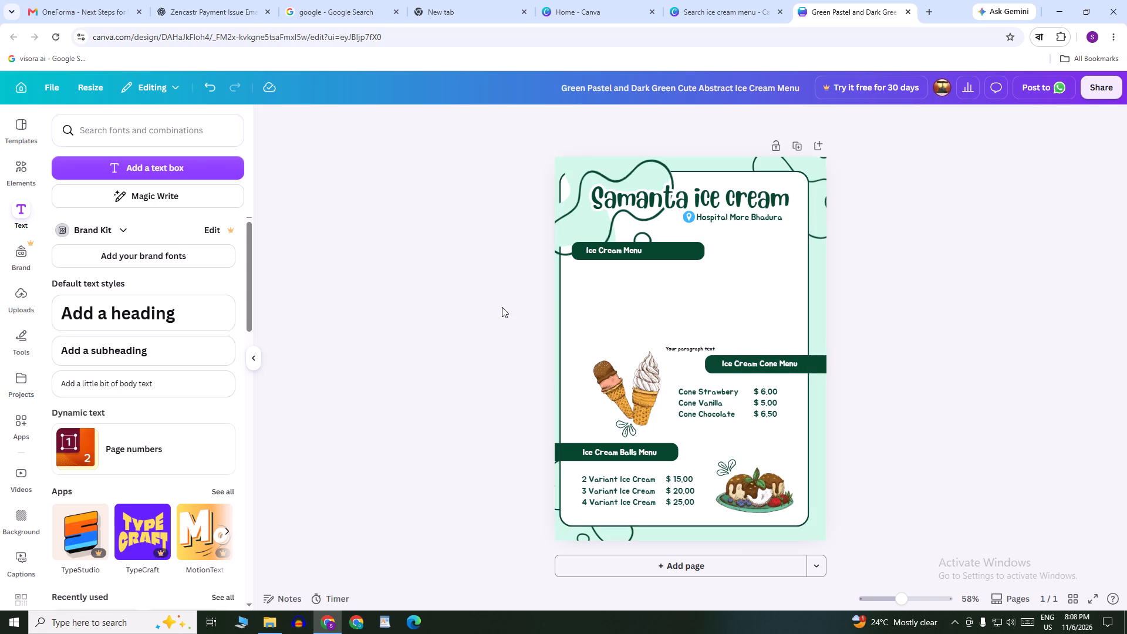
# Insert a three-column, four-row table on the menu and extend its top row upward toward the Ice Cream Menu banner.
pyautogui.scroll(-3, 199, 407)
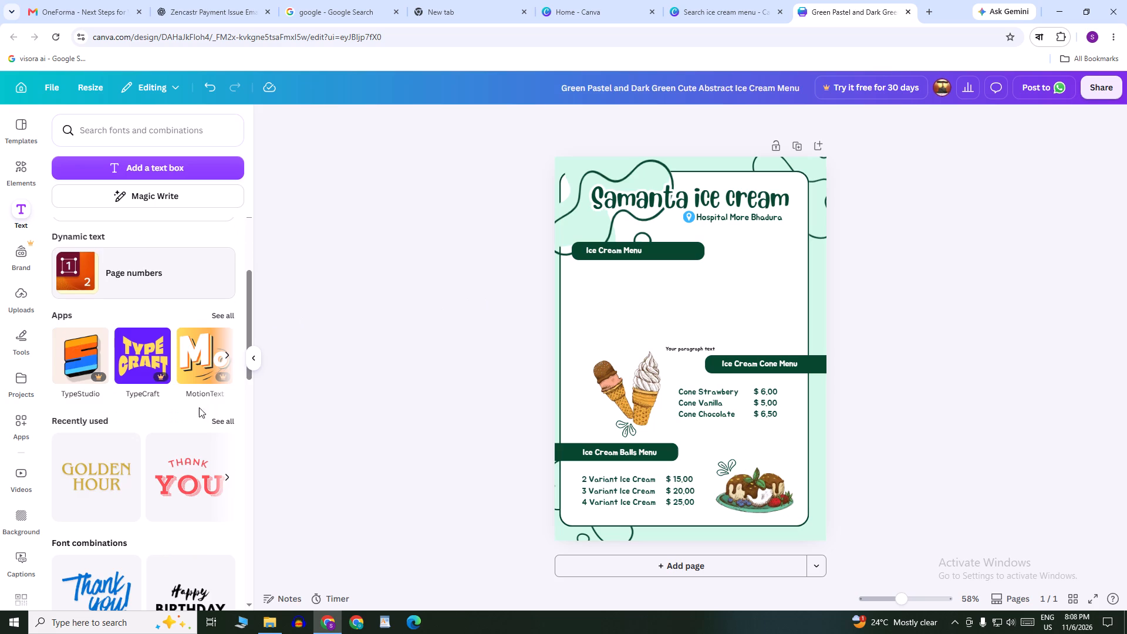
pyautogui.scroll(1, 199, 407)
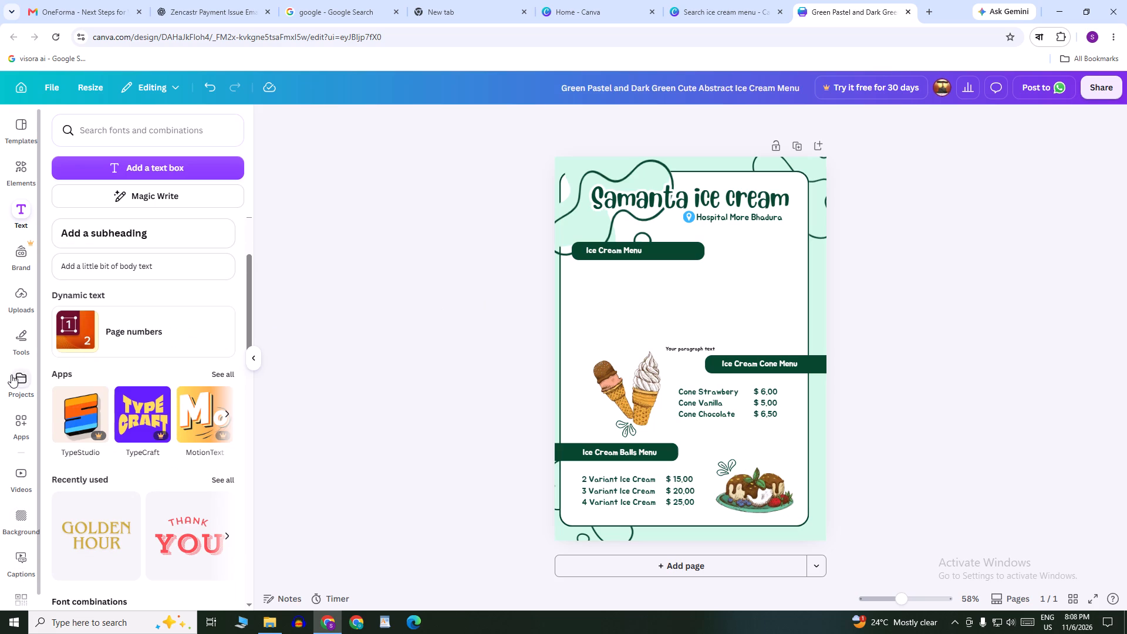
pyautogui.click(21, 344)
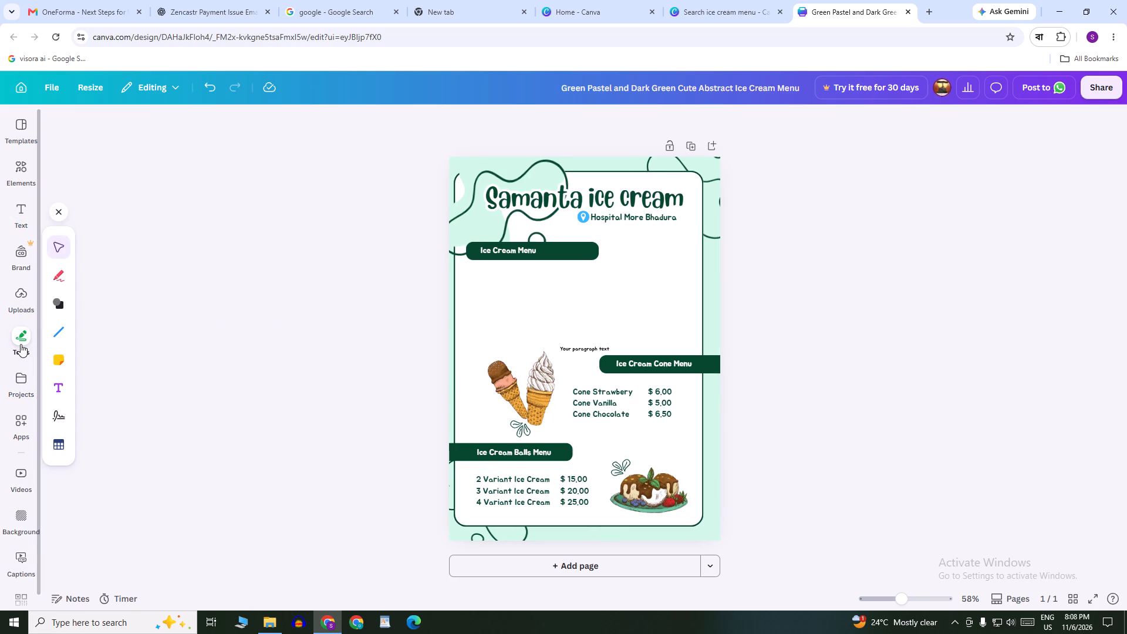
pyautogui.click(58, 445)
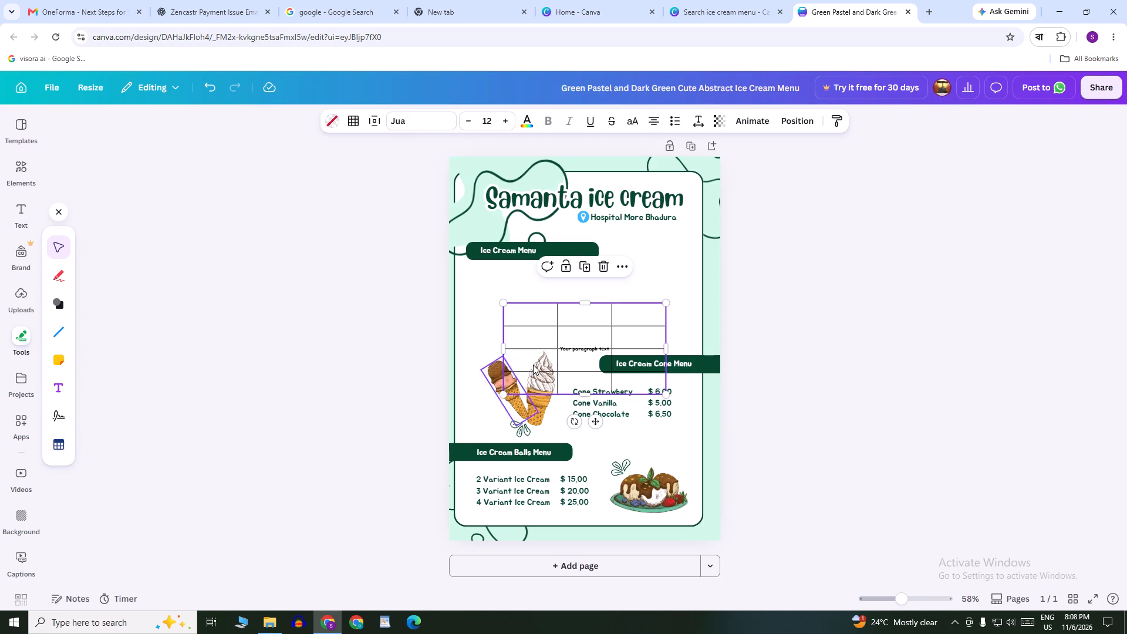
pyautogui.moveTo(579, 345); pyautogui.dragTo(542, 315)
pyautogui.moveTo(598, 326); pyautogui.dragTo(577, 300)
pyautogui.moveTo(566, 303); pyautogui.dragTo(536, 276)
pyautogui.moveTo(578, 326); pyautogui.dragTo(576, 323)
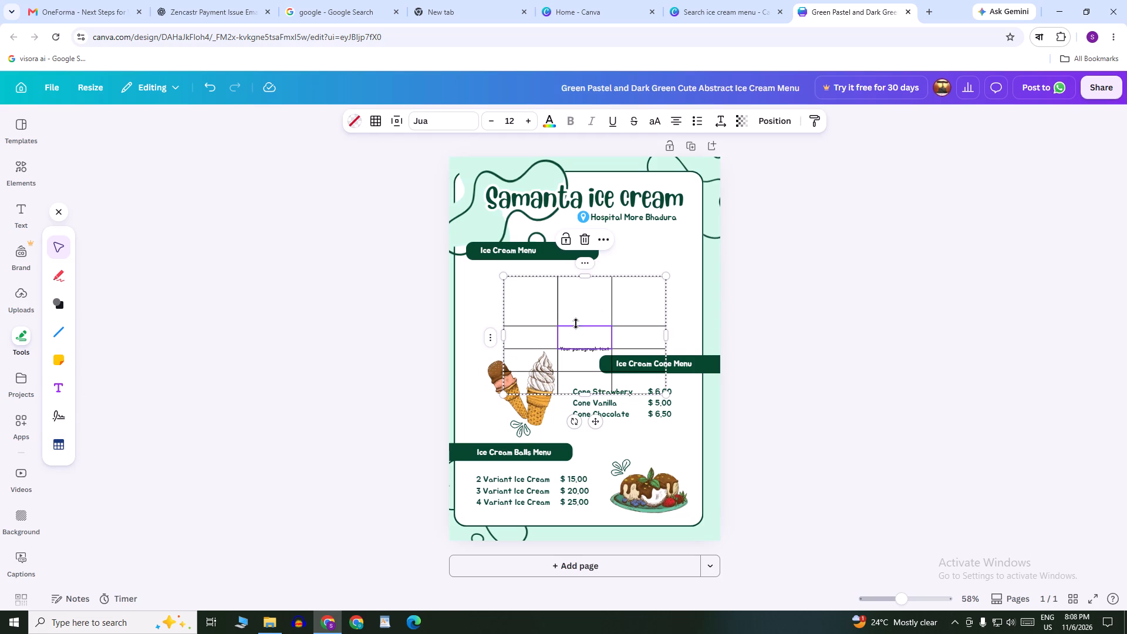
pyautogui.moveTo(576, 323); pyautogui.dragTo(529, 306)
# Delete the middle column of the table.
pyautogui.click(586, 242)
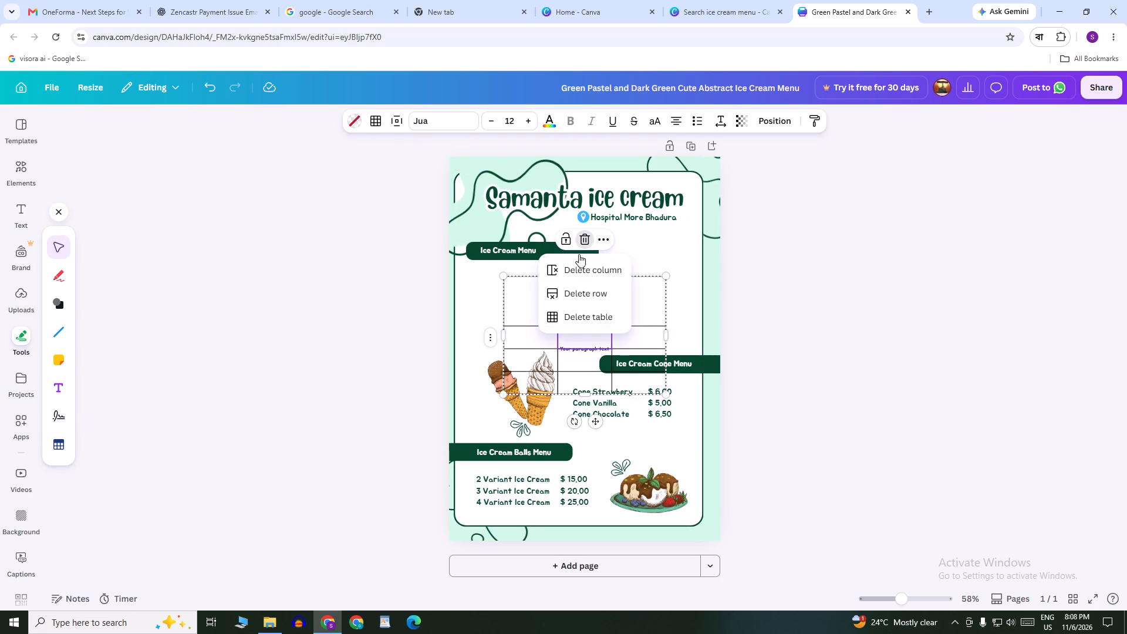
pyautogui.click(585, 275)
# Create a new blank Poster (A2, Portrait) design.
pyautogui.click(39, 87)
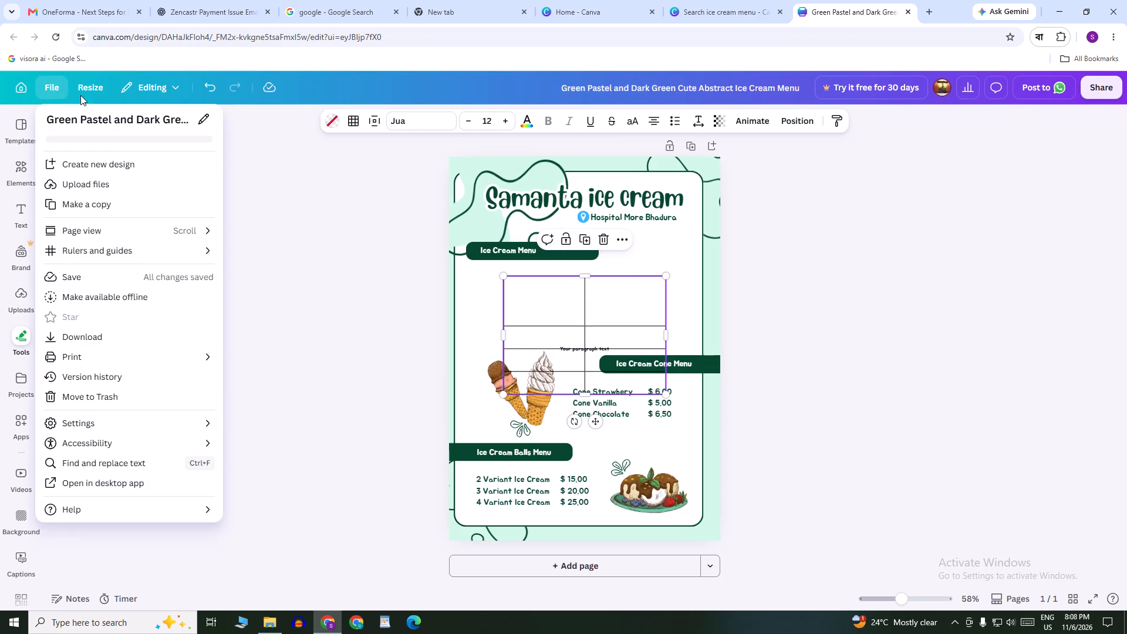
pyautogui.click(102, 176)
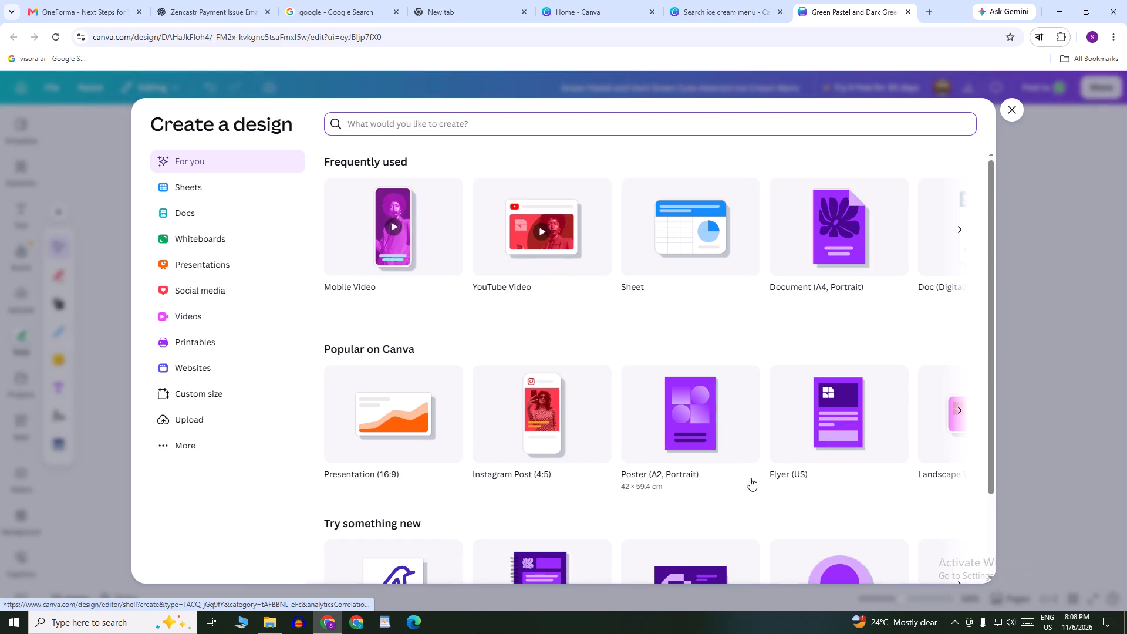
pyautogui.click(684, 421)
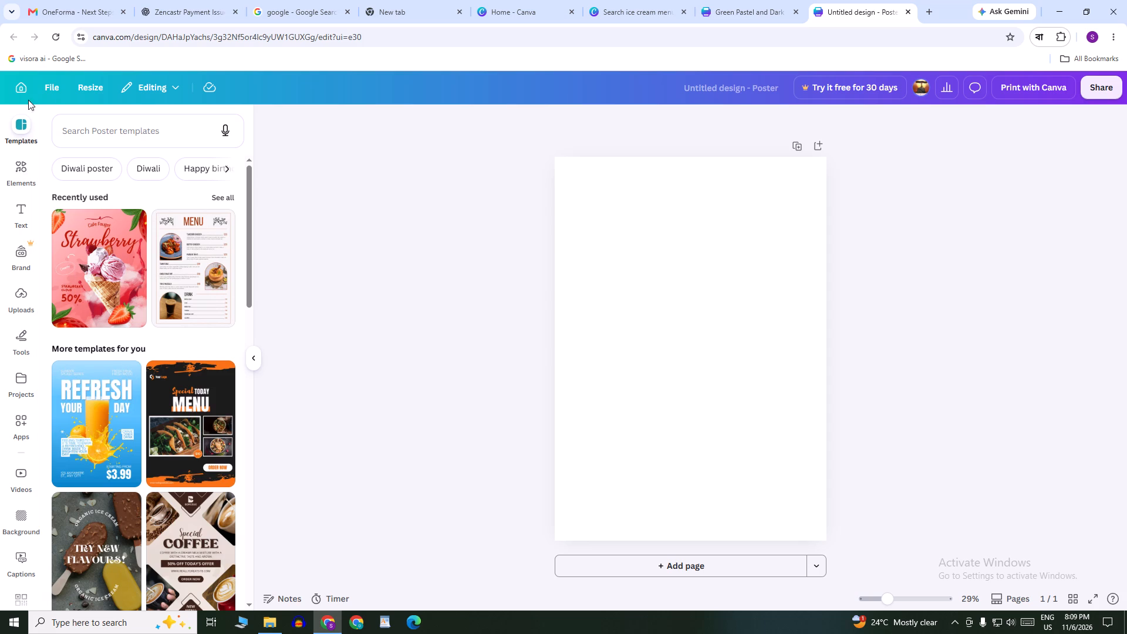
pyautogui.click(52, 87)
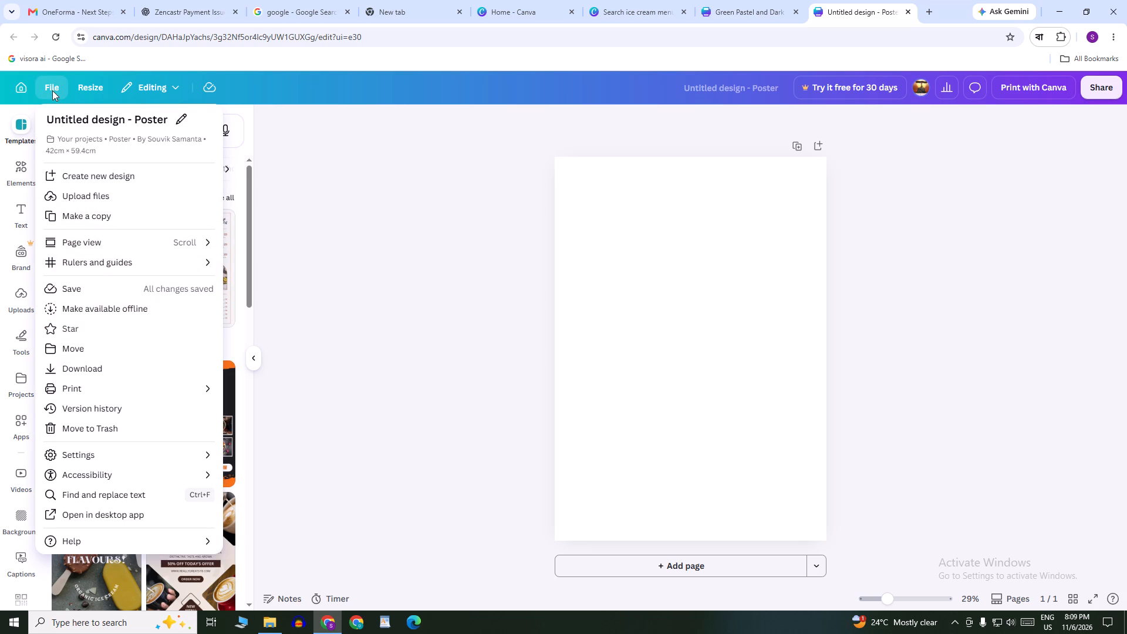
pyautogui.click(431, 225)
# Apply the plain dark red image from the backgrounds collection as the poster's background.
pyautogui.click(6, 521)
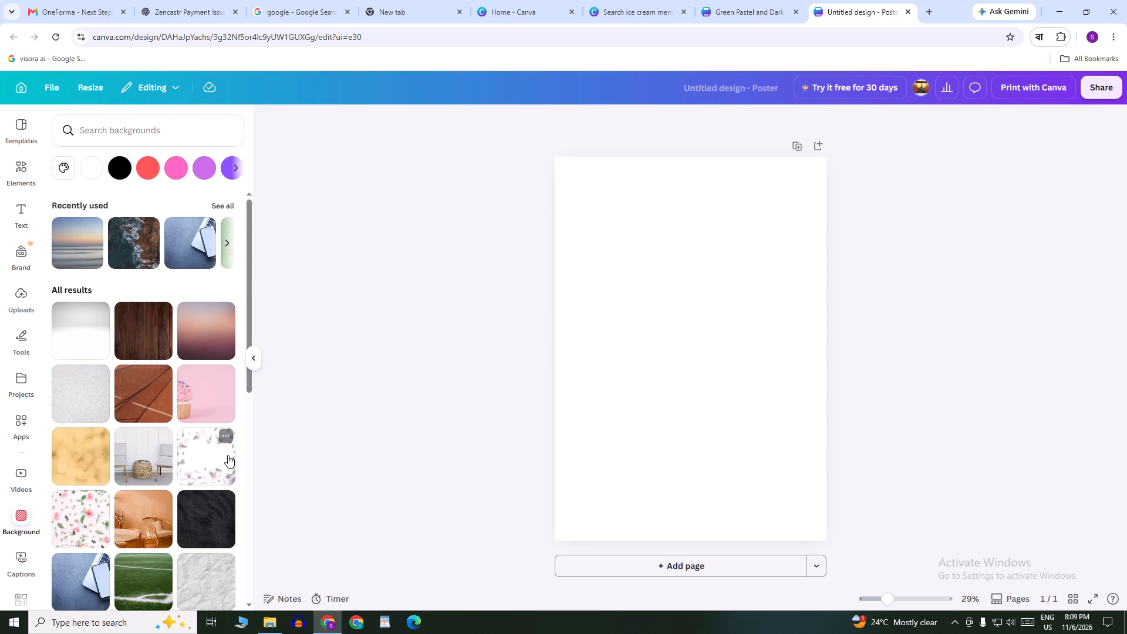
pyautogui.scroll(-7, 168, 437)
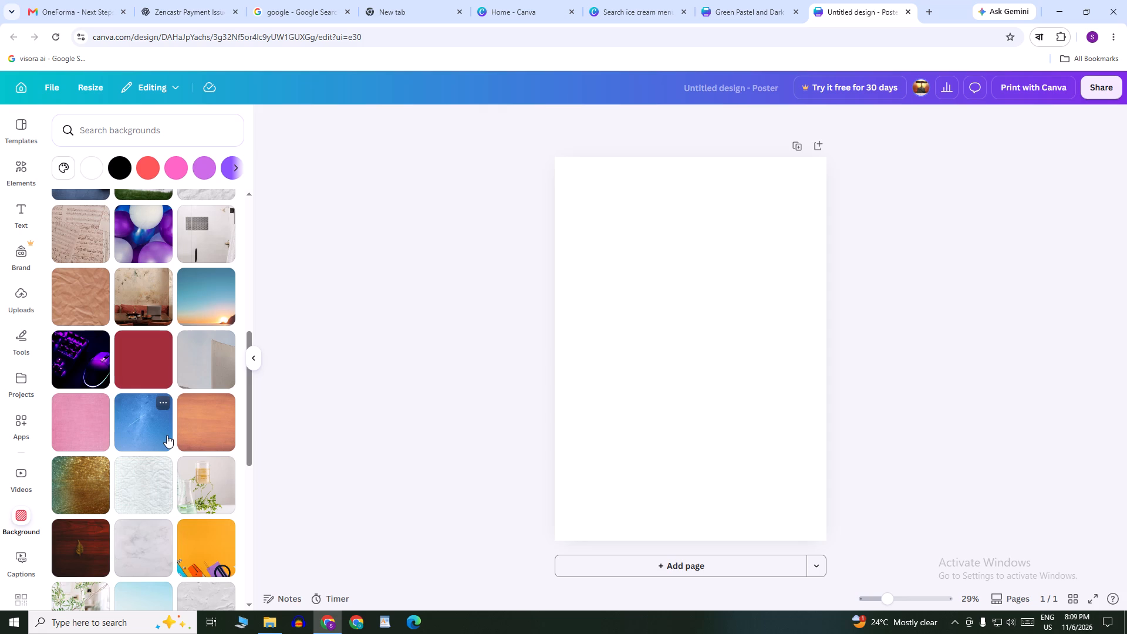
pyautogui.click(151, 349)
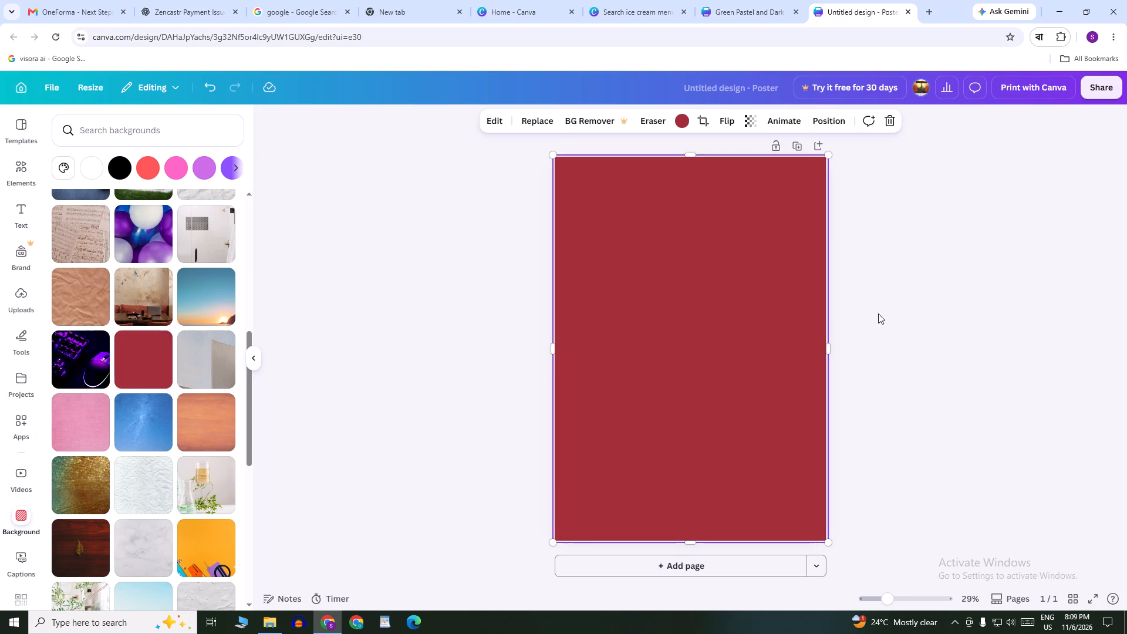
pyautogui.click(887, 312)
pyautogui.click(744, 308)
# Browse the Graphics category of the elements library, from featured graphics and icons through the themed collections.
pyautogui.scroll(3, 137, 242)
pyautogui.click(14, 174)
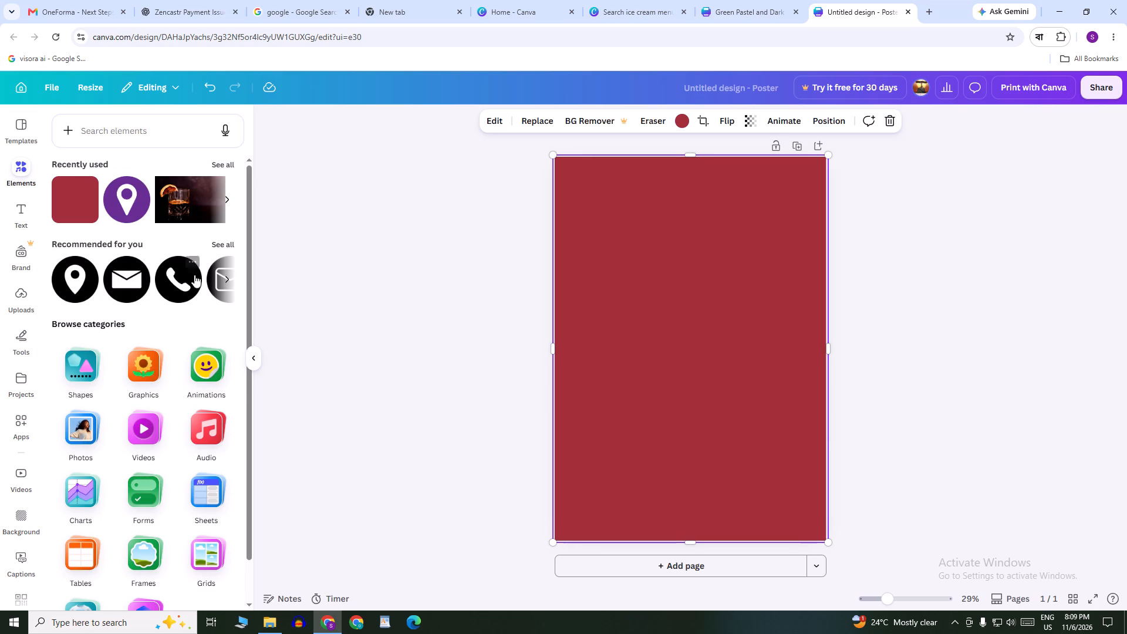
pyautogui.click(147, 379)
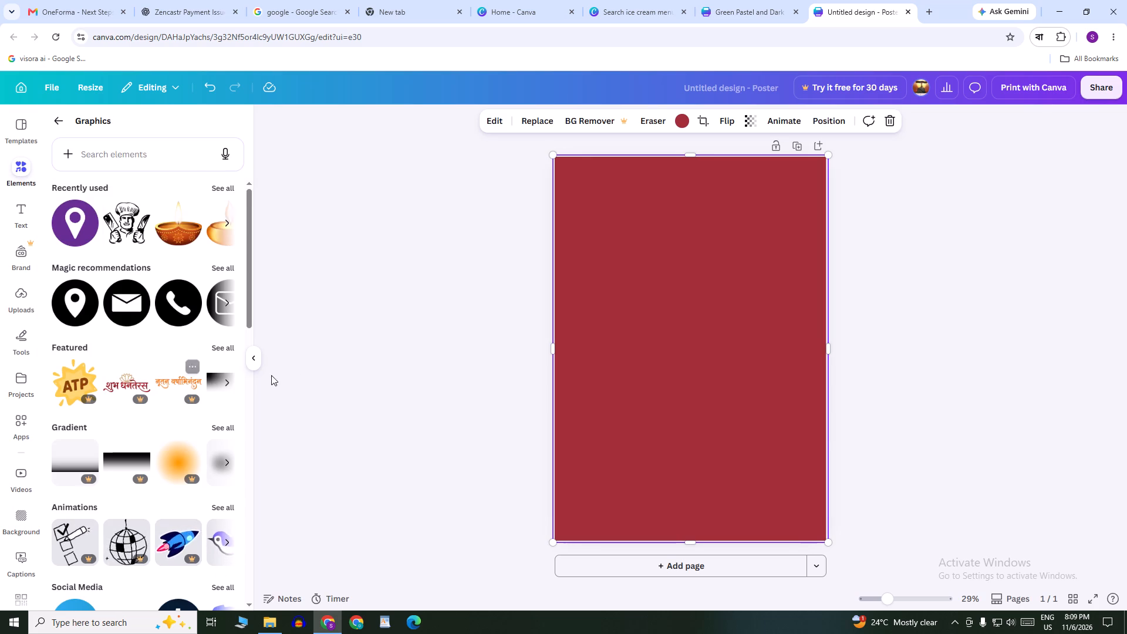
pyautogui.scroll(-2, 373, 372)
pyautogui.scroll(-7, 218, 376)
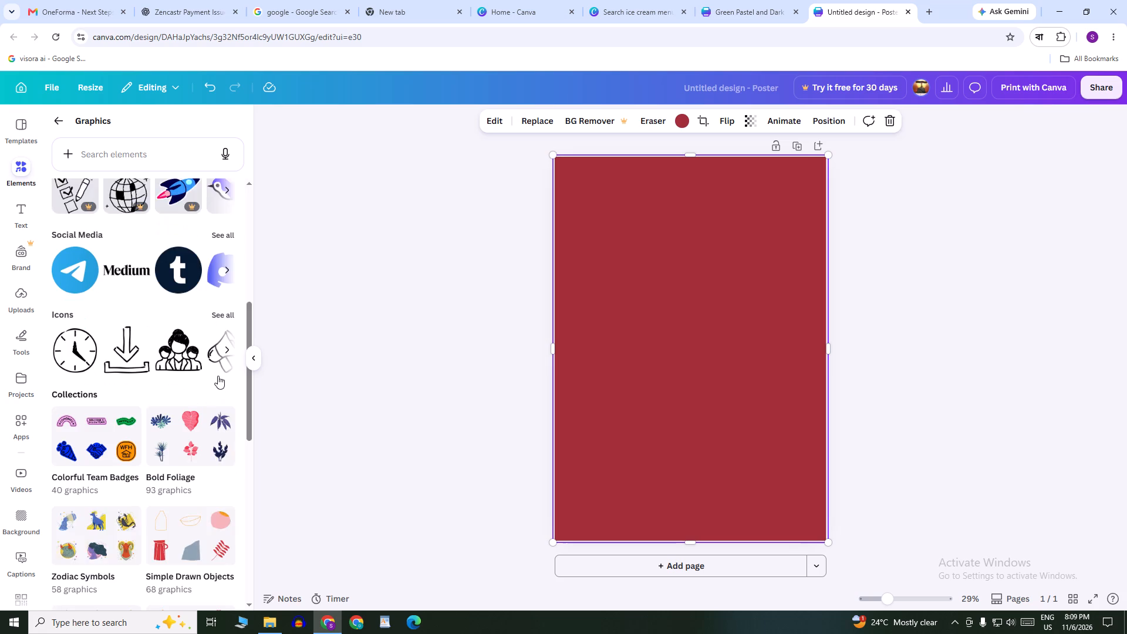
pyautogui.scroll(-9, 218, 376)
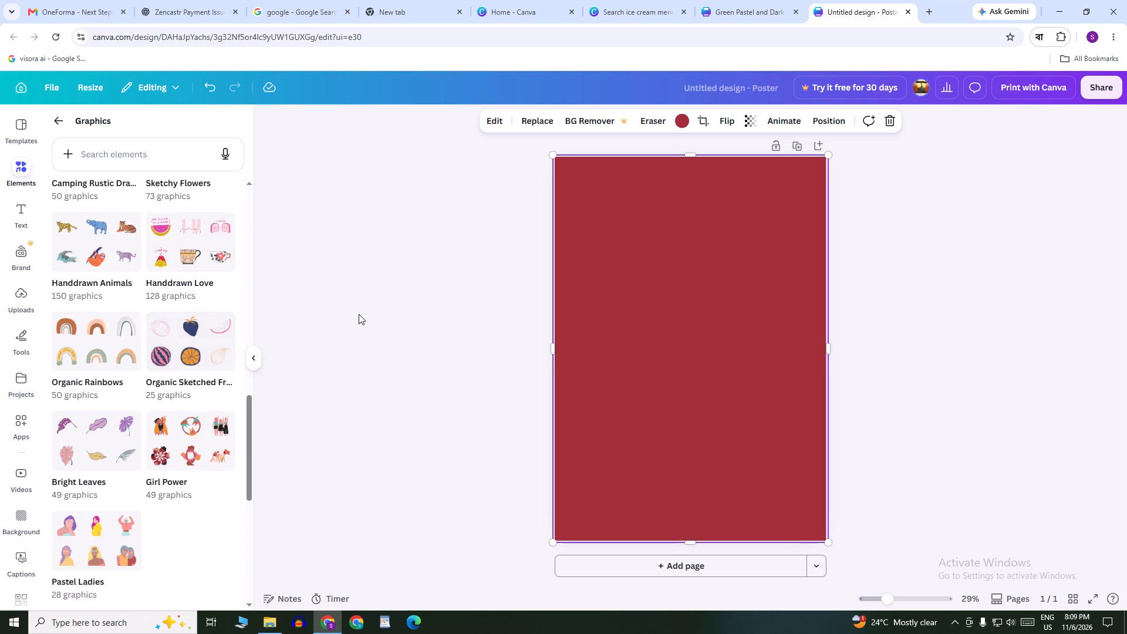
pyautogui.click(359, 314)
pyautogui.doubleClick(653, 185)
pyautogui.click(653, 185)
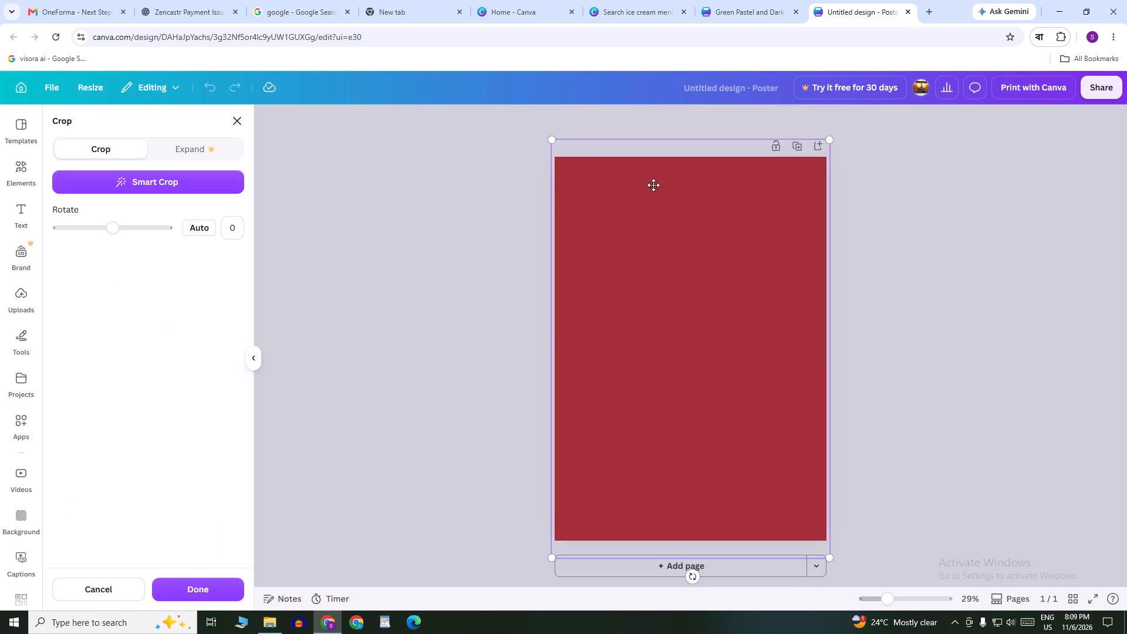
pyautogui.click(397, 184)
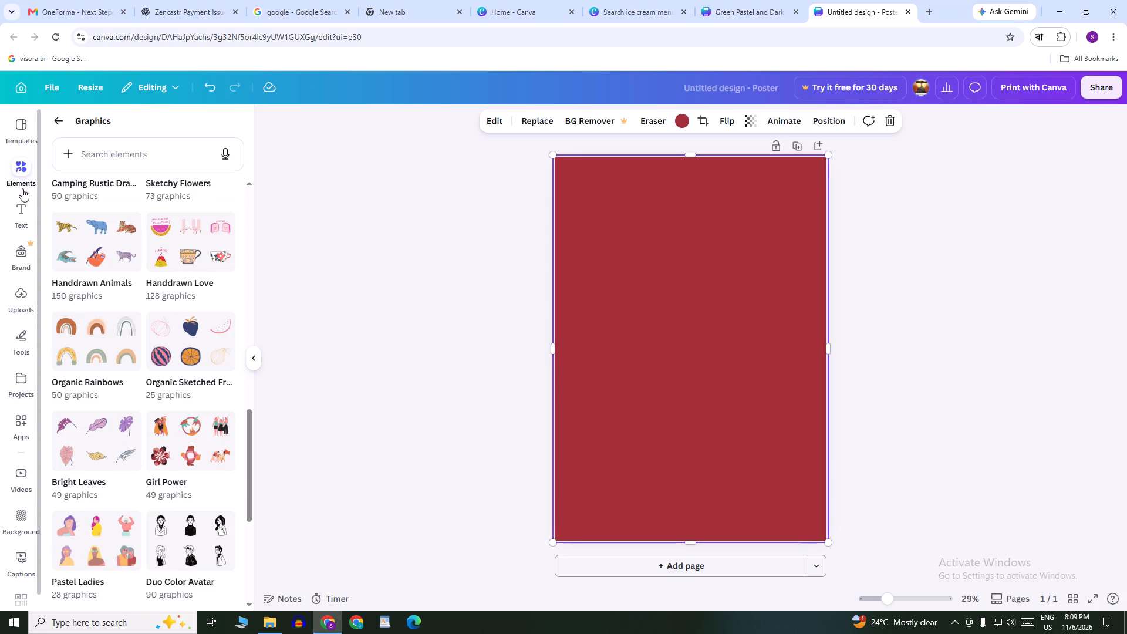
# Add a heading to the poster reading "Samanta ice cream".
pyautogui.click(14, 203)
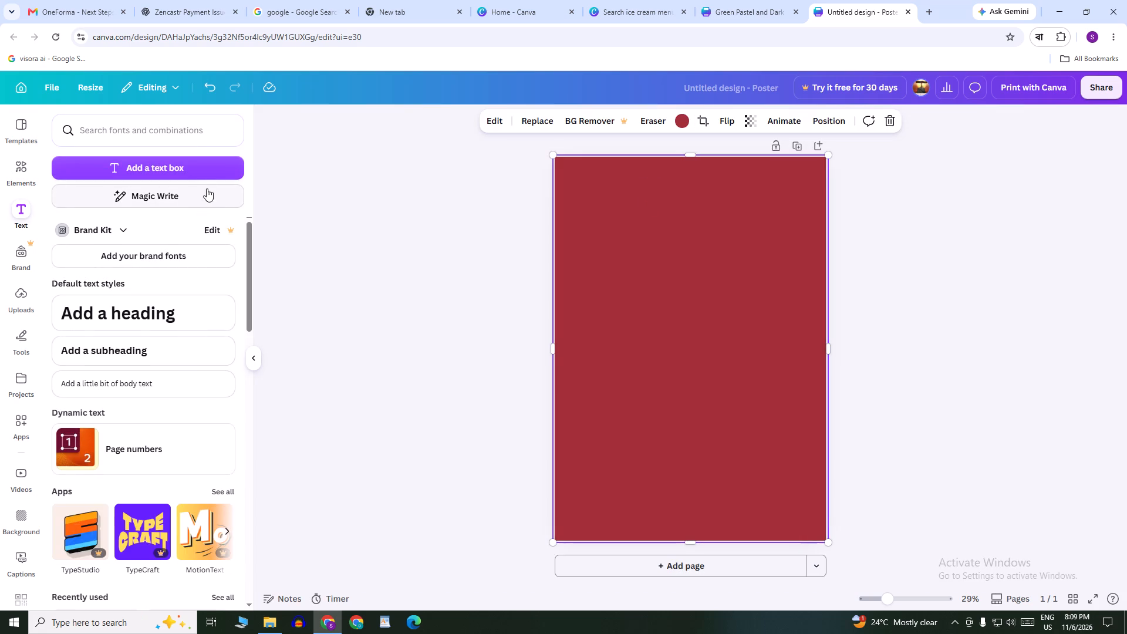
pyautogui.click(197, 313)
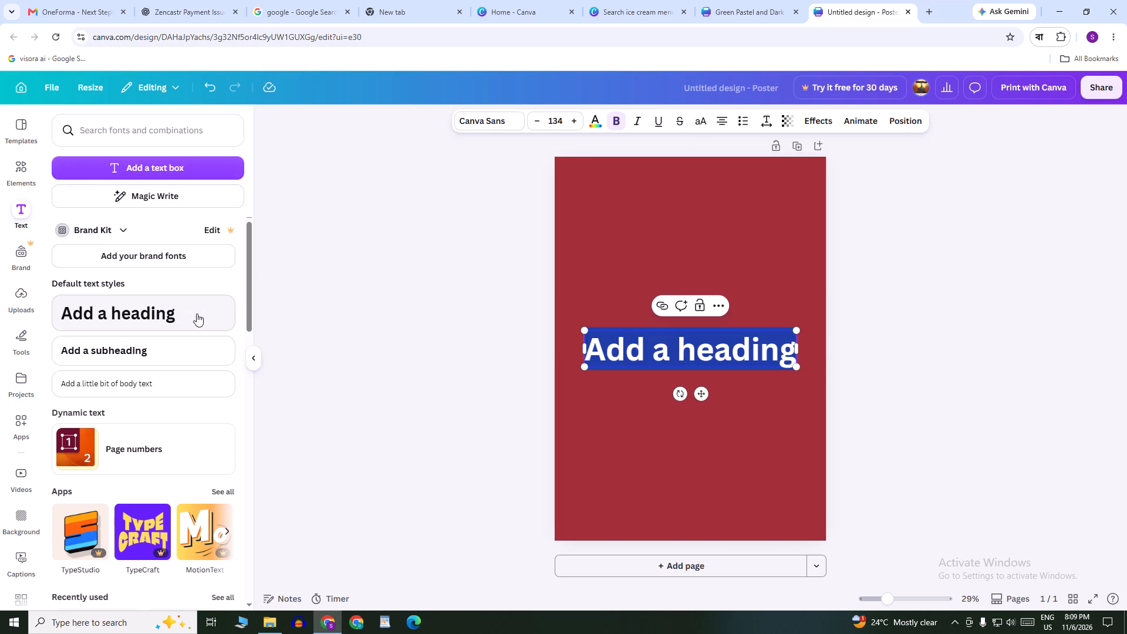
pyautogui.write('Sa')
pyautogui.write('man')
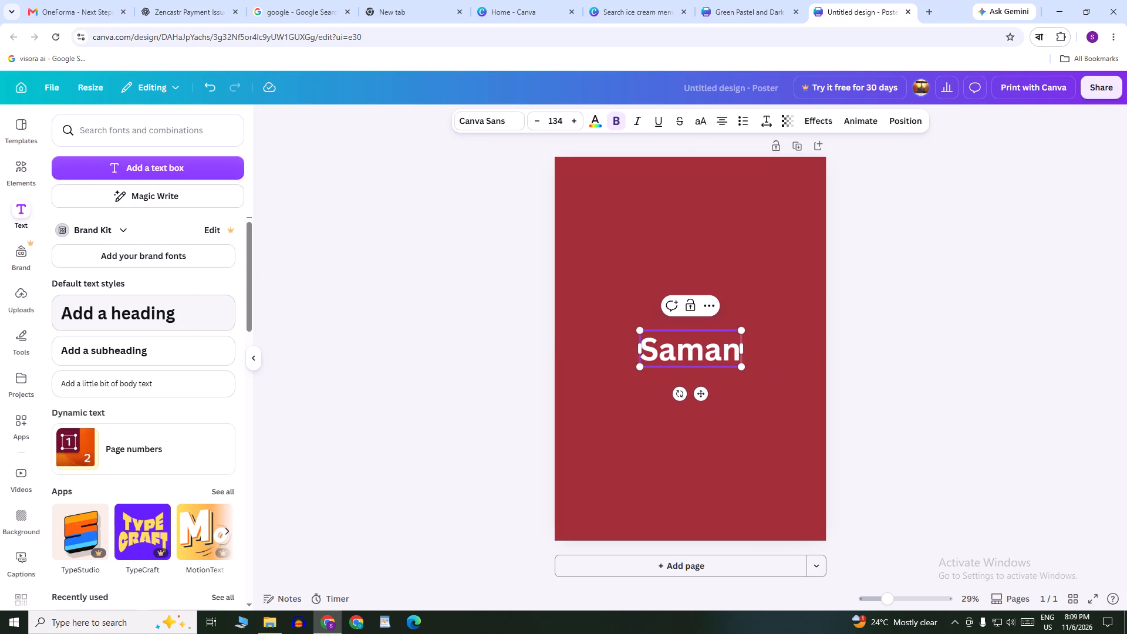
pyautogui.write('ta')
pyautogui.press('space')
pyautogui.write('ice')
pyautogui.press('space')
pyautogui.write('crea')
pyautogui.press('m')
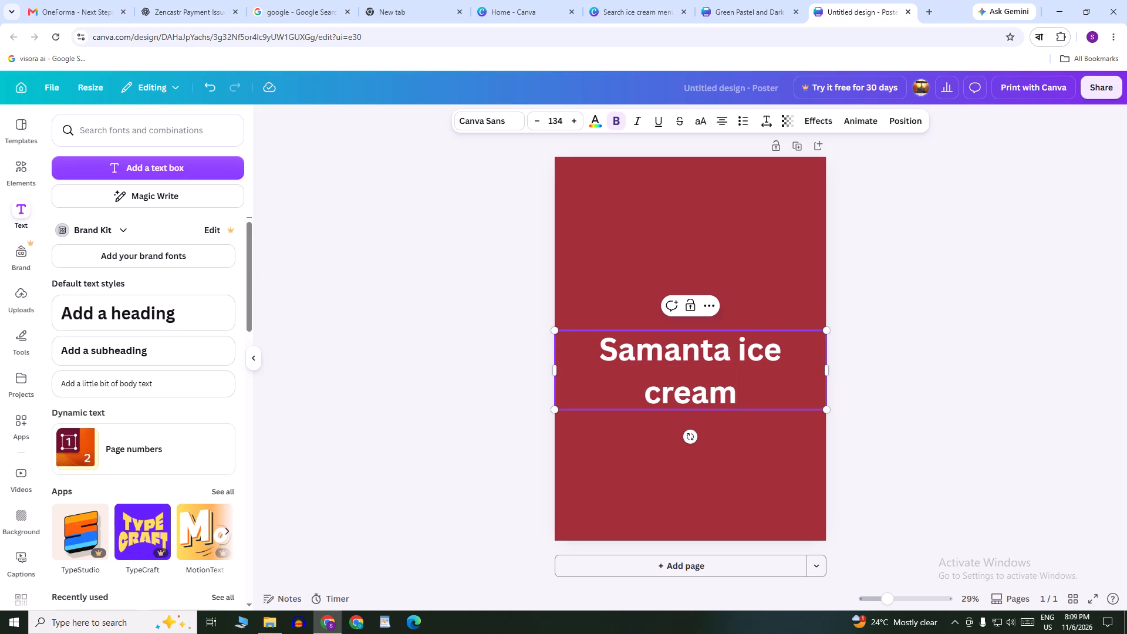
pyautogui.click(950, 284)
# Move the heading up to the poster's top edge and scale it down slightly to font size 133.
pyautogui.moveTo(761, 346); pyautogui.dragTo(761, 222)
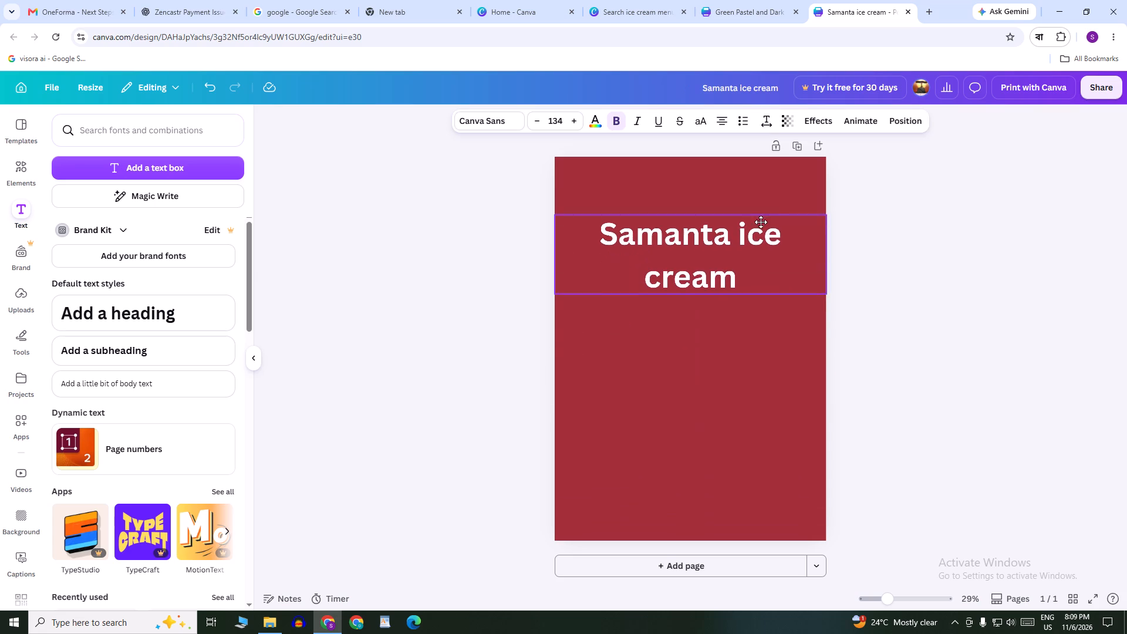
pyautogui.moveTo(761, 222); pyautogui.dragTo(755, 171)
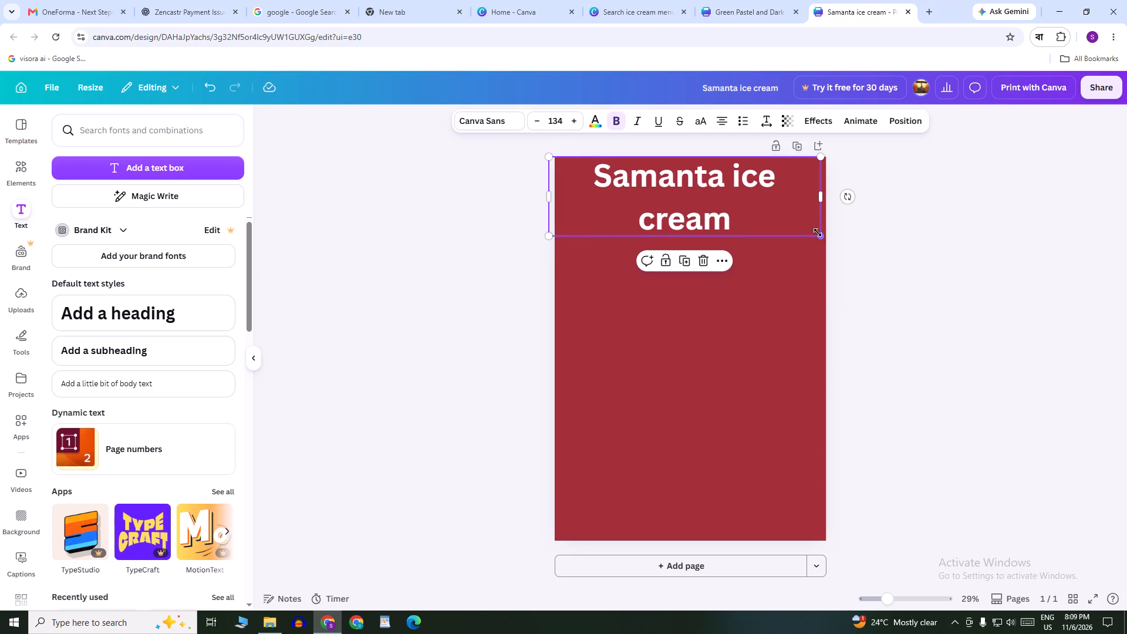
pyautogui.moveTo(818, 232); pyautogui.dragTo(819, 221)
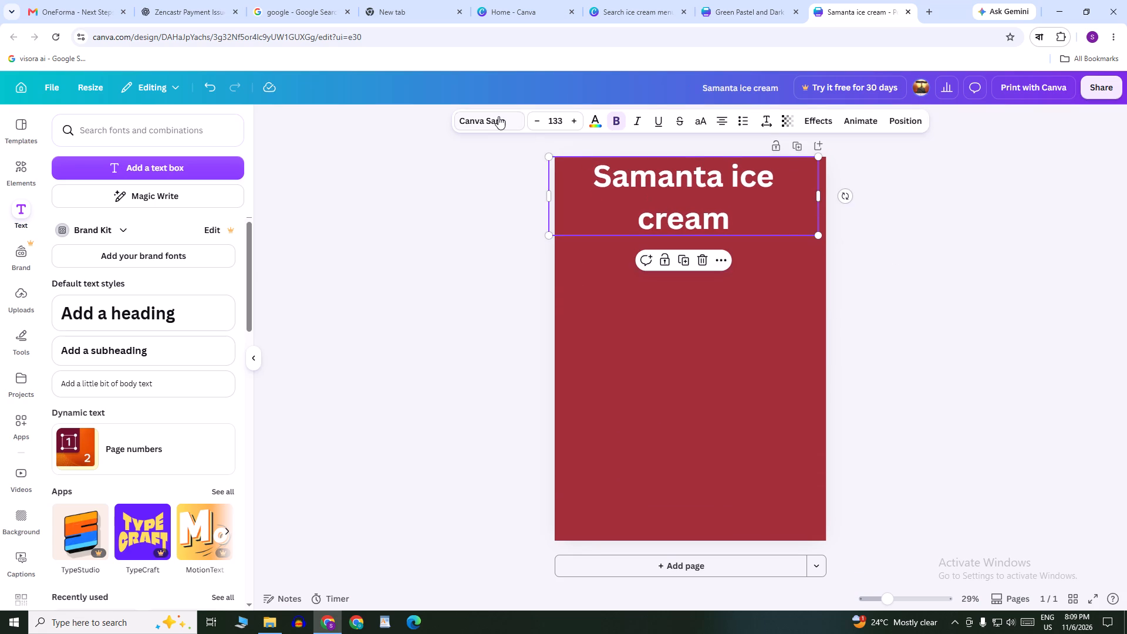
# Change the "Samanta ice cream" heading's font to Anton.
pyautogui.click(498, 116)
pyautogui.click(100, 412)
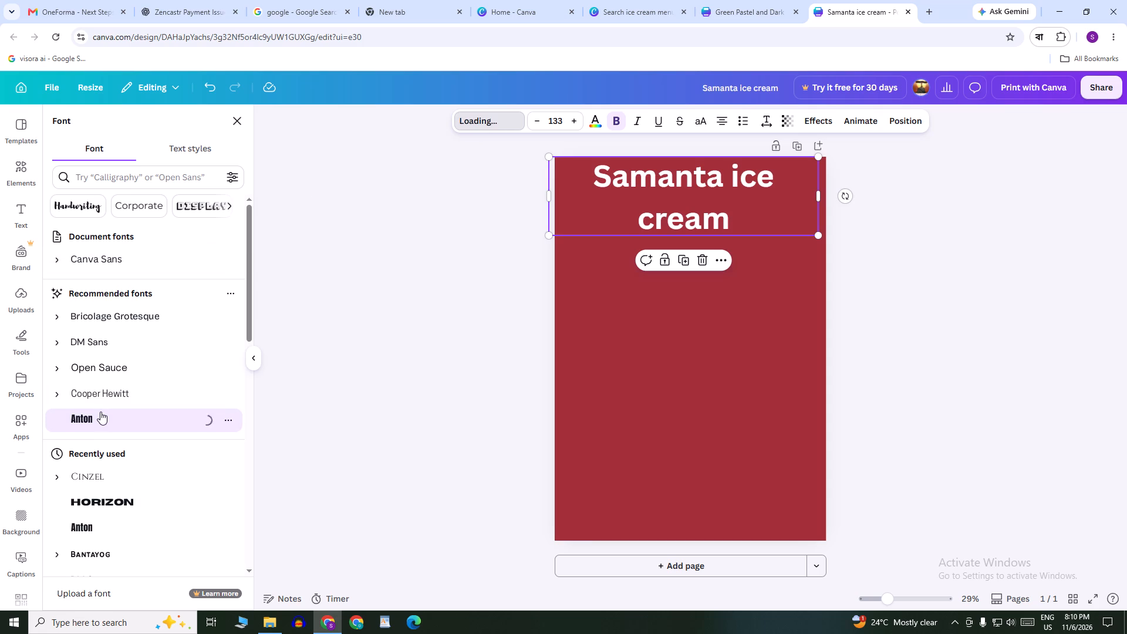
pyautogui.scroll(-1, 100, 421)
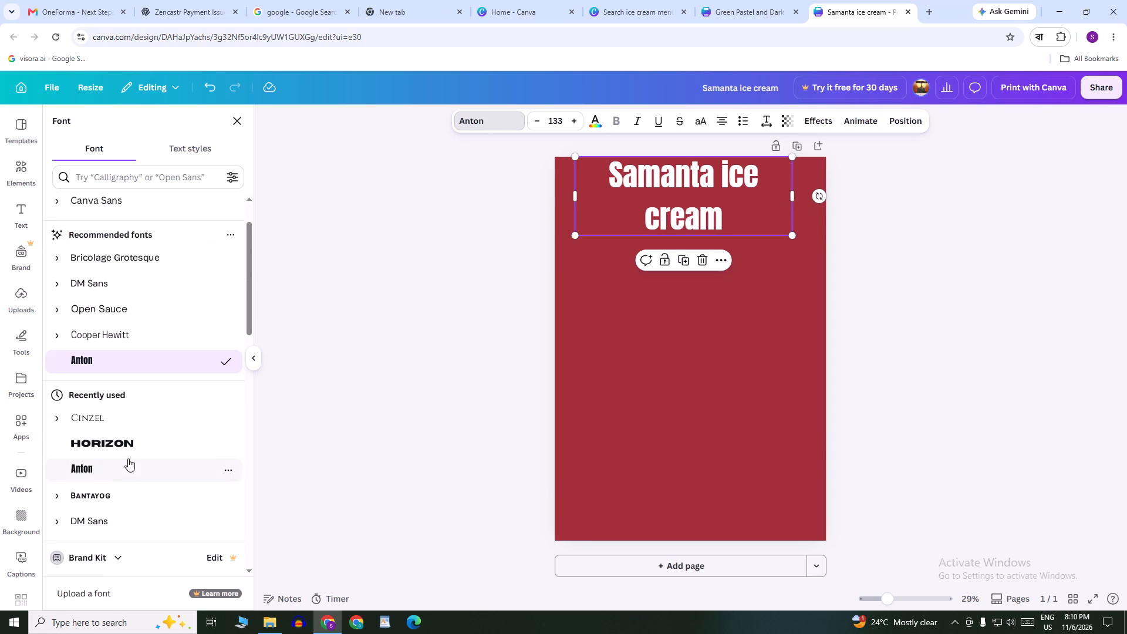
pyautogui.click(131, 468)
pyautogui.click(330, 396)
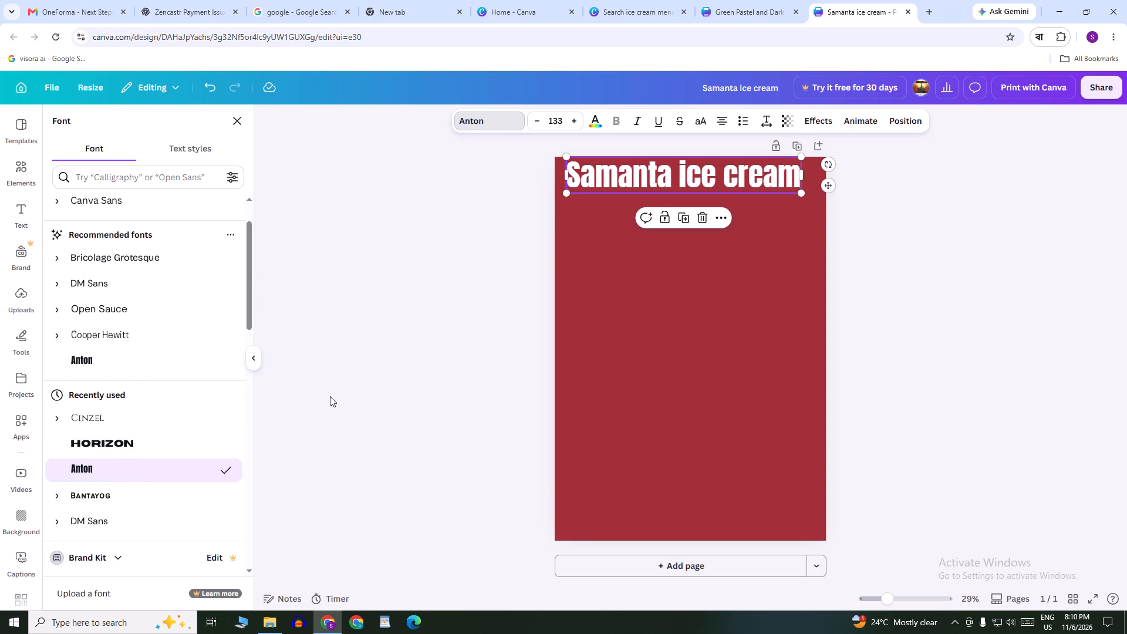
pyautogui.click(920, 203)
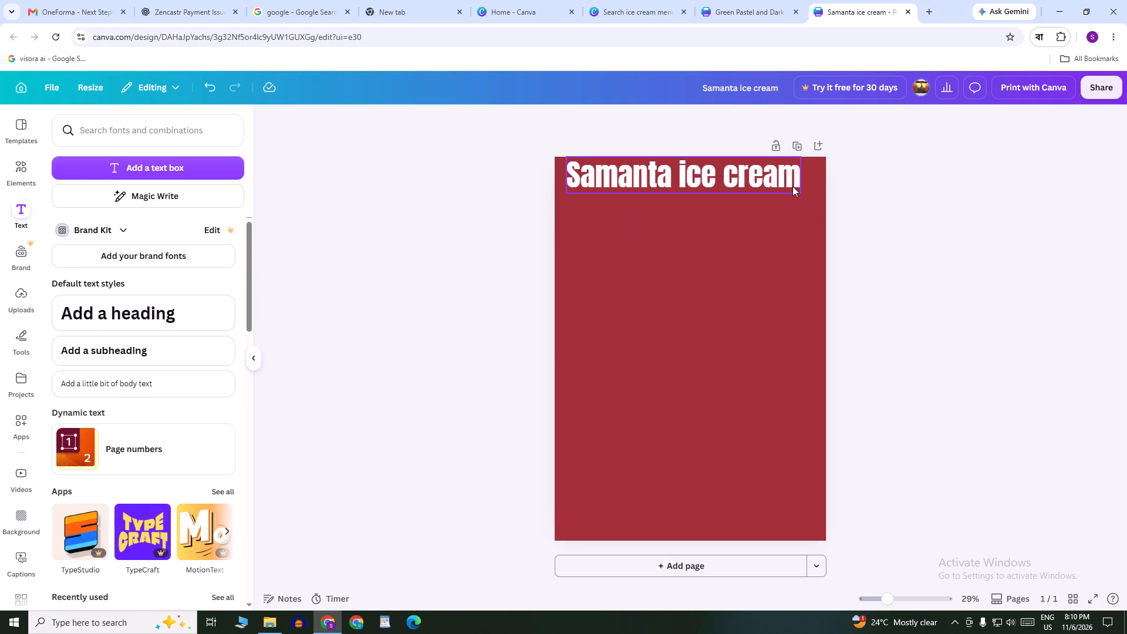
# Nudge the heading slightly upward along the poster's top edge.
pyautogui.moveTo(787, 176); pyautogui.dragTo(778, 176)
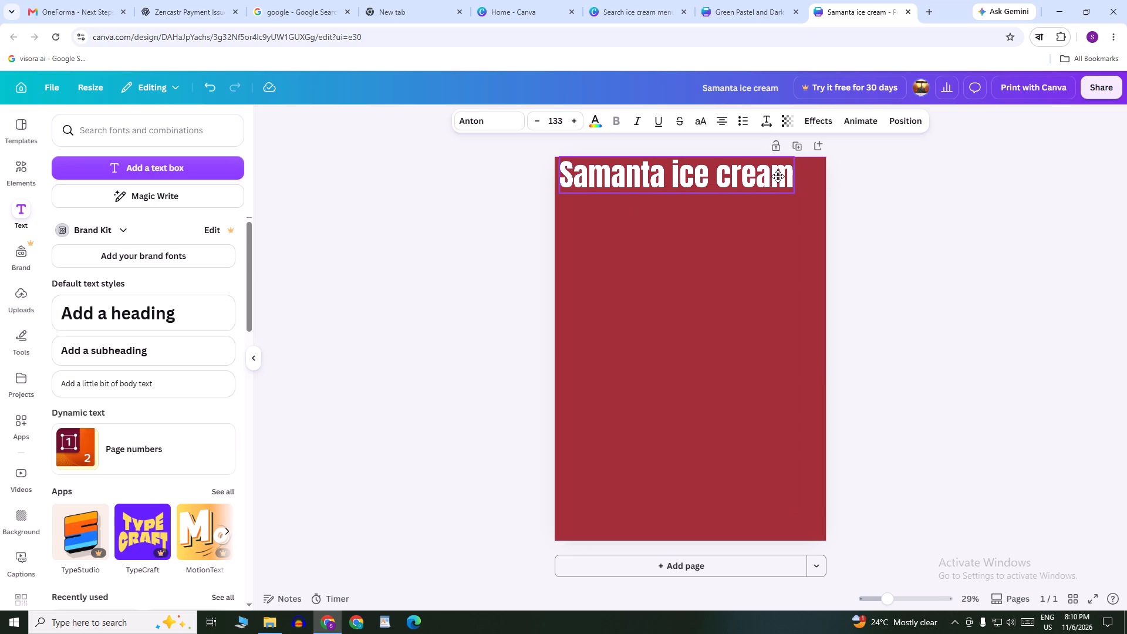
pyautogui.moveTo(778, 176); pyautogui.dragTo(783, 173)
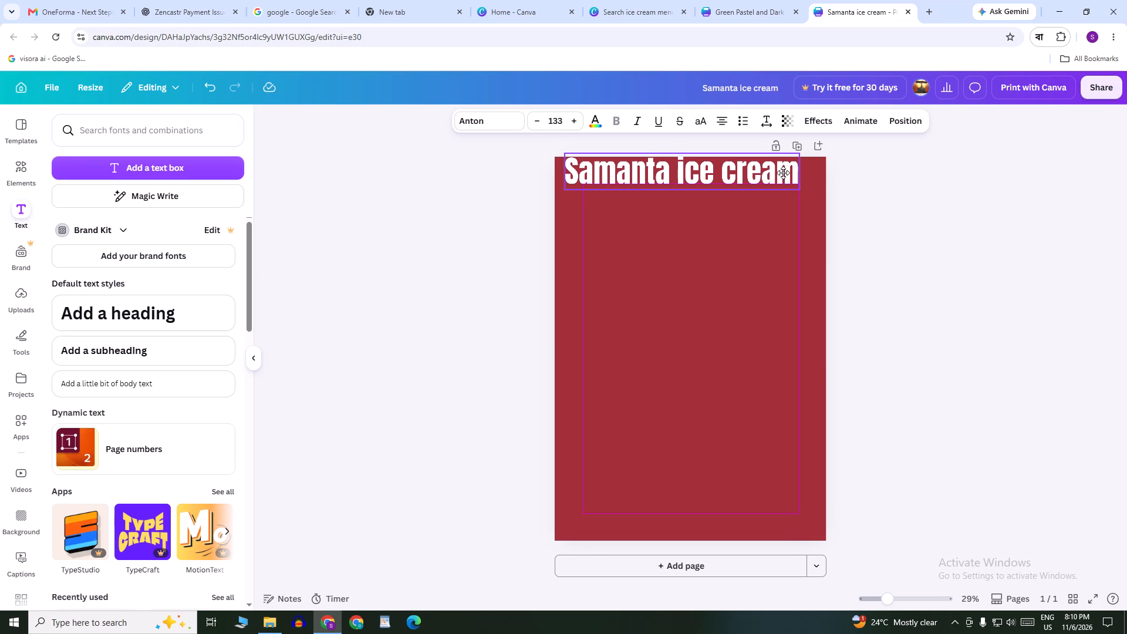
pyautogui.moveTo(783, 173); pyautogui.dragTo(781, 171)
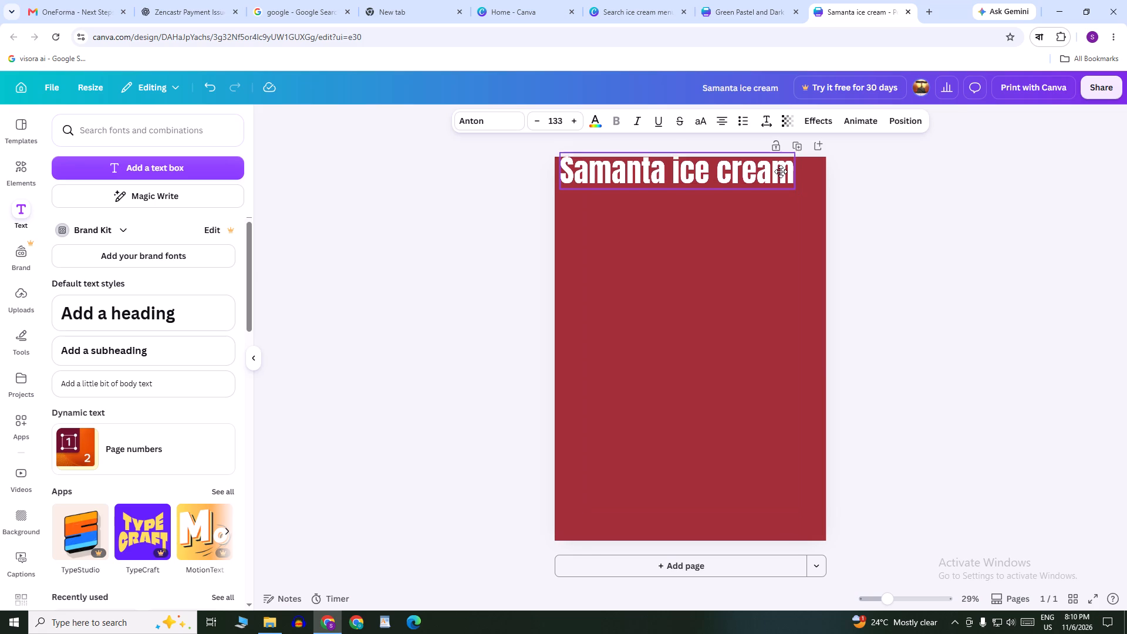
pyautogui.moveTo(781, 171); pyautogui.dragTo(782, 171)
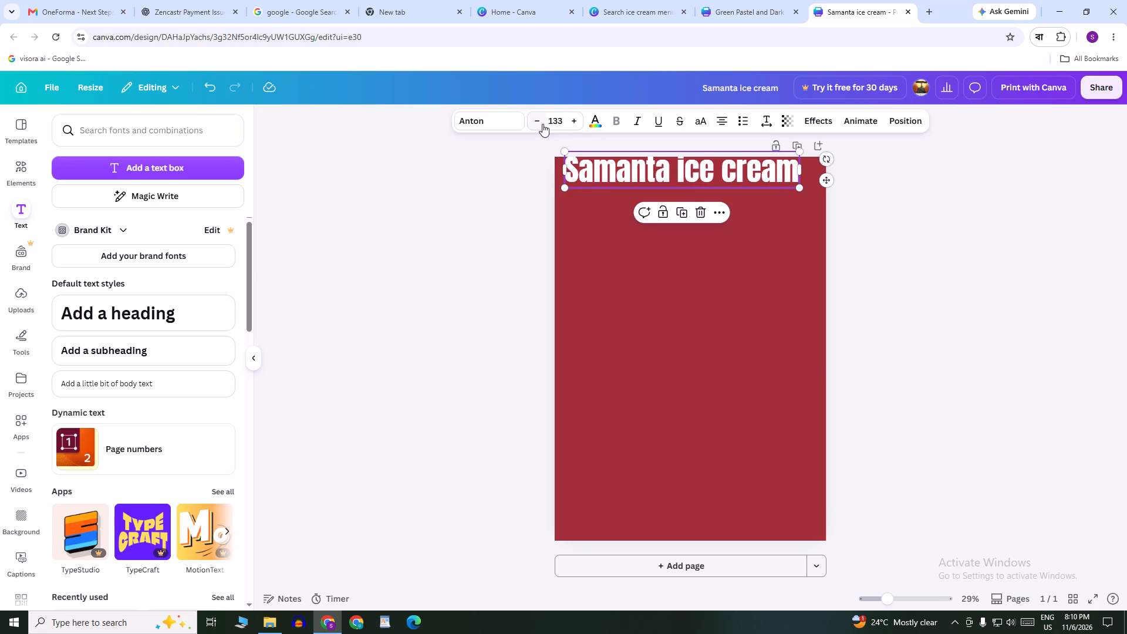
# Reduce the heading's font size to 100.
pyautogui.tripleClick(541, 123)
pyautogui.tripleClick(541, 123)
pyautogui.tripleClick(541, 123)
pyautogui.tripleClick(541, 123)
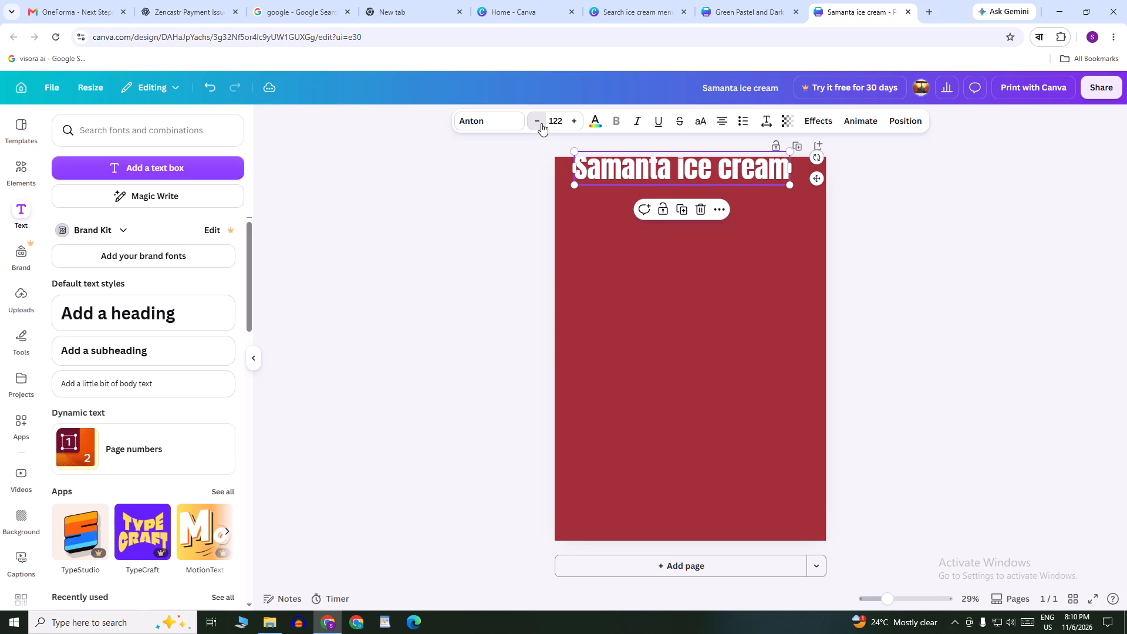
pyautogui.tripleClick(541, 123)
pyautogui.tripleClick(541, 123)
pyautogui.tripleClick(541, 123)
pyautogui.tripleClick(541, 123)
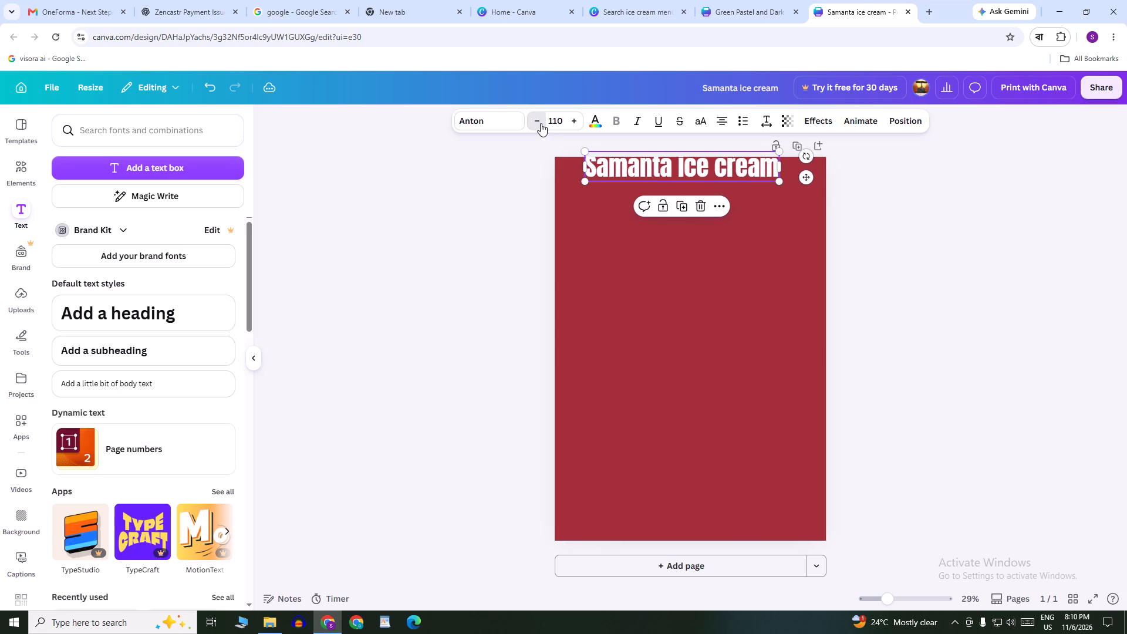
pyautogui.tripleClick(541, 123)
pyautogui.tripleClick(541, 123)
pyautogui.tripleClick(541, 123)
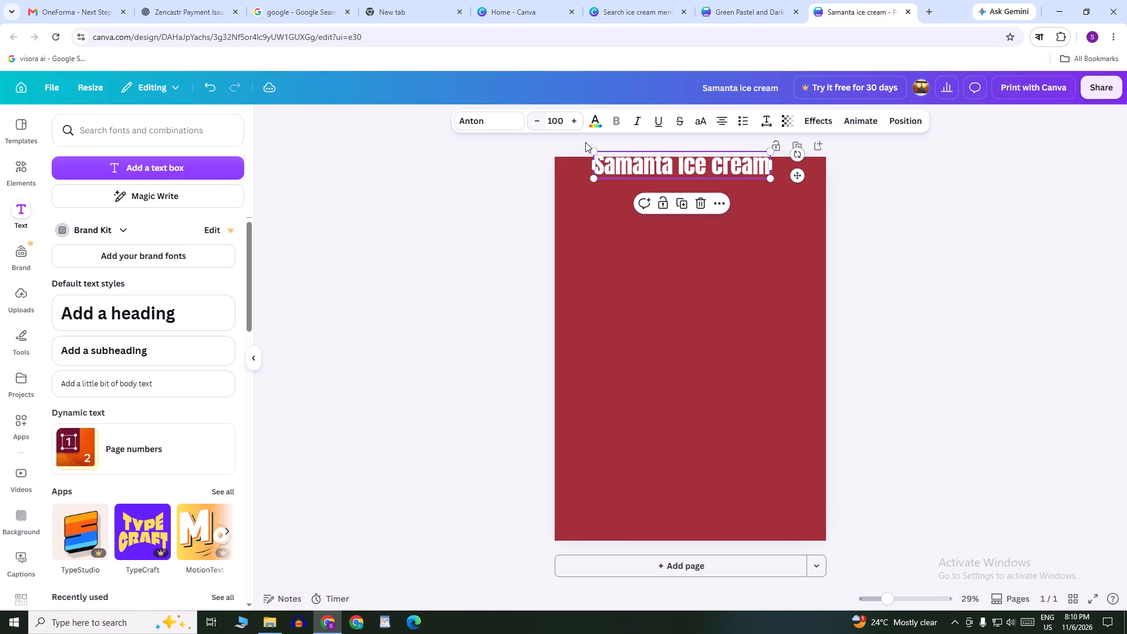
# Shift the resized heading slightly down and left so it sits at the poster's top edge.
pyautogui.click(863, 211)
pyautogui.moveTo(706, 161); pyautogui.dragTo(700, 164)
pyautogui.click(922, 197)
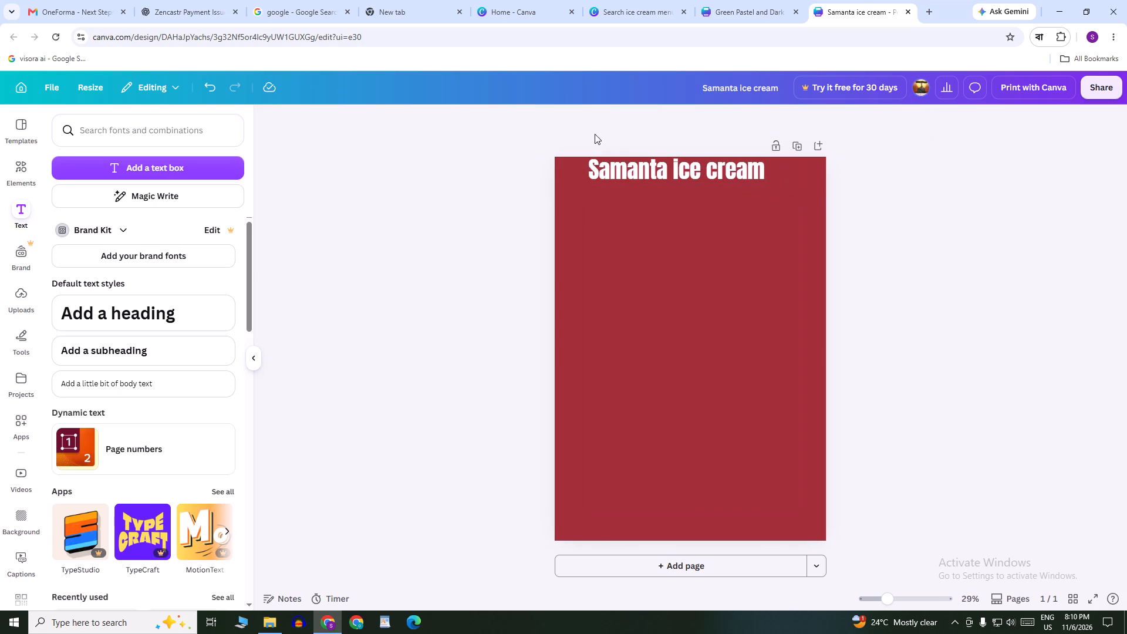
# Recolour the heading text light turquoise from the default solid colours.
pyautogui.click(656, 167)
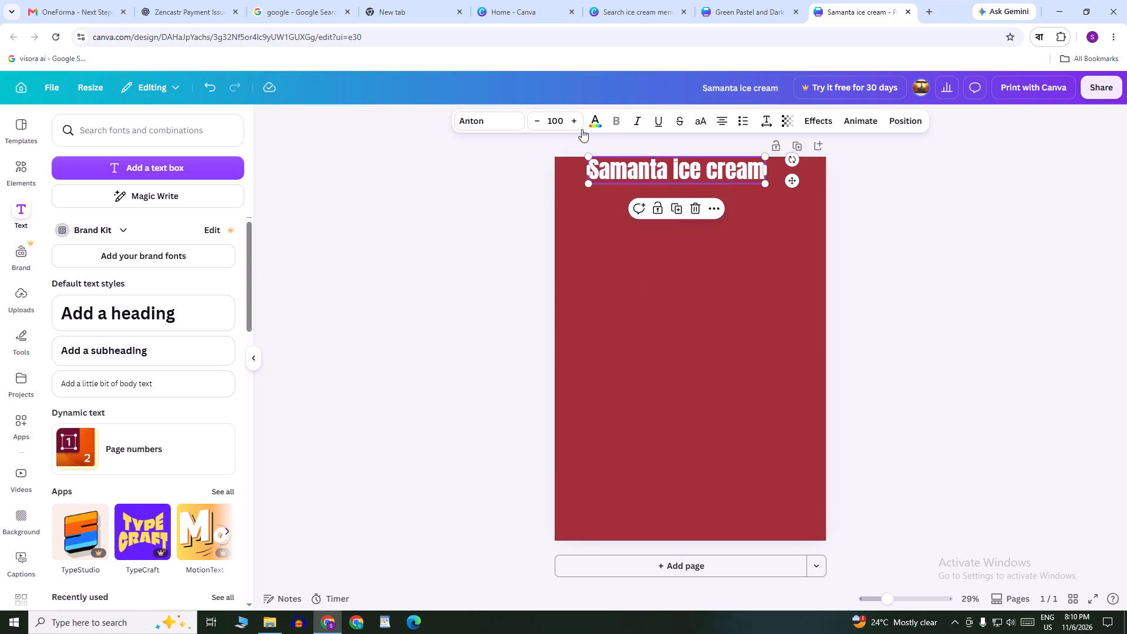
pyautogui.click(599, 124)
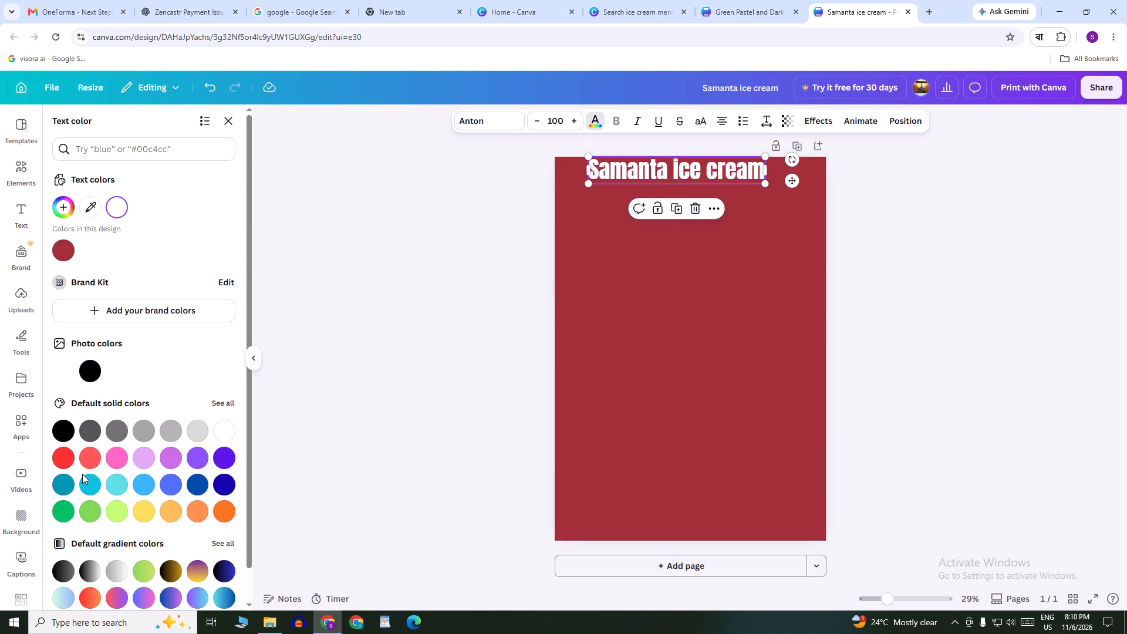
pyautogui.click(70, 456)
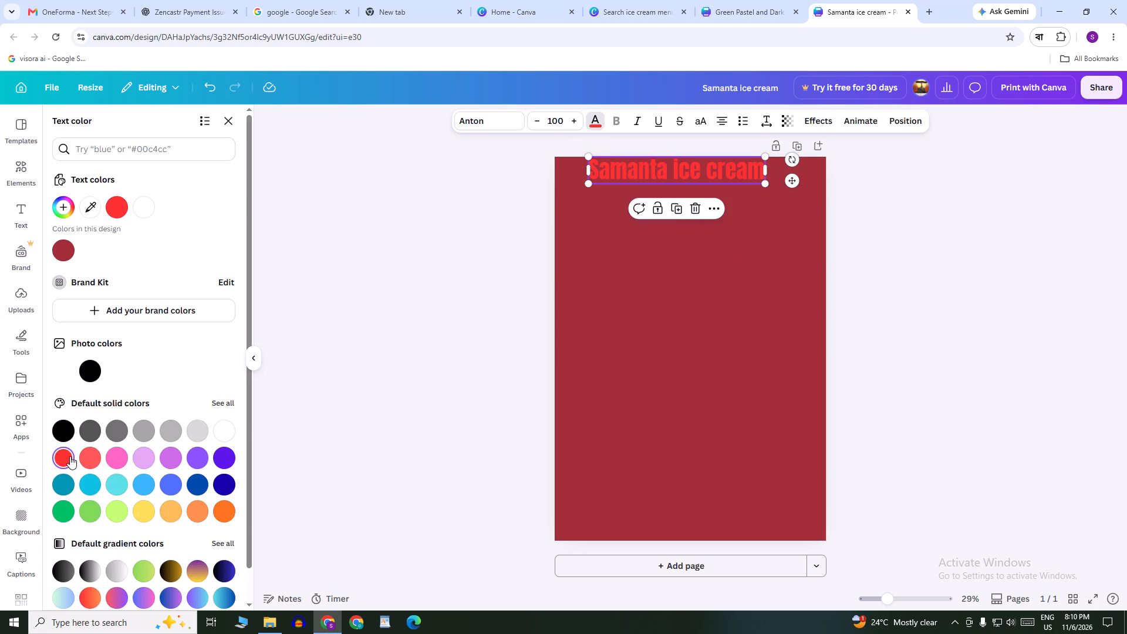
pyautogui.click(97, 486)
pyautogui.click(115, 484)
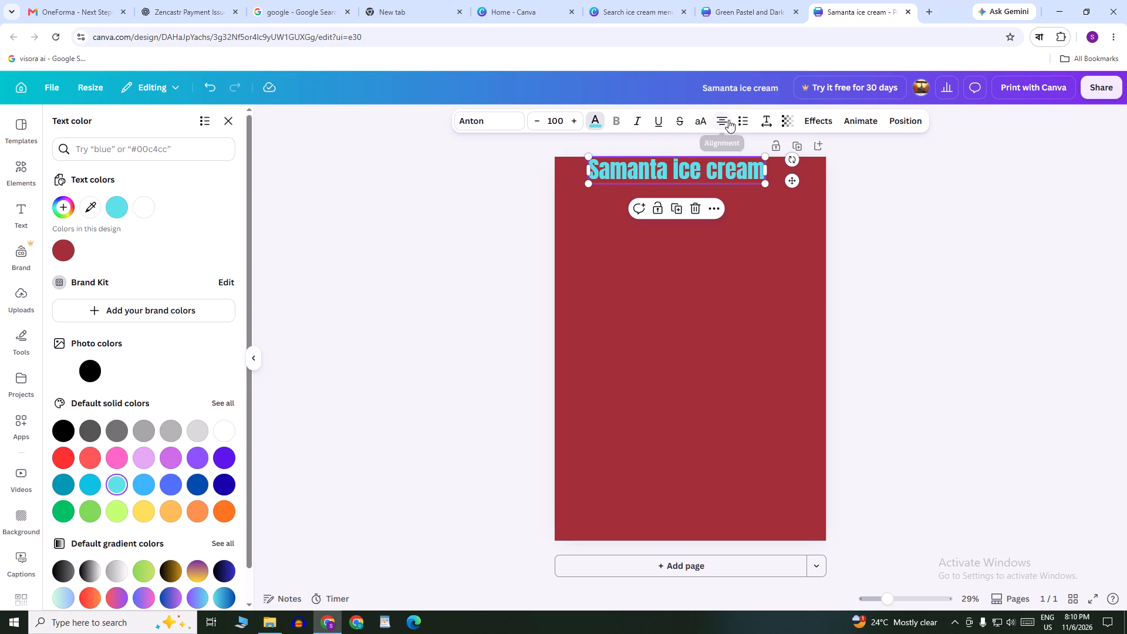
# Make the heading text slightly transparent.
pyautogui.click(782, 122)
pyautogui.moveTo(814, 167); pyautogui.dragTo(811, 169)
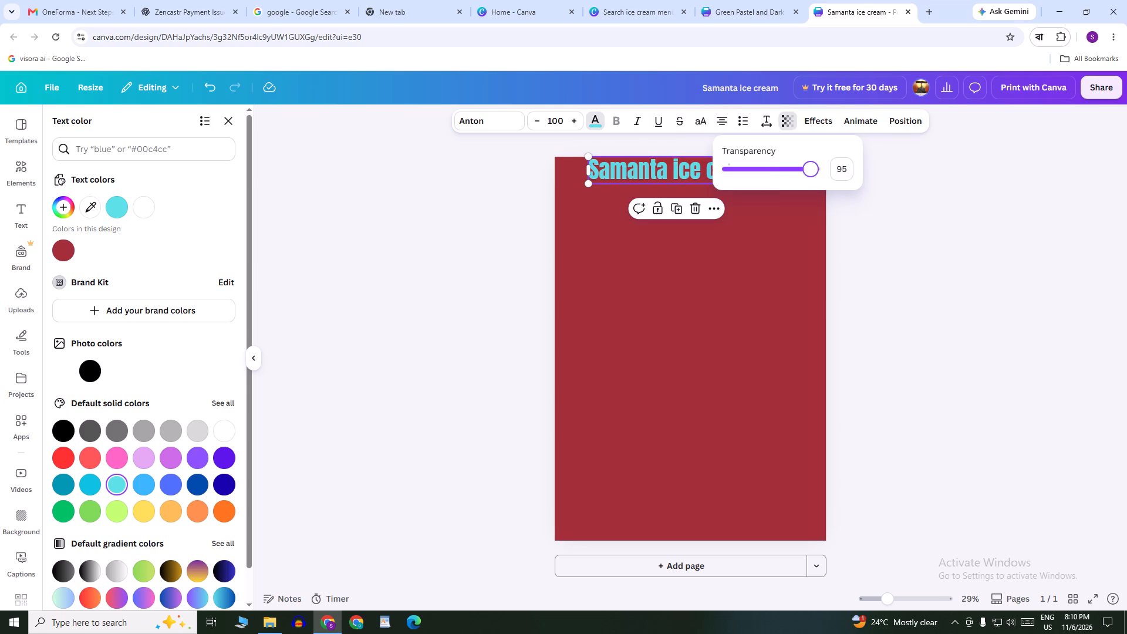
pyautogui.moveTo(811, 169); pyautogui.dragTo(804, 173)
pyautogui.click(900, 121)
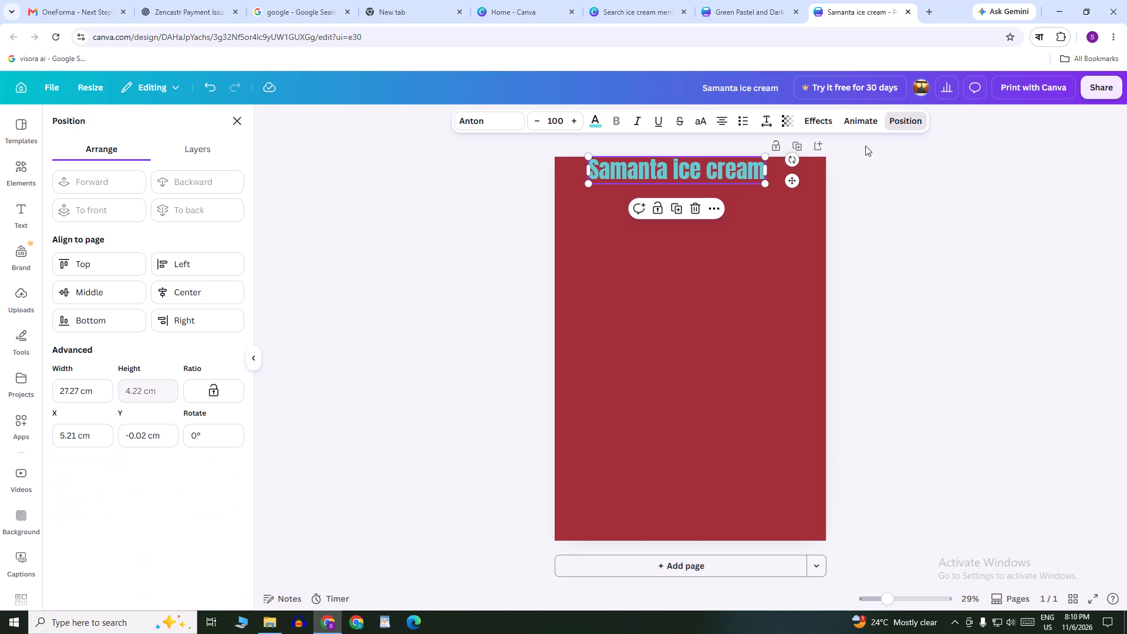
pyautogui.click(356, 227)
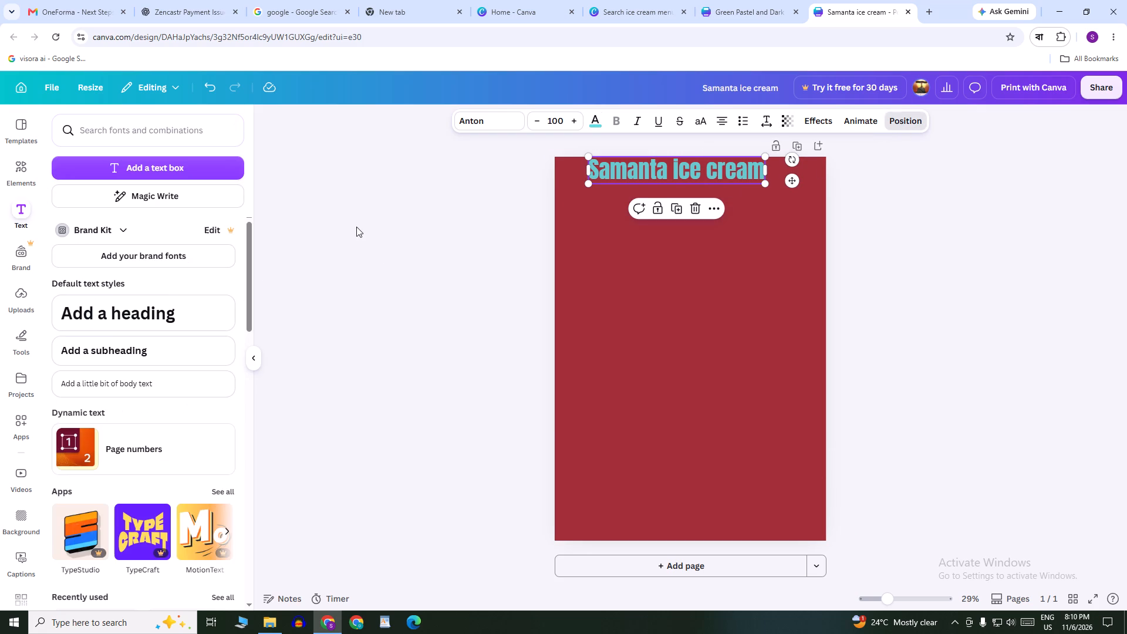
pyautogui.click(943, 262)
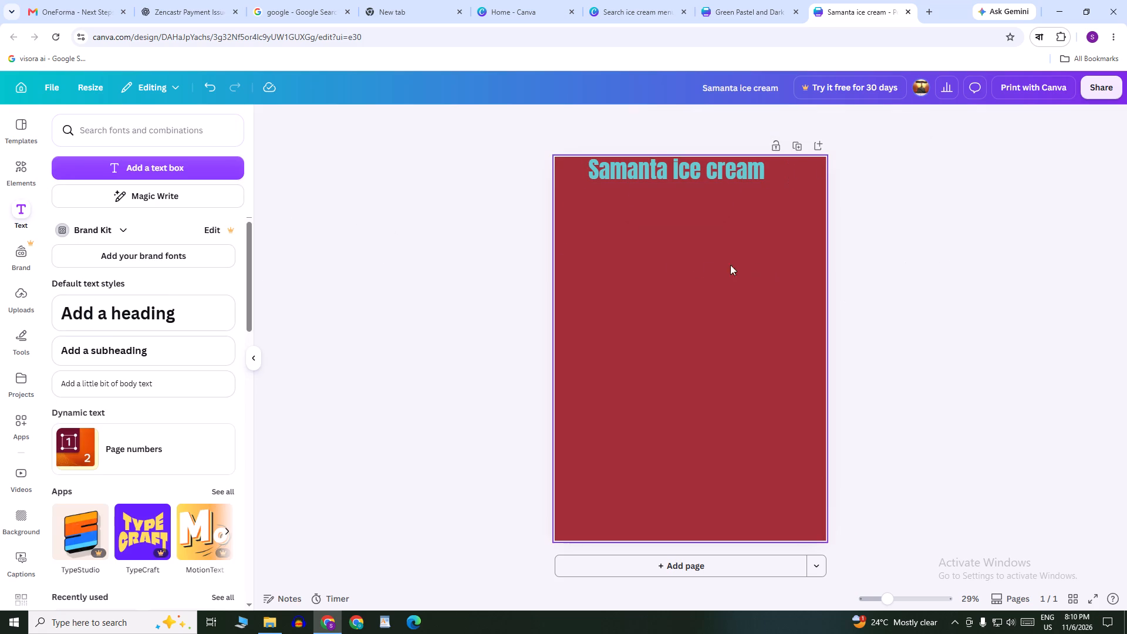
# Show the graphics collections in the elements library.
pyautogui.click(24, 173)
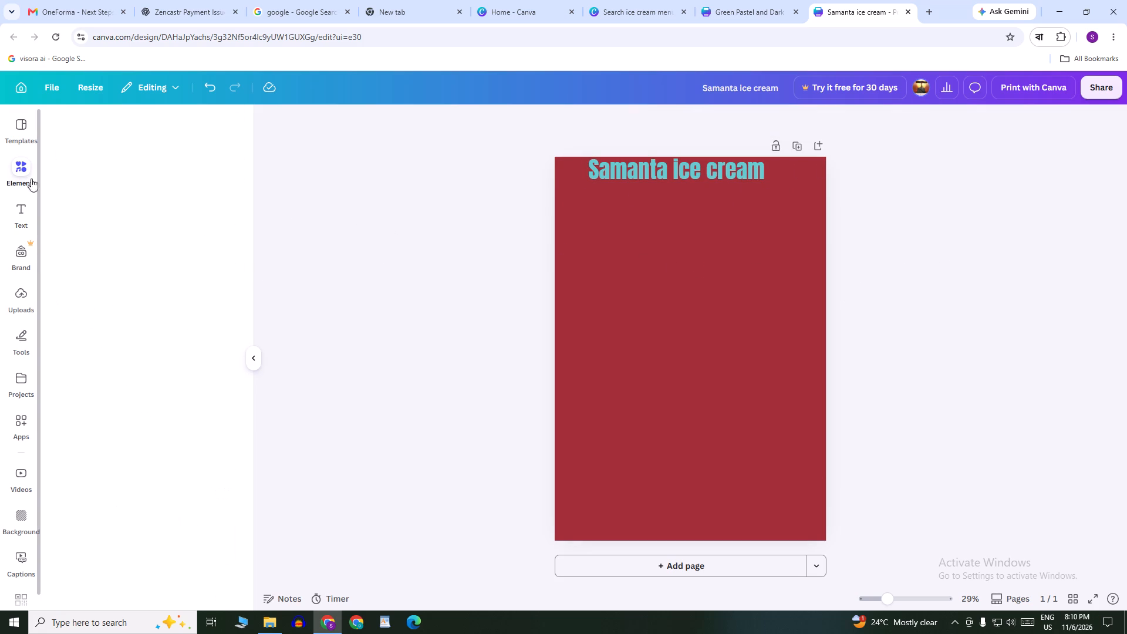
pyautogui.scroll(-4, 204, 262)
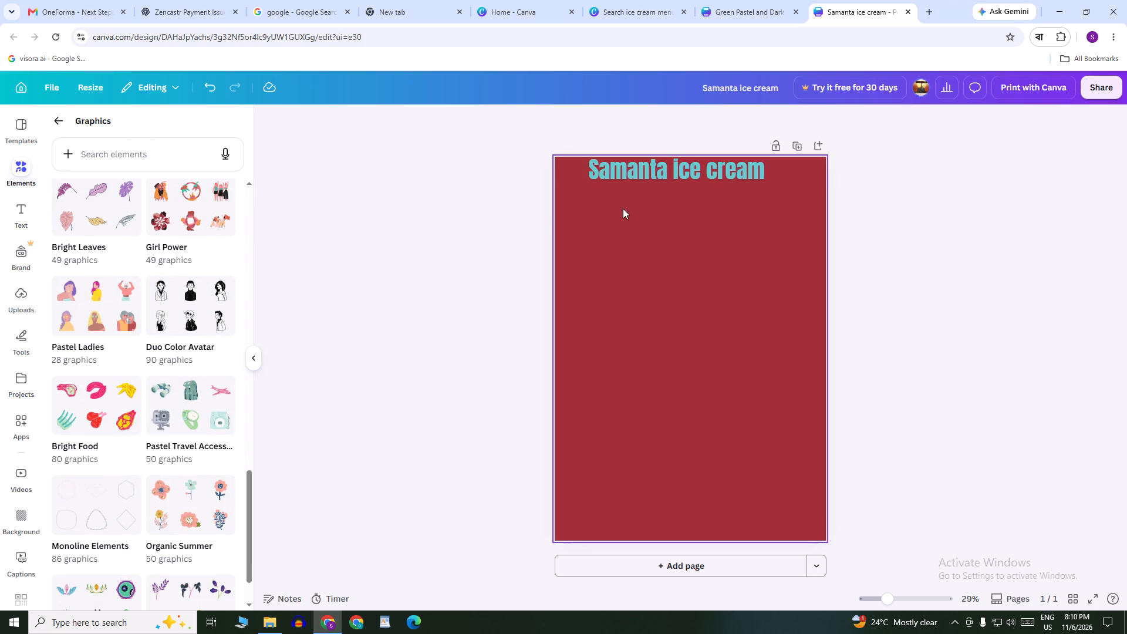
# Shift the heading slightly right along the poster's top edge so it sits nearly centred.
pyautogui.moveTo(677, 175); pyautogui.dragTo(657, 181)
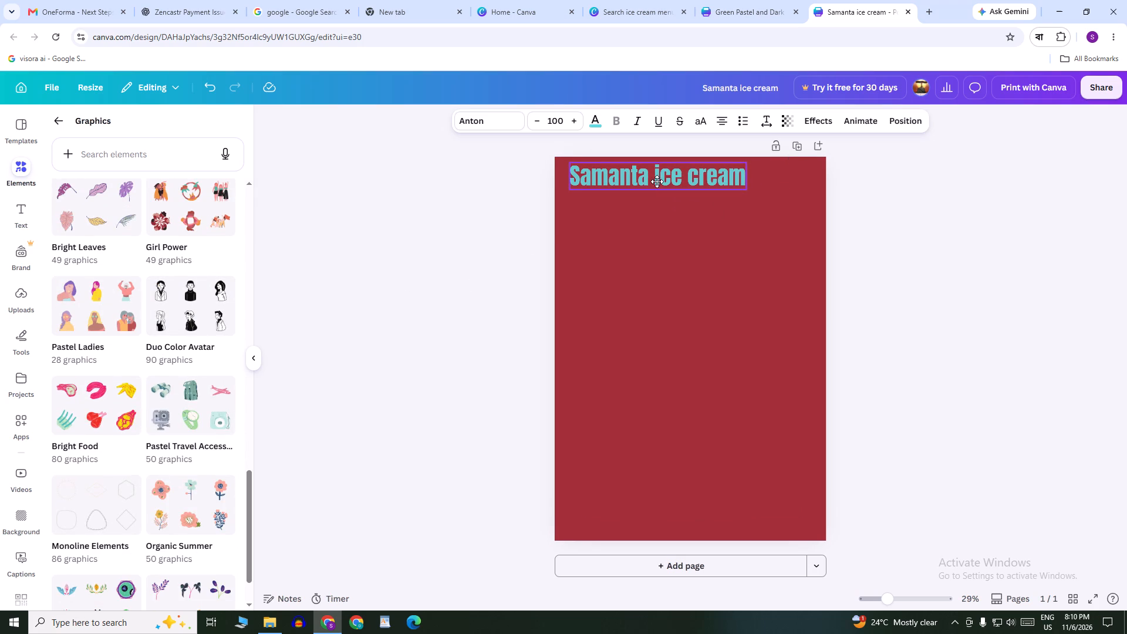
pyautogui.moveTo(657, 181); pyautogui.dragTo(659, 177)
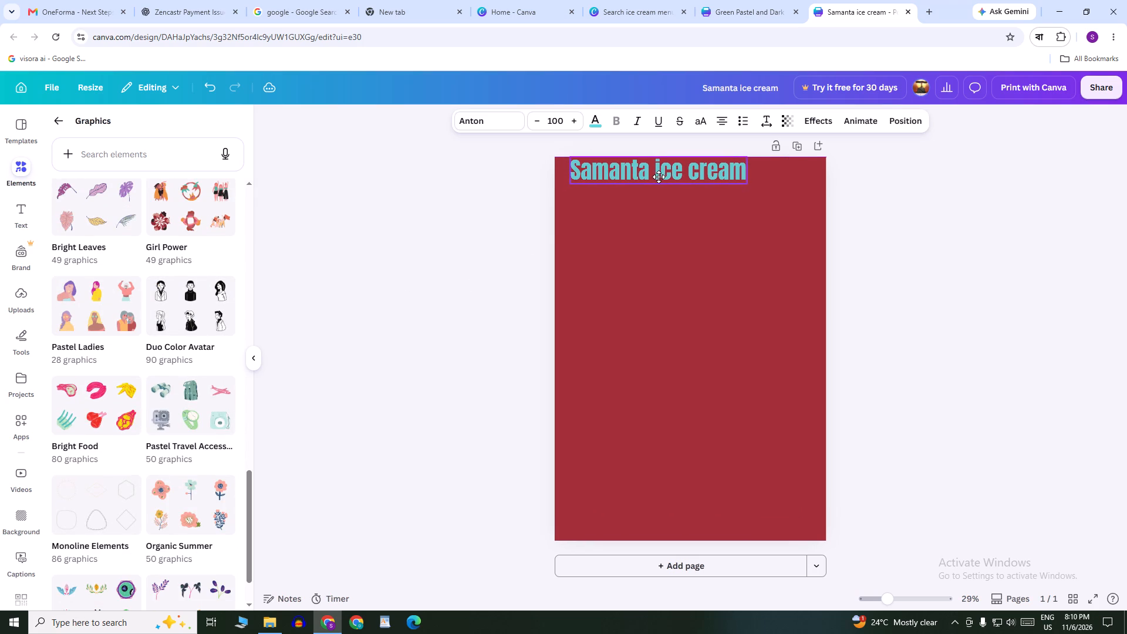
pyautogui.moveTo(659, 177); pyautogui.dragTo(669, 178)
pyautogui.click(384, 244)
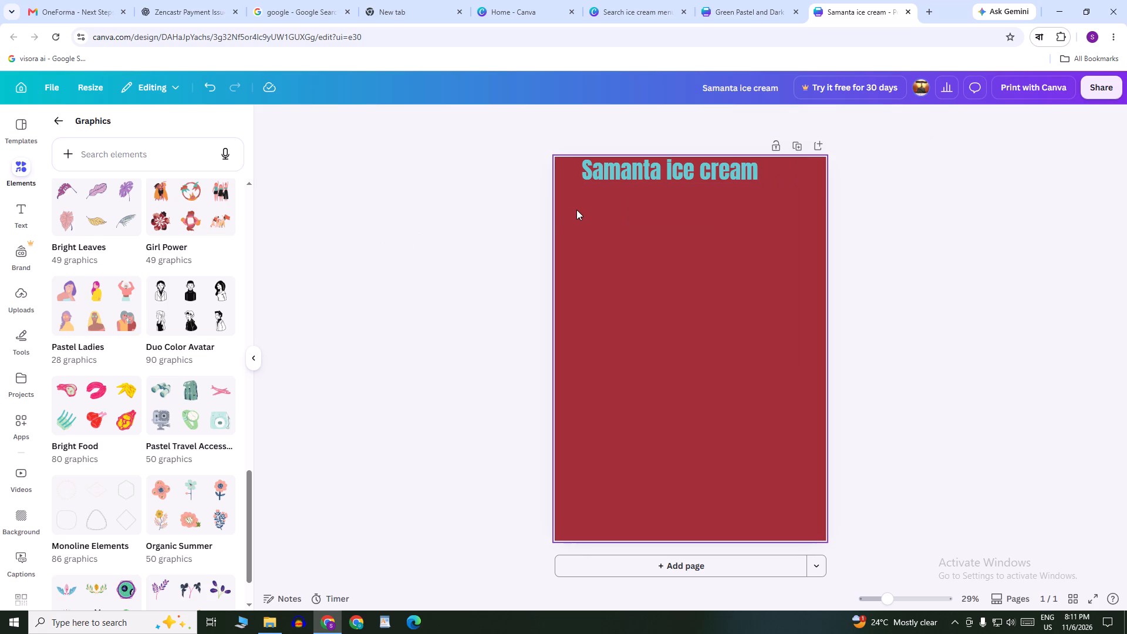
pyautogui.moveTo(667, 171); pyautogui.dragTo(681, 171)
pyautogui.click(438, 198)
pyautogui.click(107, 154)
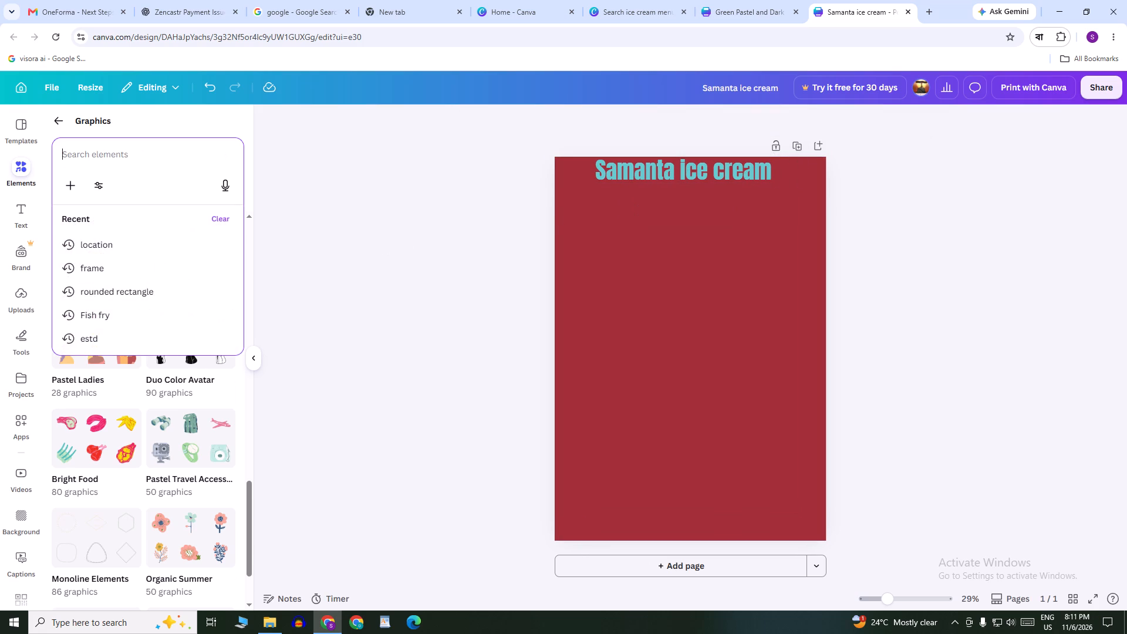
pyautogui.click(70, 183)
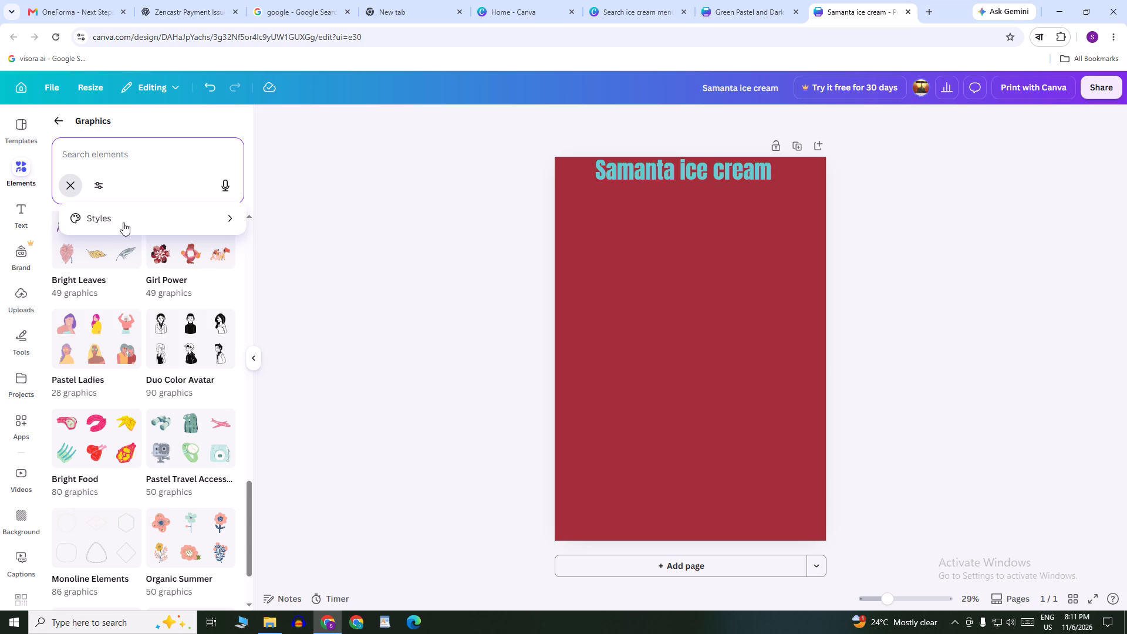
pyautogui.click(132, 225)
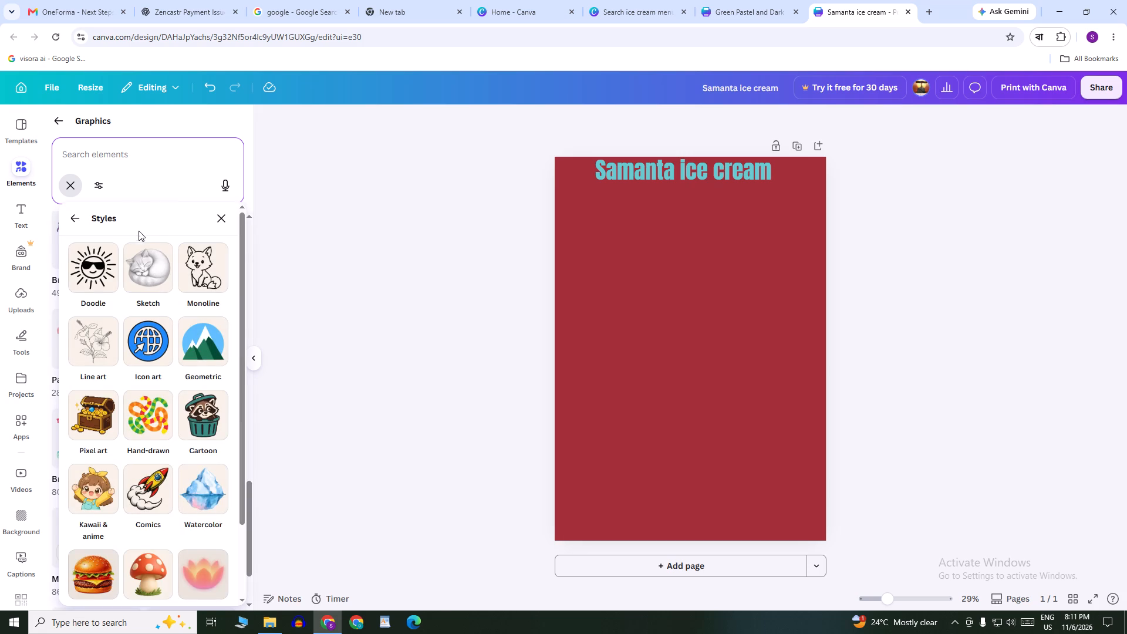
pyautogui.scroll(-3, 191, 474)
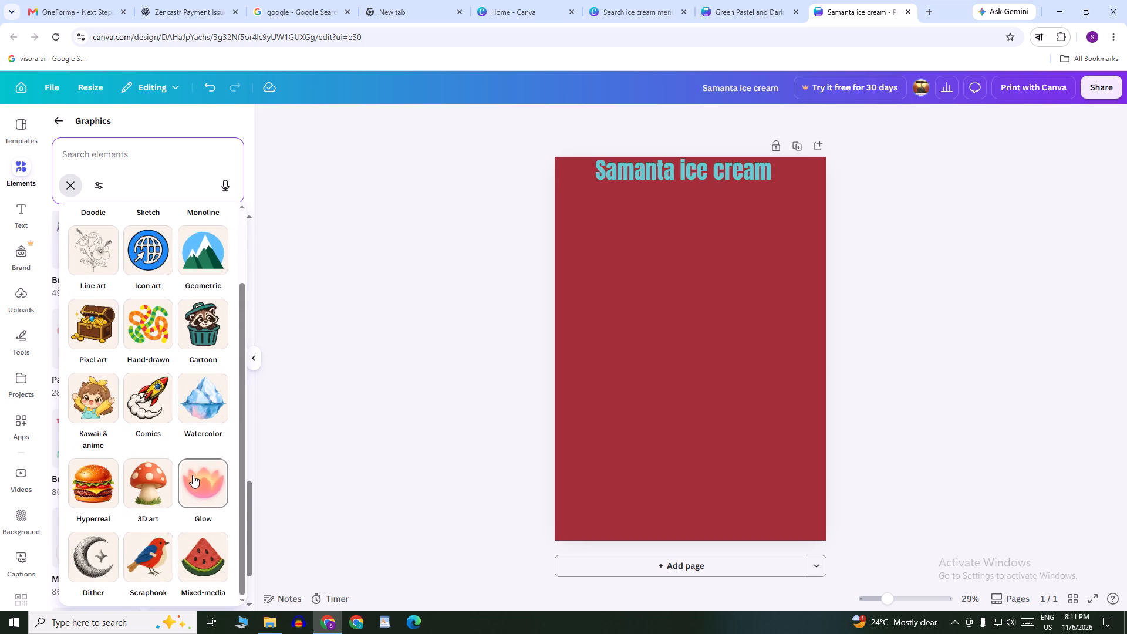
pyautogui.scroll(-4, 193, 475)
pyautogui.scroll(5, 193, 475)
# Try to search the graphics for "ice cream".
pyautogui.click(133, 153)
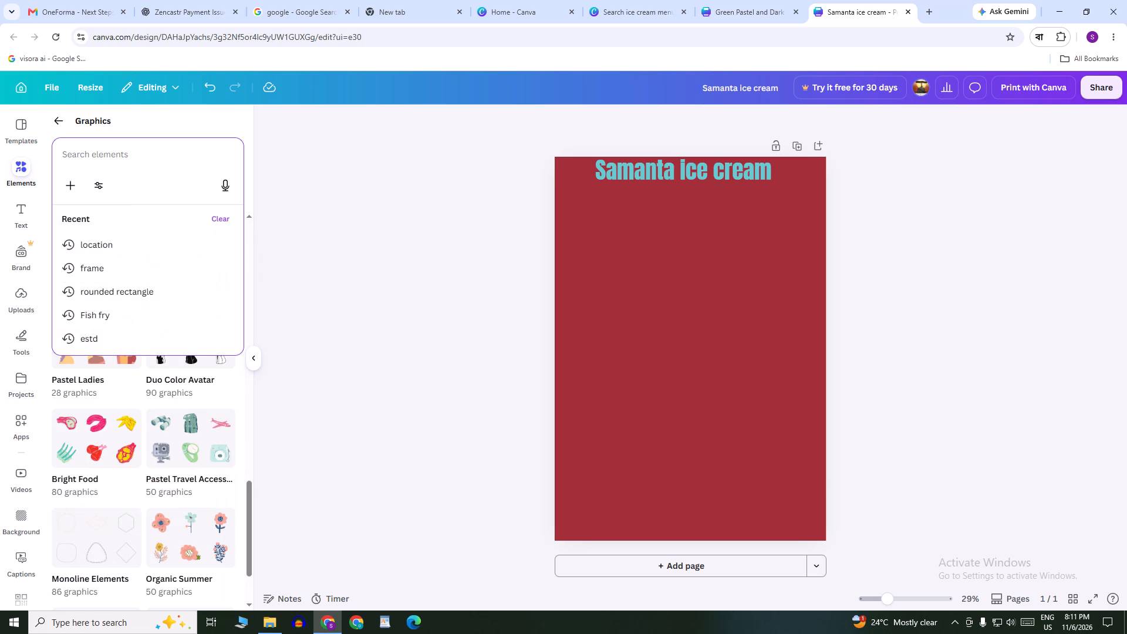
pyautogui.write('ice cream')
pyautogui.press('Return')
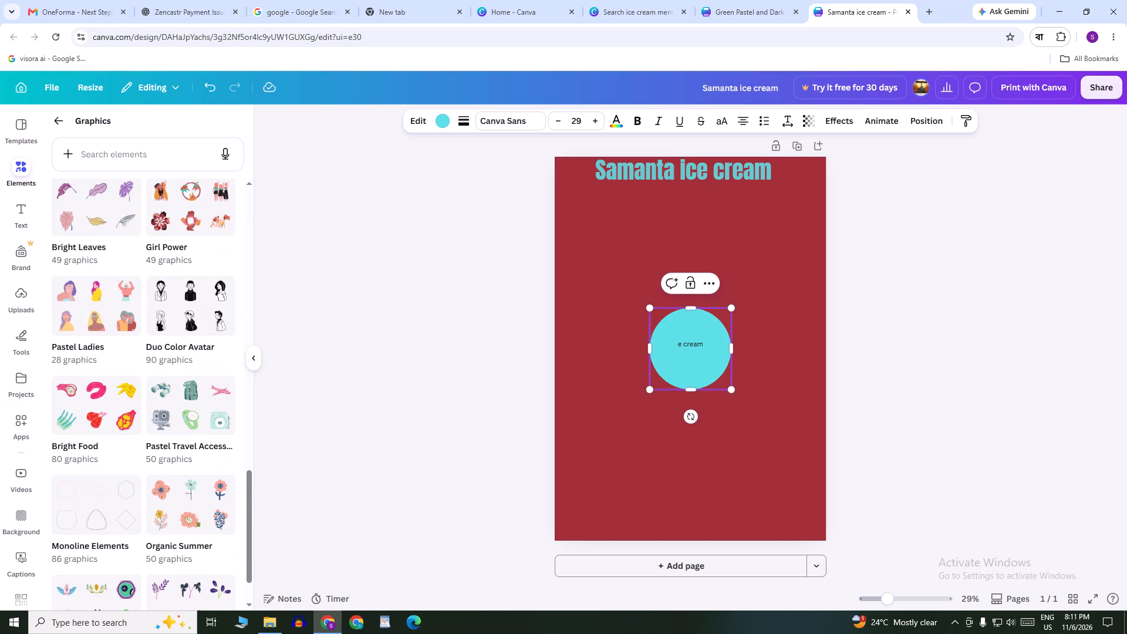
# Search the graphics for "ice cream" using the suggested term.
pyautogui.click(90, 158)
pyautogui.hotkey('shift', 'i')
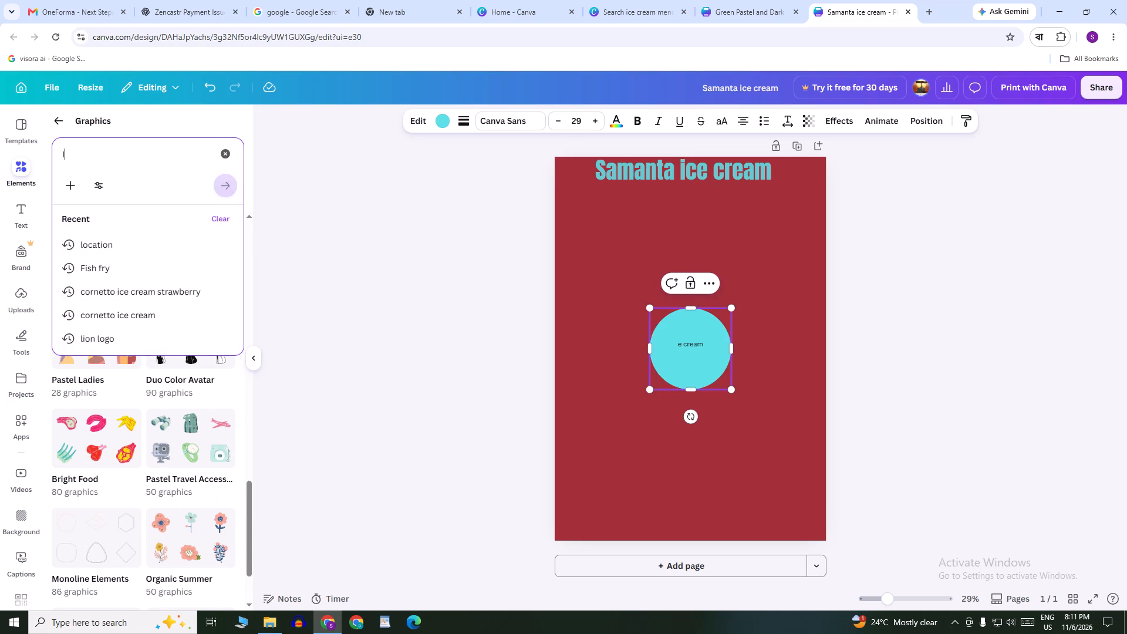
pyautogui.write('ce')
pyautogui.press('space')
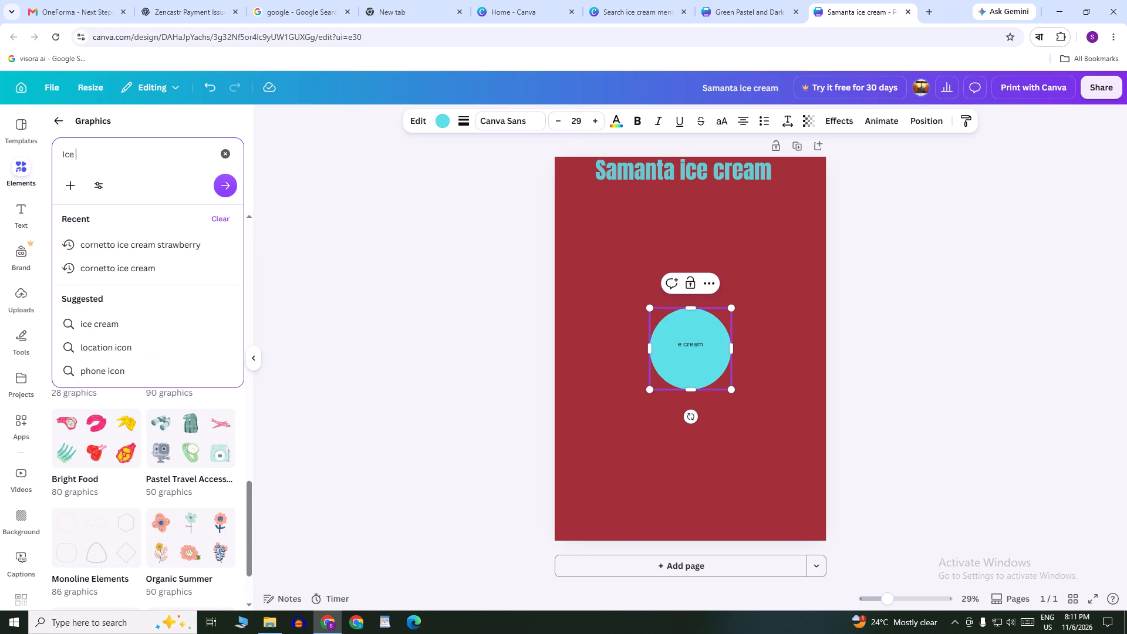
pyautogui.click(106, 318)
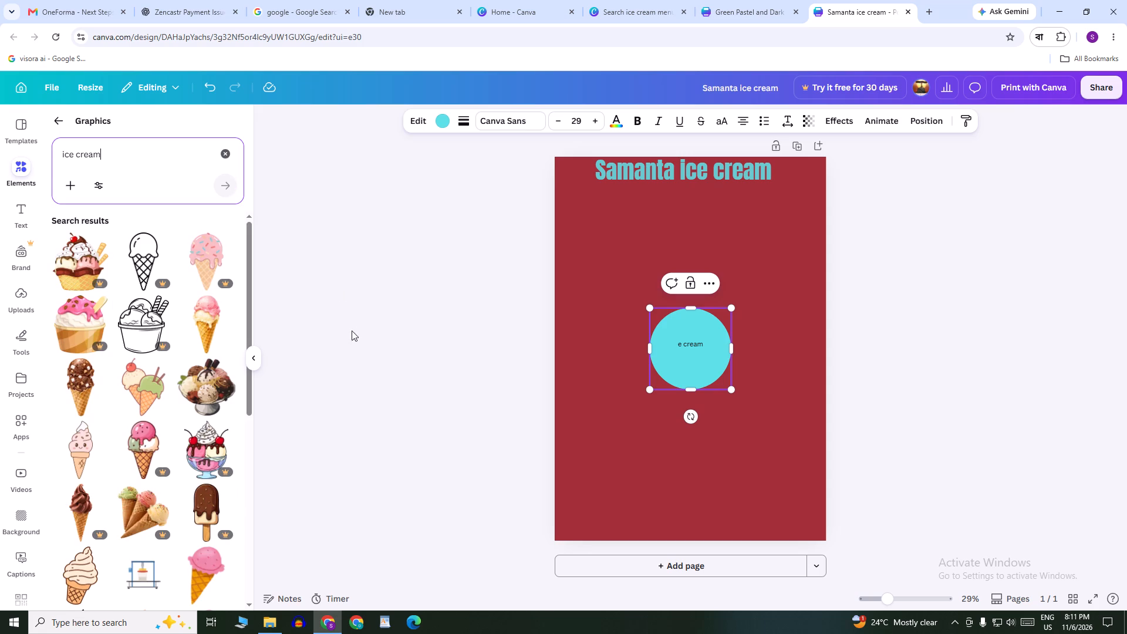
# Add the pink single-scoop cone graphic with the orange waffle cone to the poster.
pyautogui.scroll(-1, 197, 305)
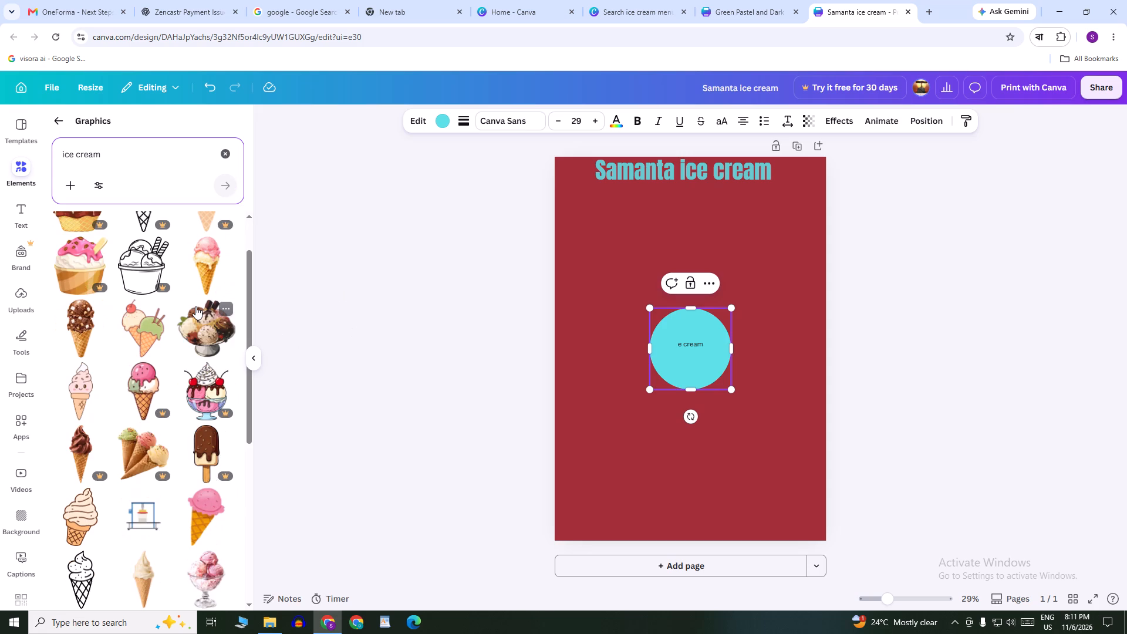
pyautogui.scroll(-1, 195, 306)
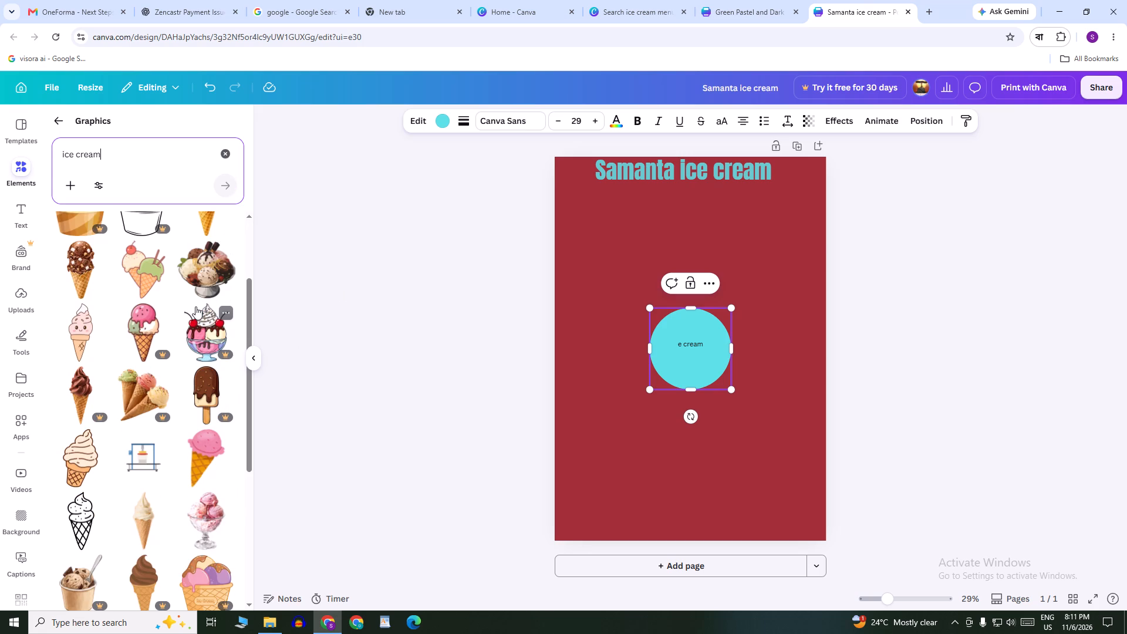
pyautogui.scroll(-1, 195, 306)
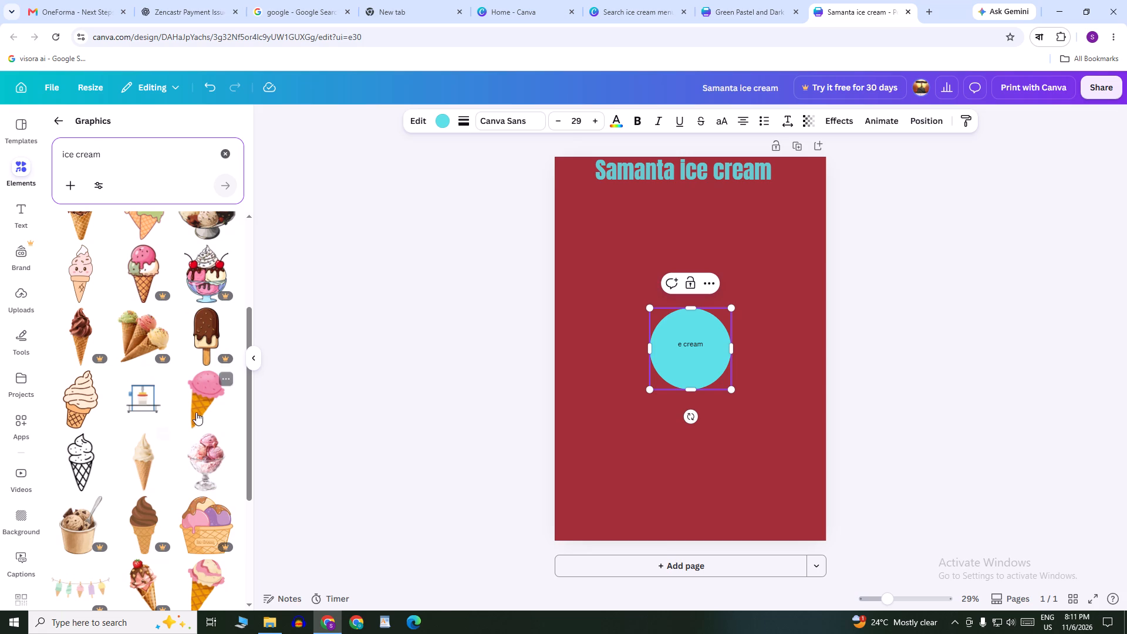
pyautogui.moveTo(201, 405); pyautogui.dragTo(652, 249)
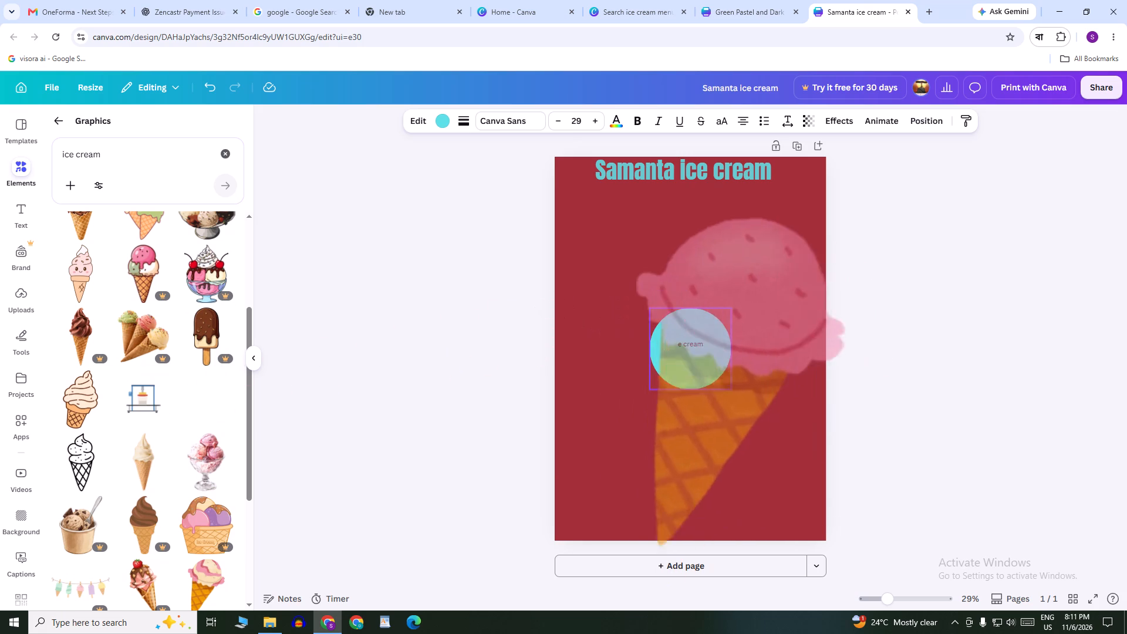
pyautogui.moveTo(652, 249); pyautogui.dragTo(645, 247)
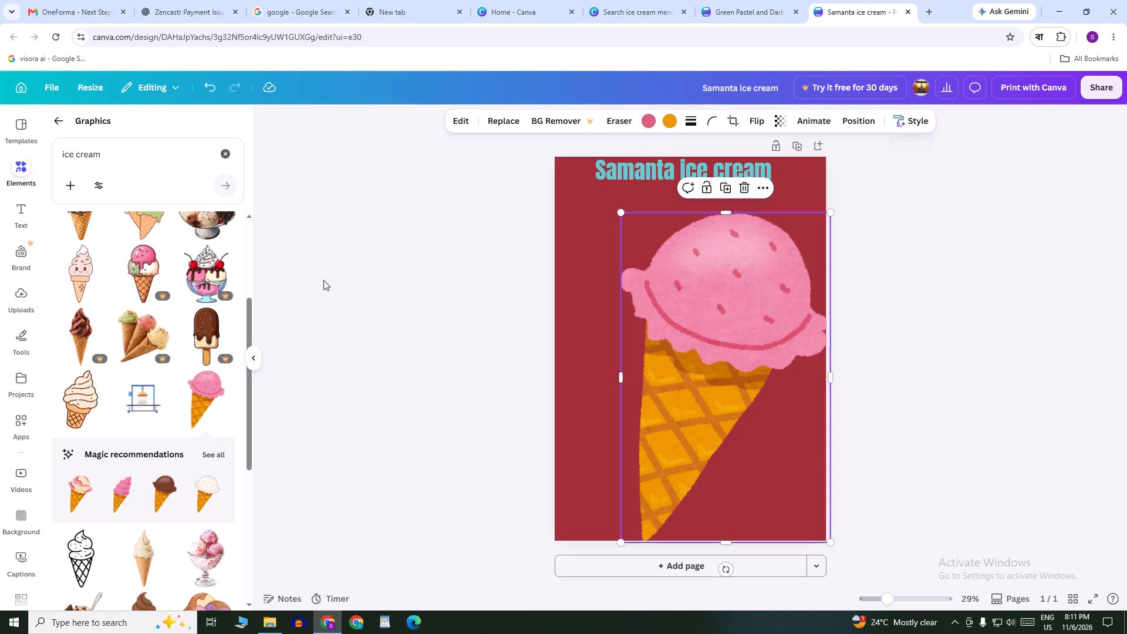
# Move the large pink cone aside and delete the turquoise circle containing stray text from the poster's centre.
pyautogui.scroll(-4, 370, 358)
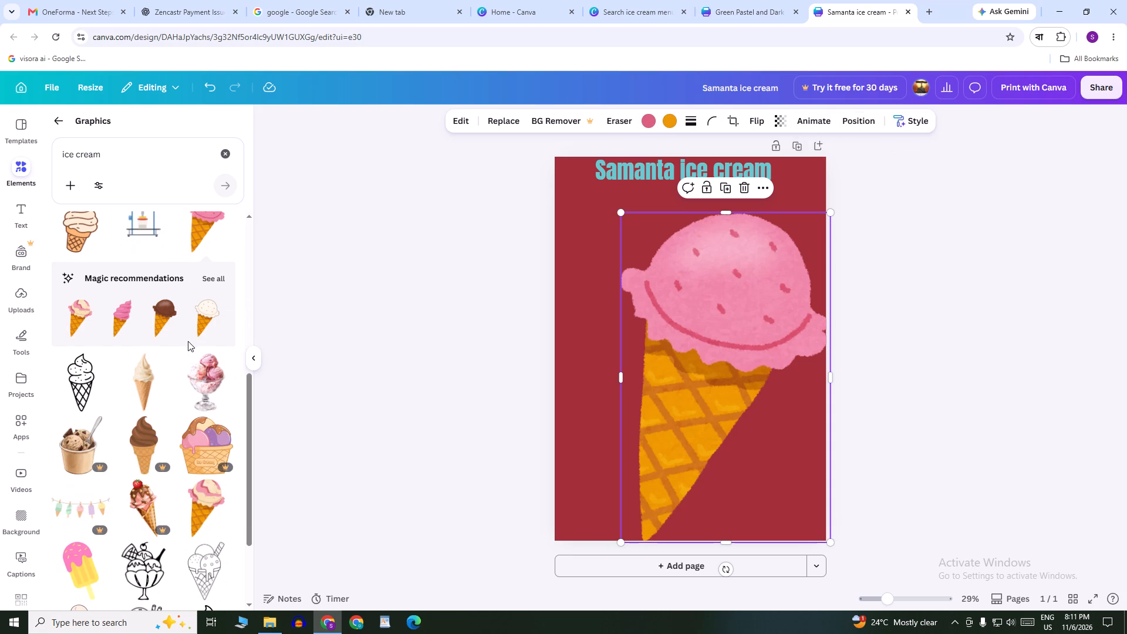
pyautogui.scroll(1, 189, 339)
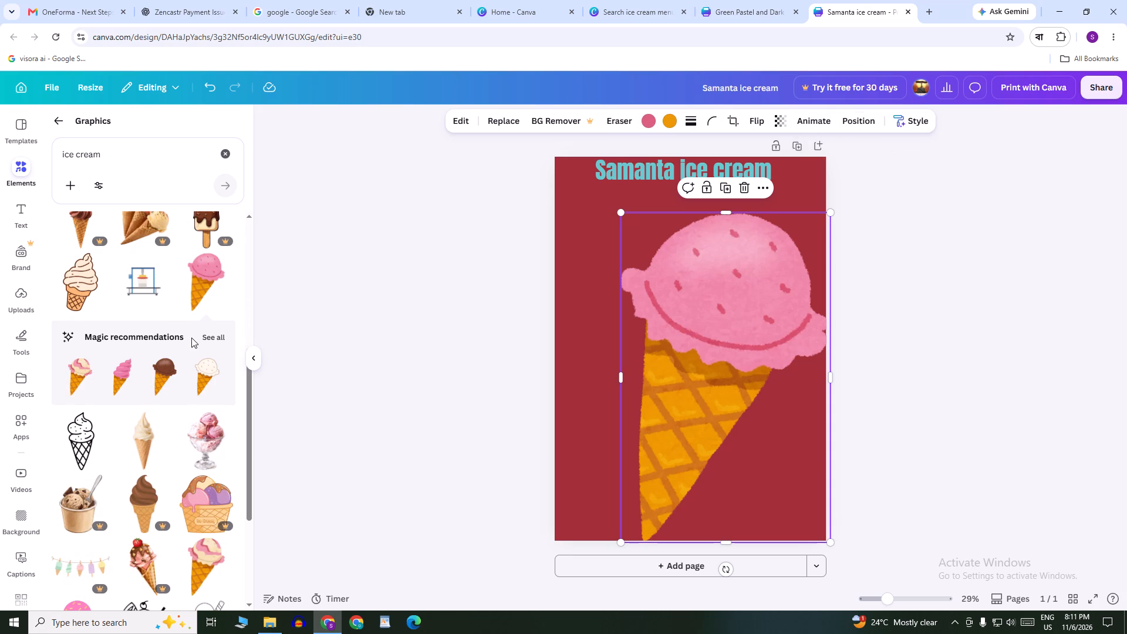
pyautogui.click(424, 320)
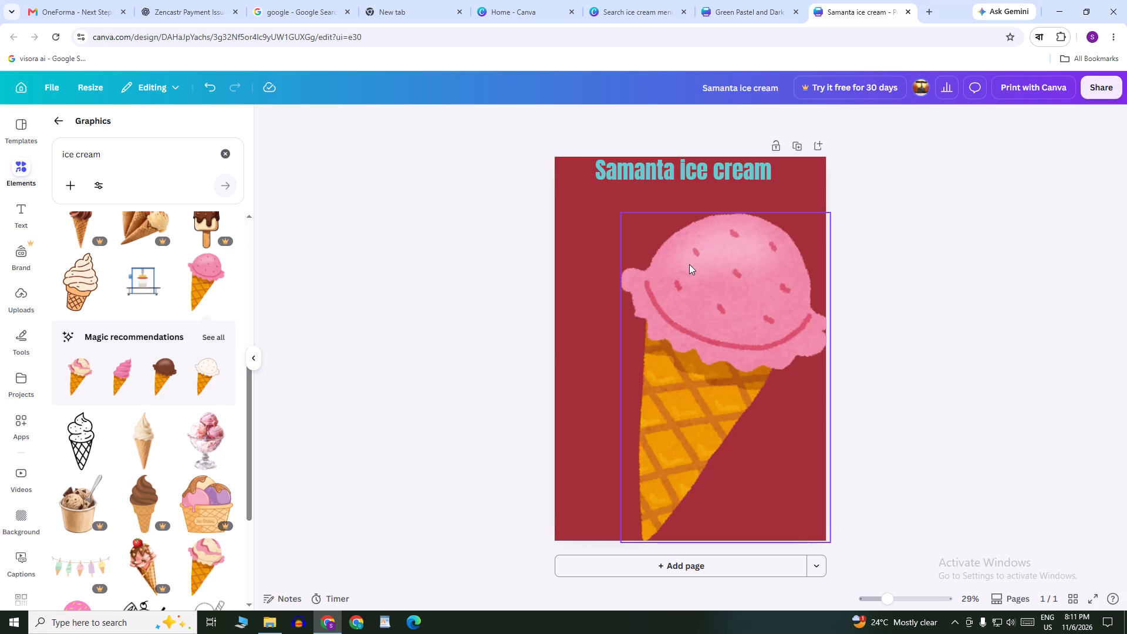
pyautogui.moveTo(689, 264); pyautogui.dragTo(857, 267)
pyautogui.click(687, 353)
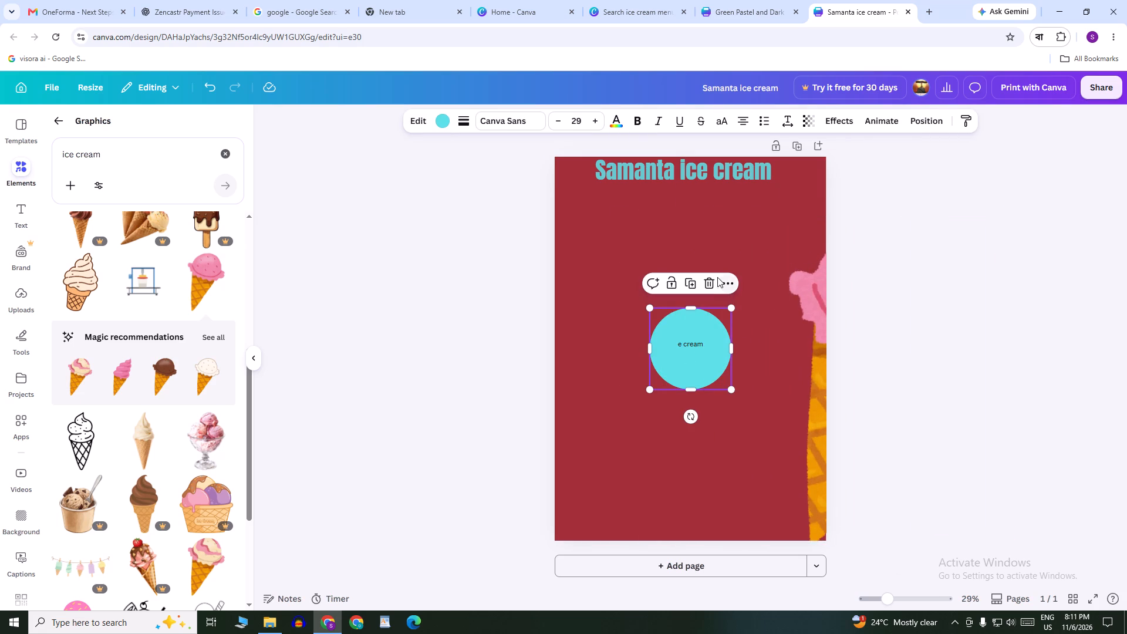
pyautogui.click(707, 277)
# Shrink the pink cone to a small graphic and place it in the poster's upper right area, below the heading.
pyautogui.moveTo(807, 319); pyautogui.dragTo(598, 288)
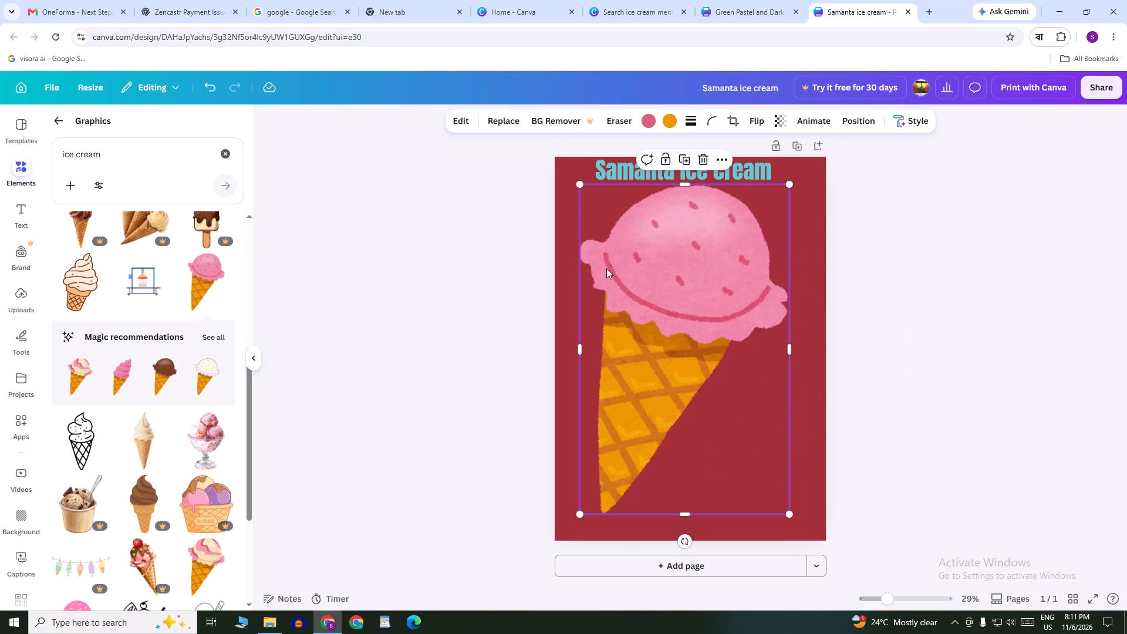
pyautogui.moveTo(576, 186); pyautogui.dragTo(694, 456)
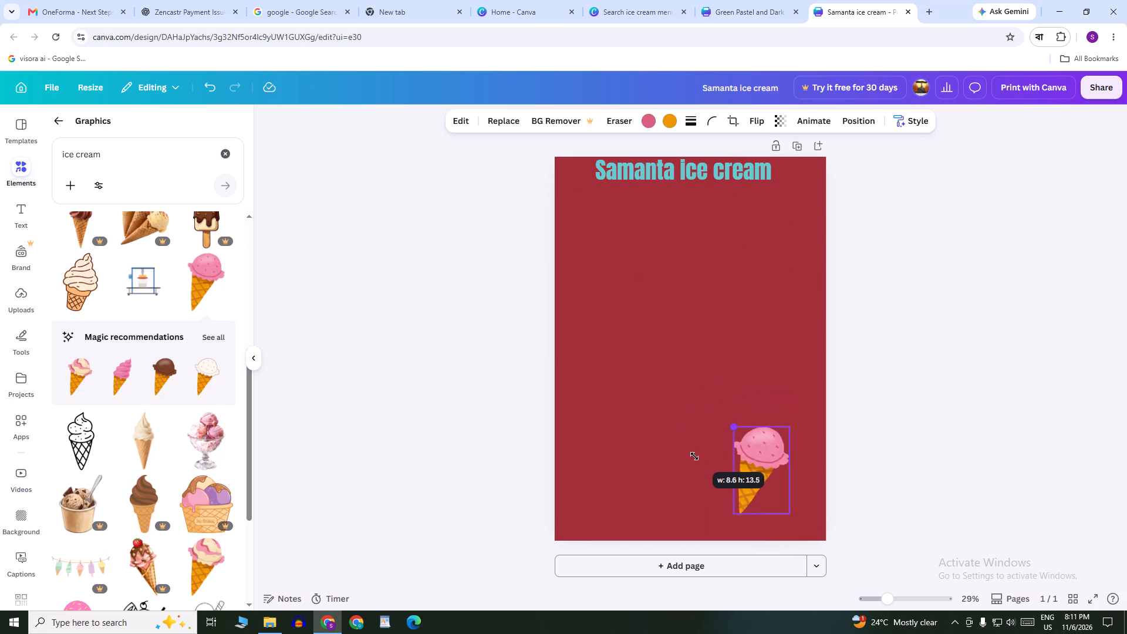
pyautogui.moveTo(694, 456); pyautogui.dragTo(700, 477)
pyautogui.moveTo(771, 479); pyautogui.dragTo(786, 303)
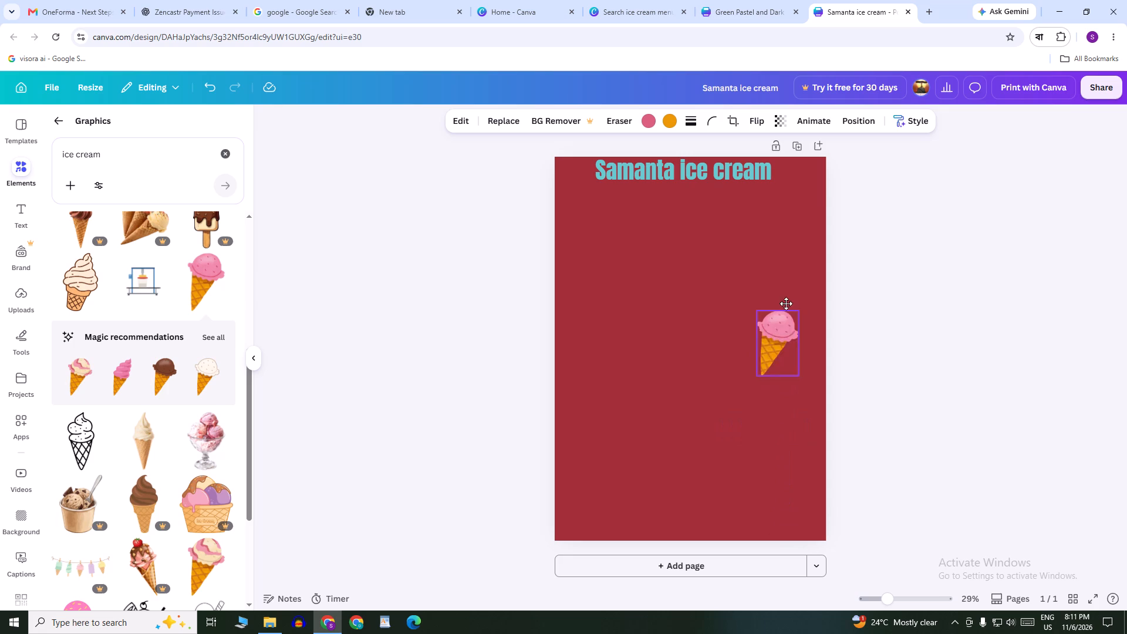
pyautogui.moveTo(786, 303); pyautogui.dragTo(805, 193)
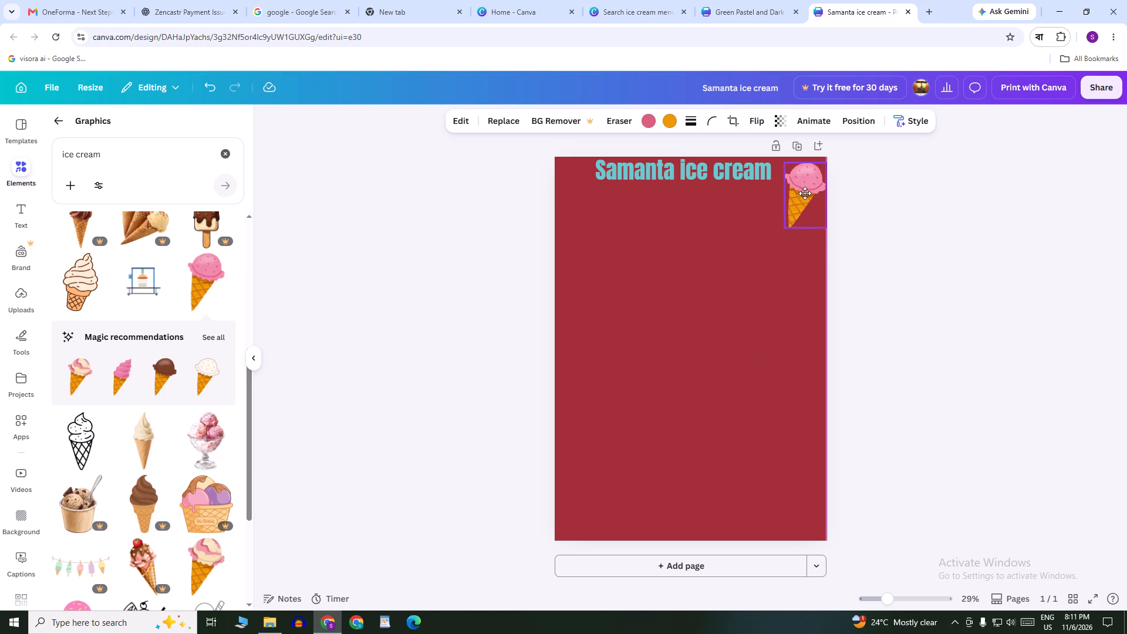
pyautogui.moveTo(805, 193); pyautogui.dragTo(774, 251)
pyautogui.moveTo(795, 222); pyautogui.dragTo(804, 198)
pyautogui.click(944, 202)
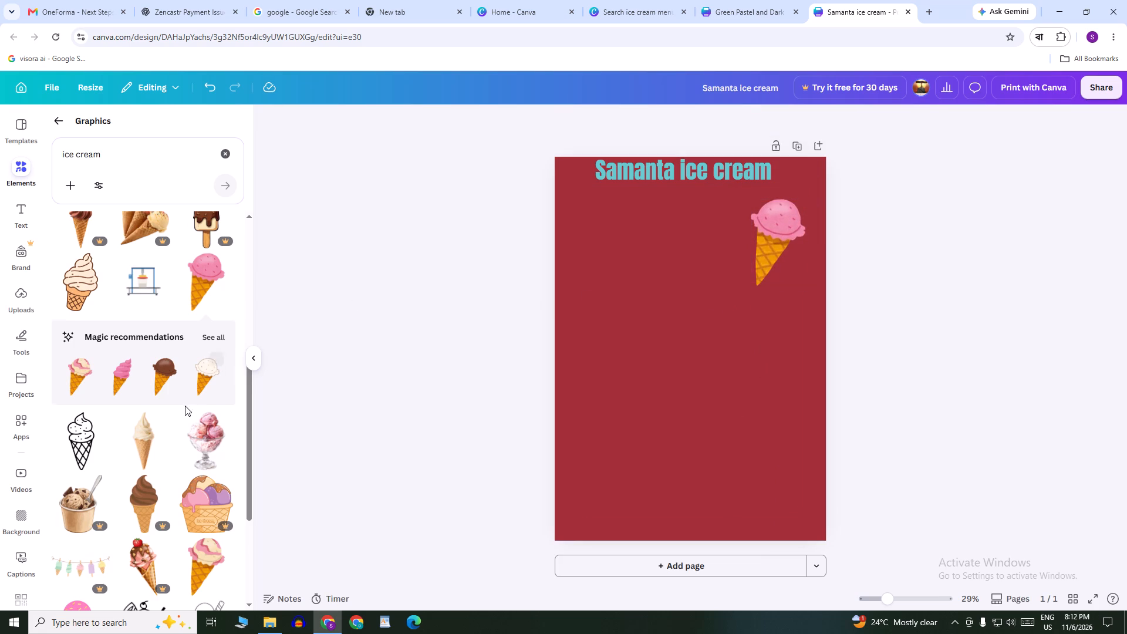
# Add the three-scoop cone graphic with white, yellow and pink scoops to the poster.
pyautogui.scroll(-6, 185, 406)
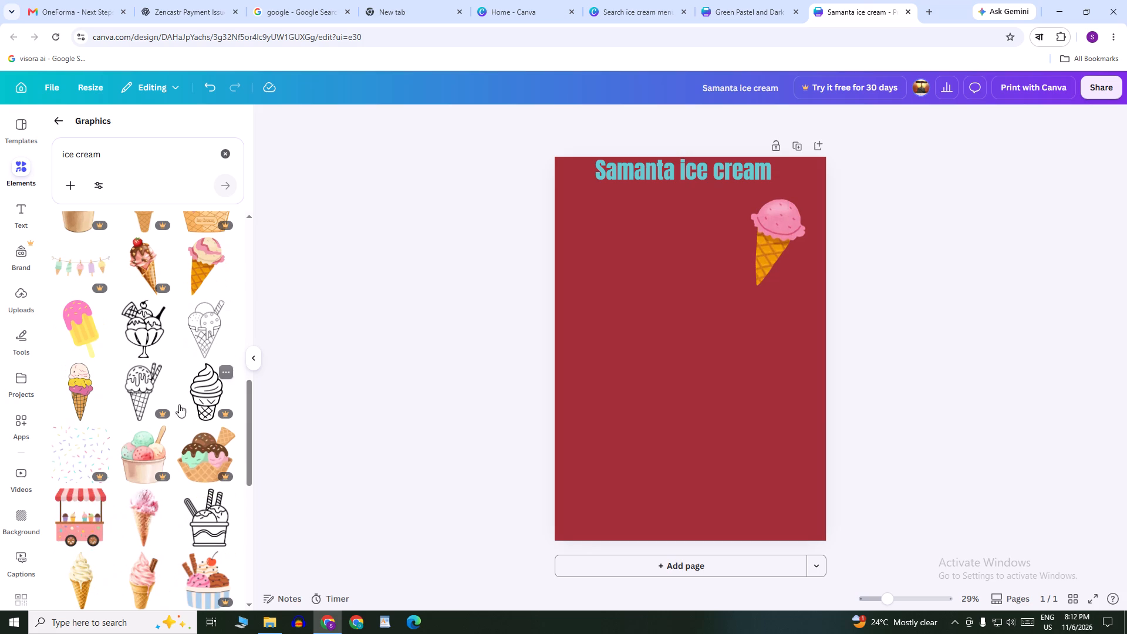
pyautogui.click(85, 383)
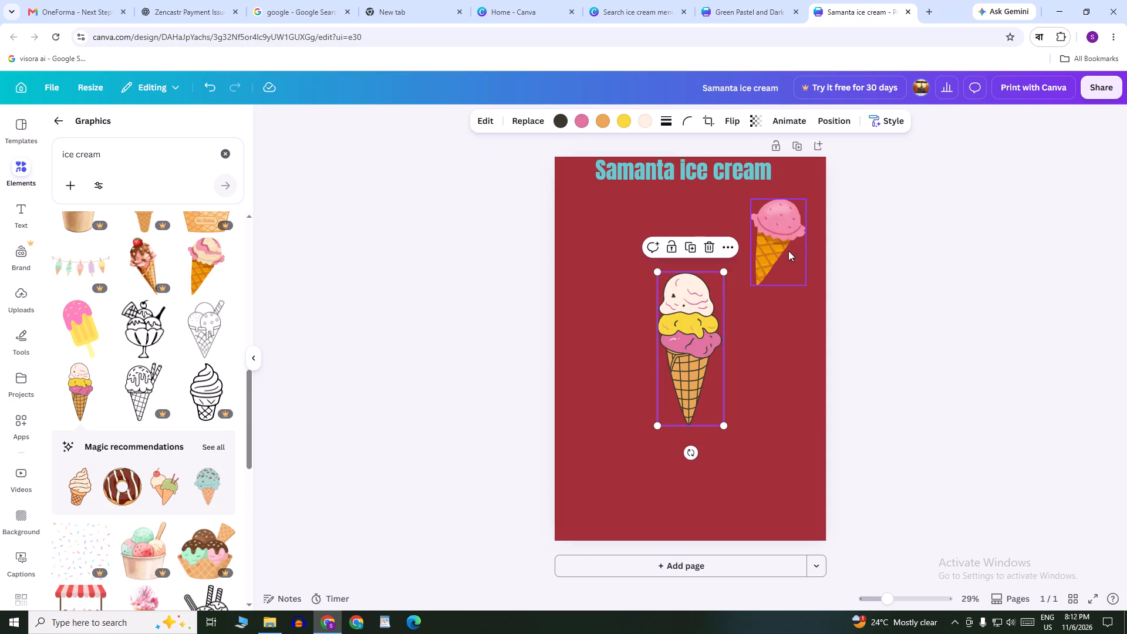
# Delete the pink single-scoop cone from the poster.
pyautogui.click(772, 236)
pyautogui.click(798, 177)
# Move the three-scoop cone to the poster's upper right side and shrink it to about 8 by 19 cm.
pyautogui.moveTo(699, 332); pyautogui.dragTo(700, 327)
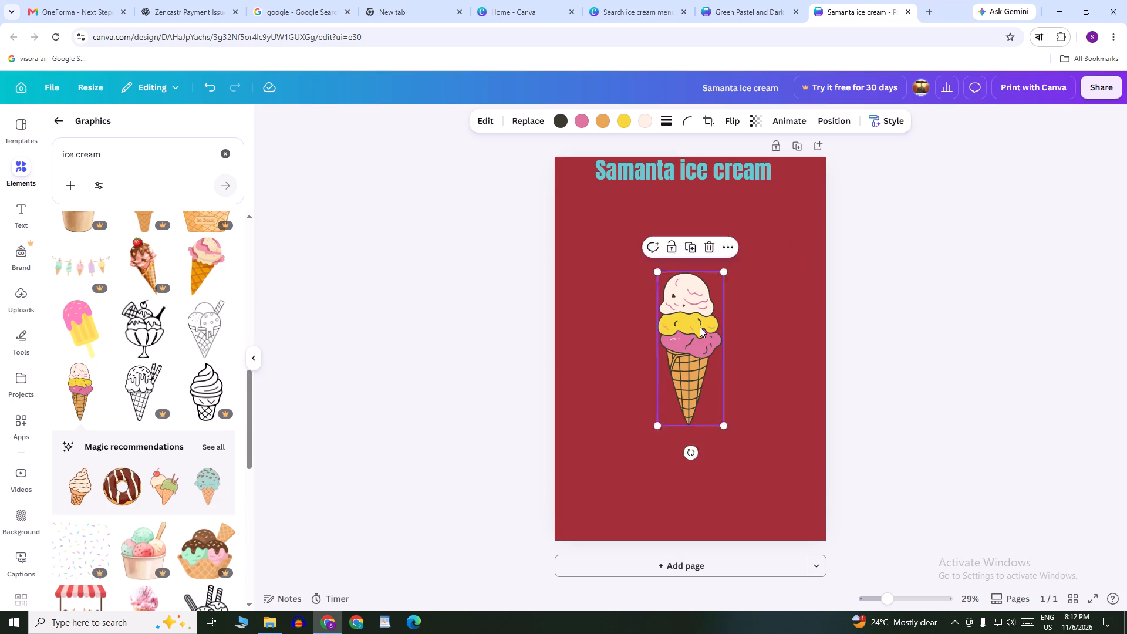
pyautogui.moveTo(700, 327); pyautogui.dragTo(777, 254)
pyautogui.moveTo(734, 195); pyautogui.dragTo(742, 231)
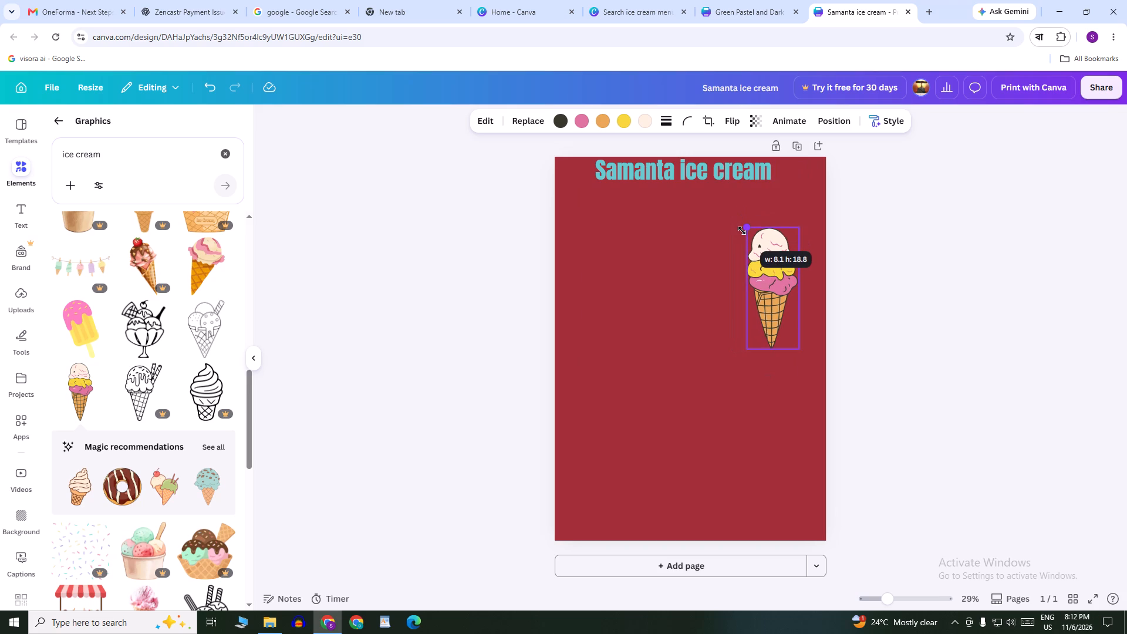
pyautogui.moveTo(742, 231); pyautogui.dragTo(748, 223)
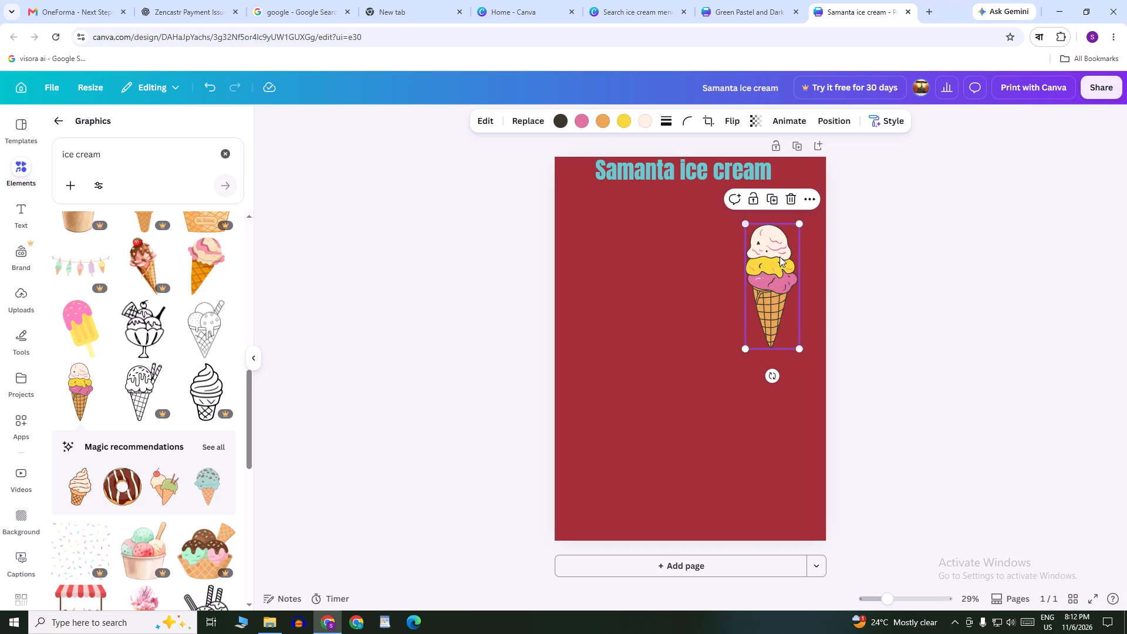
pyautogui.click(778, 269)
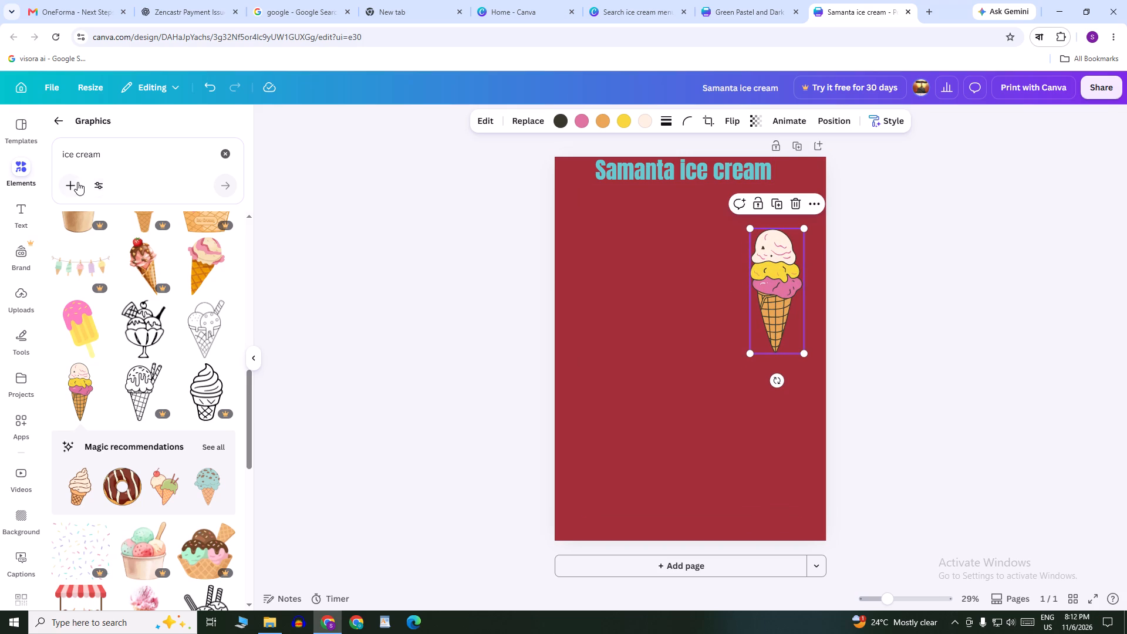
# Clear the ice cream search term from the graphics library search.
pyautogui.moveTo(117, 154); pyautogui.dragTo(18, 154)
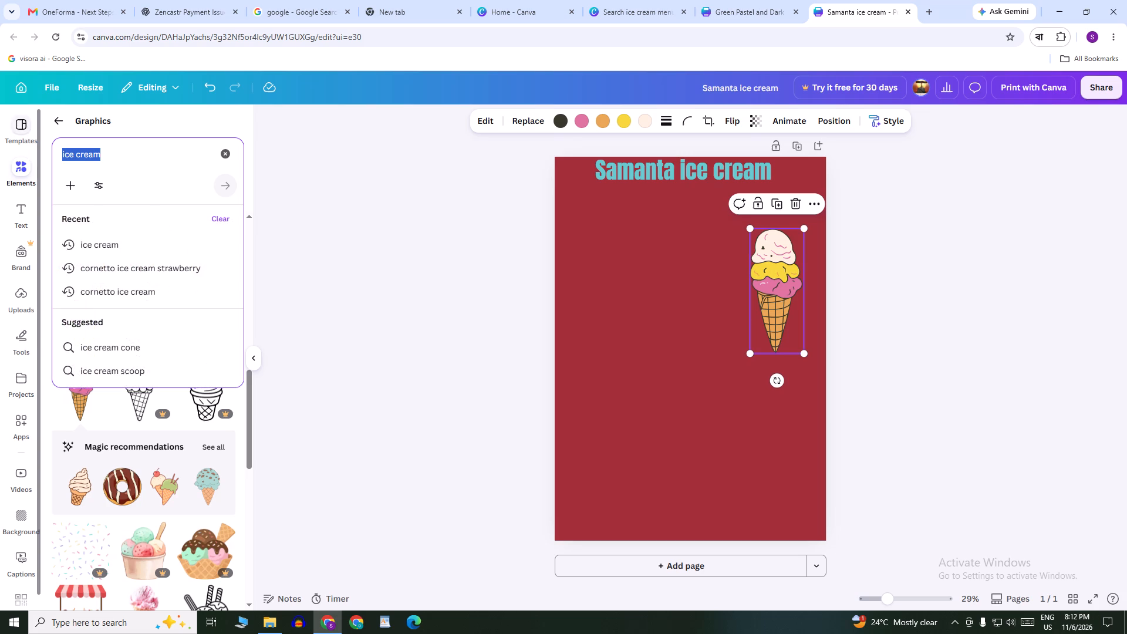
pyautogui.click(18, 173)
pyautogui.click(18, 173)
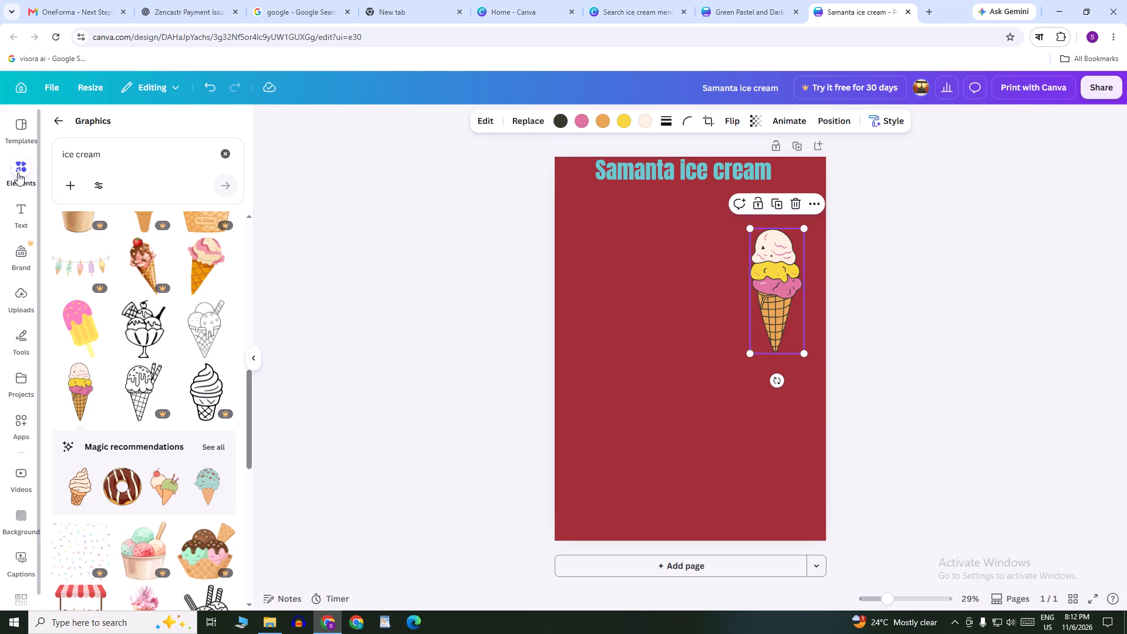
pyautogui.click(375, 122)
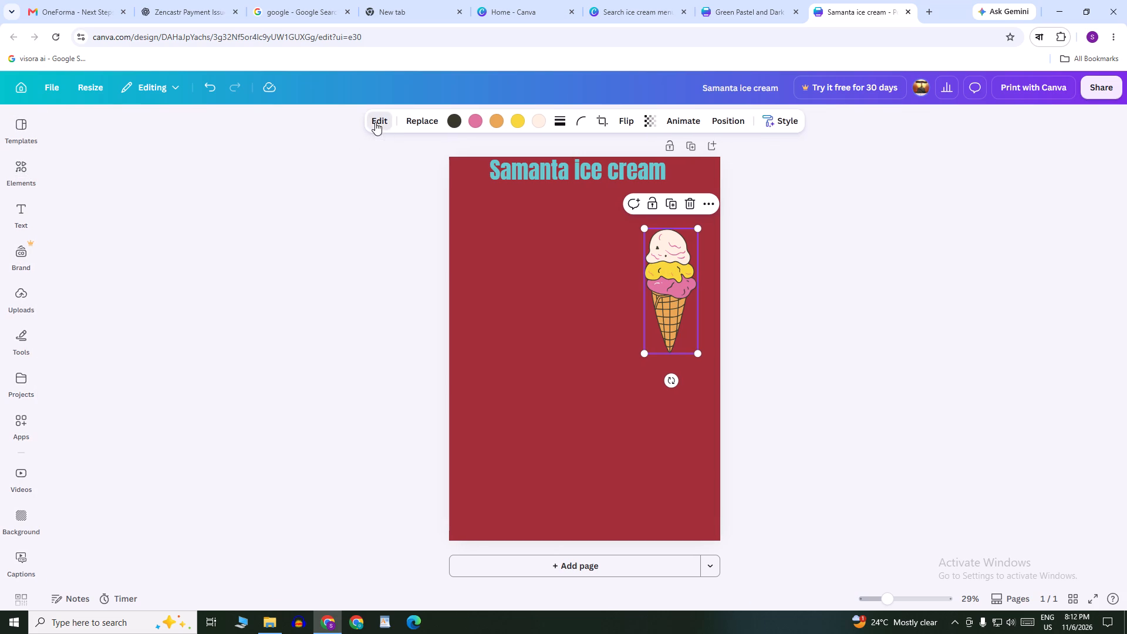
pyautogui.click(323, 244)
pyautogui.click(11, 178)
pyautogui.moveTo(110, 151); pyautogui.dragTo(16, 150)
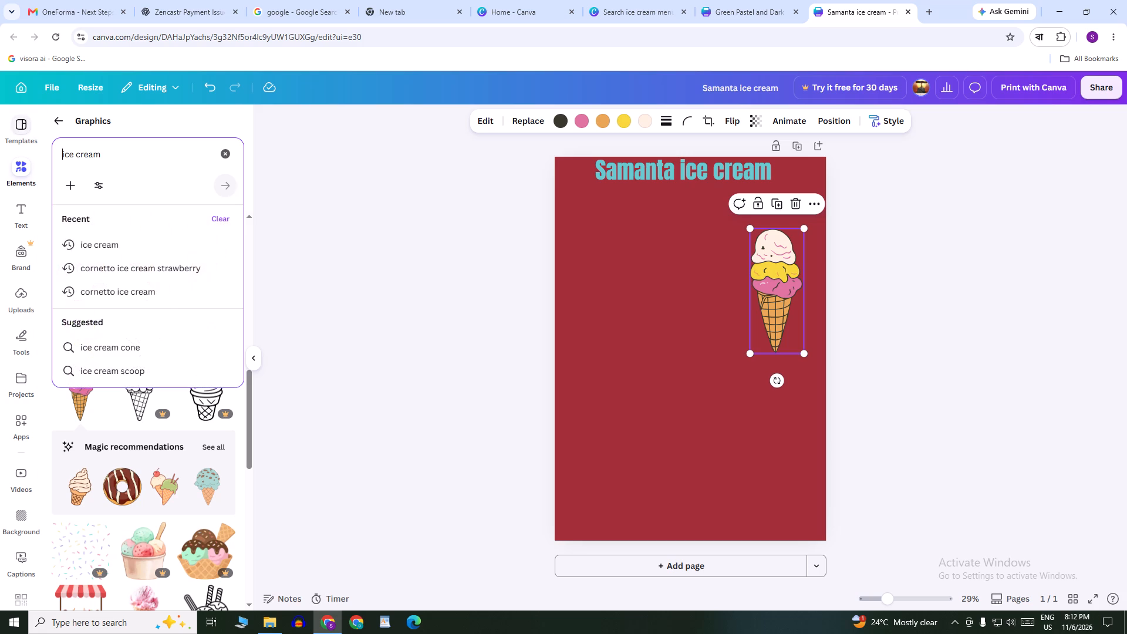
pyautogui.press('BackSpace')
pyautogui.click(342, 181)
pyautogui.click(130, 160)
pyautogui.click(228, 153)
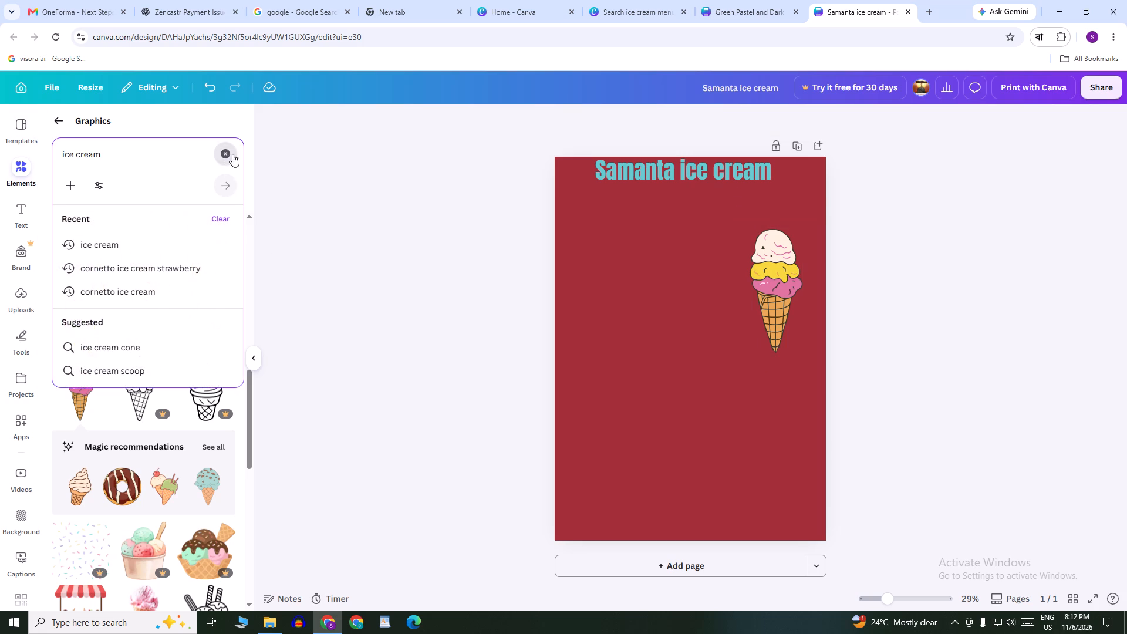
pyautogui.click(322, 161)
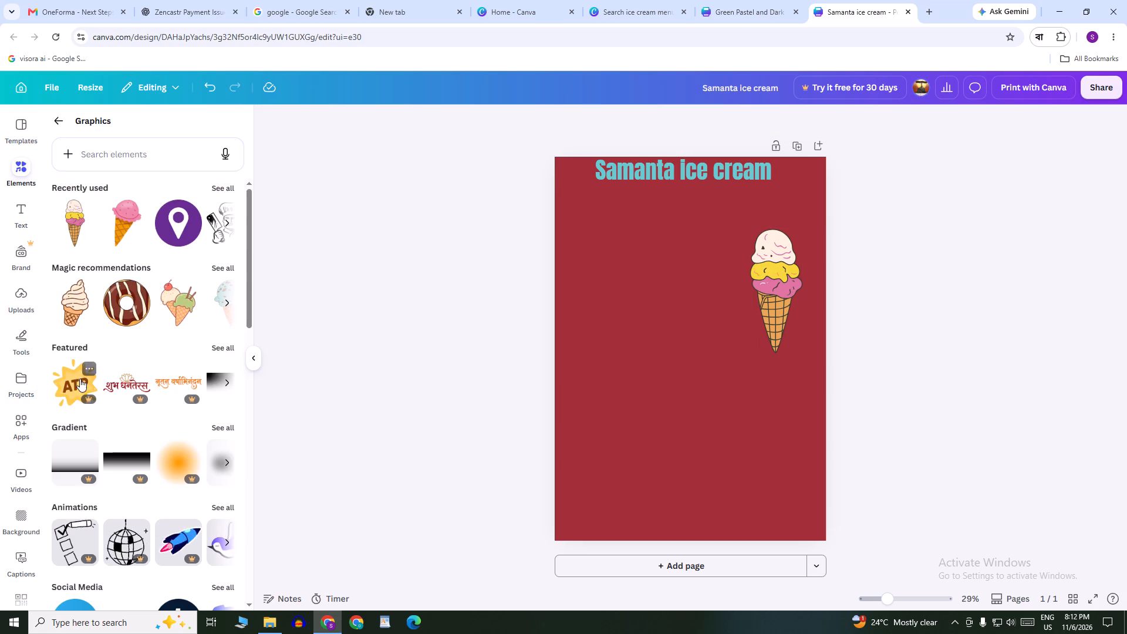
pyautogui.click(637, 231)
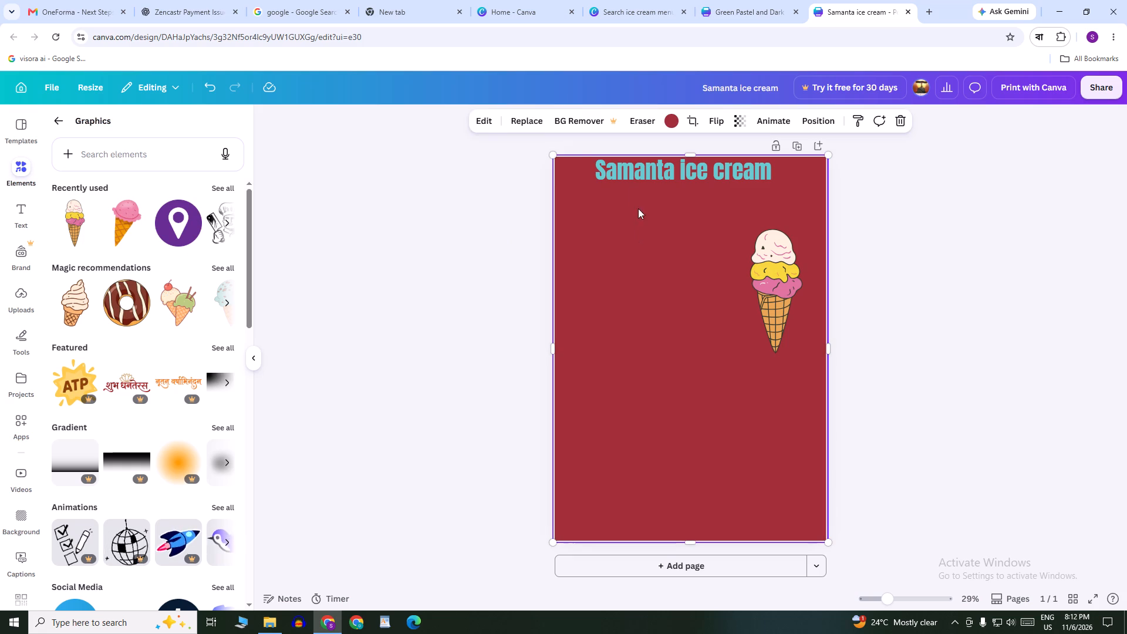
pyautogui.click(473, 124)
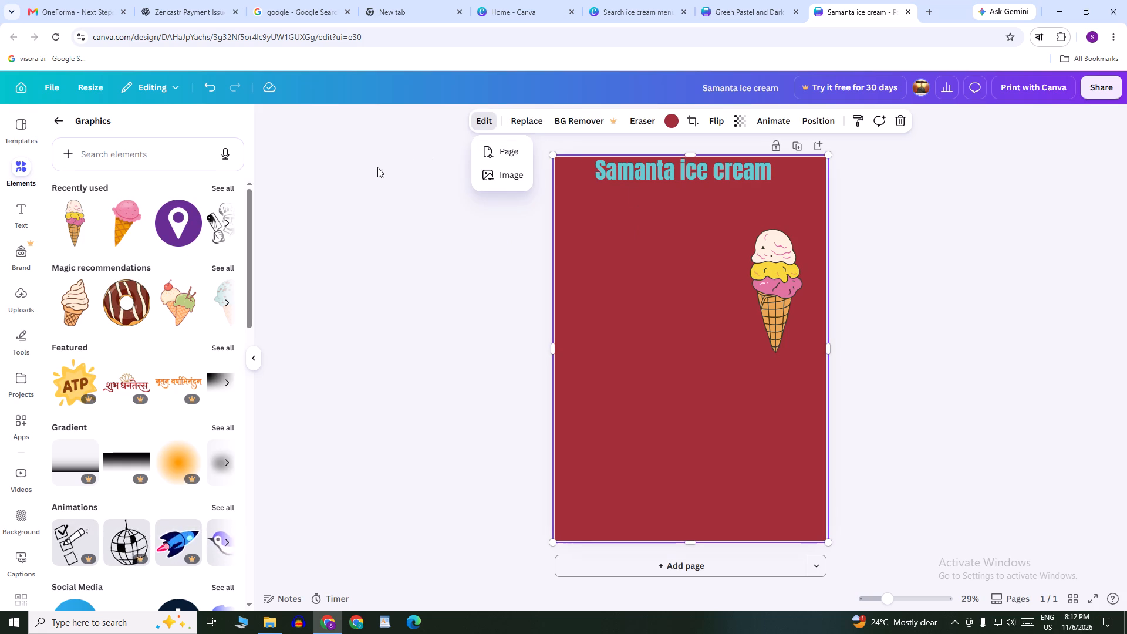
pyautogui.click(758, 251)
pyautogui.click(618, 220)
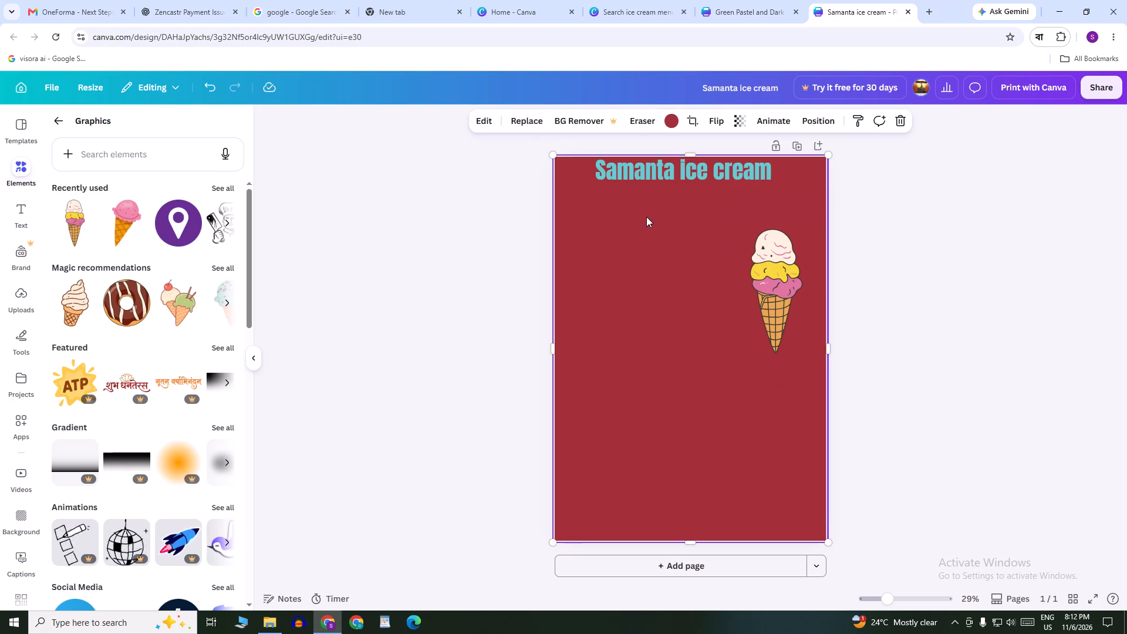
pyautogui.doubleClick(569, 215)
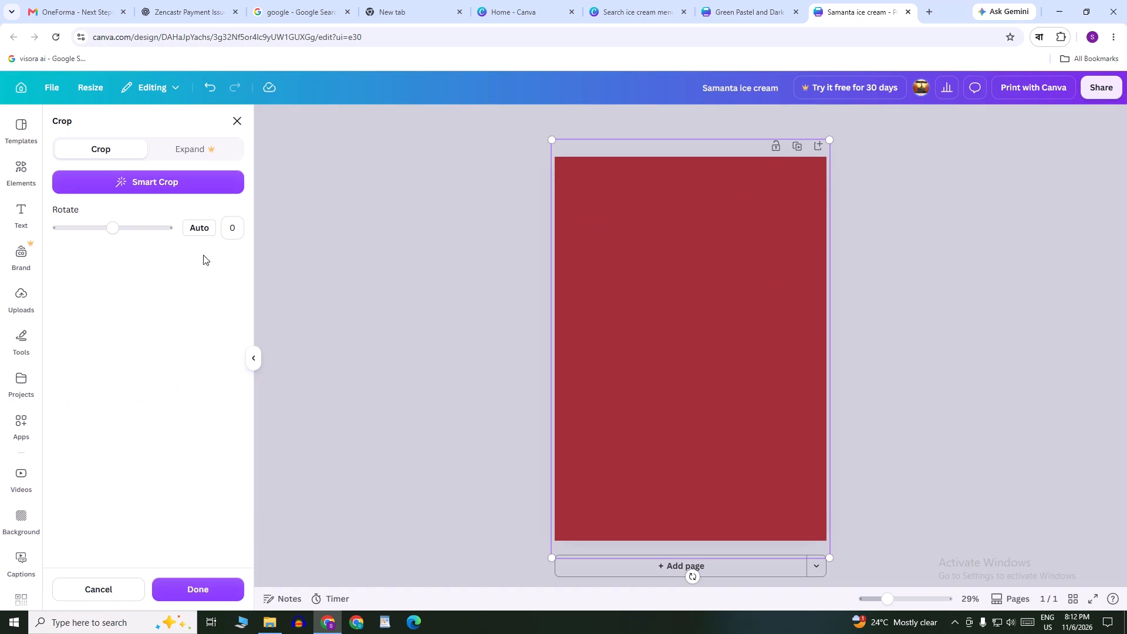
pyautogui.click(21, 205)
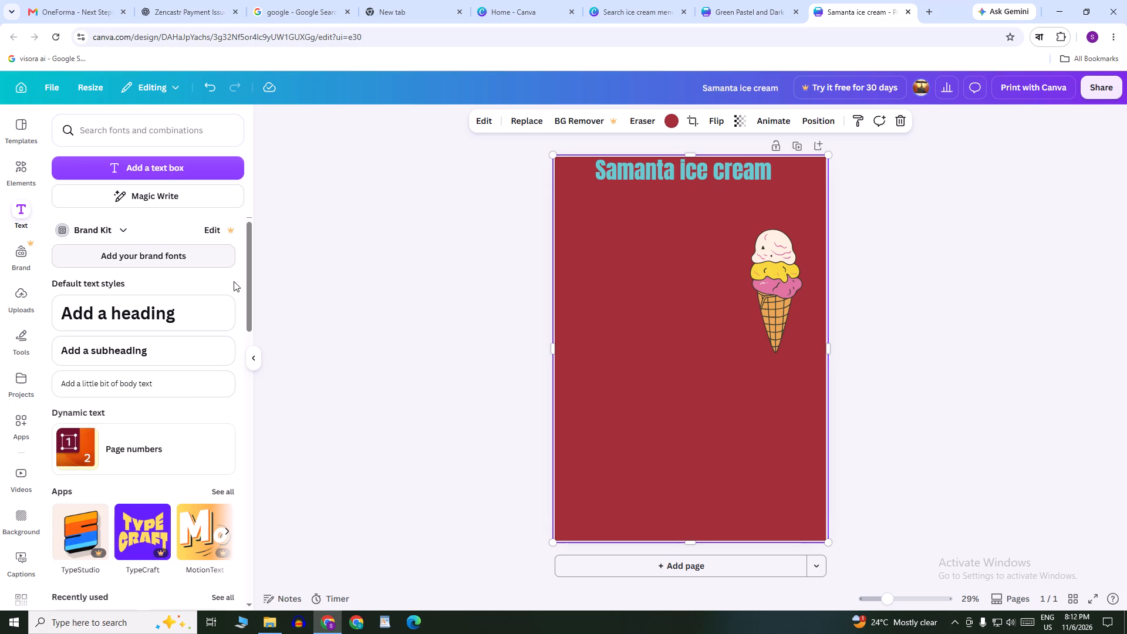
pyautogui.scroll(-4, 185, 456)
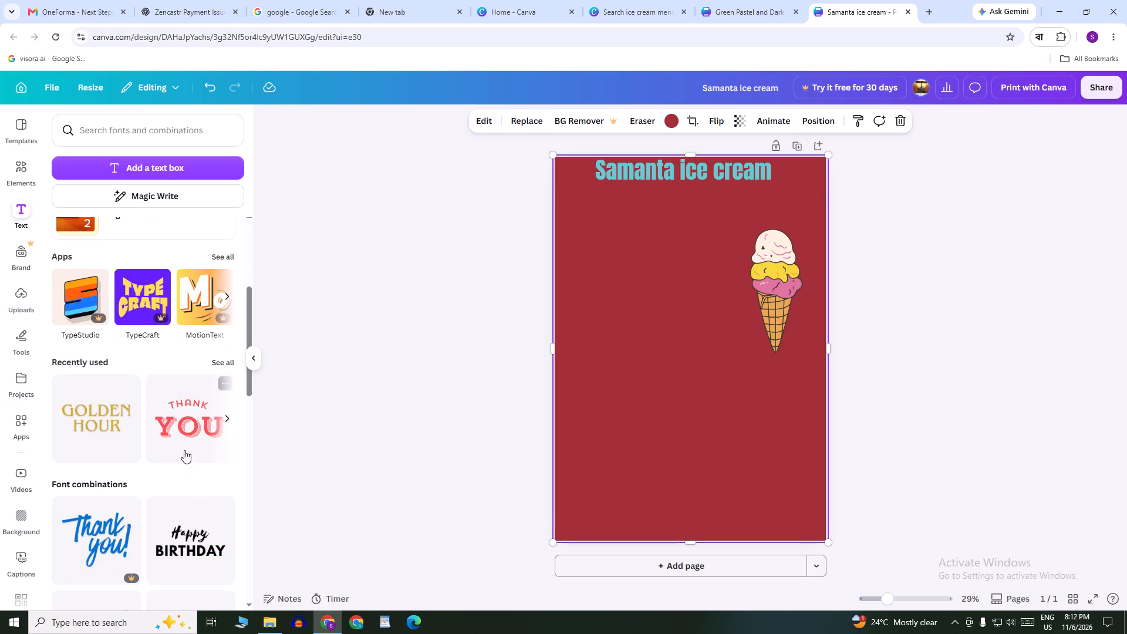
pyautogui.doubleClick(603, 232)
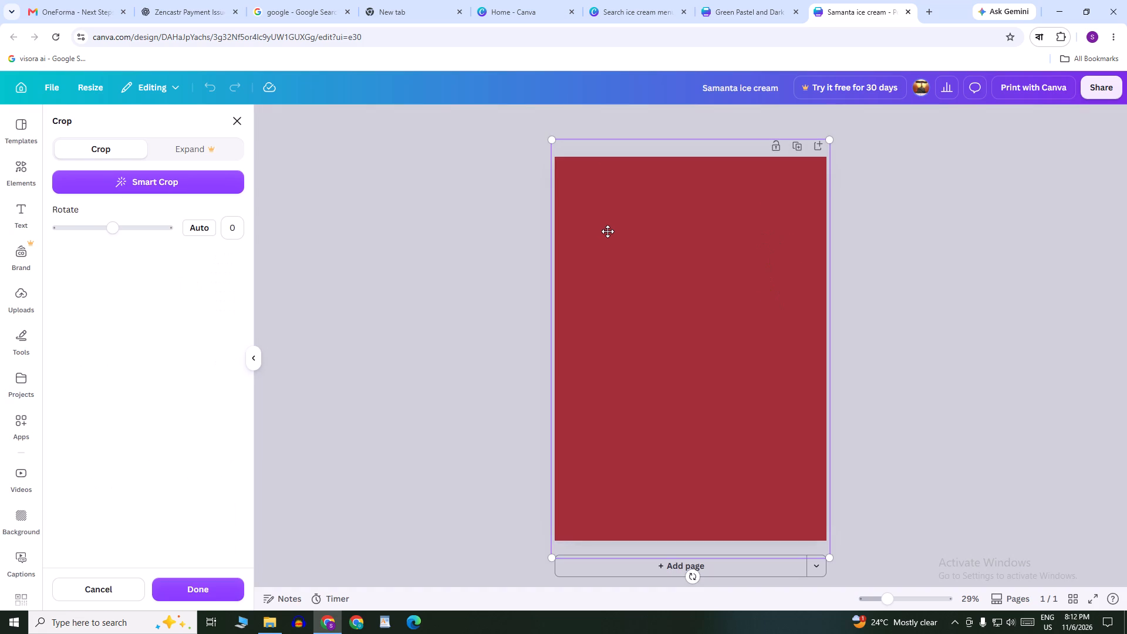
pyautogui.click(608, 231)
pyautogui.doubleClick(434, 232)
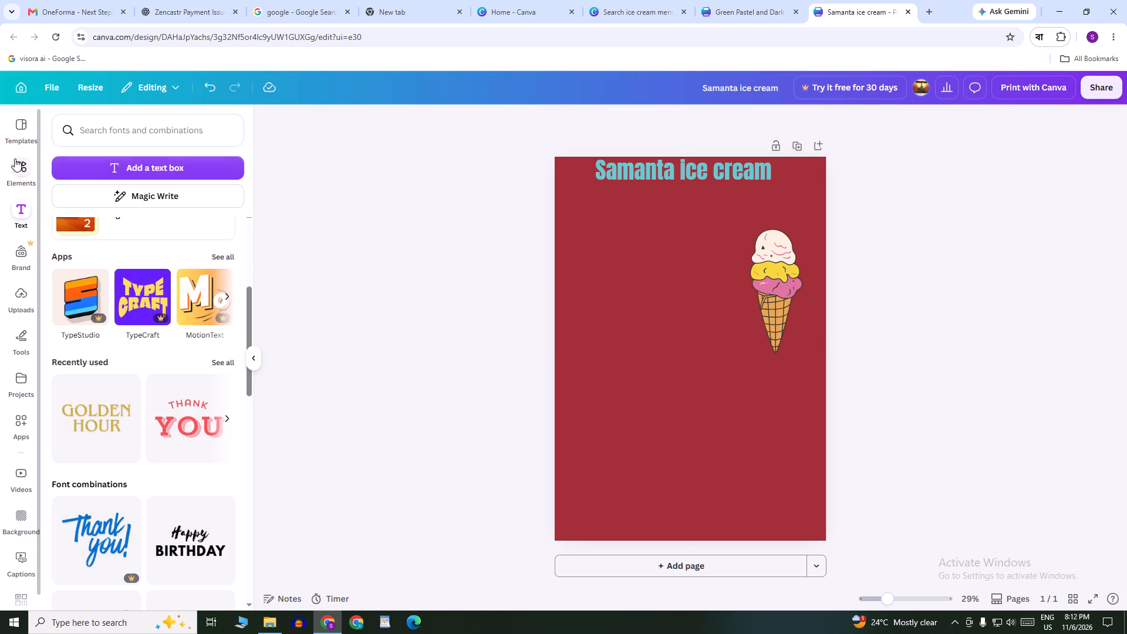
# Add a turquoise Anton text box reading 25 to the middle of the poster.
pyautogui.click(164, 161)
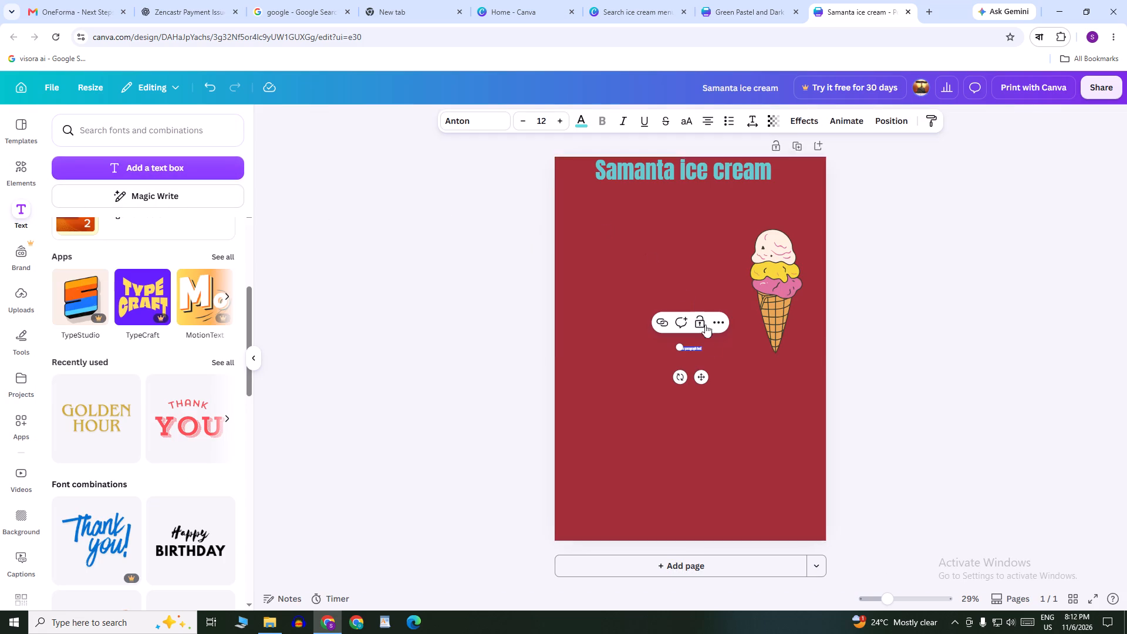
pyautogui.click(551, 125)
pyautogui.press('2')
pyautogui.press('5')
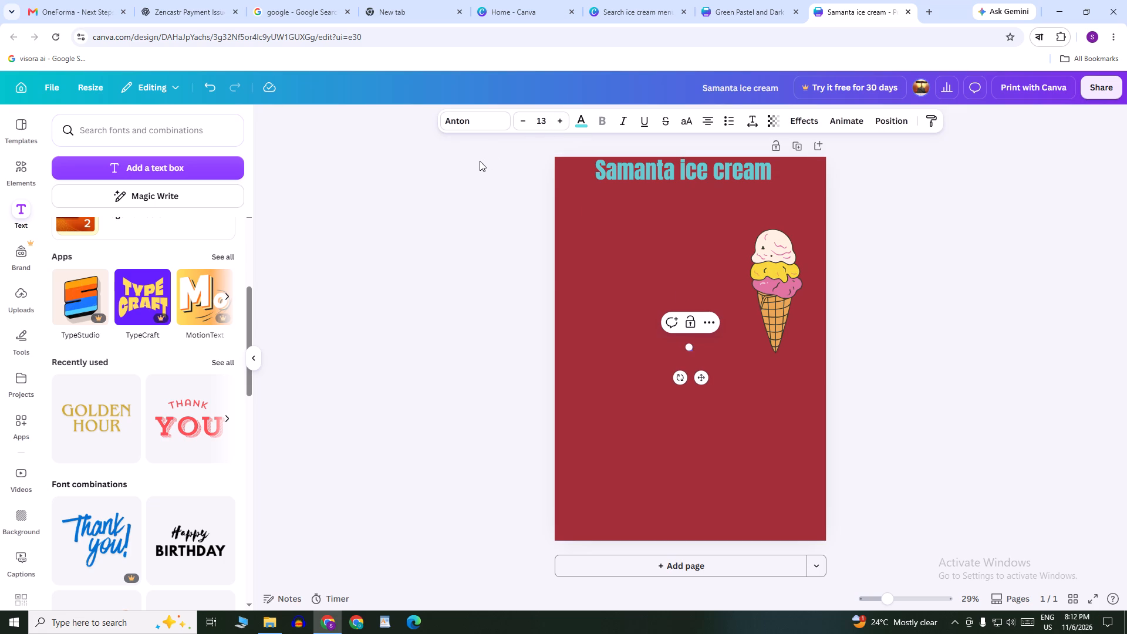
# Set the font size of the 25 text to 50.
pyautogui.click(544, 114)
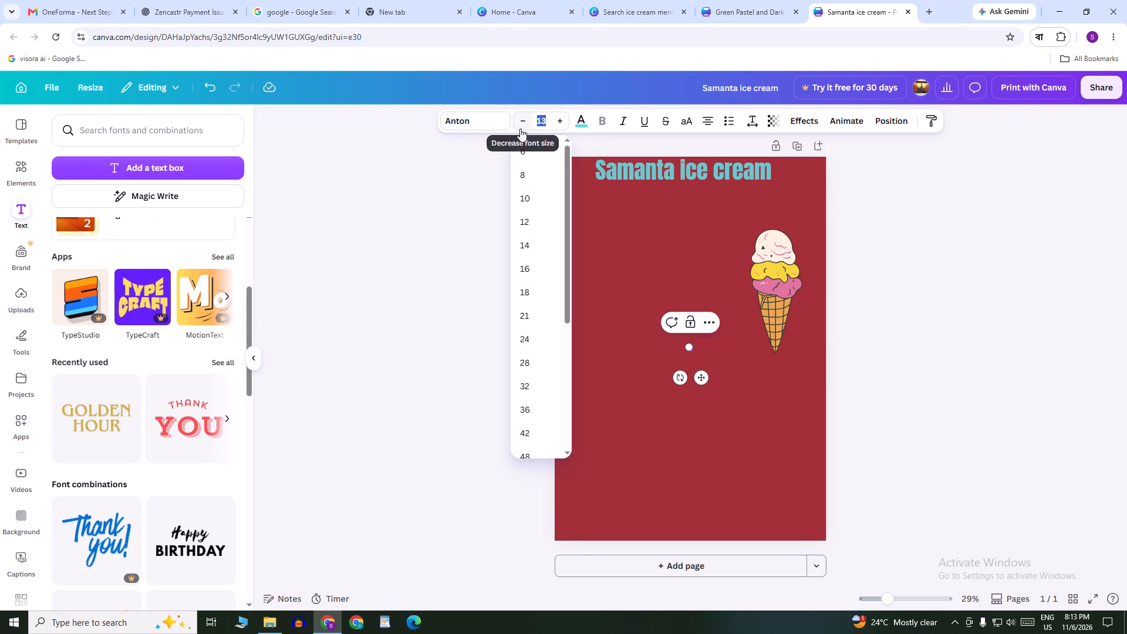
pyautogui.press('2')
pyautogui.press('5')
pyautogui.press('Return')
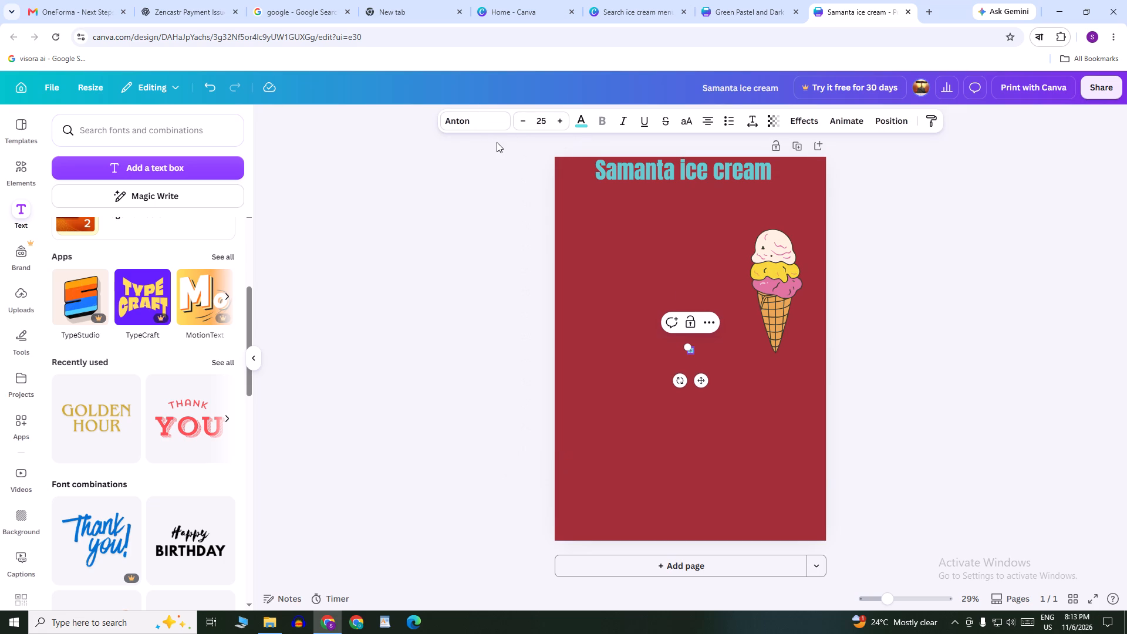
pyautogui.click(544, 115)
pyautogui.press('5')
pyautogui.press('0')
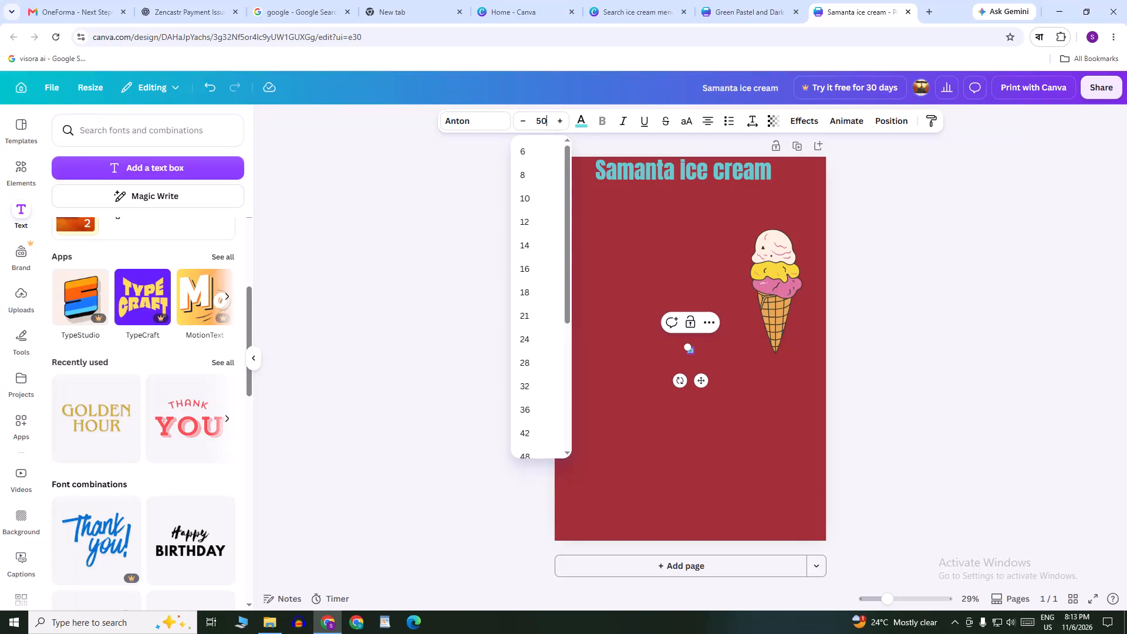
pyautogui.press('Return')
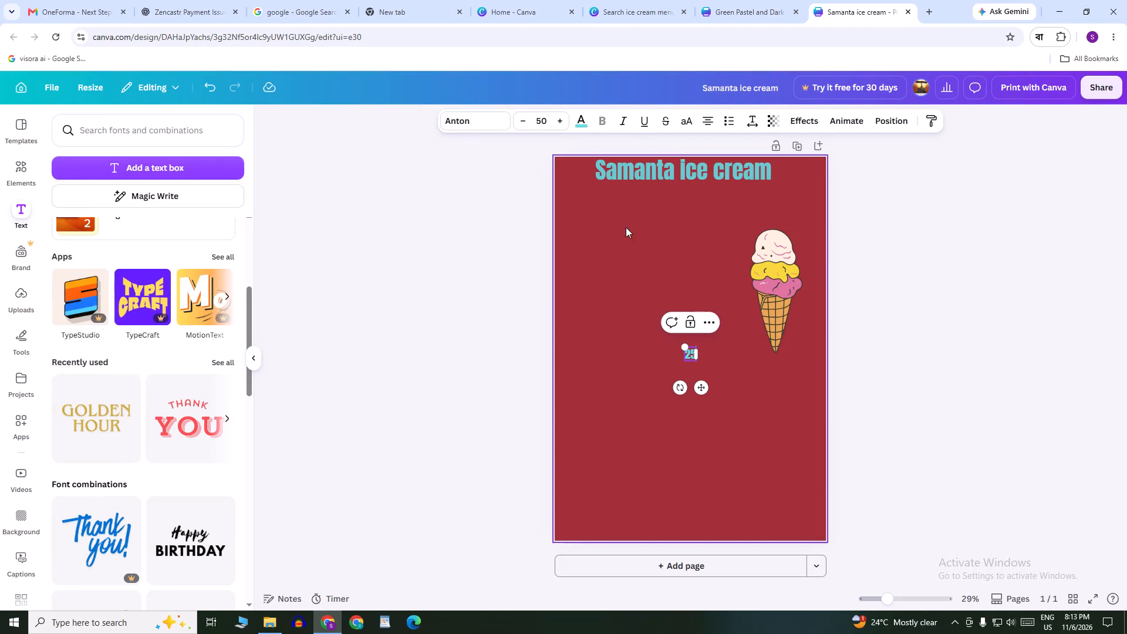
# Widen the text box holding 25 so it extends to the tip of the ice cream cone.
pyautogui.click(694, 355)
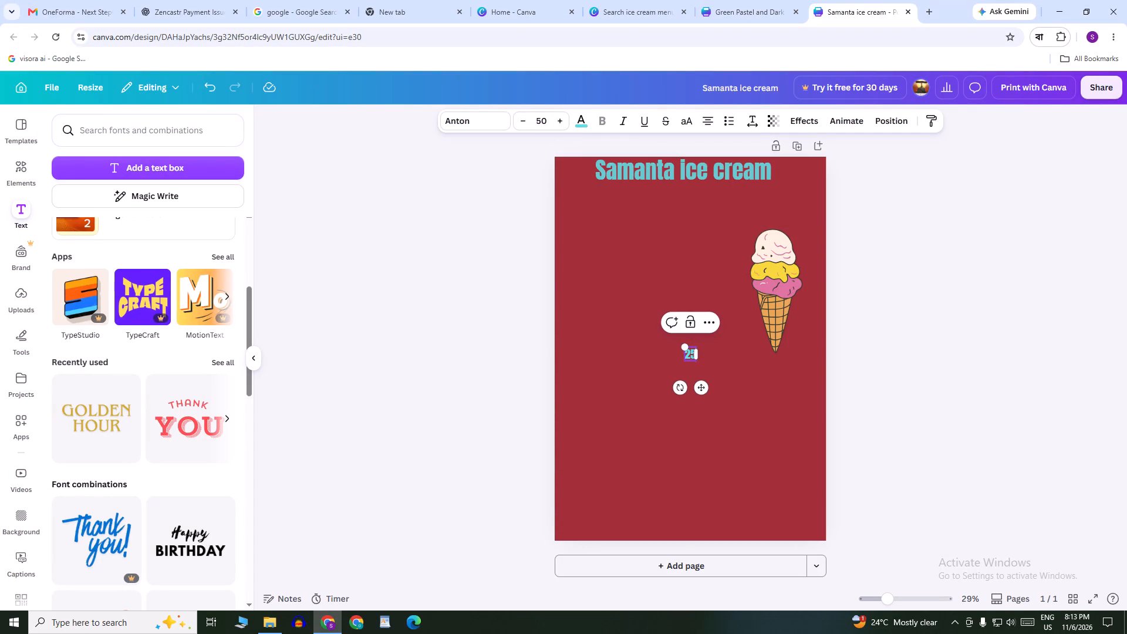
pyautogui.moveTo(700, 355); pyautogui.dragTo(770, 358)
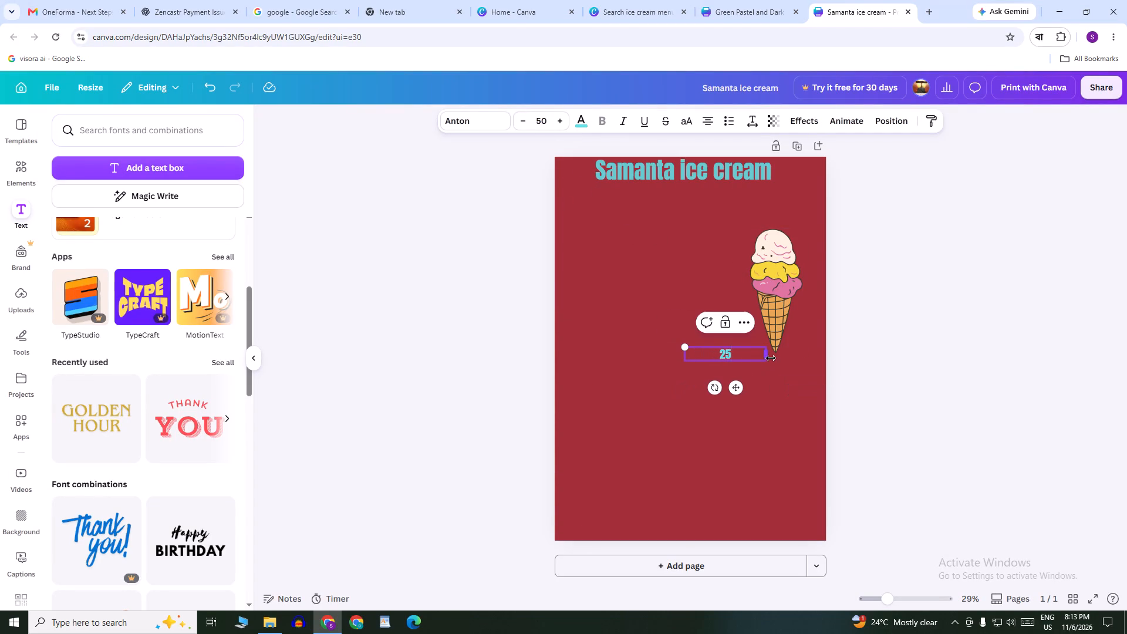
pyautogui.moveTo(733, 358); pyautogui.dragTo(701, 346)
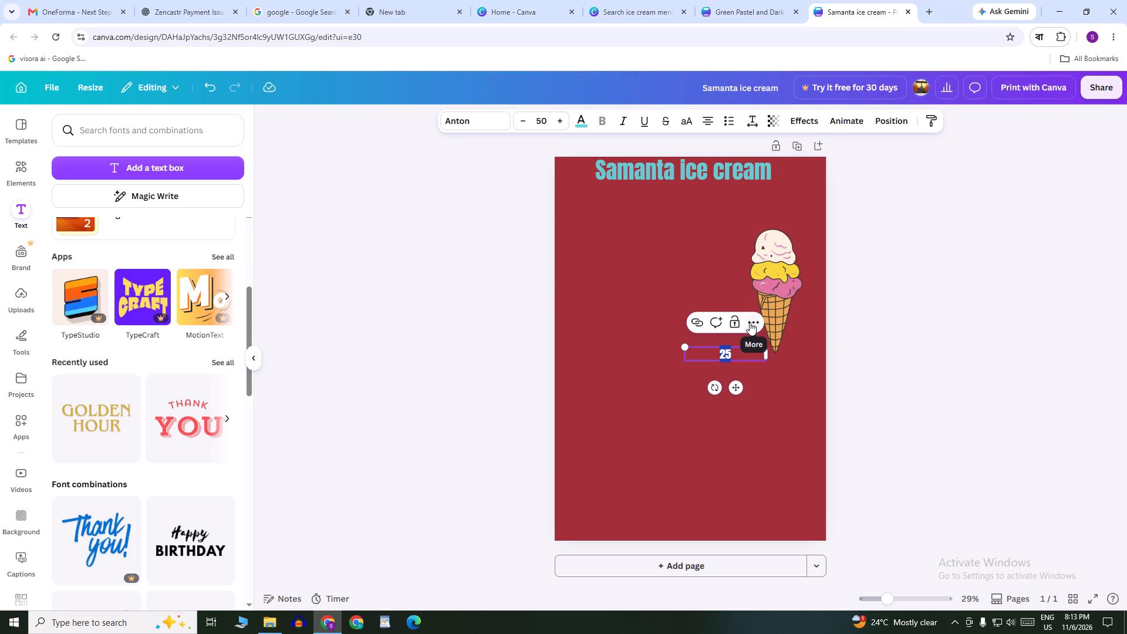
pyautogui.click(750, 322)
pyautogui.click(1008, 403)
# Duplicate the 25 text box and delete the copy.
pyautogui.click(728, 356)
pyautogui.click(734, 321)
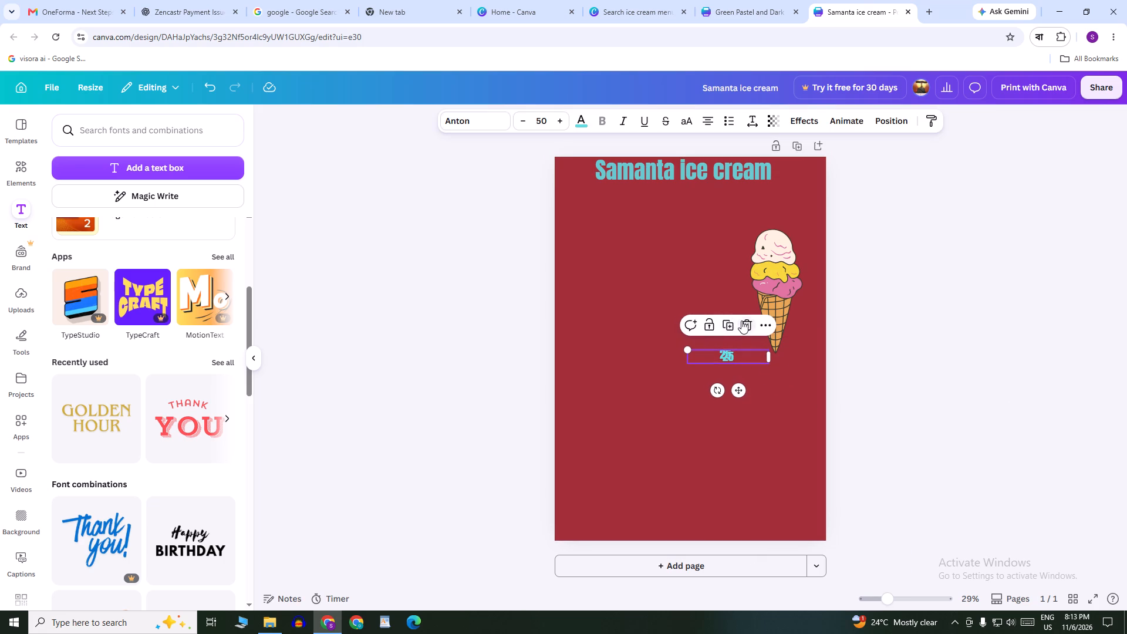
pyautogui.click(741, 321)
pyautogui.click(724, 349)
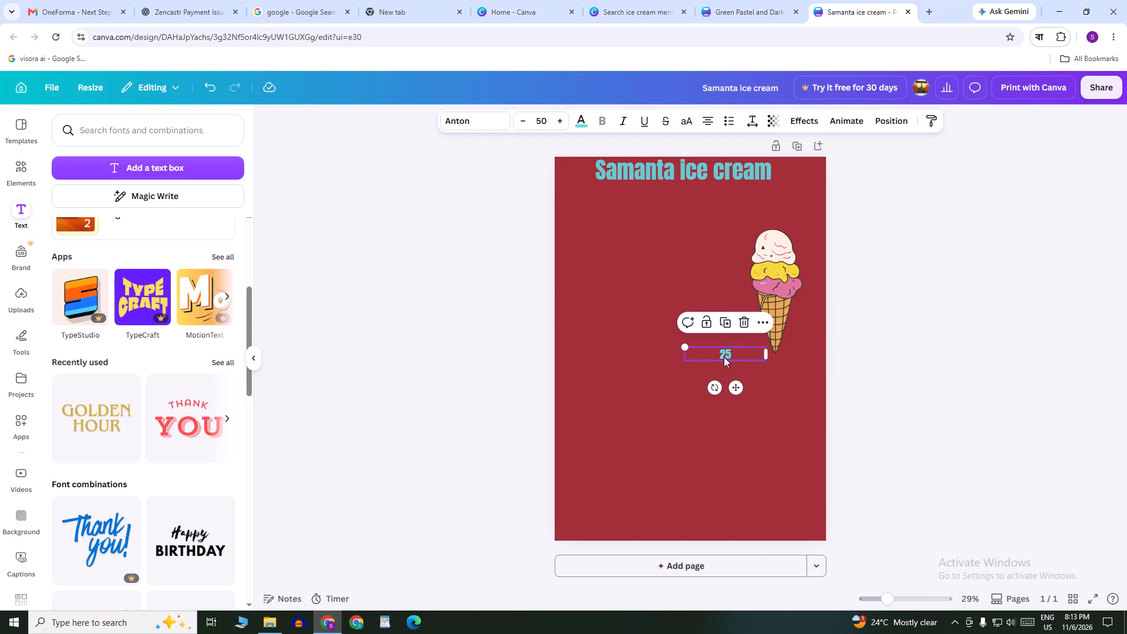
# Move the 25 text box up to just below the left end of the Samanta ice cream heading.
pyautogui.click(915, 370)
pyautogui.moveTo(732, 358); pyautogui.dragTo(658, 217)
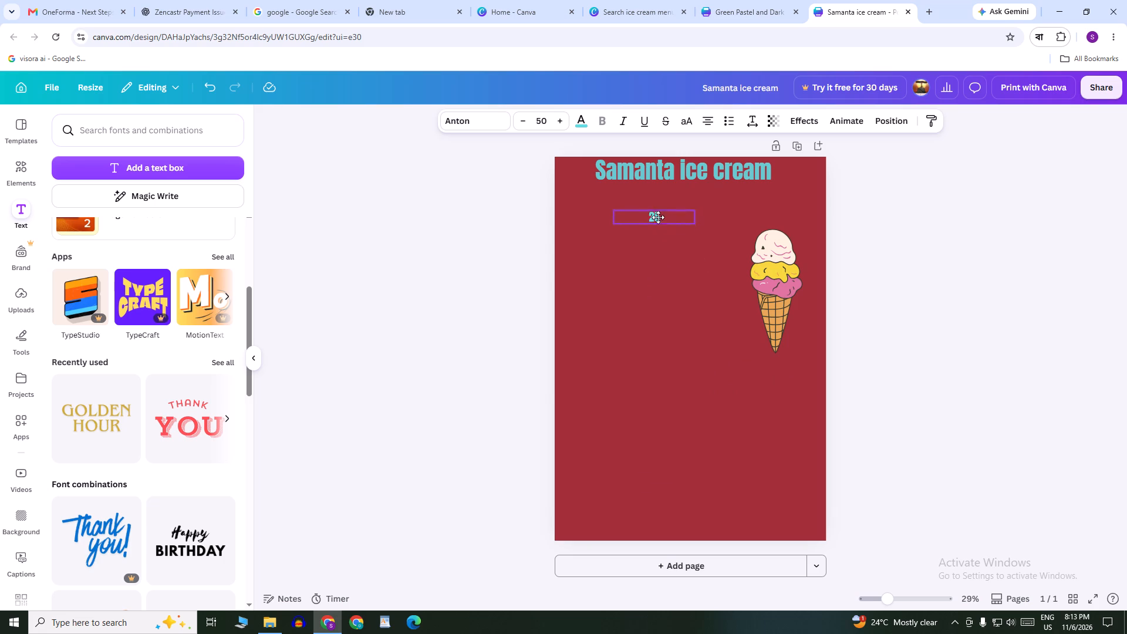
pyautogui.moveTo(658, 217); pyautogui.dragTo(614, 204)
# Start replacing the red background image and search the replacement photos for "ice cream".
pyautogui.click(653, 270)
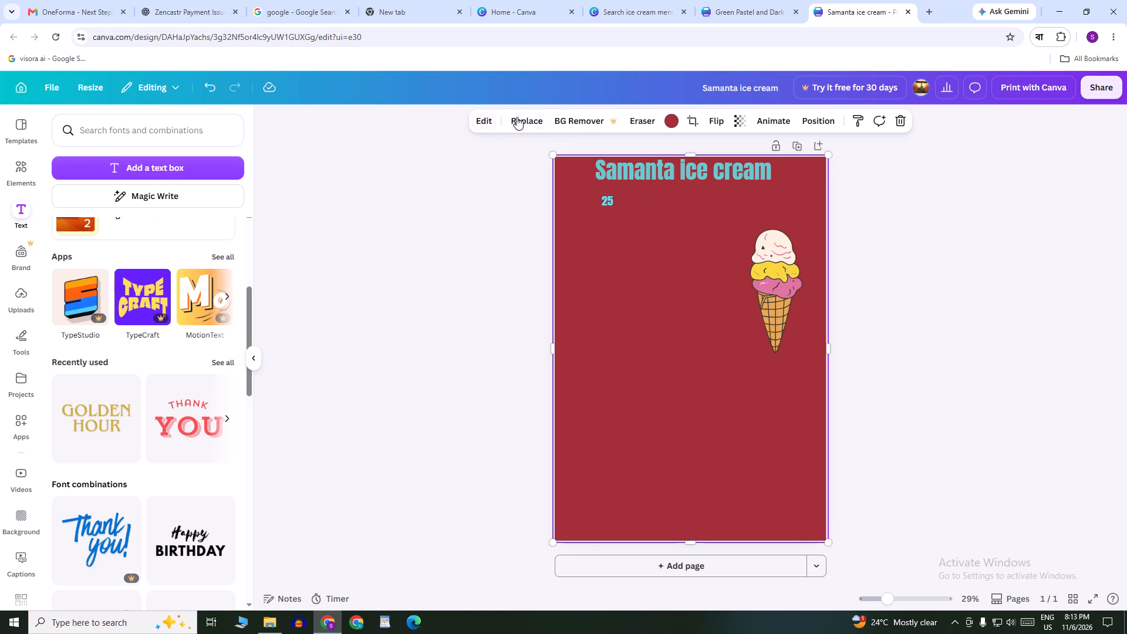
pyautogui.click(520, 117)
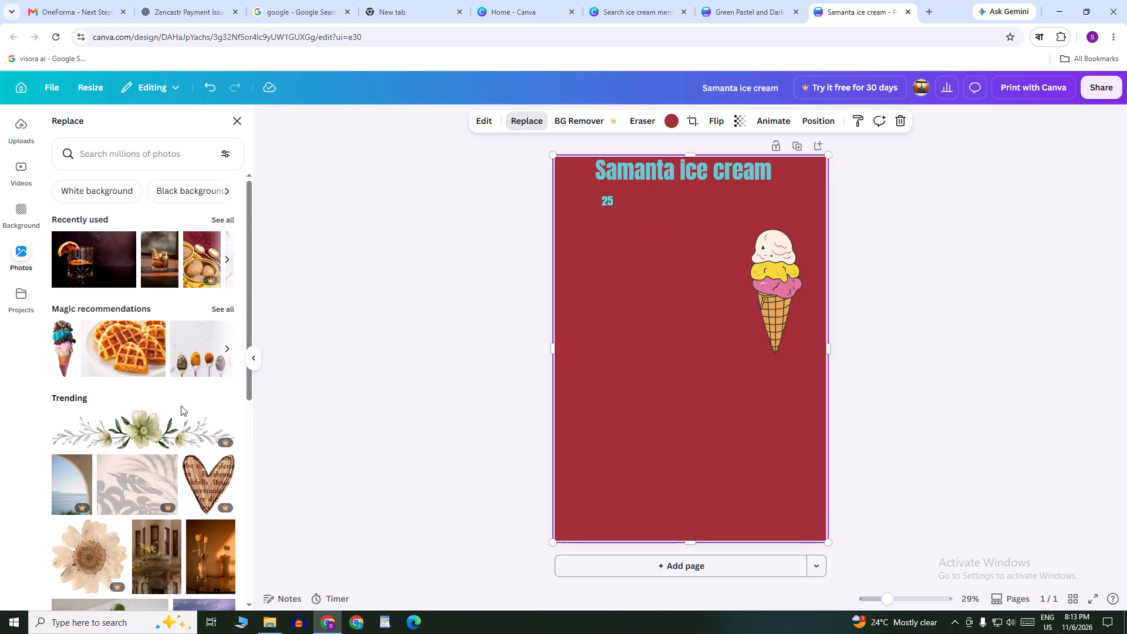
pyautogui.scroll(-7, 181, 445)
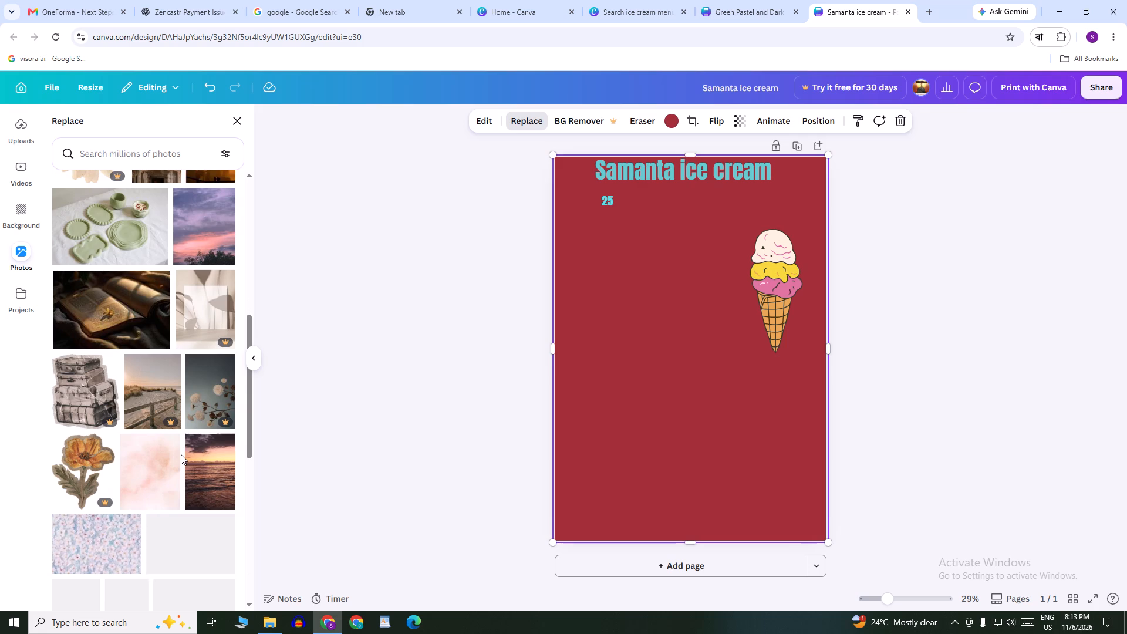
pyautogui.scroll(-9, 181, 454)
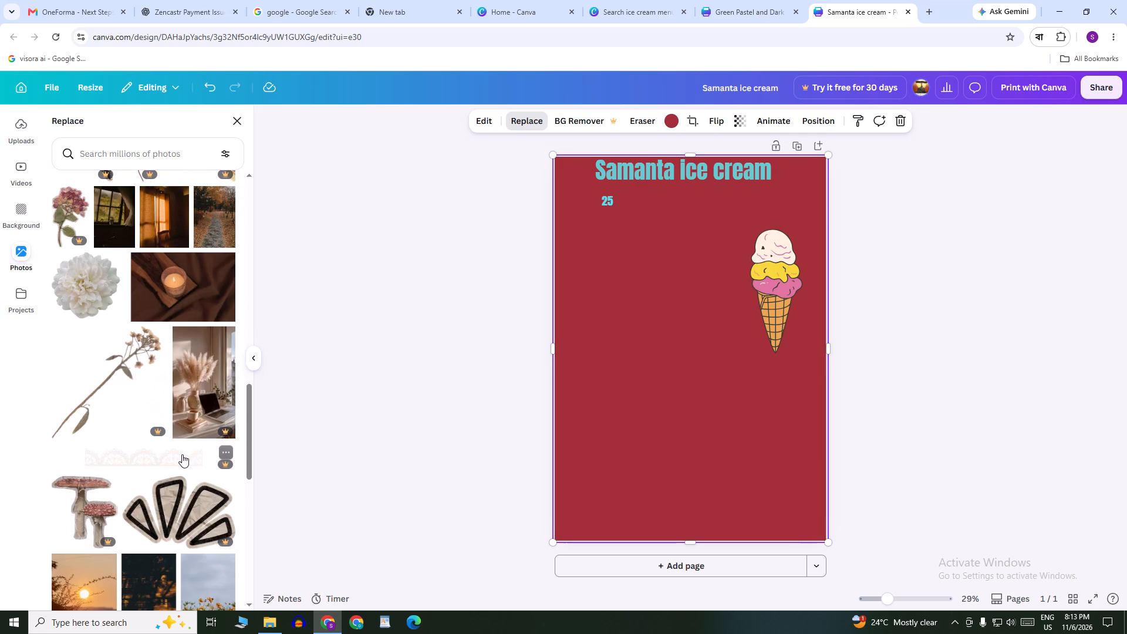
pyautogui.scroll(-7, 182, 454)
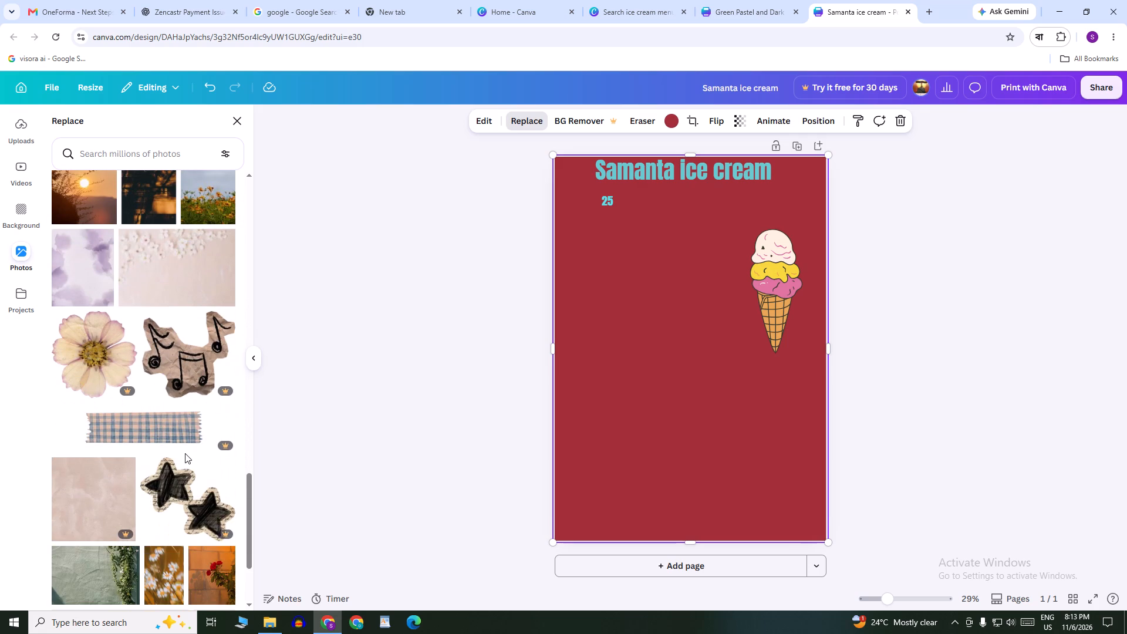
pyautogui.click(173, 156)
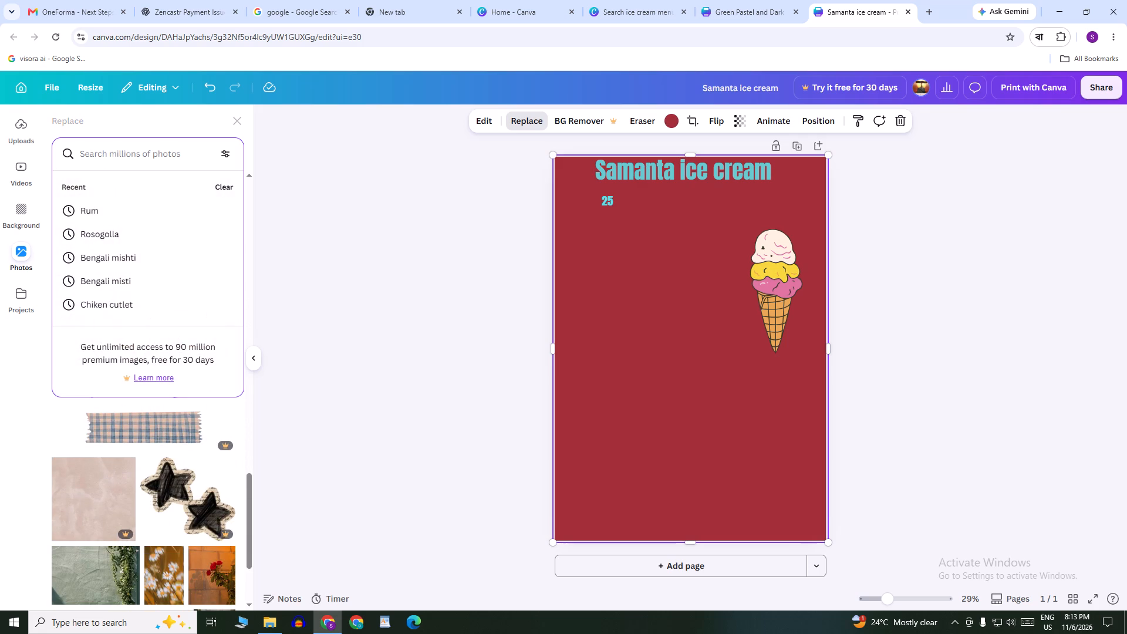
pyautogui.write('ice cream')
pyautogui.press('Return')
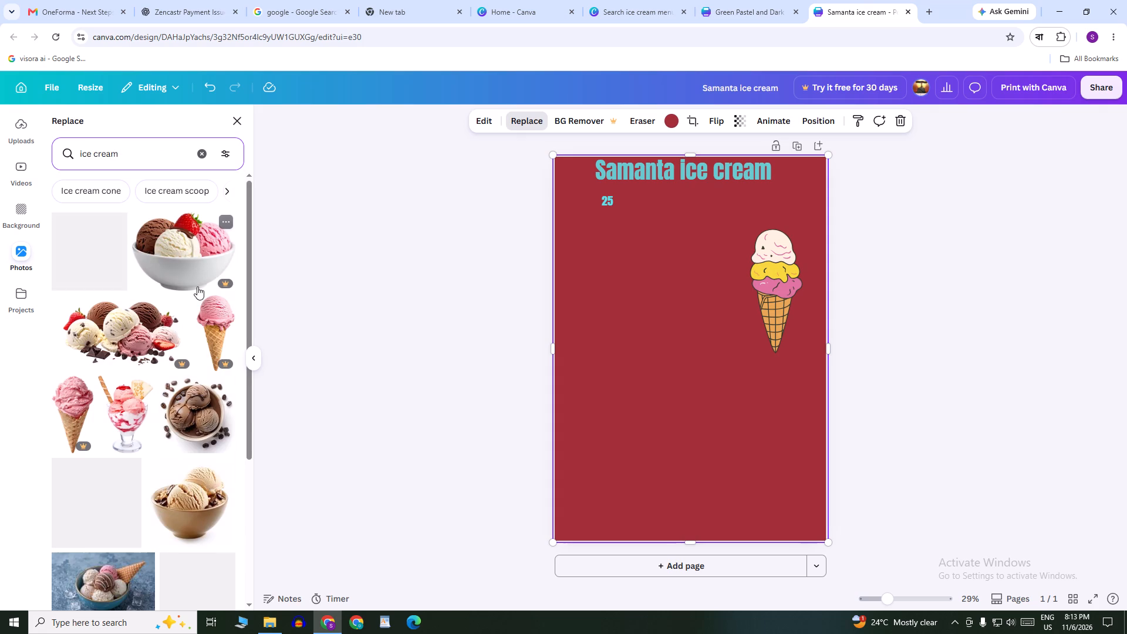
# Replace the red background with the photo of red, yellow and green ice cream tubs with a blue-handled scoop.
pyautogui.scroll(-4, 193, 374)
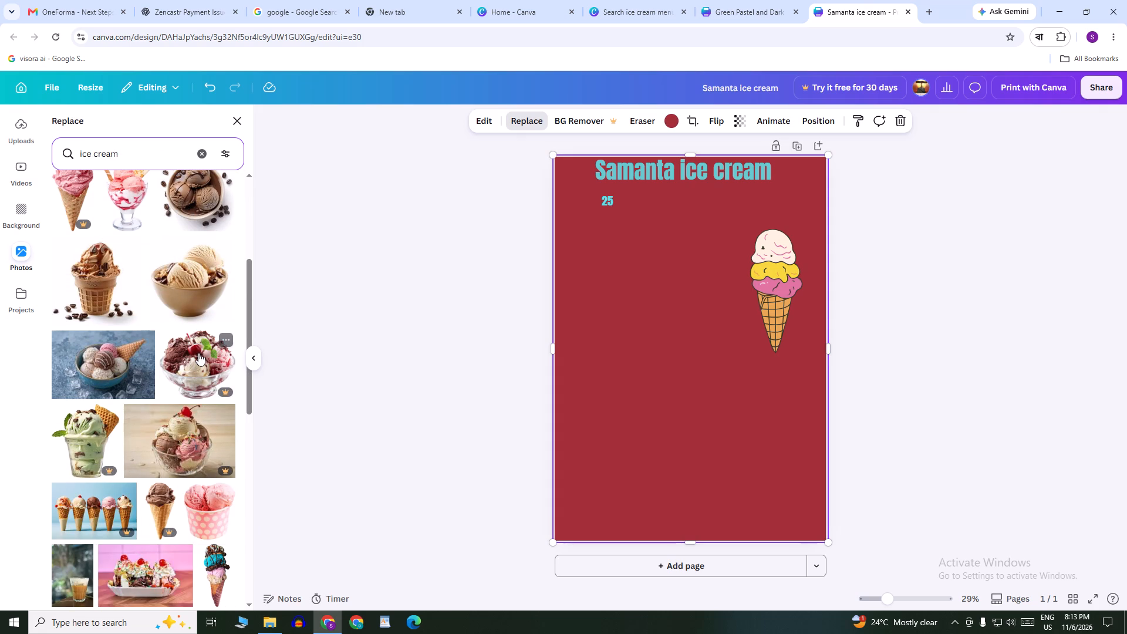
pyautogui.scroll(-3, 198, 353)
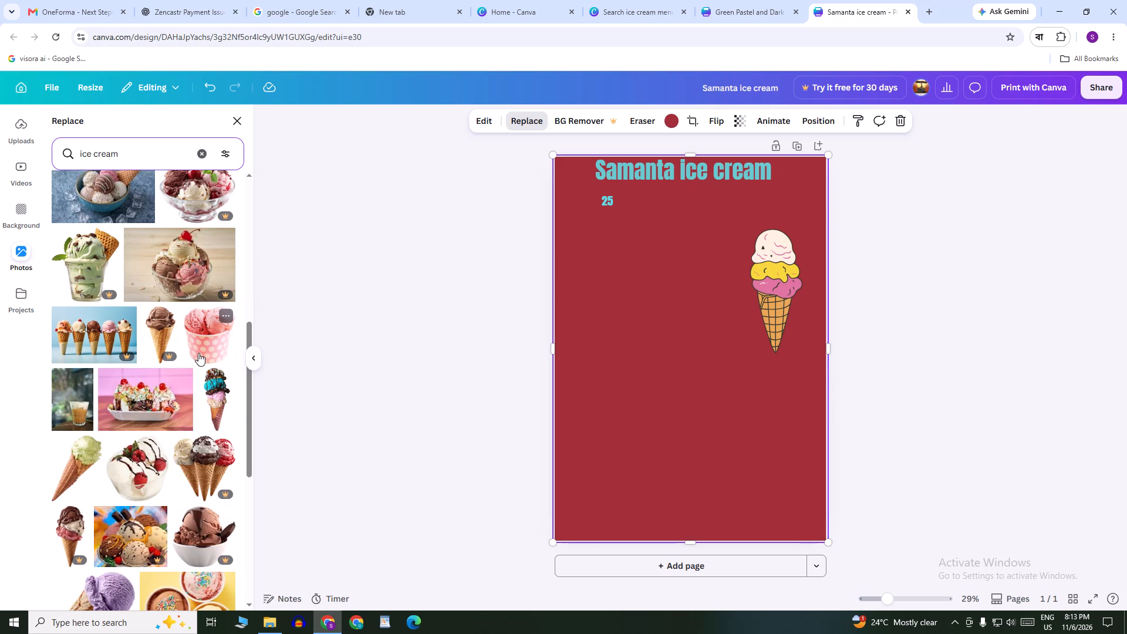
pyautogui.scroll(-6, 198, 353)
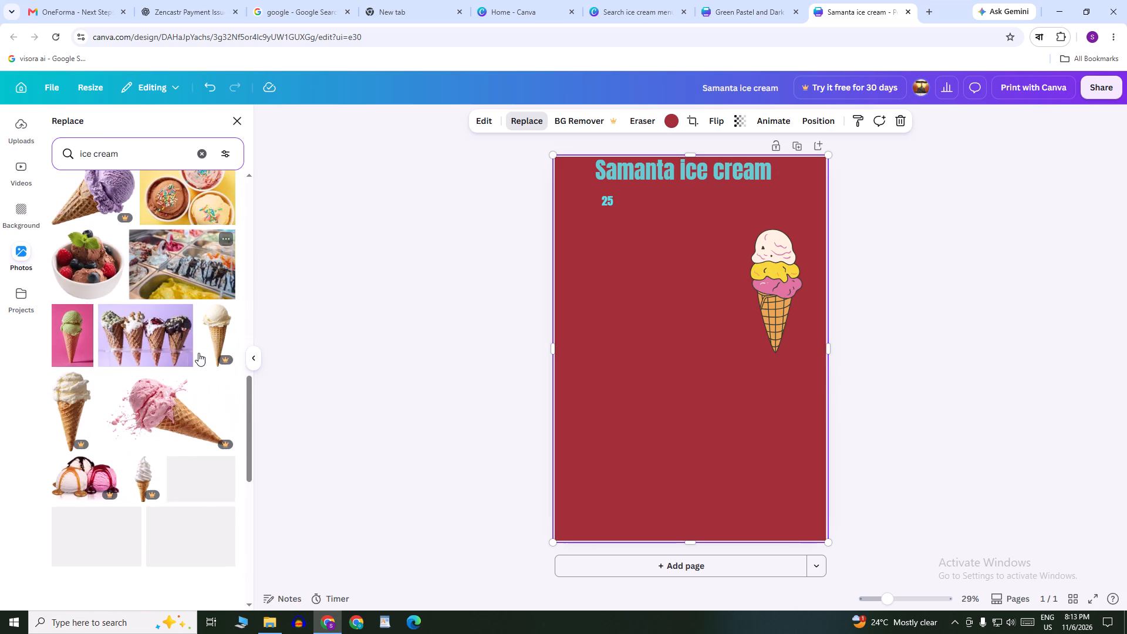
pyautogui.scroll(-1, 198, 353)
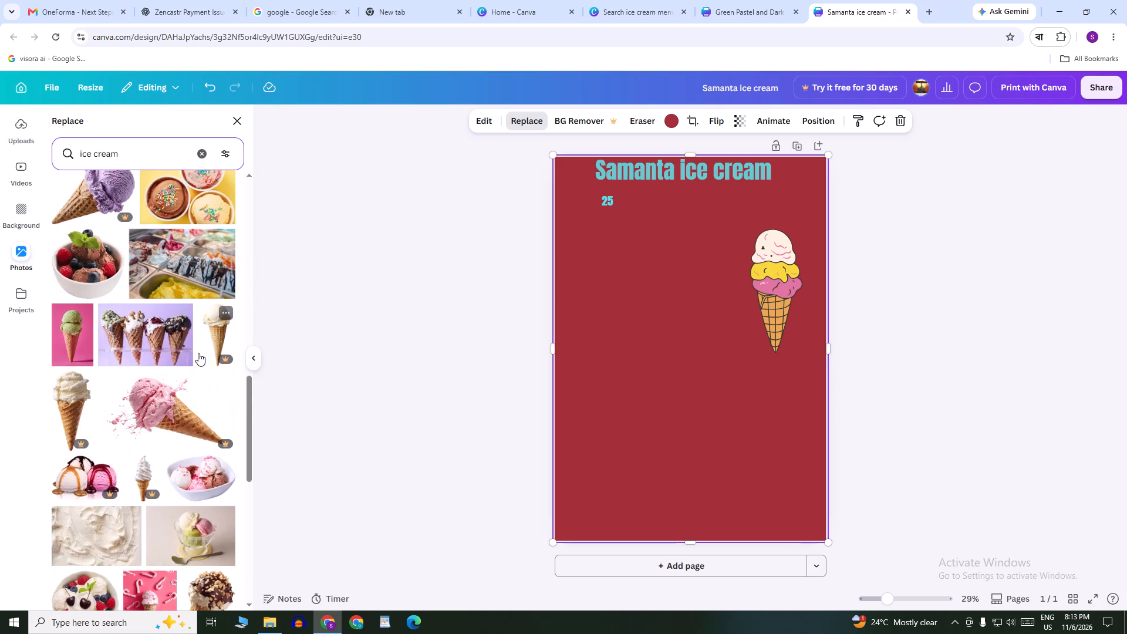
pyautogui.scroll(-3, 198, 353)
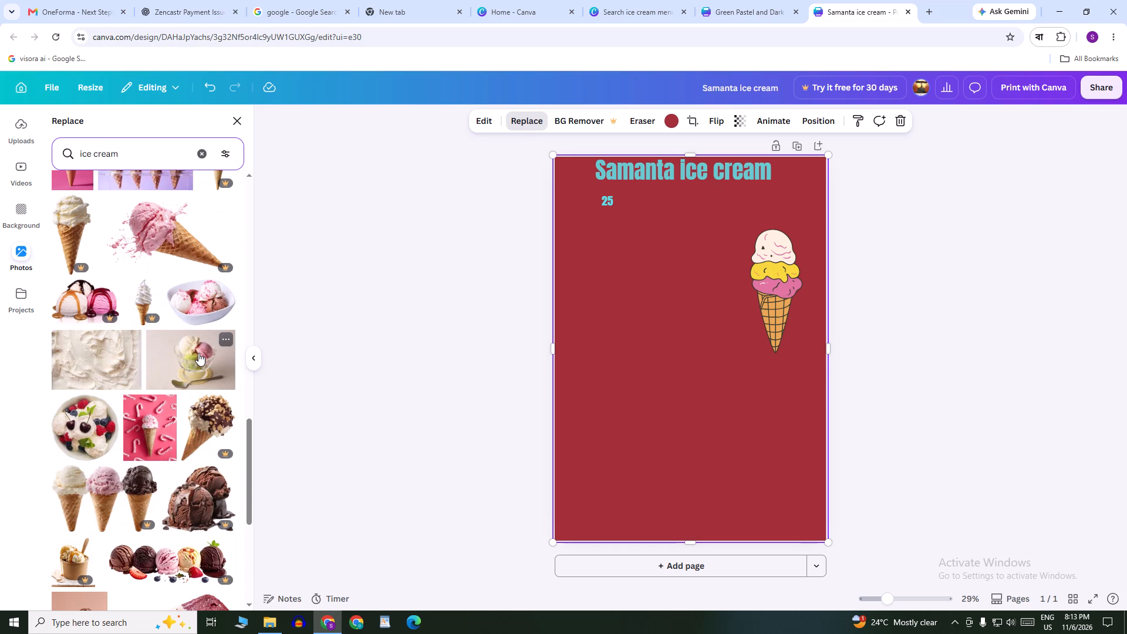
pyautogui.scroll(-5, 198, 353)
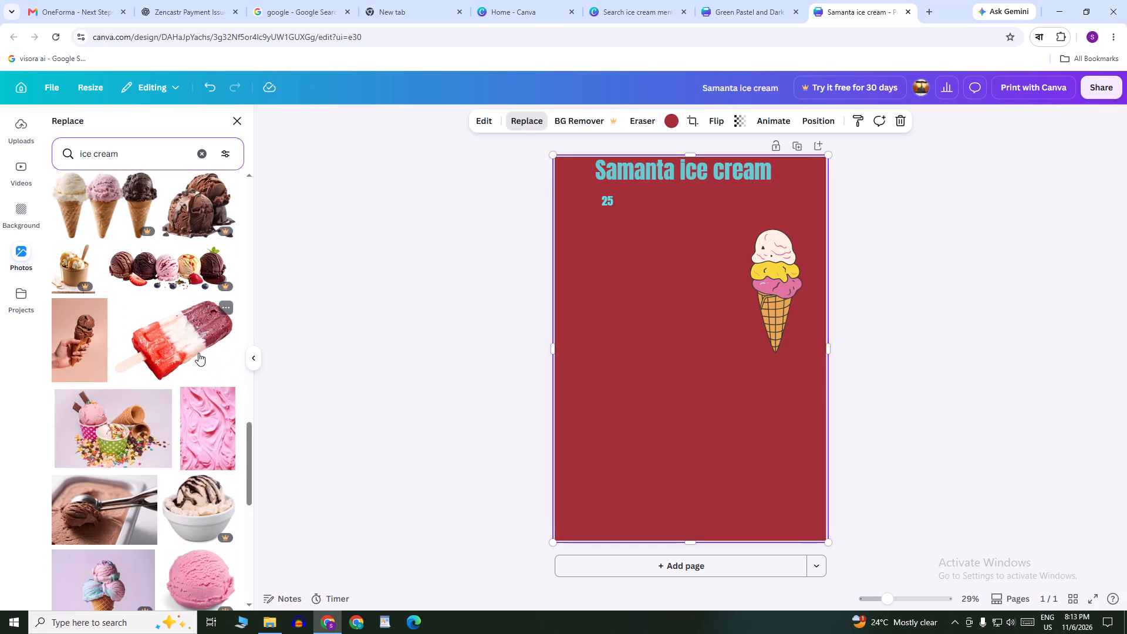
pyautogui.scroll(-2, 198, 353)
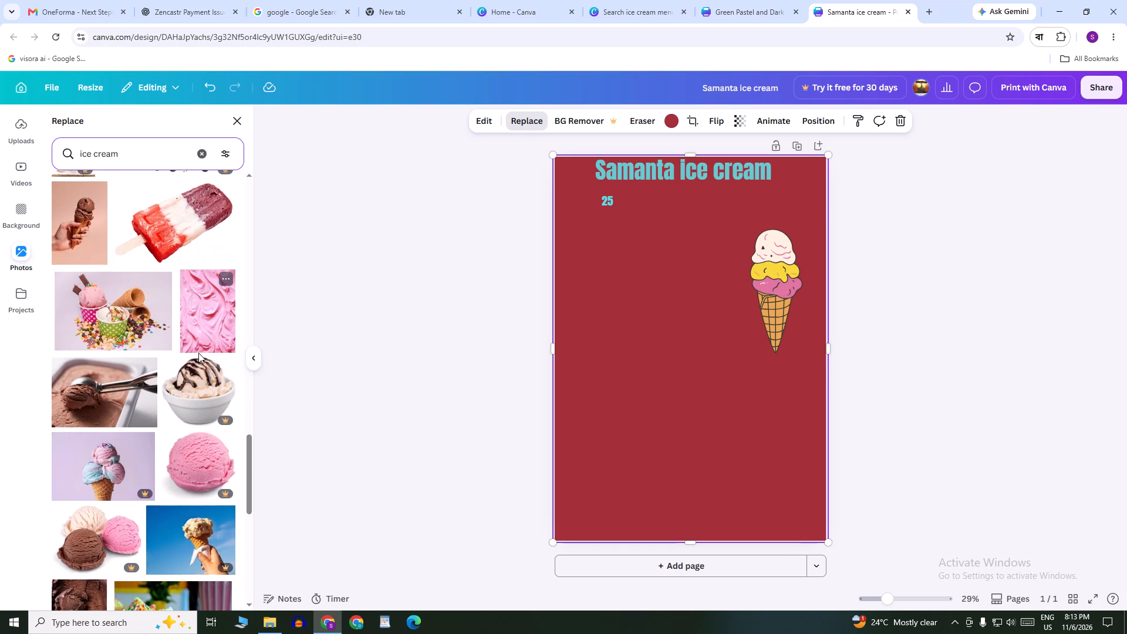
pyautogui.scroll(-5, 198, 353)
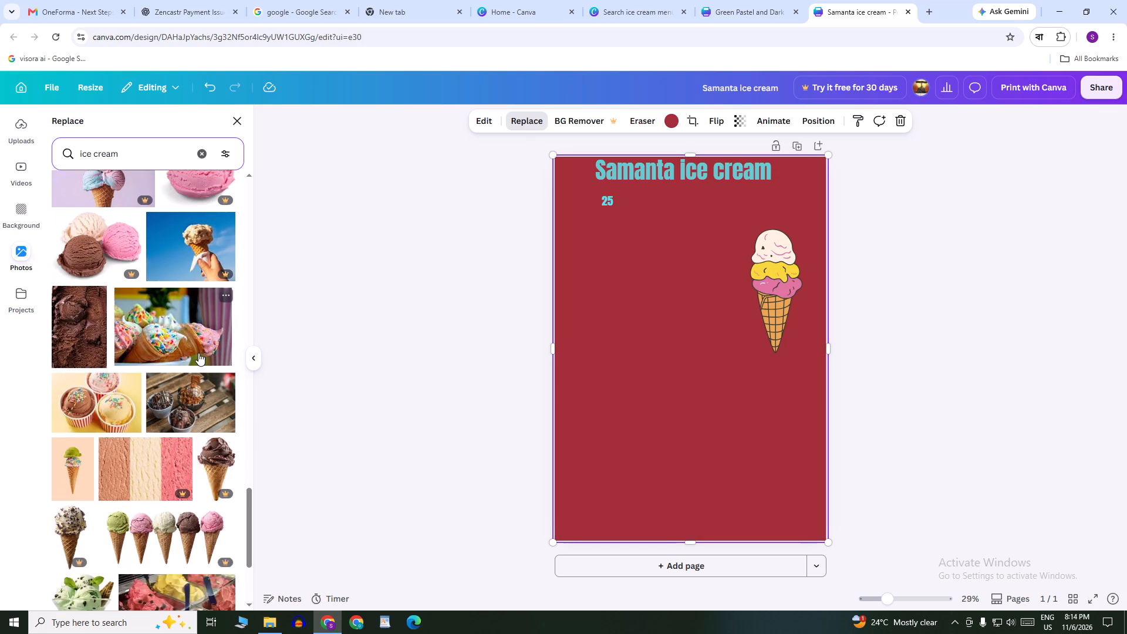
pyautogui.scroll(-5, 198, 353)
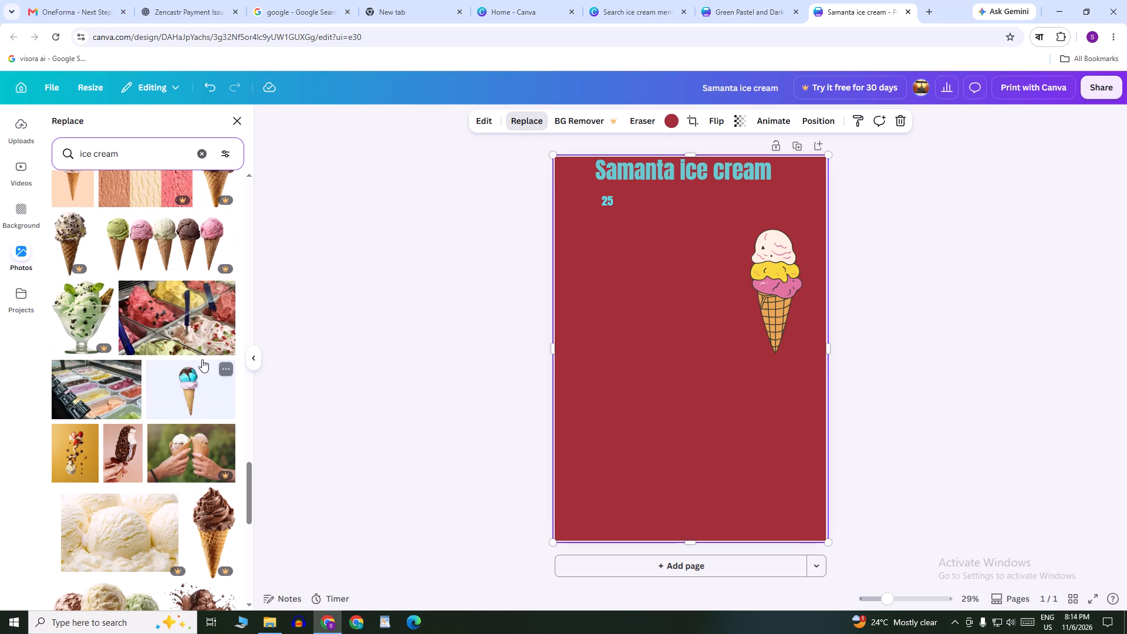
pyautogui.click(210, 320)
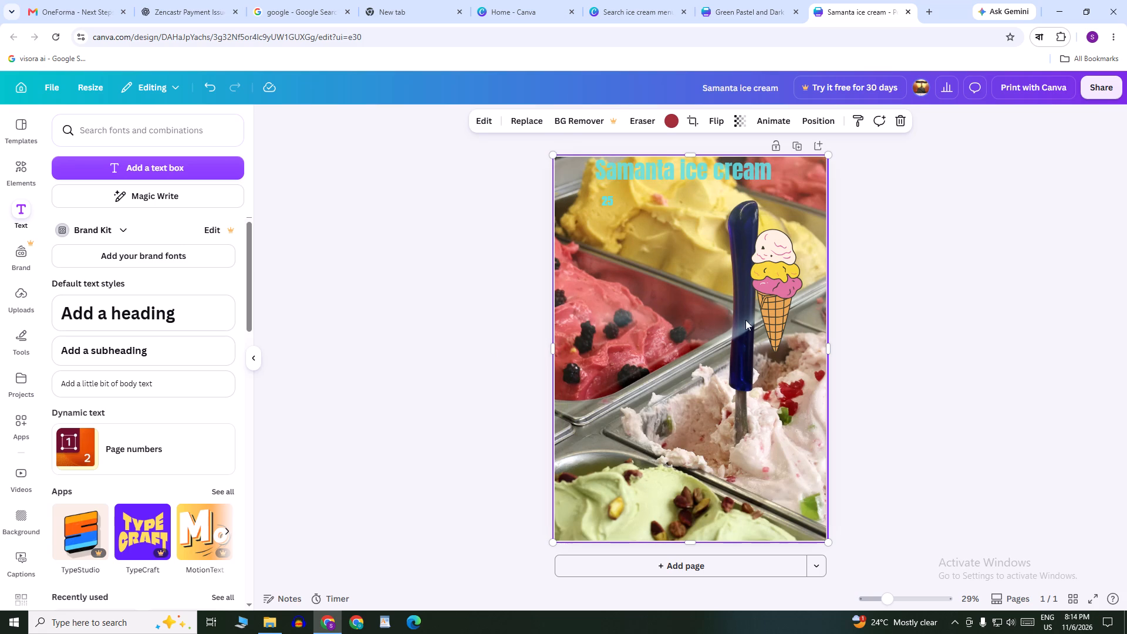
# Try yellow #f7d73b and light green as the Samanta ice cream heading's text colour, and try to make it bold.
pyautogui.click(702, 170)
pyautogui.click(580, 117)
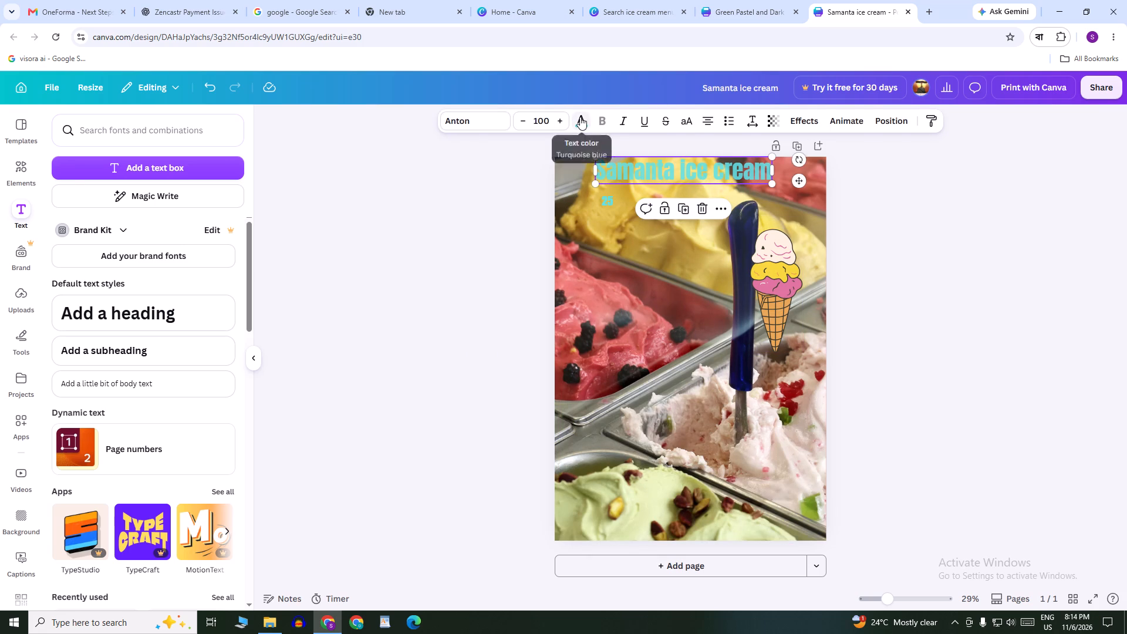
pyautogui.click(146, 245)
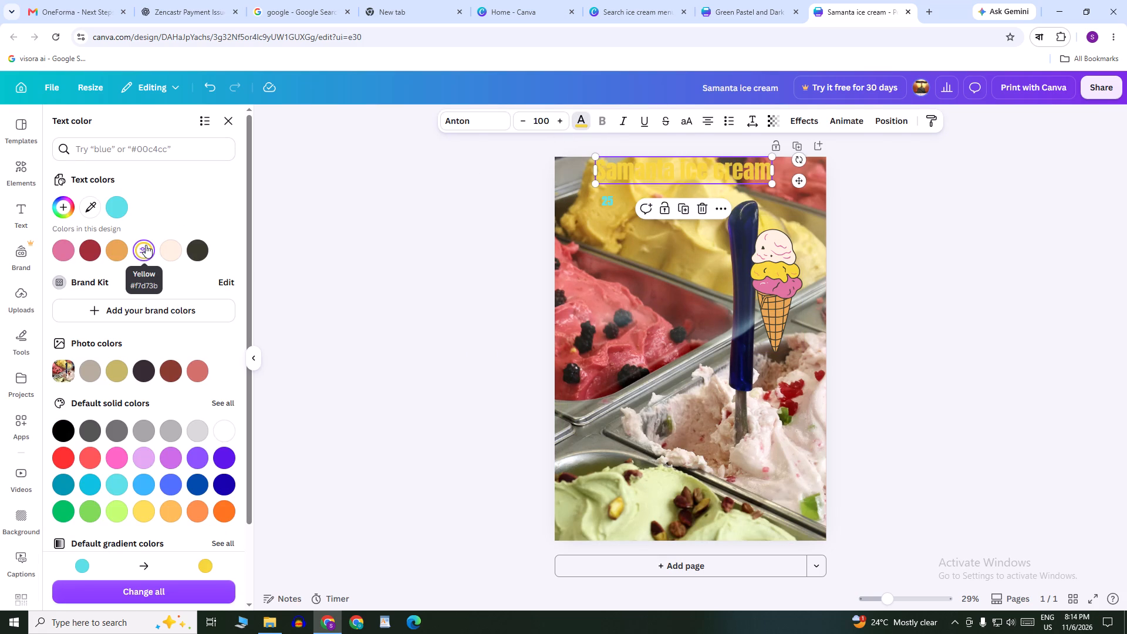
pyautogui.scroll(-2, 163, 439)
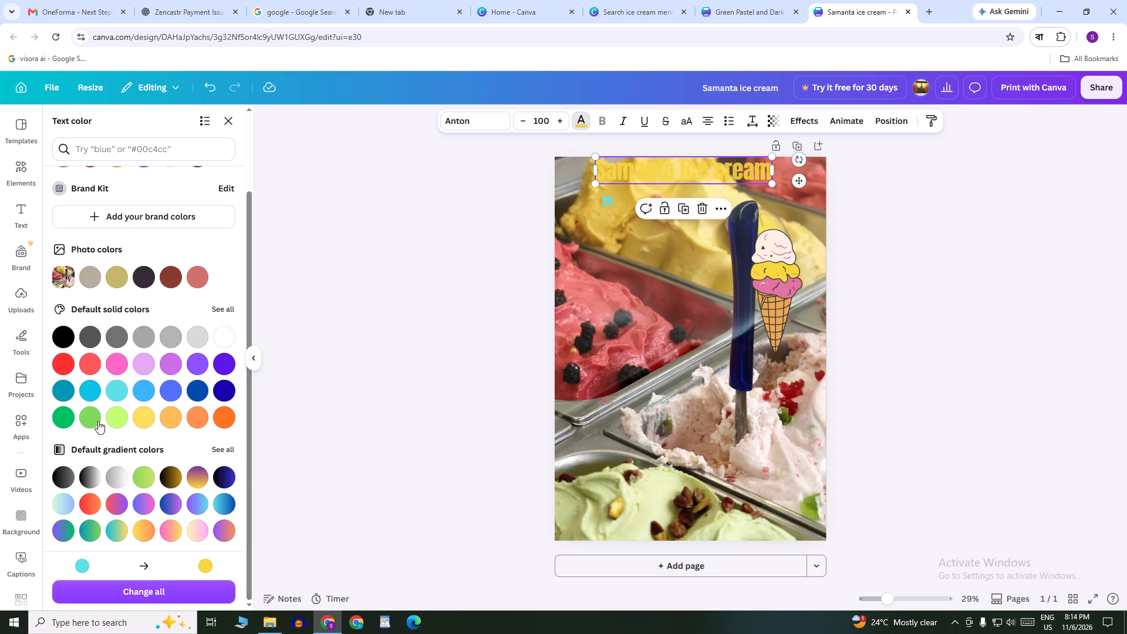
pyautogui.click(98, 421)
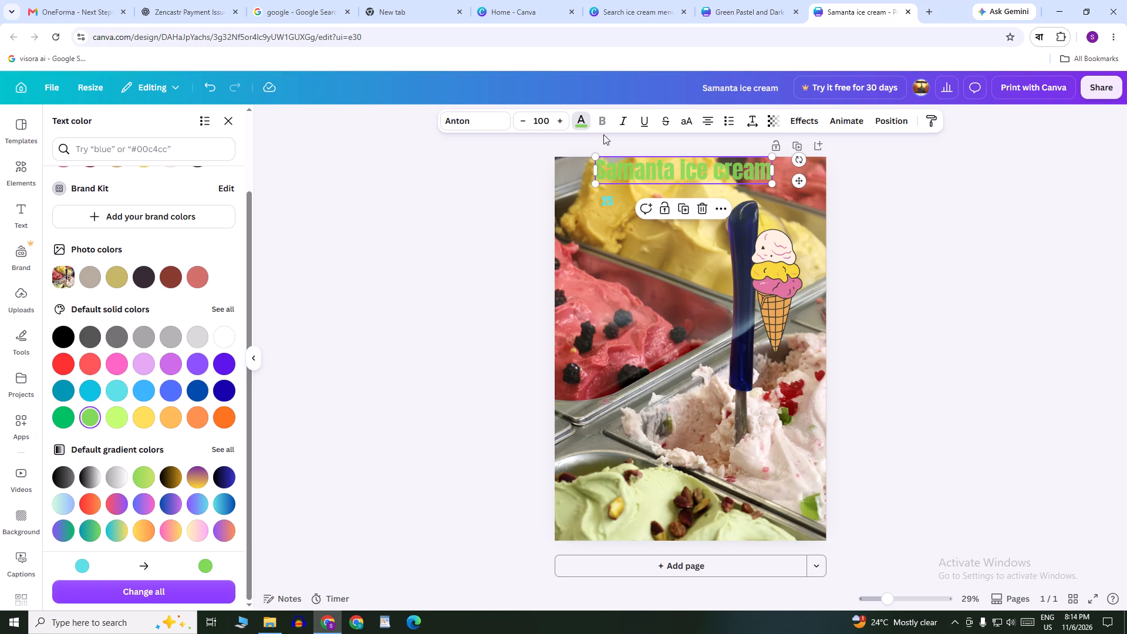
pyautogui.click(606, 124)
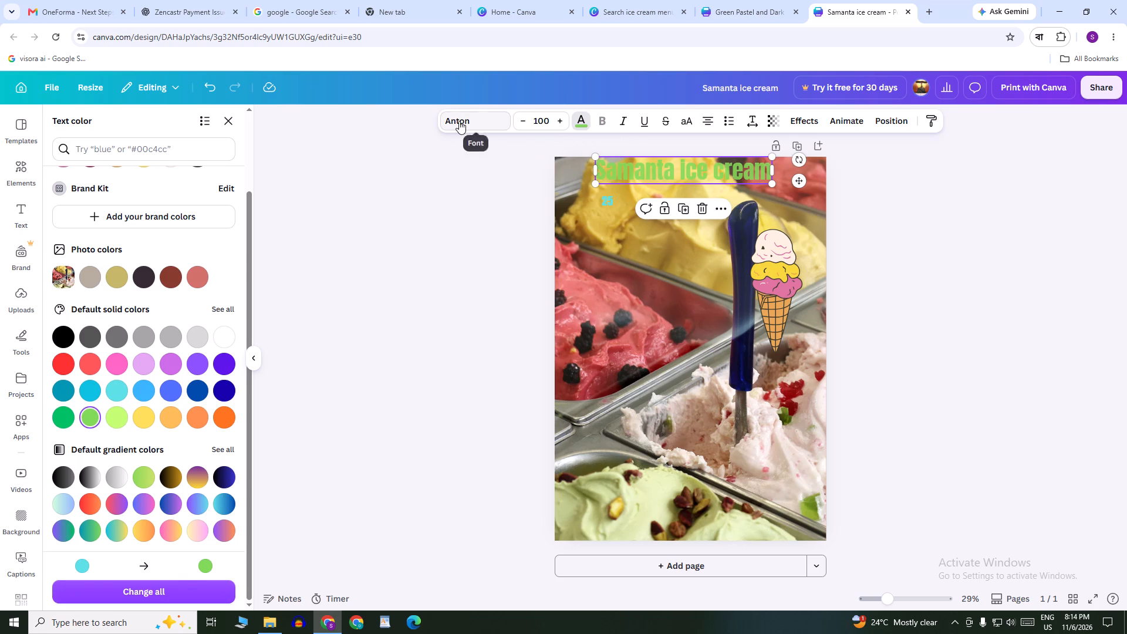
# Change the Samanta ice cream heading's font to Bantayog.
pyautogui.click(459, 121)
pyautogui.click(158, 467)
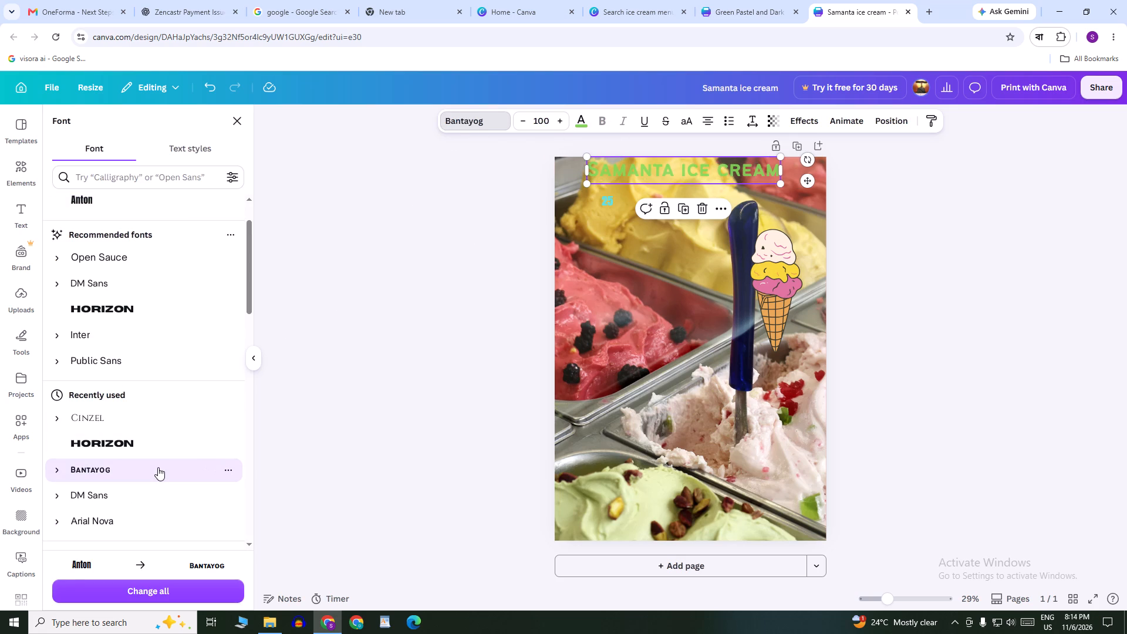
pyautogui.click(386, 259)
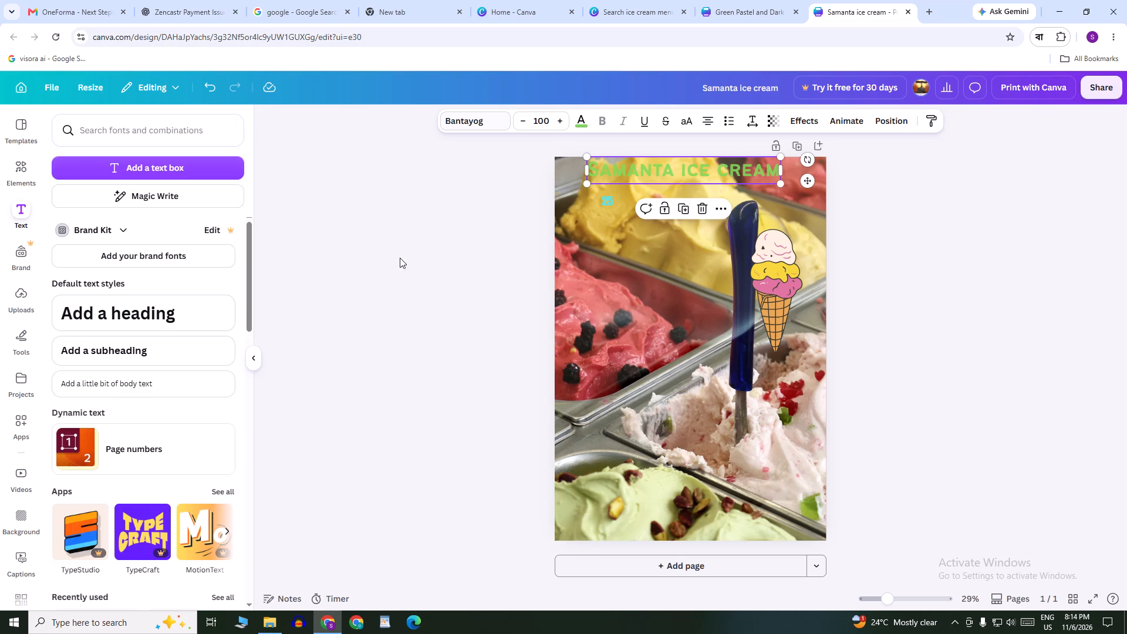
# Try dark, gradient and light orange text colours on the heading, finishing with the dark turquoise default solid colour.
pyautogui.click(582, 119)
pyautogui.click(141, 369)
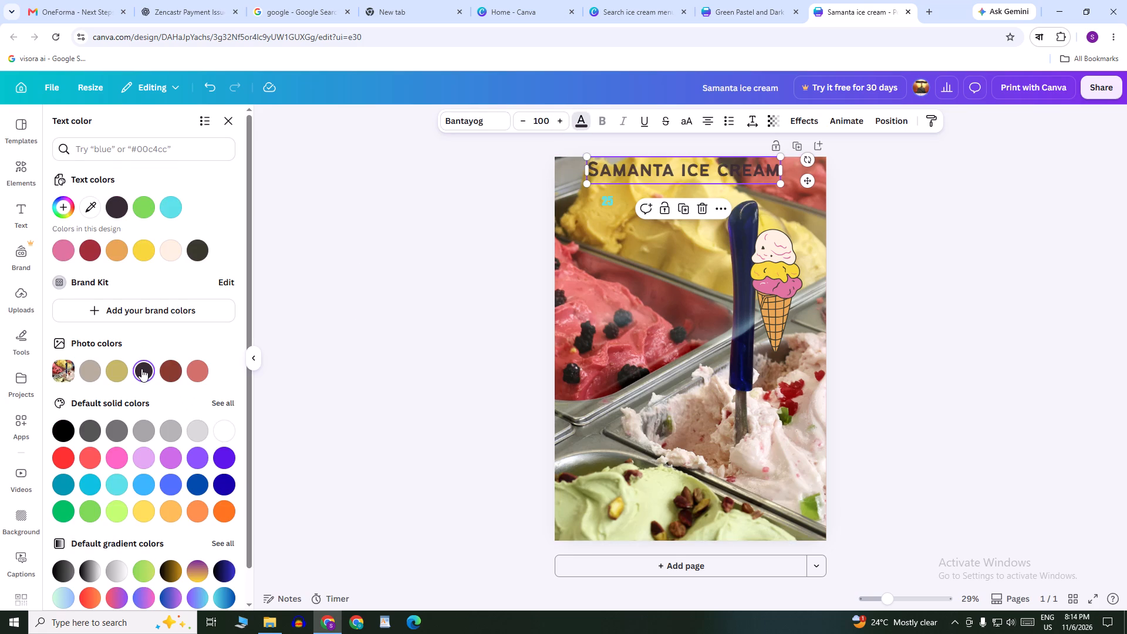
pyautogui.scroll(-4, 164, 399)
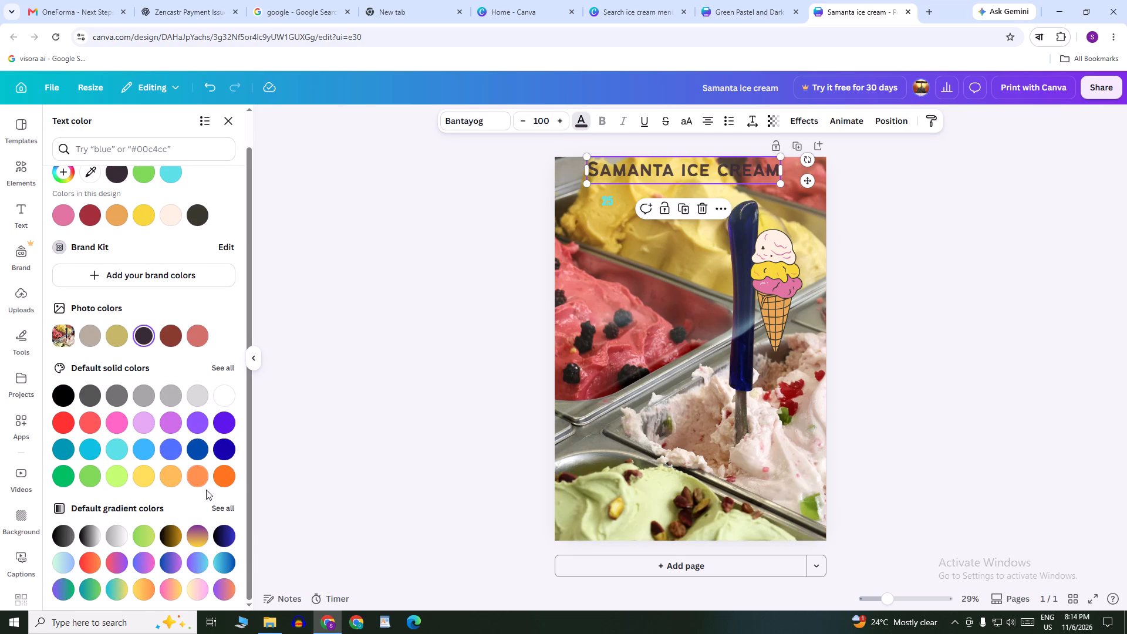
pyautogui.click(172, 566)
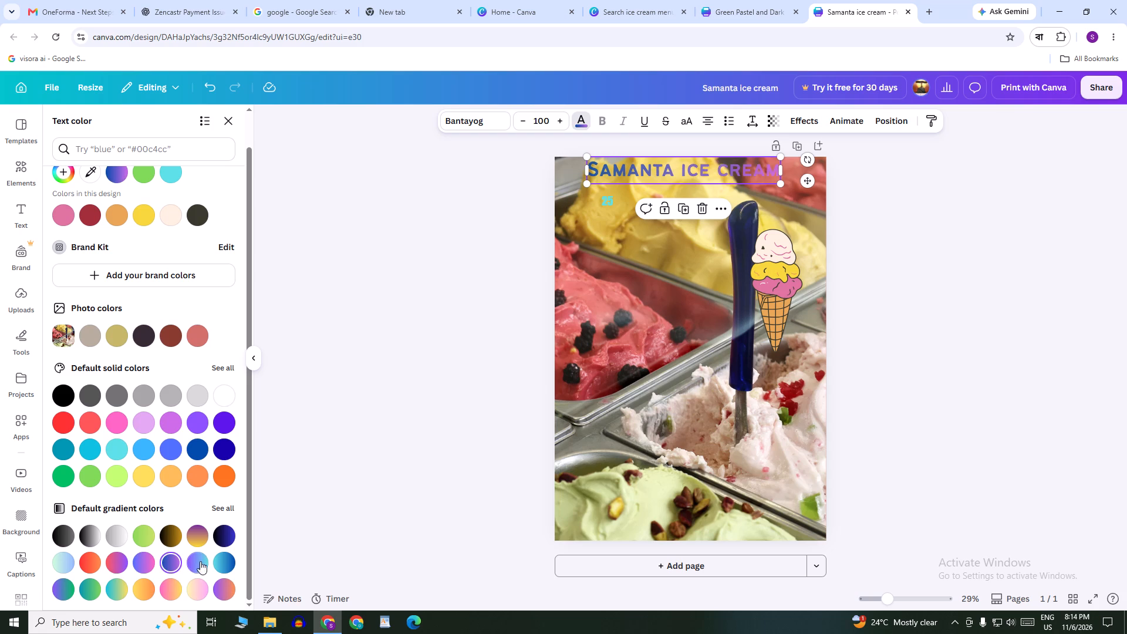
pyautogui.click(223, 558)
pyautogui.click(221, 539)
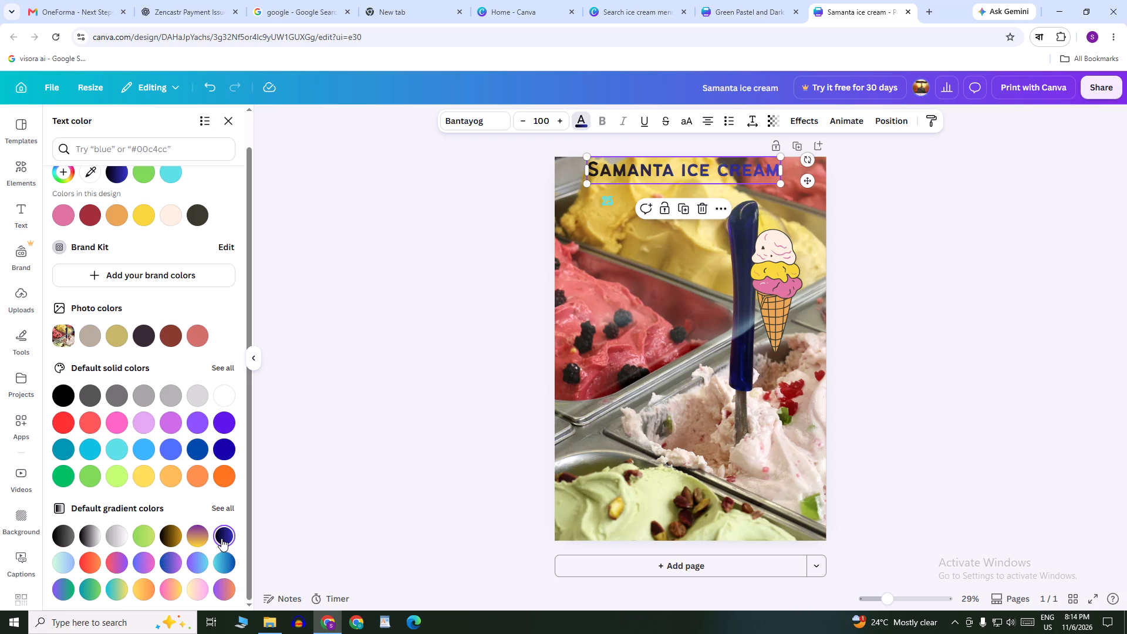
pyautogui.click(170, 220)
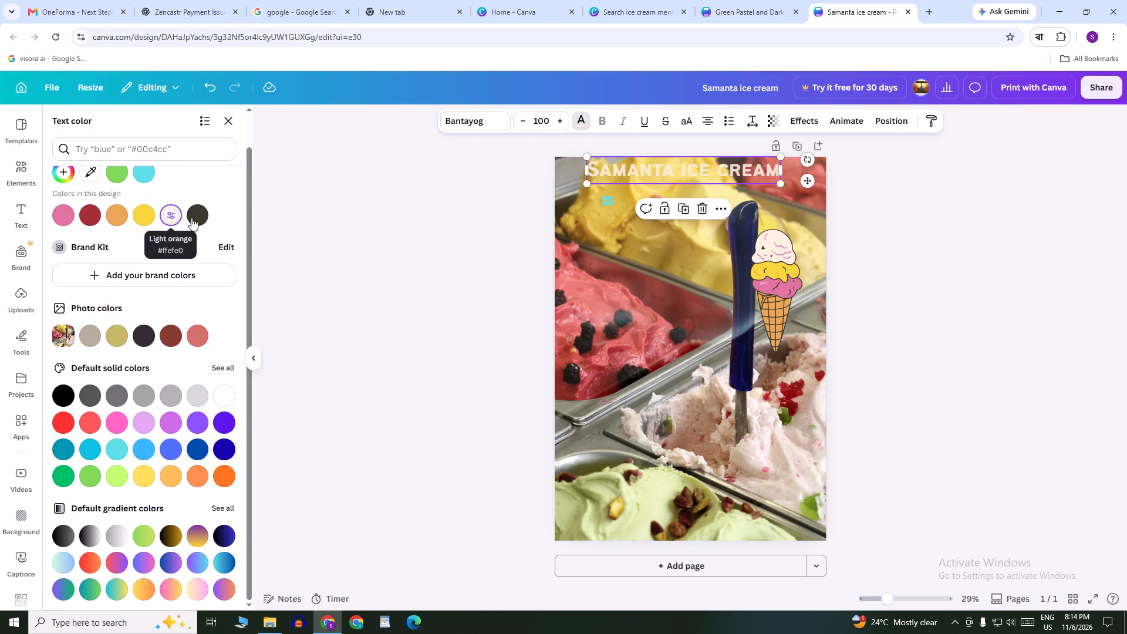
pyautogui.click(200, 214)
pyautogui.click(68, 397)
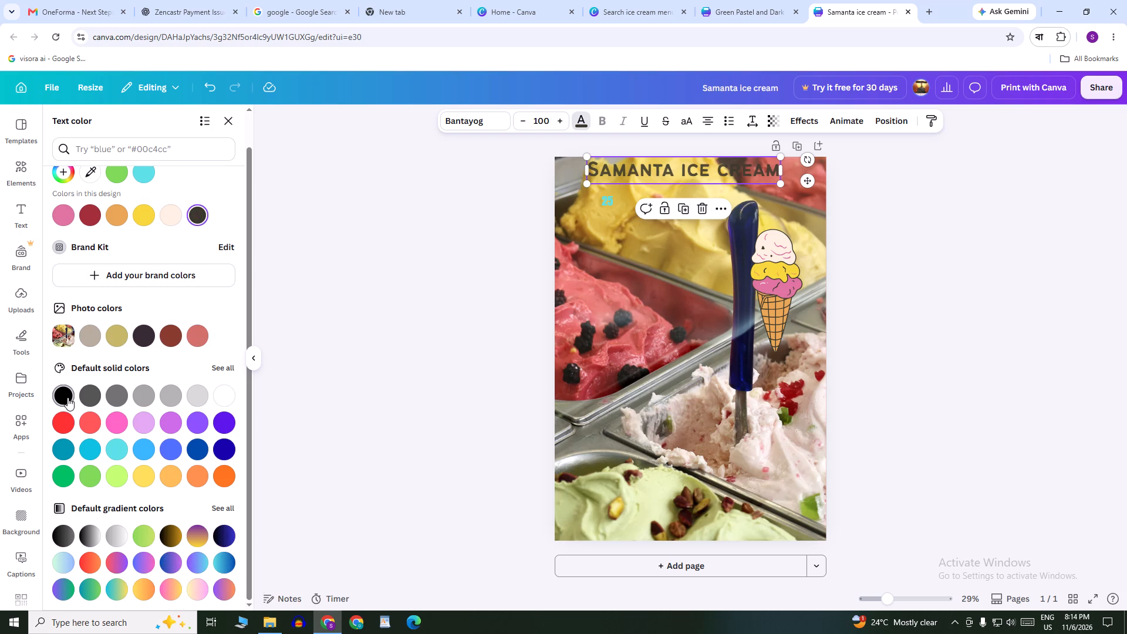
pyautogui.click(62, 447)
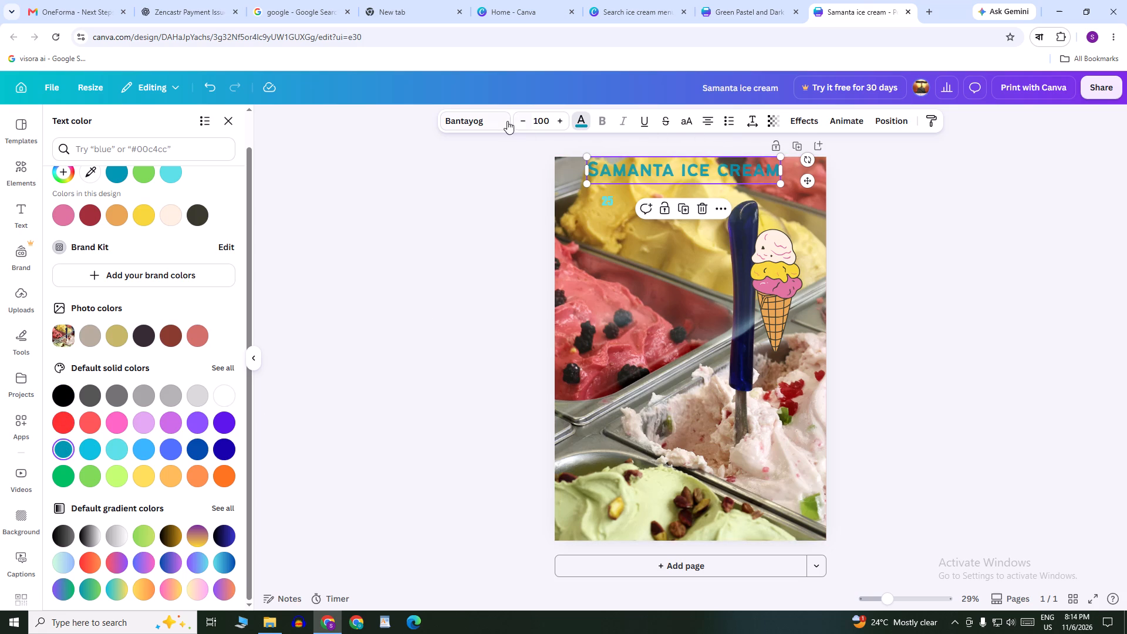
# Increase the heading's font size to 102.
pyautogui.click(562, 123)
pyautogui.click(562, 123)
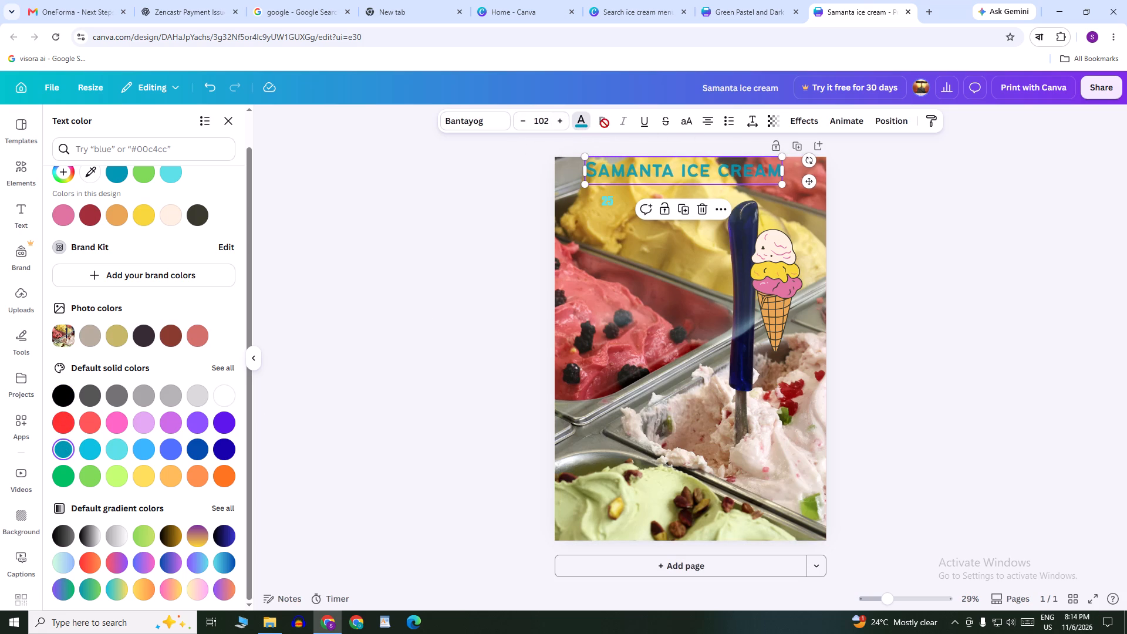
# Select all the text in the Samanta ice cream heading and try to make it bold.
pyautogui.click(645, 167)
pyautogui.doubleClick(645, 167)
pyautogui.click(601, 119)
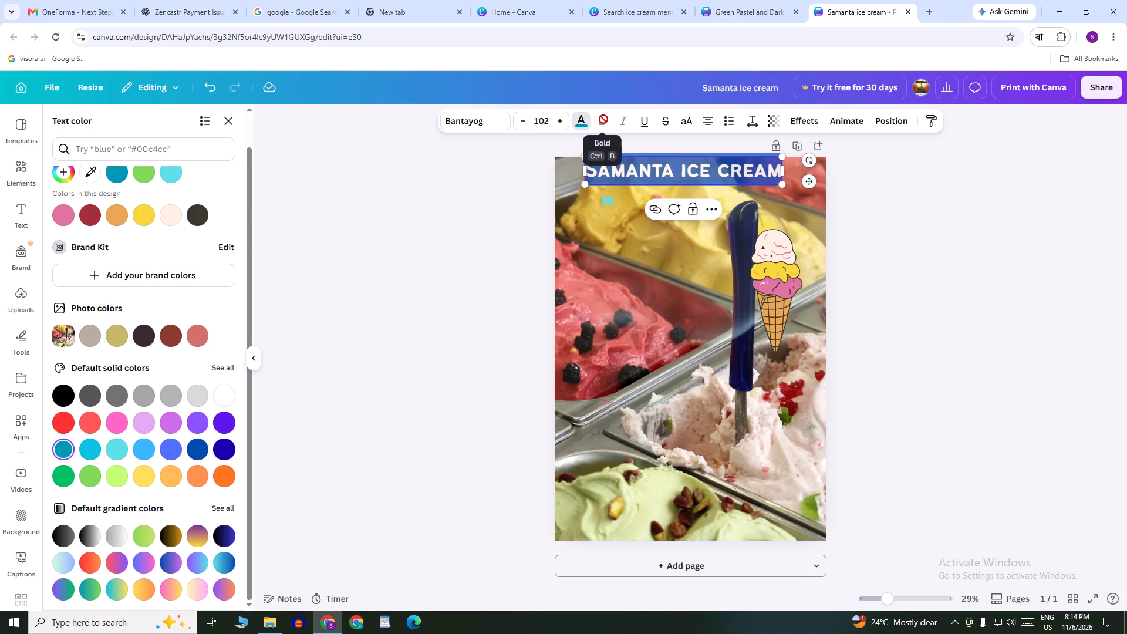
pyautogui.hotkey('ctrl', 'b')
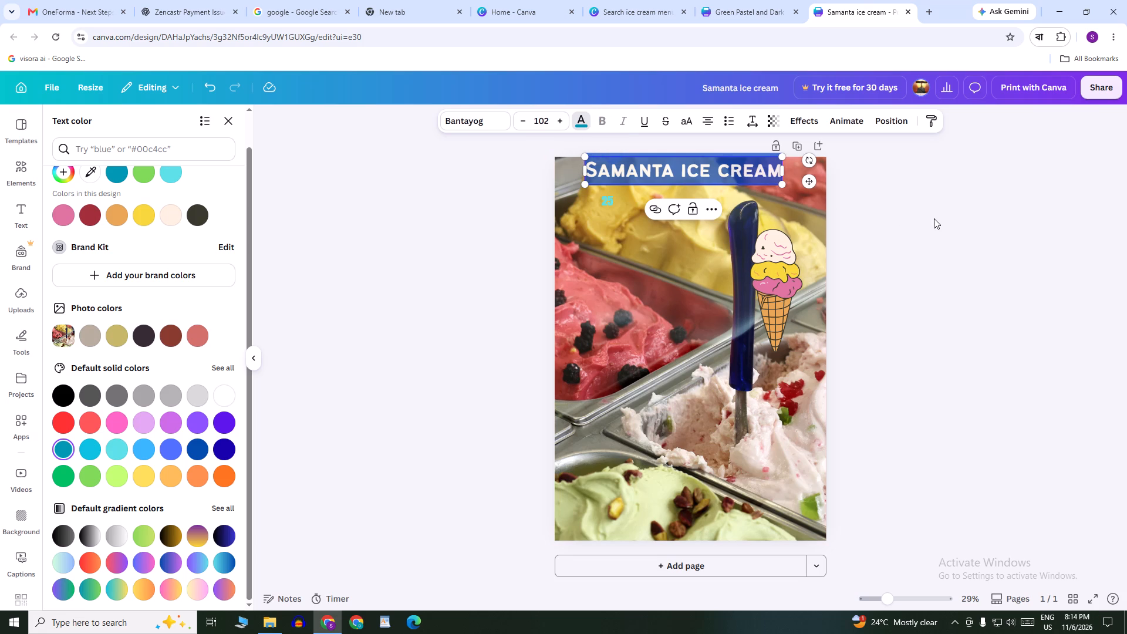
# Move the ice cream cone graphic up to the poster's upper-right corner, just below the end of the heading.
pyautogui.doubleClick(940, 218)
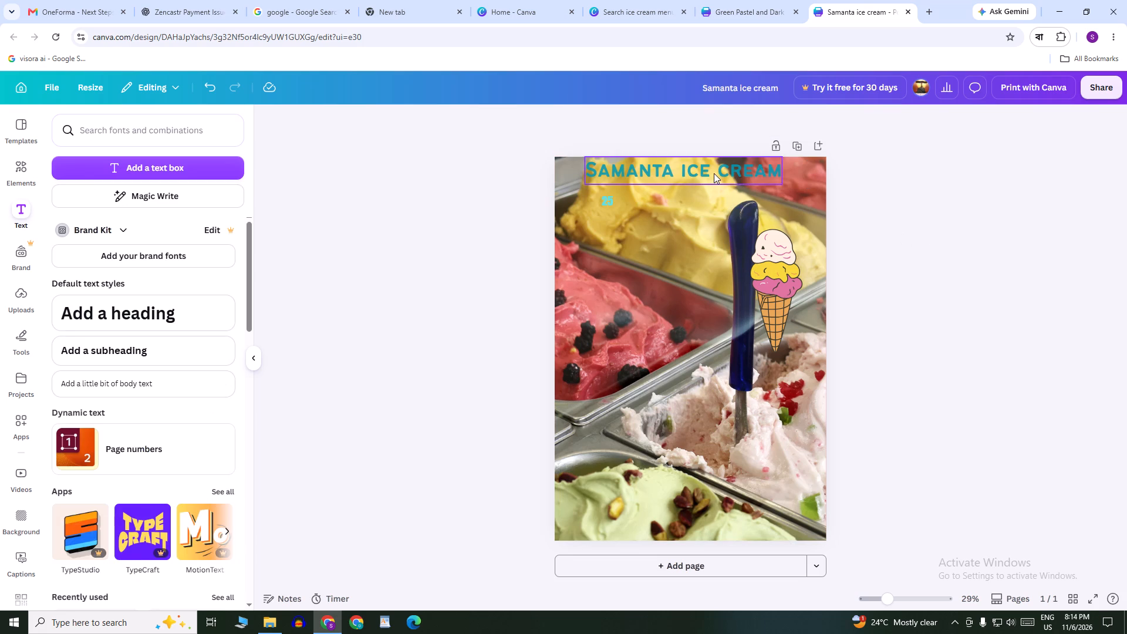
pyautogui.click(714, 173)
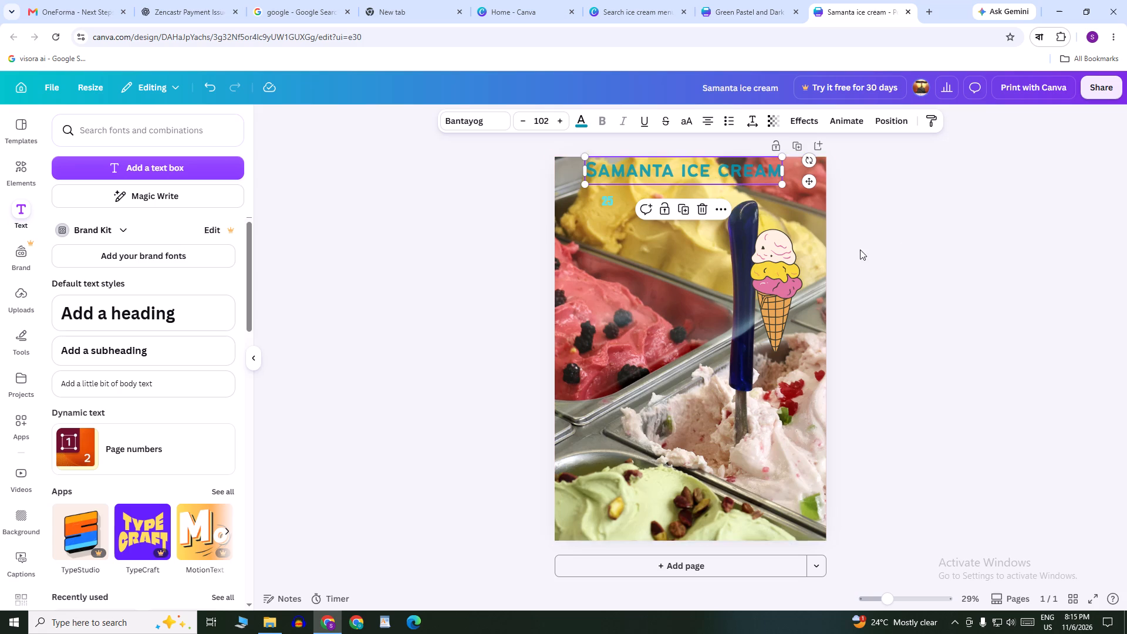
pyautogui.moveTo(772, 272); pyautogui.dragTo(784, 235)
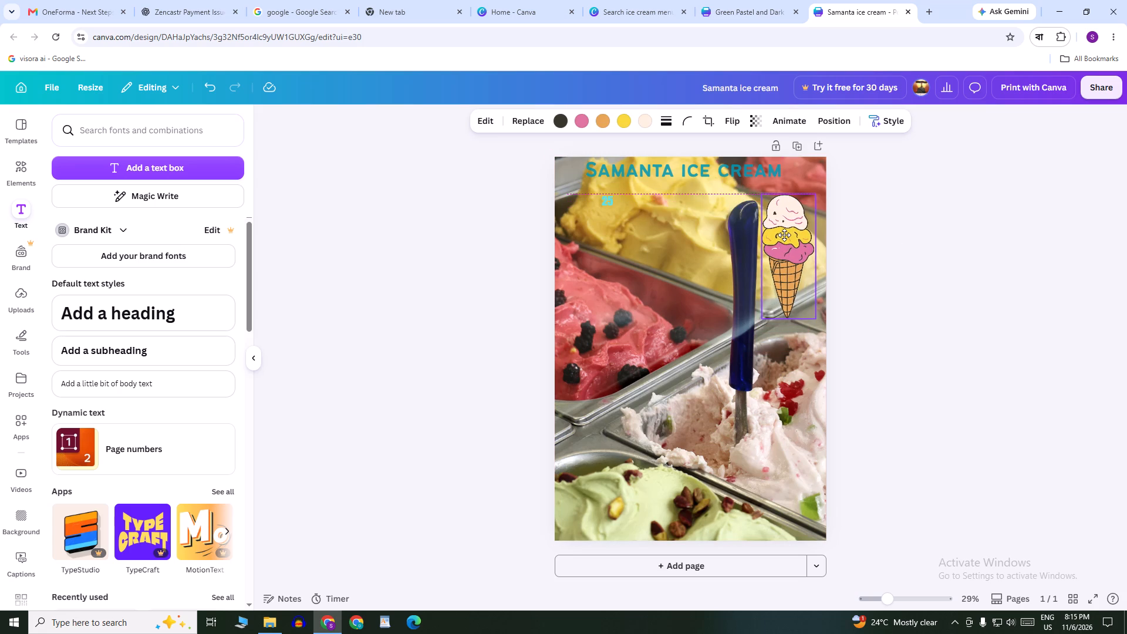
pyautogui.moveTo(784, 235); pyautogui.dragTo(787, 230)
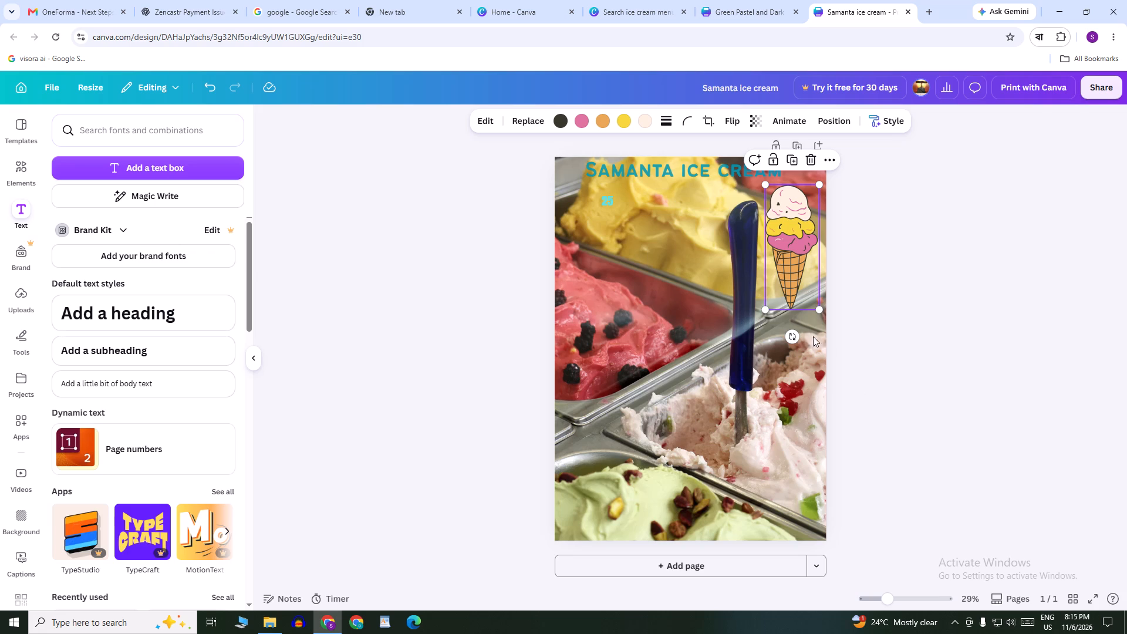
# Replace the 25 in the small turquoise text box with the shop location Hospital More bhadura.
pyautogui.doubleClick(613, 201)
pyautogui.click(619, 201)
pyautogui.click(619, 201)
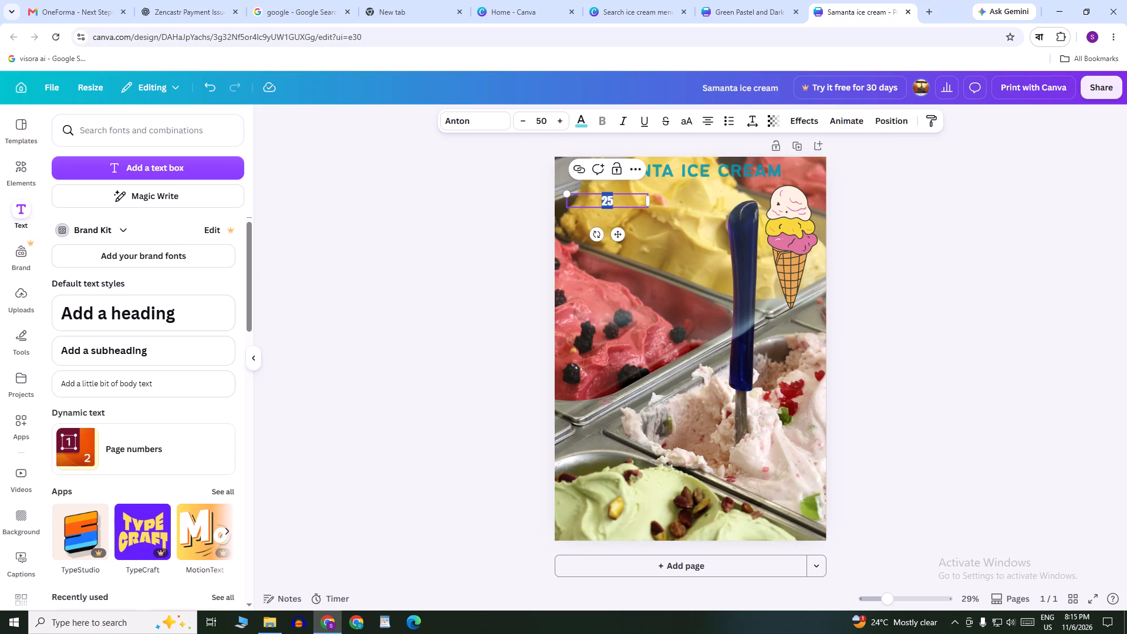
pyautogui.press('BackSpace')
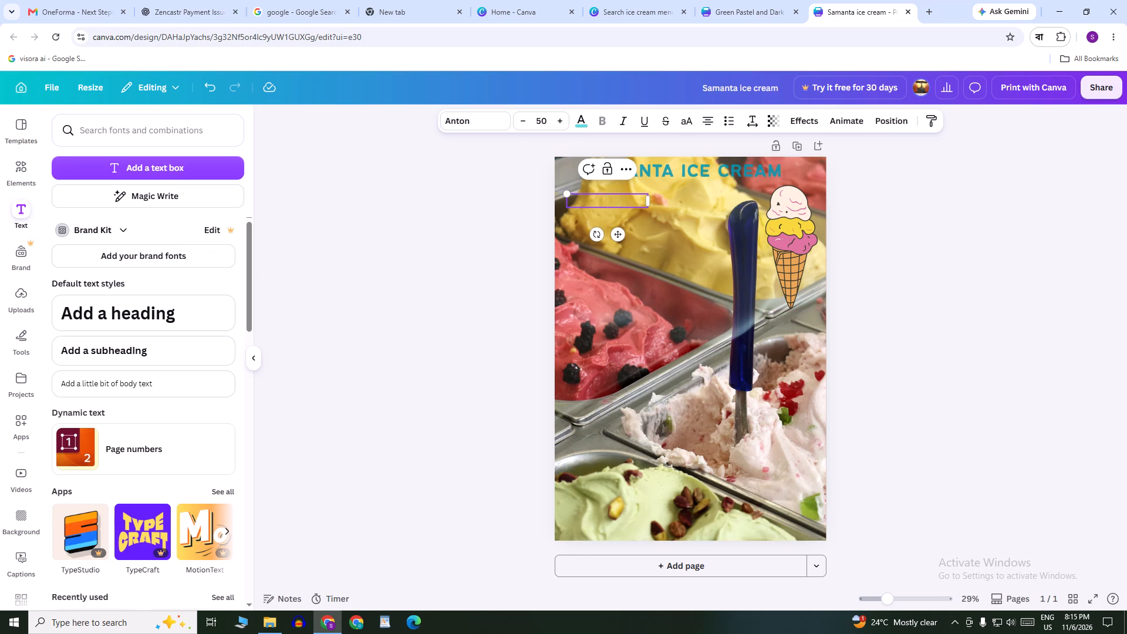
pyautogui.hotkey('shift', 'h')
pyautogui.write('ospital')
pyautogui.press('space')
pyautogui.write('More')
pyautogui.press('space')
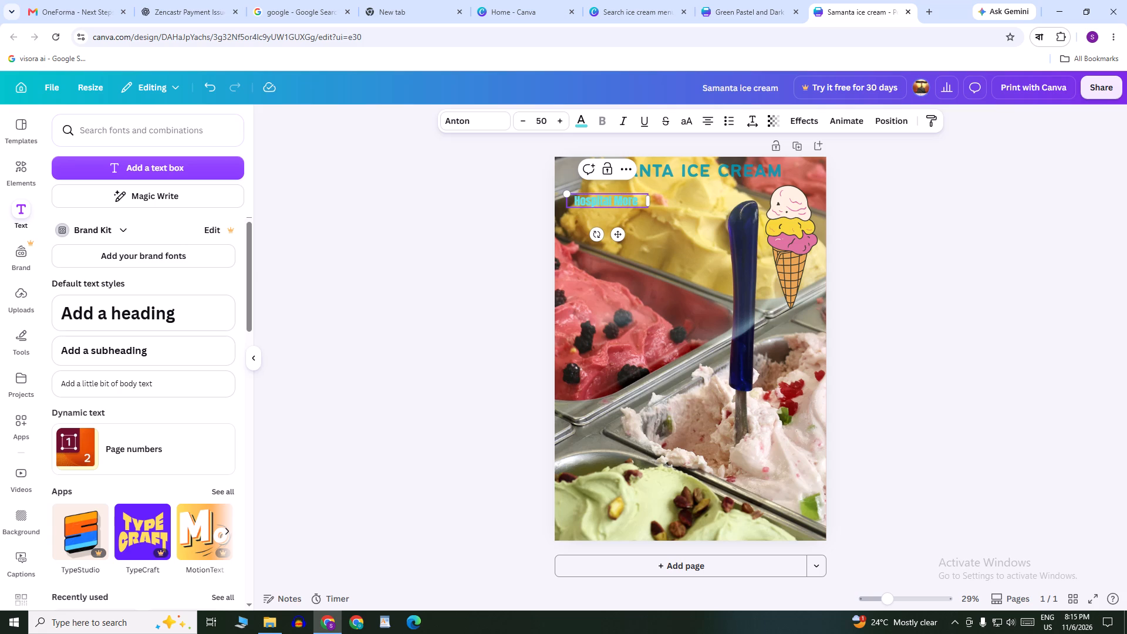
pyautogui.write('bhaduira')
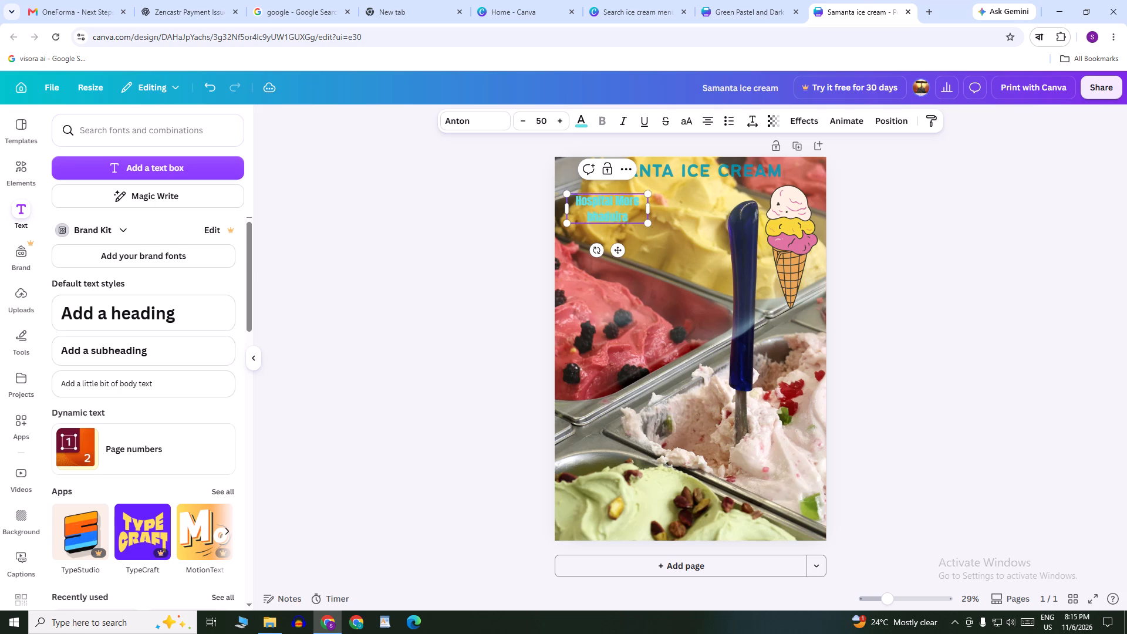
pyautogui.press('BackSpace')
pyautogui.press('BackSpace')
pyautogui.press('BackSpace')
pyautogui.press('BackSpace')
pyautogui.press('BackSpace')
pyautogui.press('BackSpace')
pyautogui.press('BackSpace')
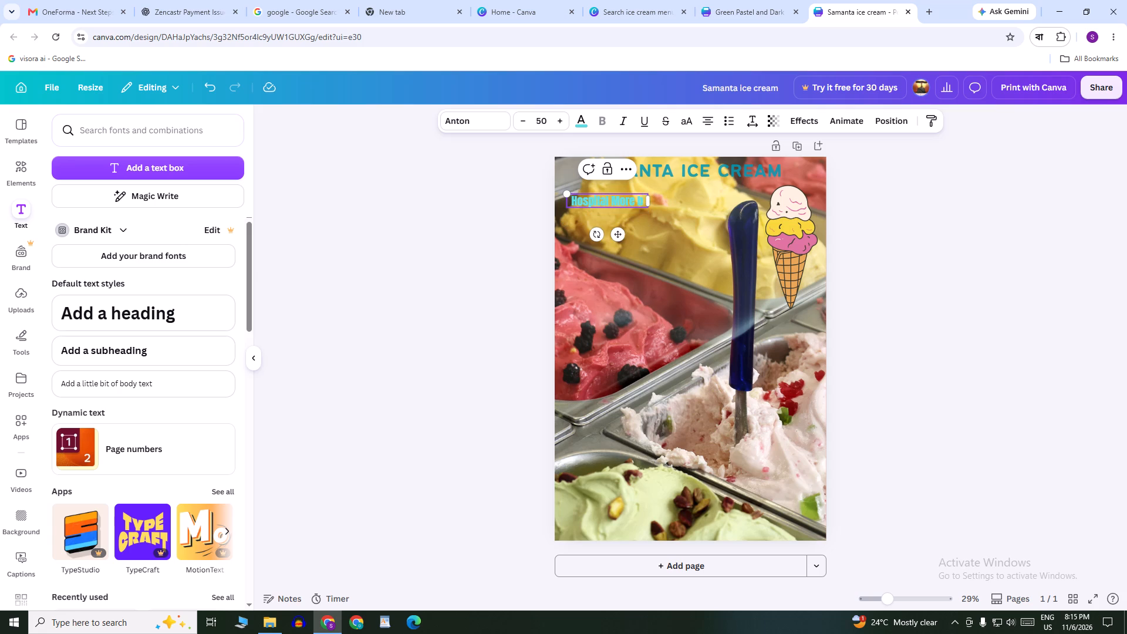
pyautogui.press('BackSpace')
pyautogui.write('bhadura')
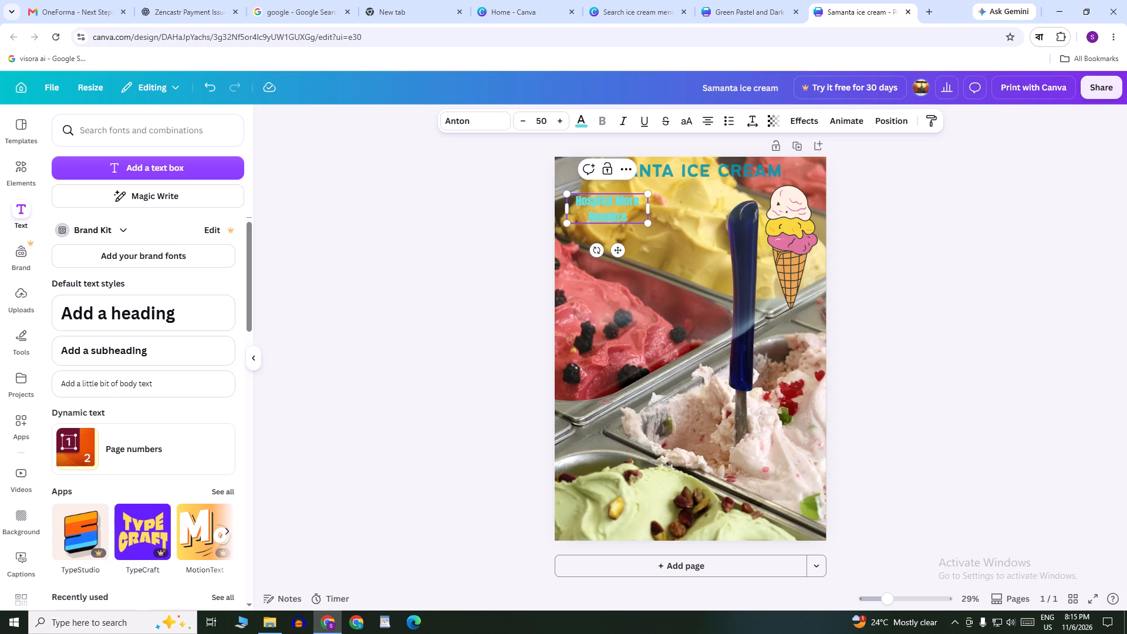
# Widen the Hospital More bhadura text box so it fits on one line and place it directly beneath the heading.
pyautogui.moveTo(654, 208); pyautogui.dragTo(719, 210)
pyautogui.click(684, 245)
pyautogui.moveTo(660, 202); pyautogui.dragTo(684, 191)
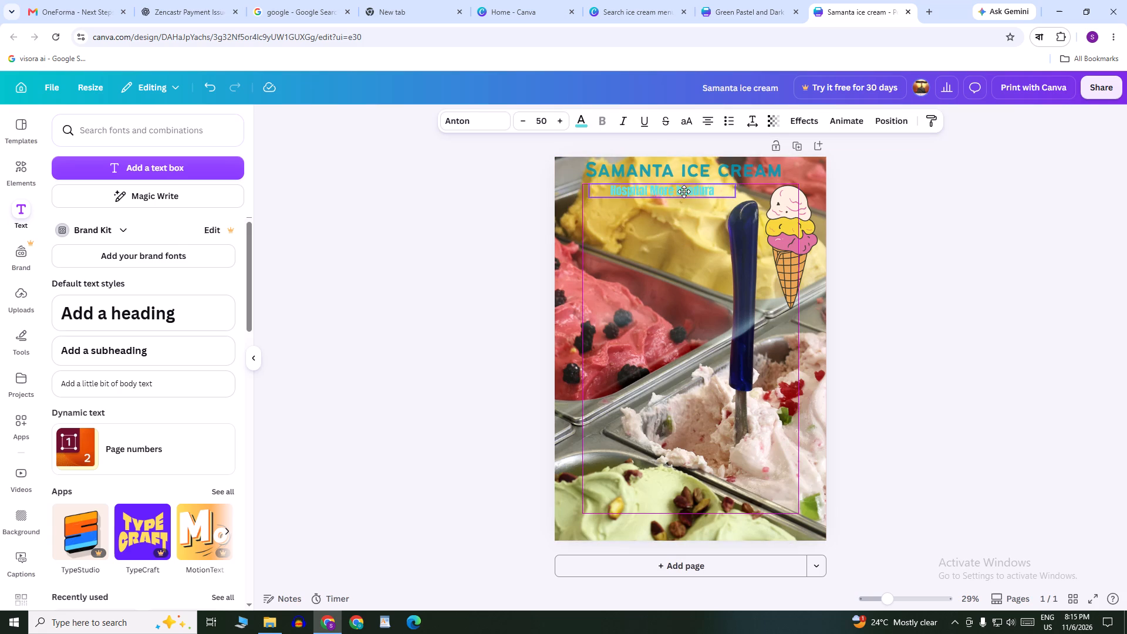
pyautogui.moveTo(684, 191); pyautogui.dragTo(689, 191)
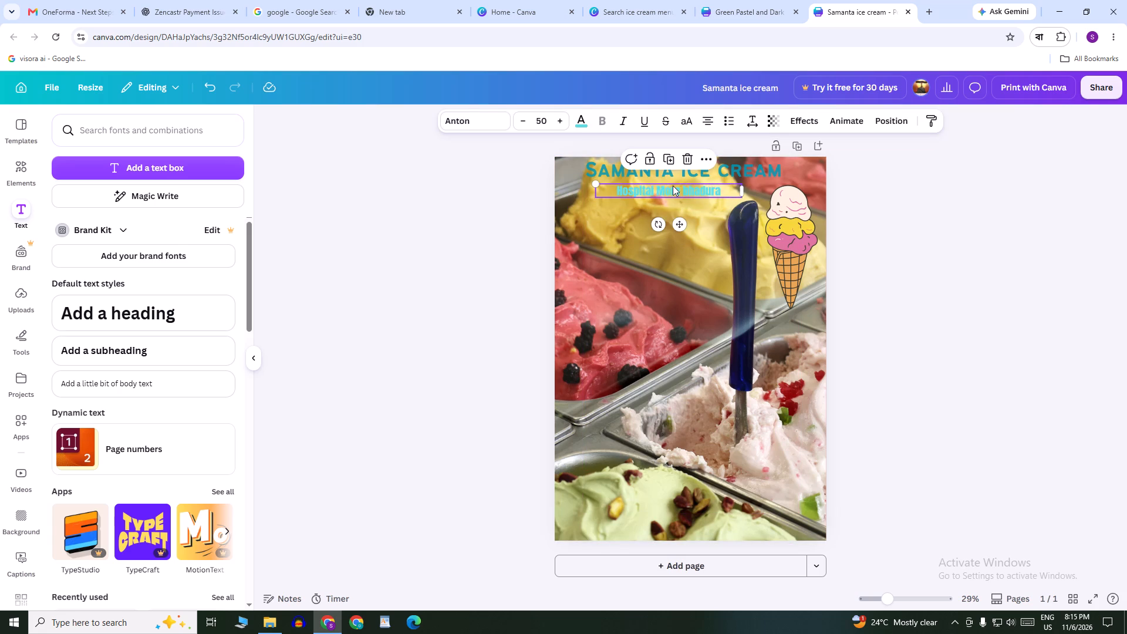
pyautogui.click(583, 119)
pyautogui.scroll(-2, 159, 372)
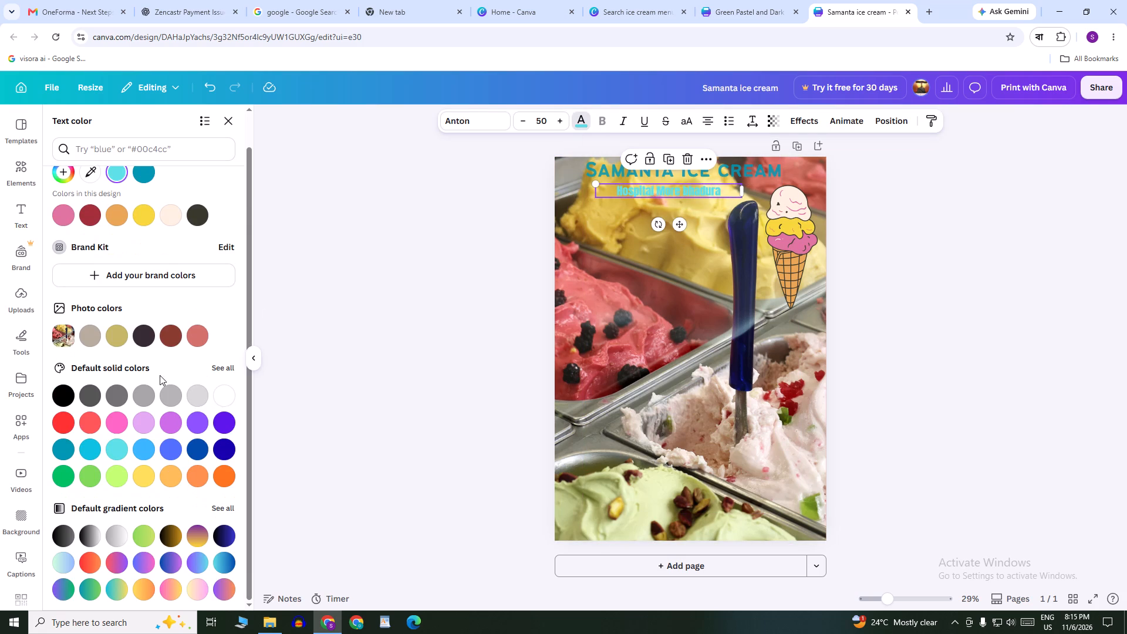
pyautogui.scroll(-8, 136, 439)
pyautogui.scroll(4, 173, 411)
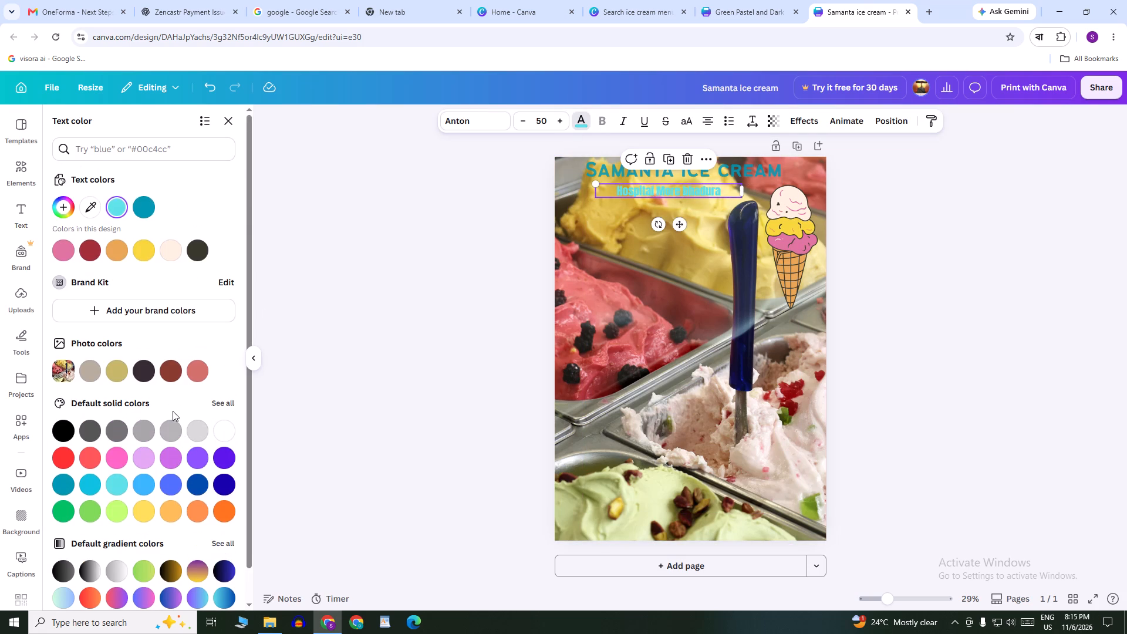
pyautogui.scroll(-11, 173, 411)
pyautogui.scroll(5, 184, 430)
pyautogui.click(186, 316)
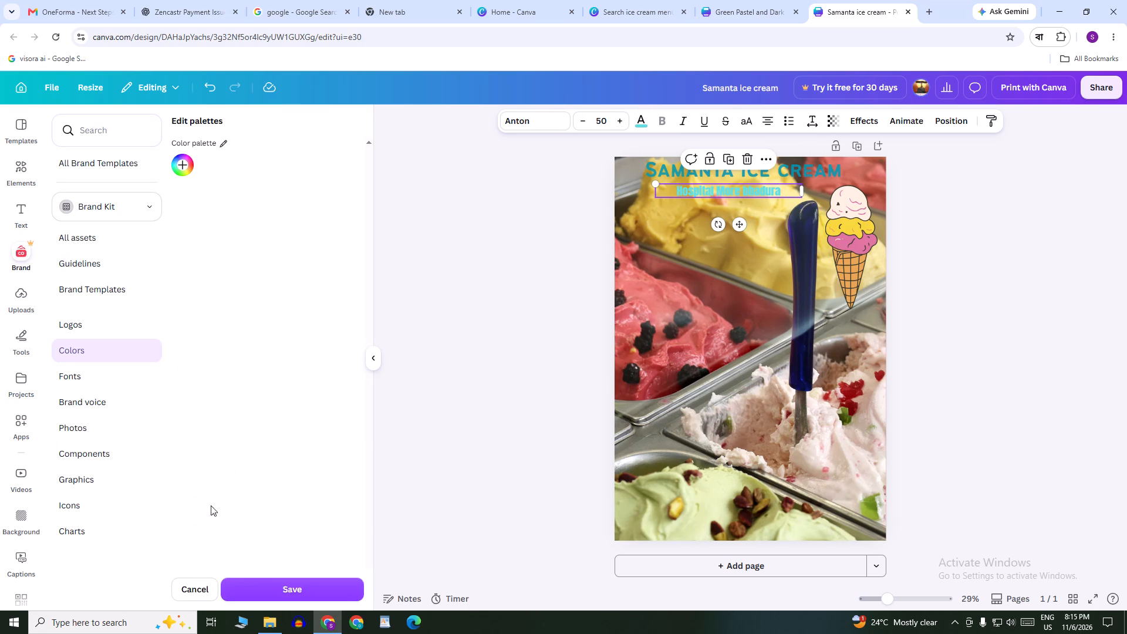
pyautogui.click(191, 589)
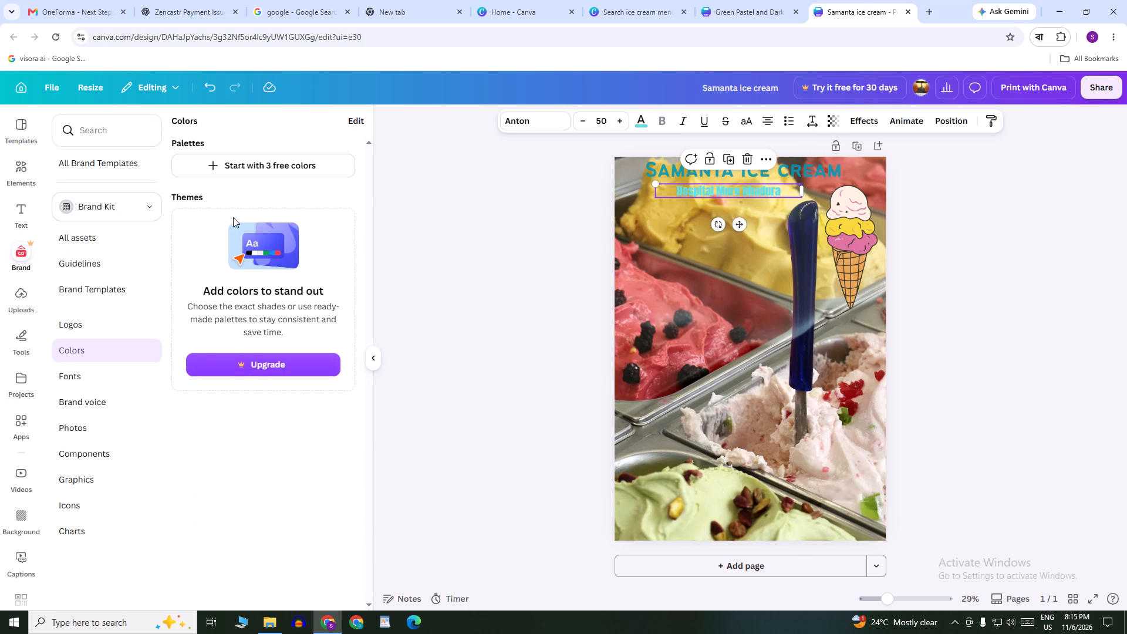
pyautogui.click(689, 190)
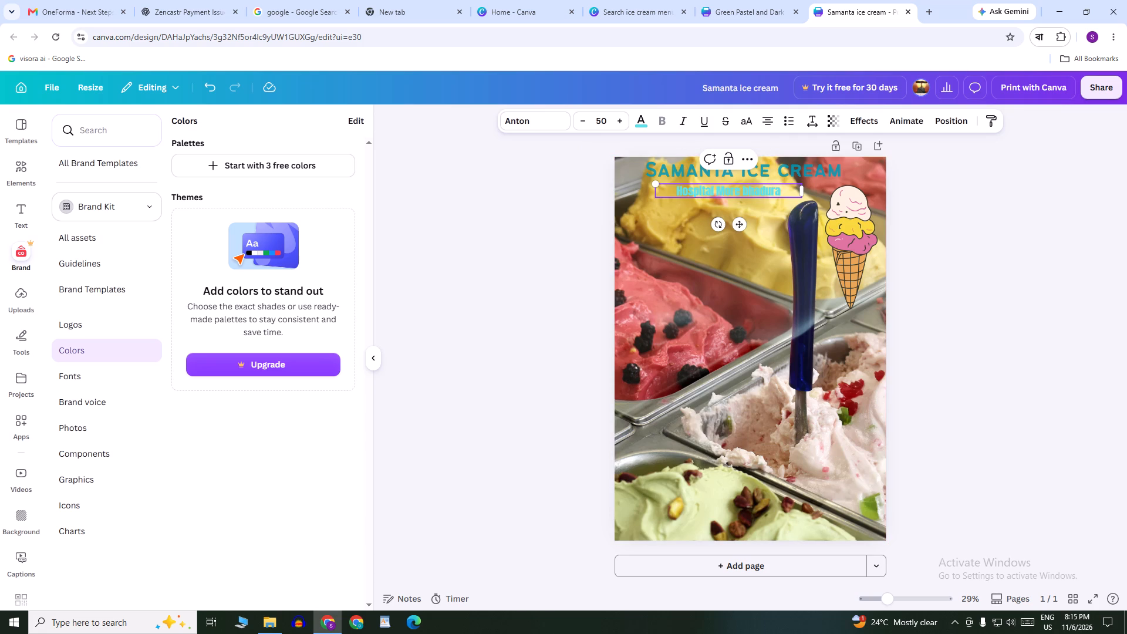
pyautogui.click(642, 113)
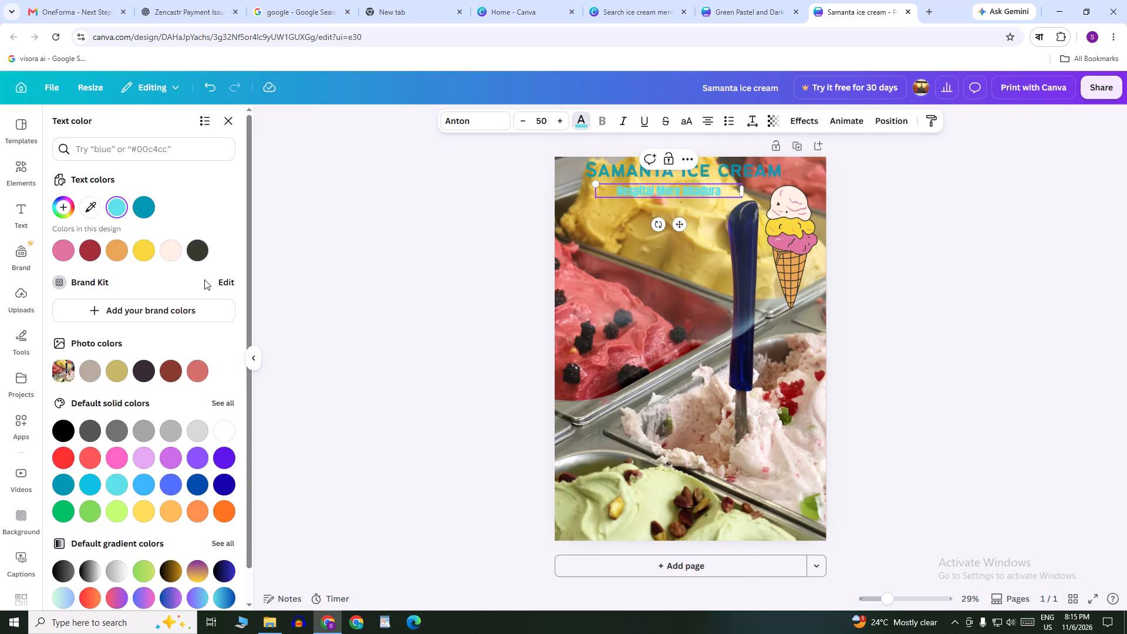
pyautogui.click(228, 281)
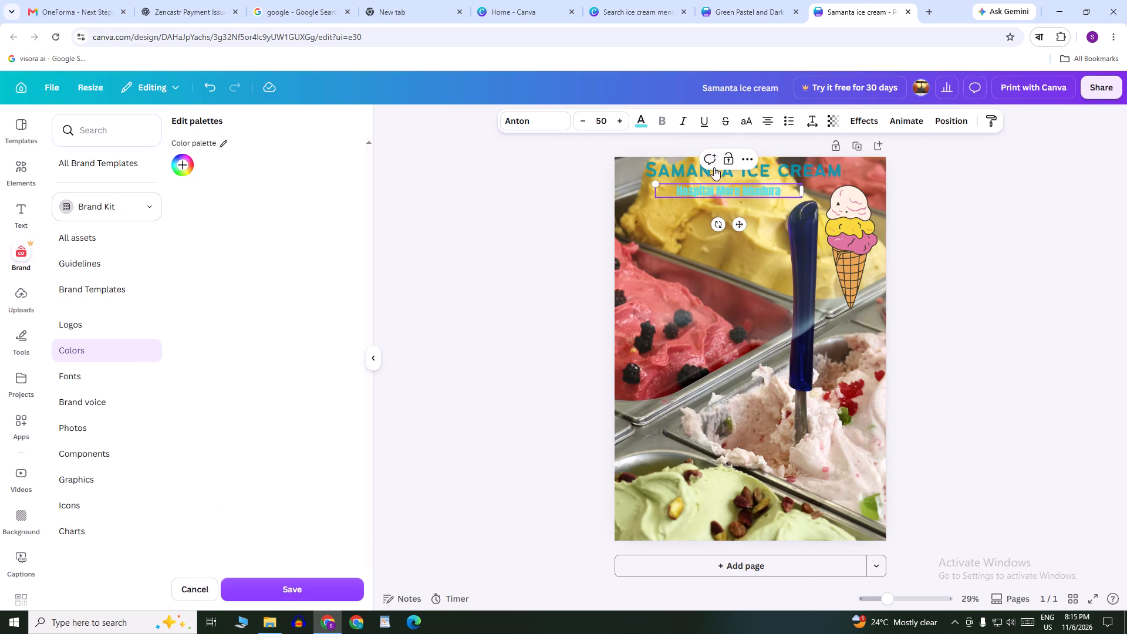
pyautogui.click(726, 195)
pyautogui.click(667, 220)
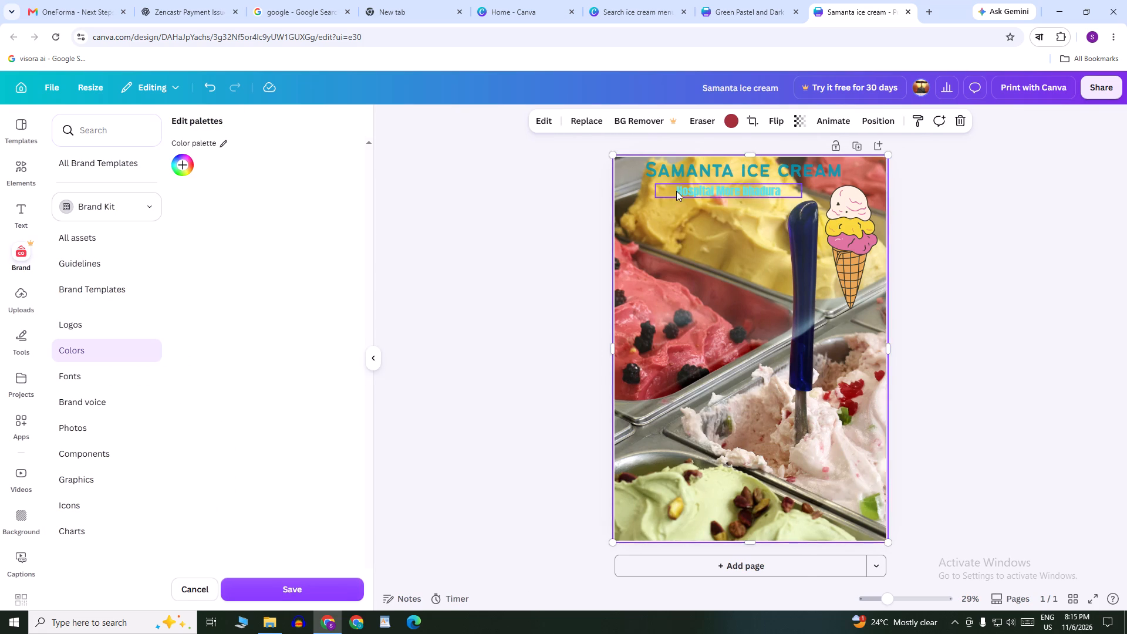
# Try dark red, coral, light purple and violet on the Hospital More bhadura text, finishing with the dark navy blue default solid colour.
pyautogui.click(676, 191)
pyautogui.click(647, 123)
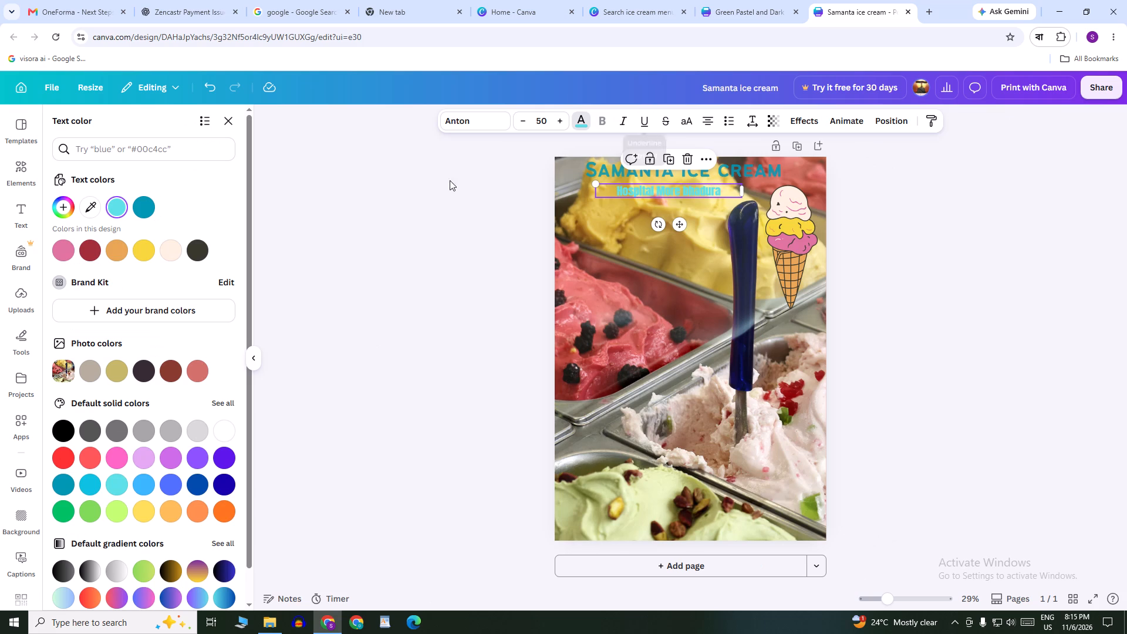
pyautogui.click(94, 251)
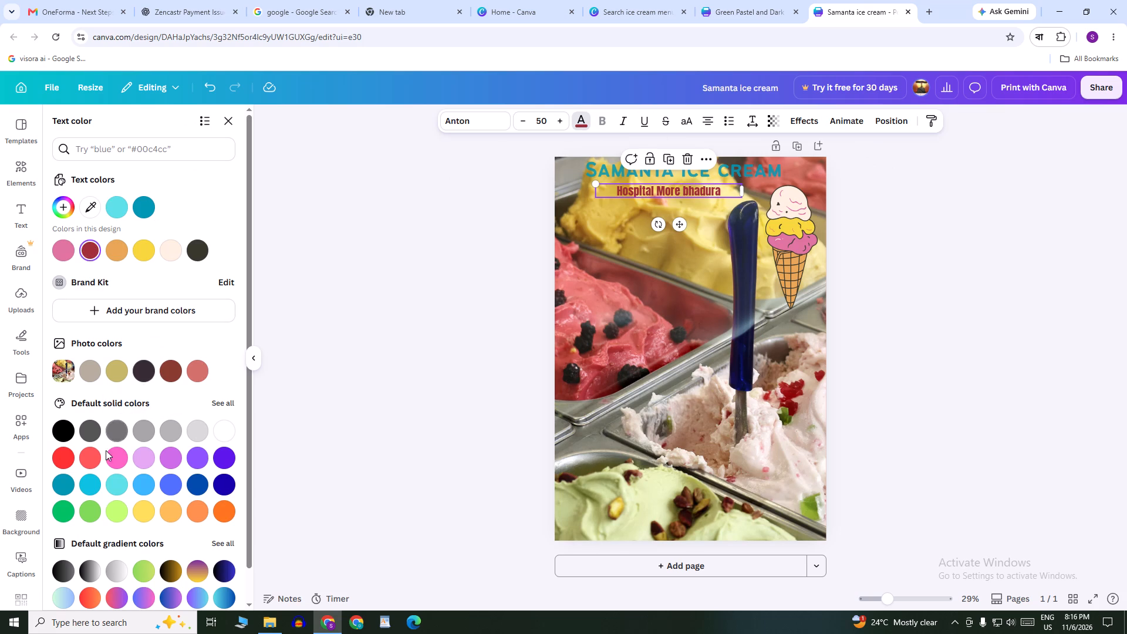
pyautogui.click(92, 463)
pyautogui.click(140, 456)
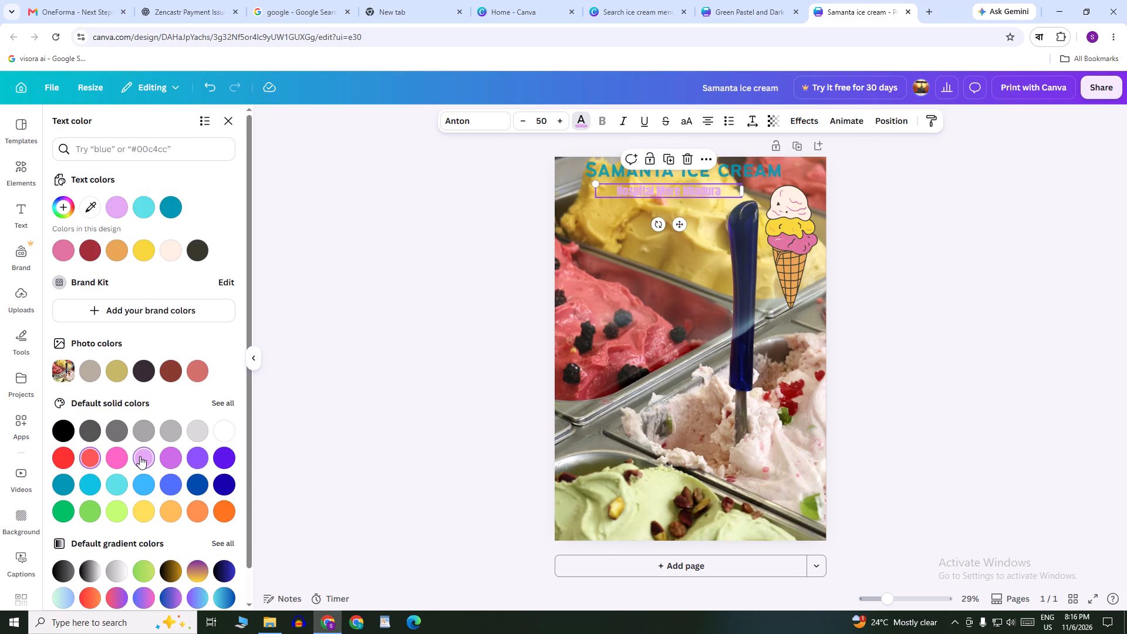
pyautogui.click(195, 460)
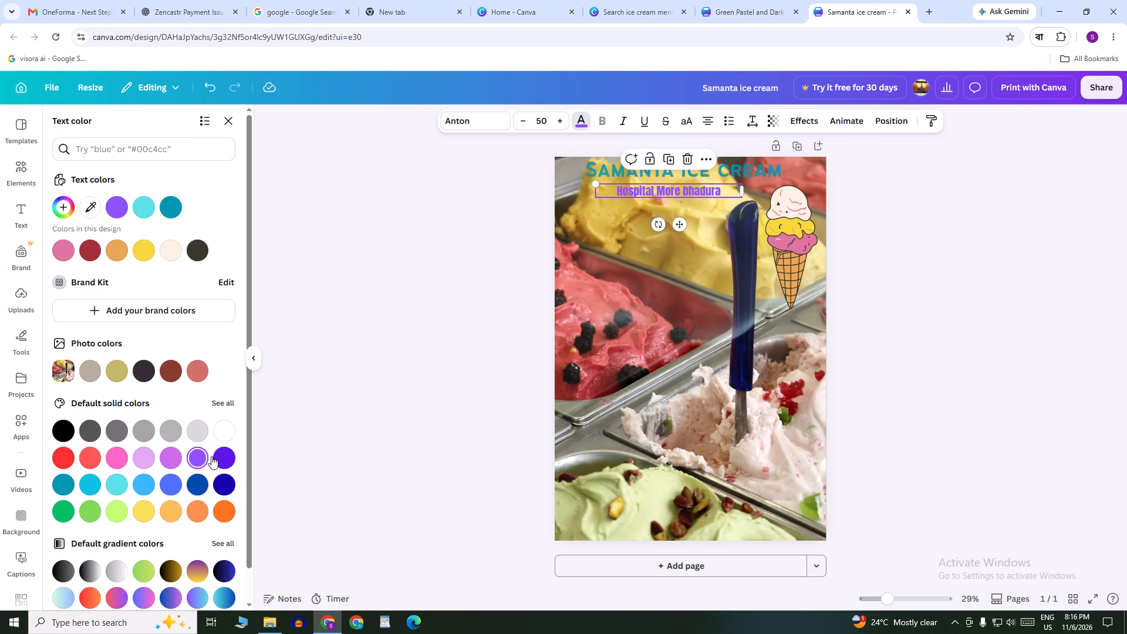
pyautogui.click(221, 483)
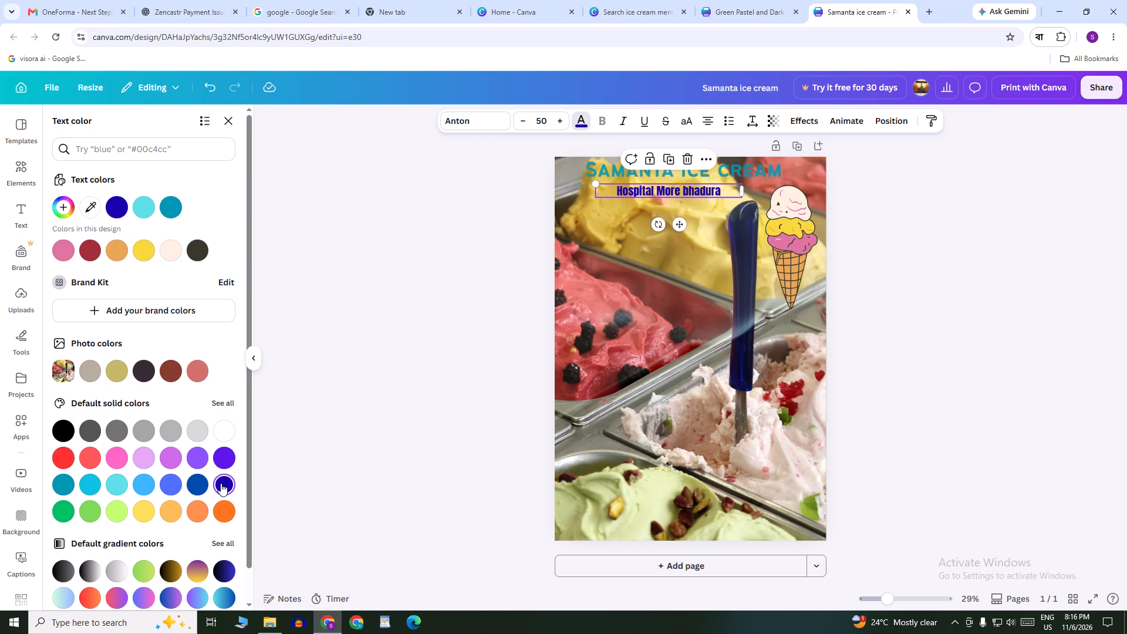
pyautogui.doubleClick(430, 332)
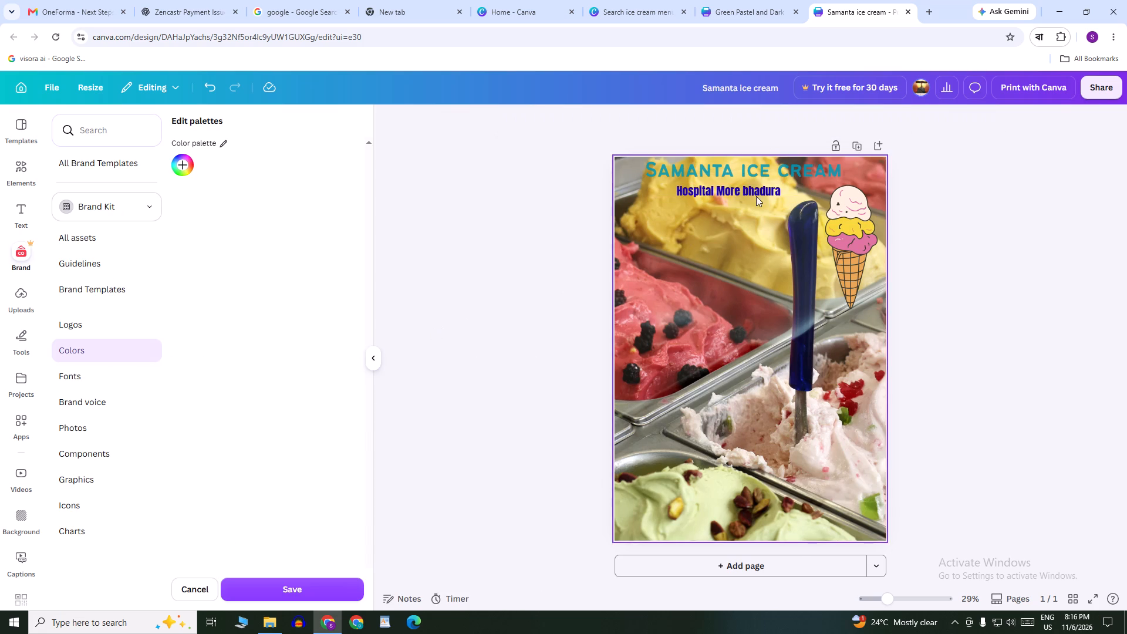
# Shift the Hospital More bhadura line slightly to the right beneath the heading.
pyautogui.click(762, 187)
pyautogui.moveTo(757, 189); pyautogui.dragTo(767, 188)
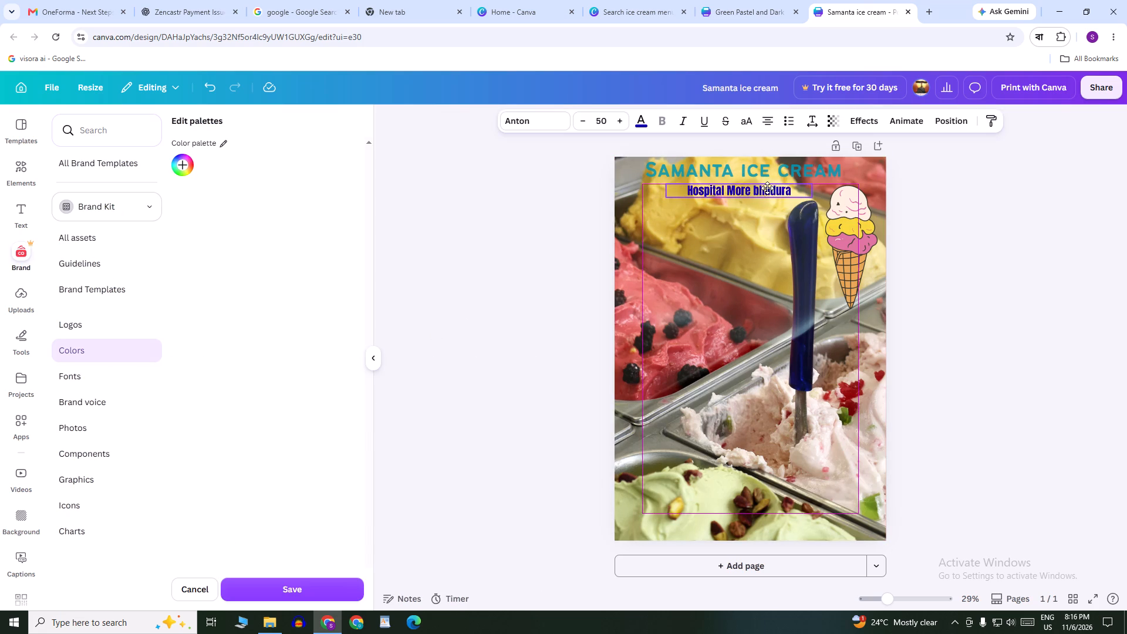
pyautogui.moveTo(767, 188); pyautogui.dragTo(781, 188)
pyautogui.click(981, 215)
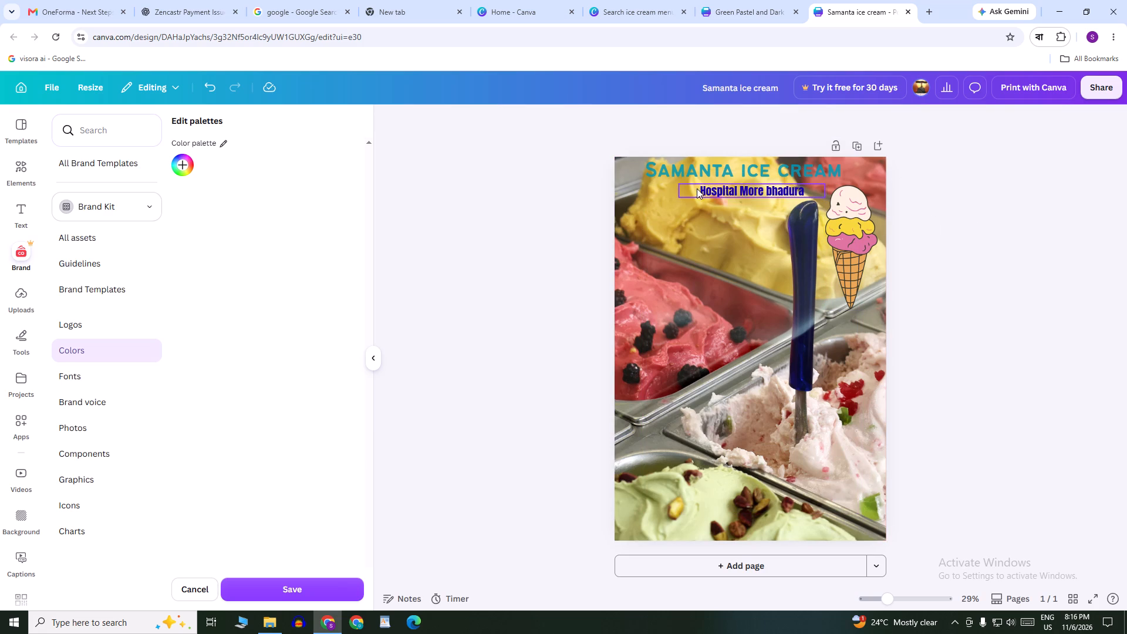
# Add the recently used purple location pin graphic, shrink it to the text's height and place it just before Hospital More bhadura.
pyautogui.click(25, 178)
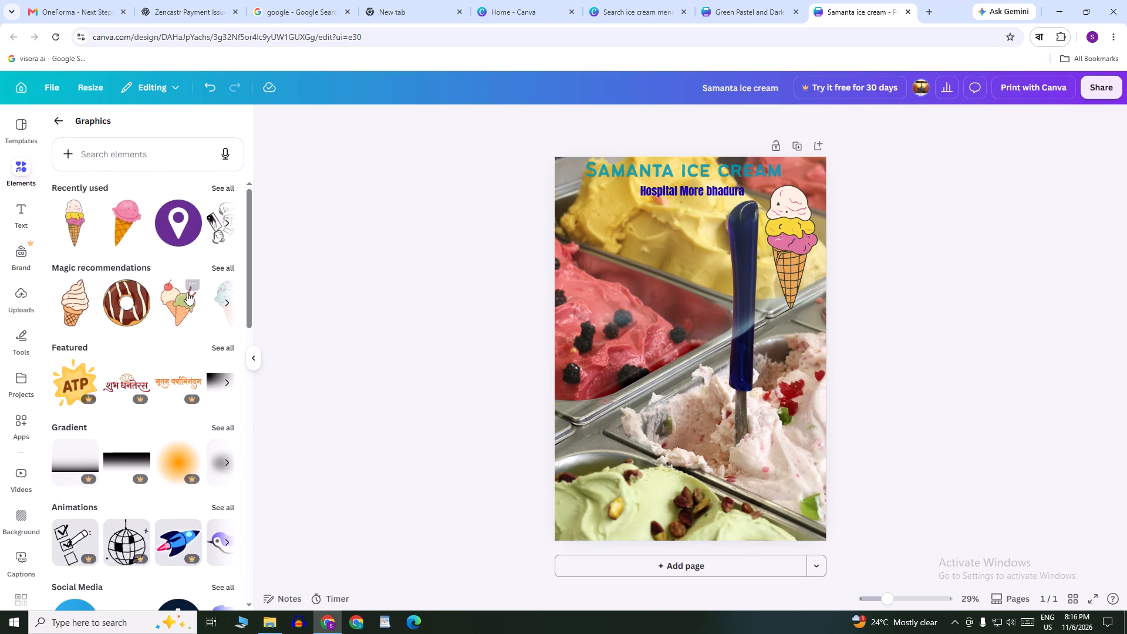
pyautogui.click(190, 244)
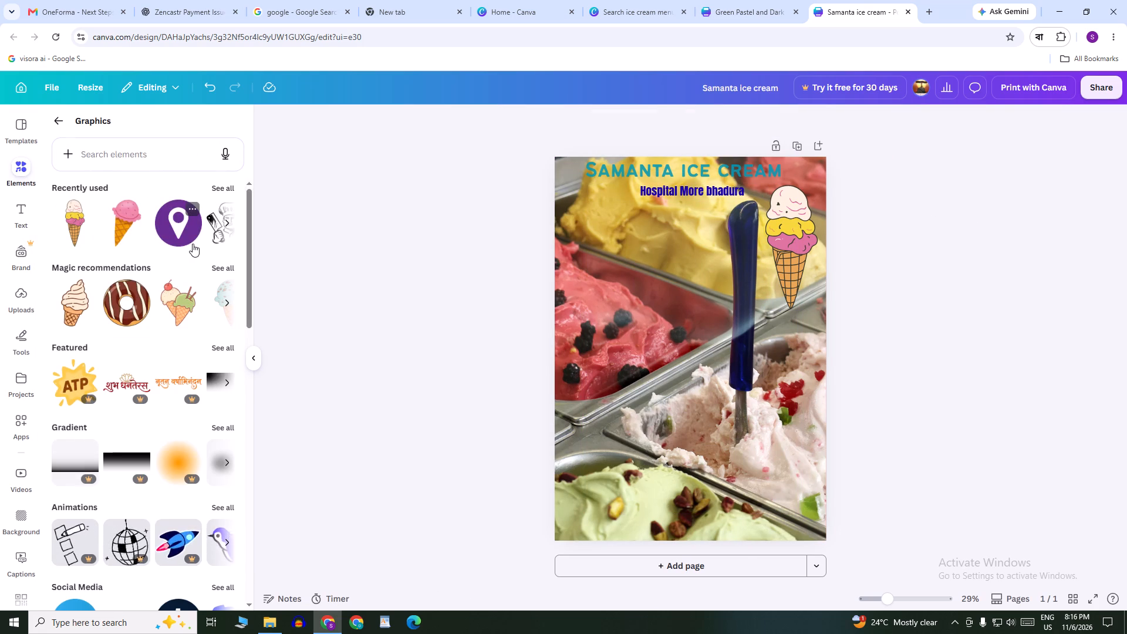
pyautogui.moveTo(637, 292); pyautogui.dragTo(655, 318)
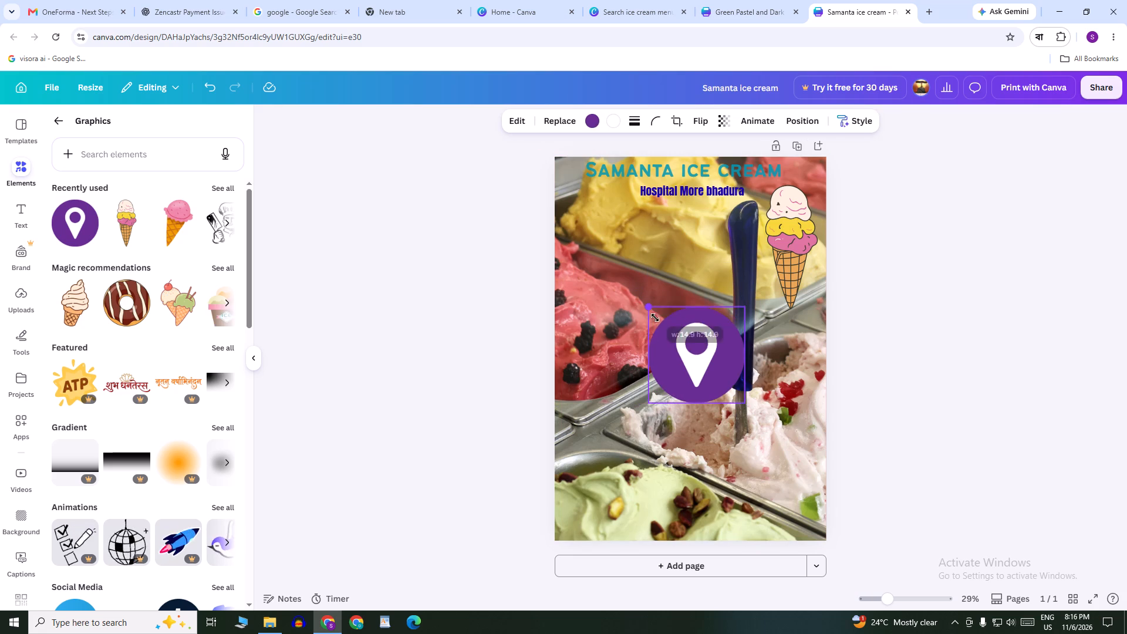
pyautogui.moveTo(655, 318); pyautogui.dragTo(727, 395)
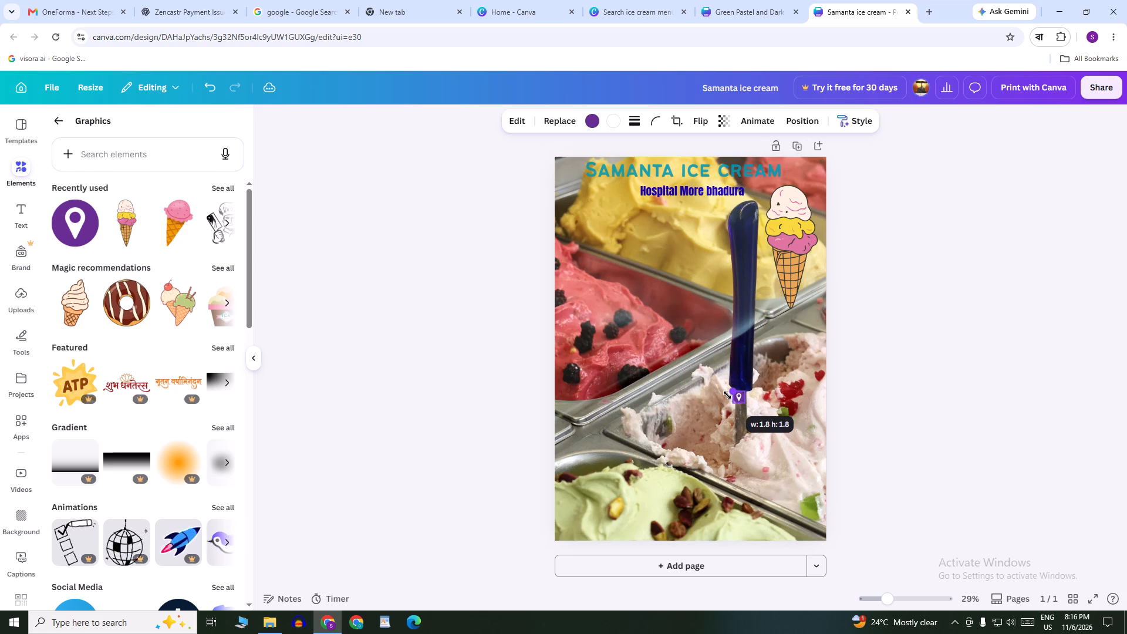
pyautogui.moveTo(727, 395); pyautogui.dragTo(723, 394)
pyautogui.moveTo(738, 395); pyautogui.dragTo(728, 377)
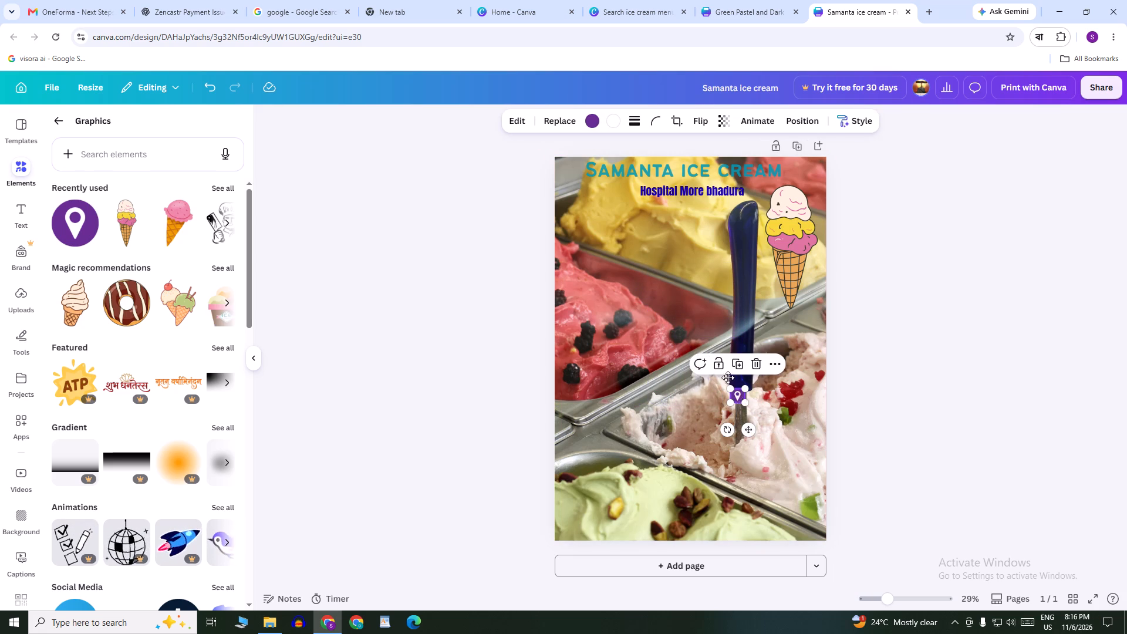
pyautogui.moveTo(728, 377); pyautogui.dragTo(630, 192)
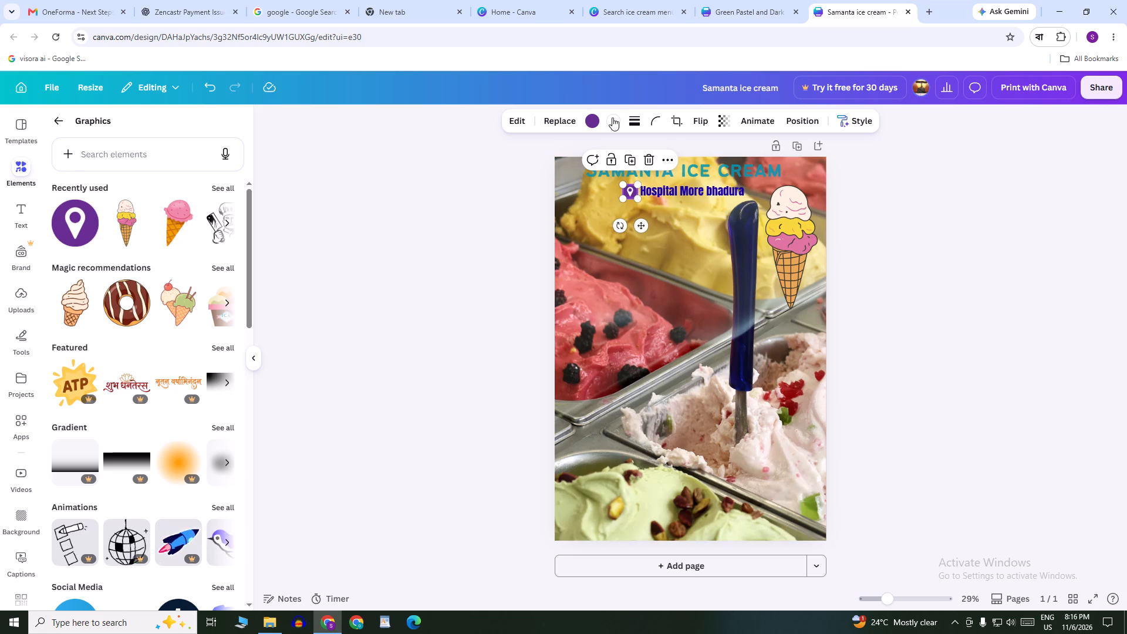
# Recolour the location pin, trying light green, lime and cyan and finishing with the first, darker green default solid colour.
pyautogui.click(593, 117)
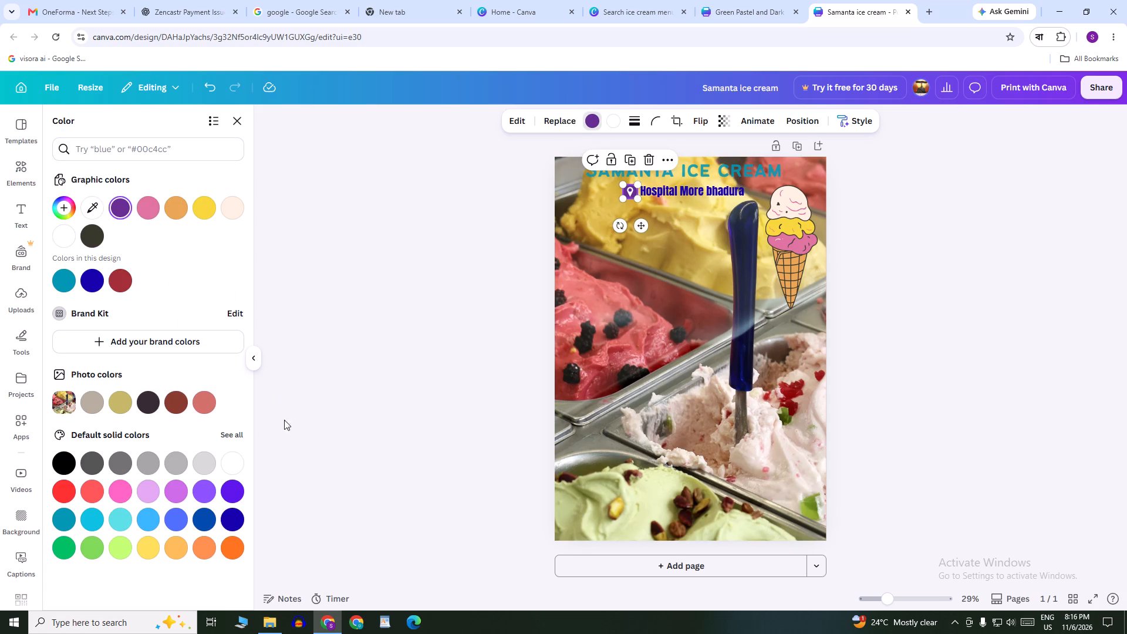
pyautogui.scroll(-1, 201, 491)
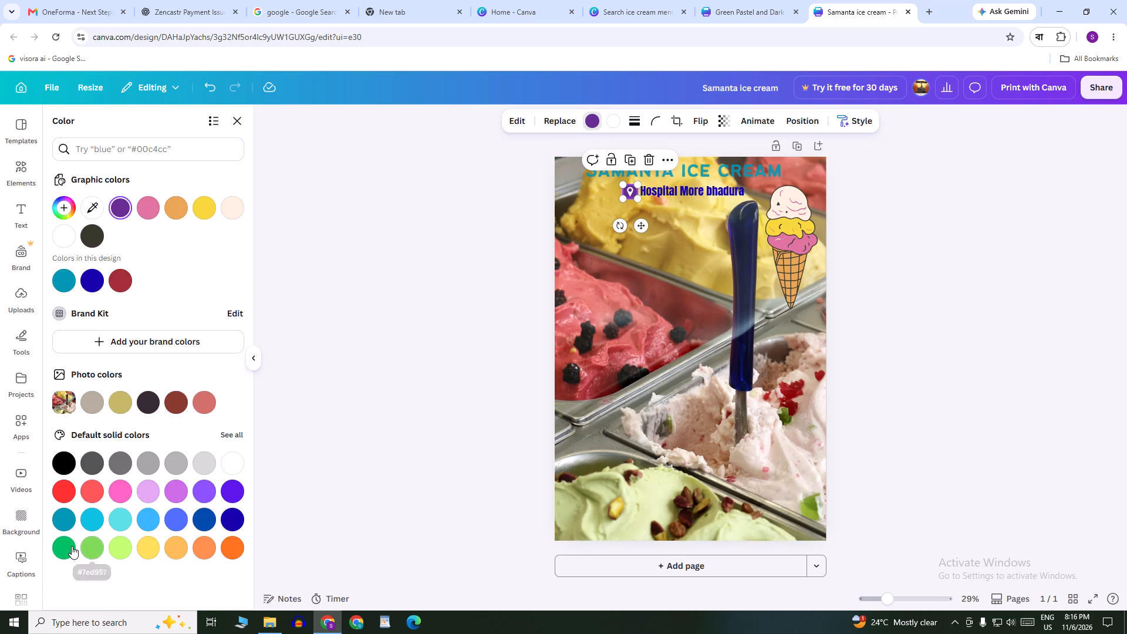
pyautogui.click(72, 546)
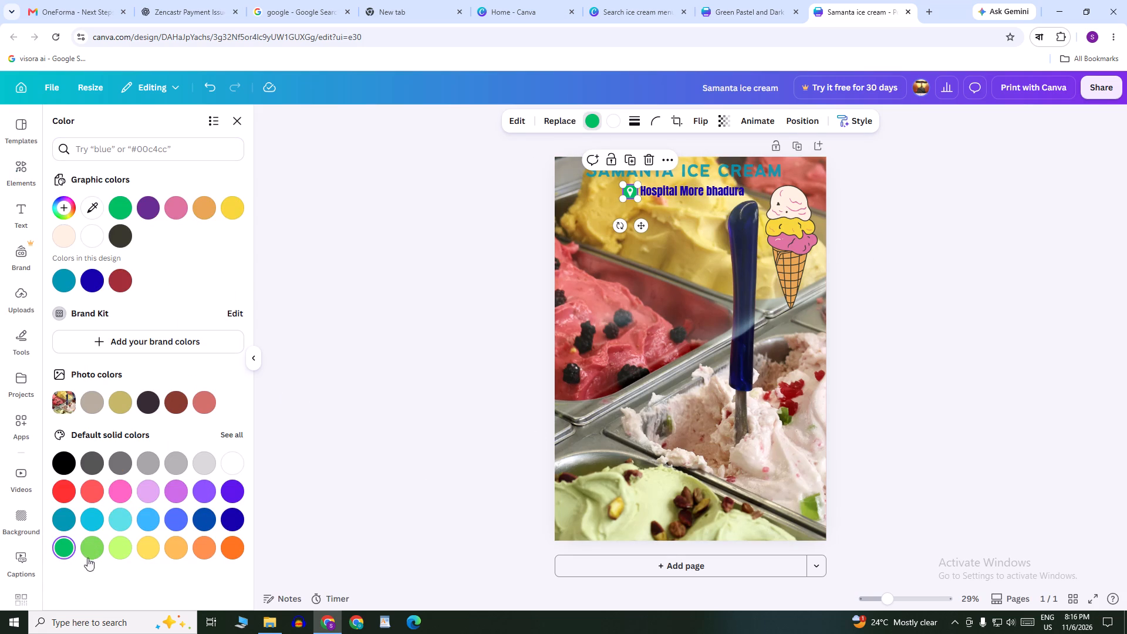
pyautogui.click(95, 549)
pyautogui.click(120, 545)
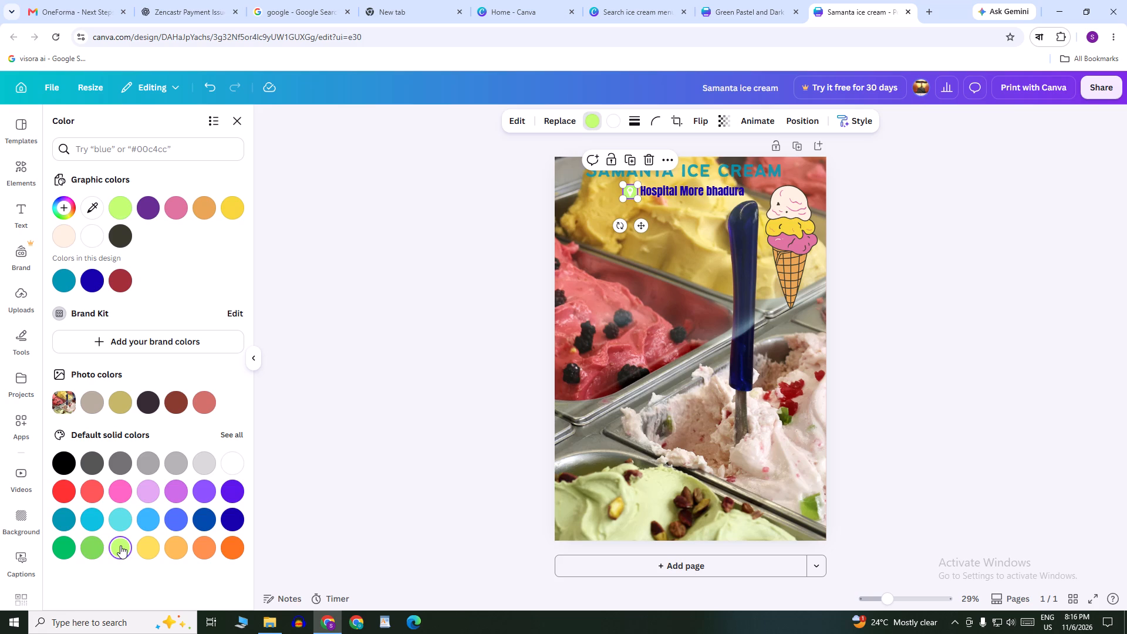
pyautogui.scroll(-4, 166, 515)
pyautogui.click(123, 214)
pyautogui.click(93, 521)
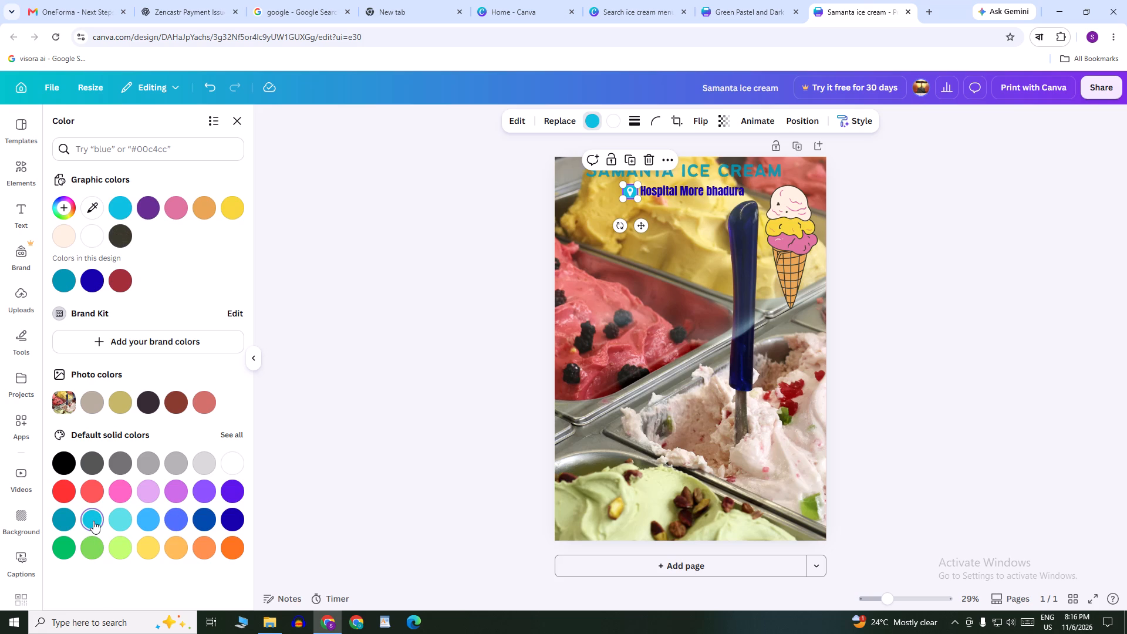
pyautogui.click(92, 551)
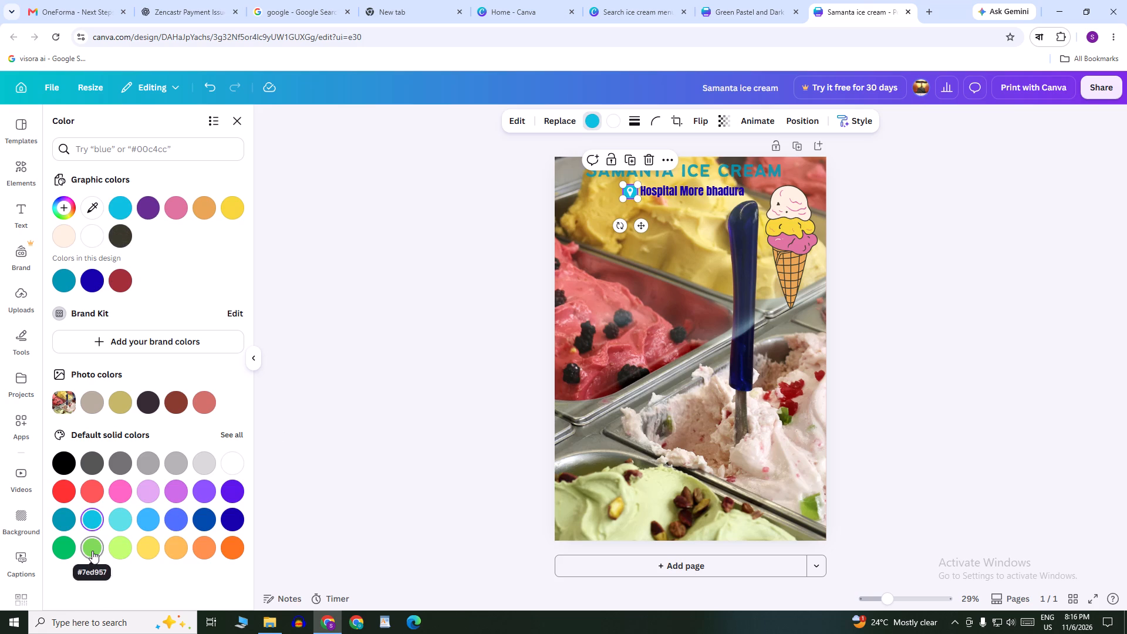
pyautogui.click(64, 550)
pyautogui.doubleClick(308, 413)
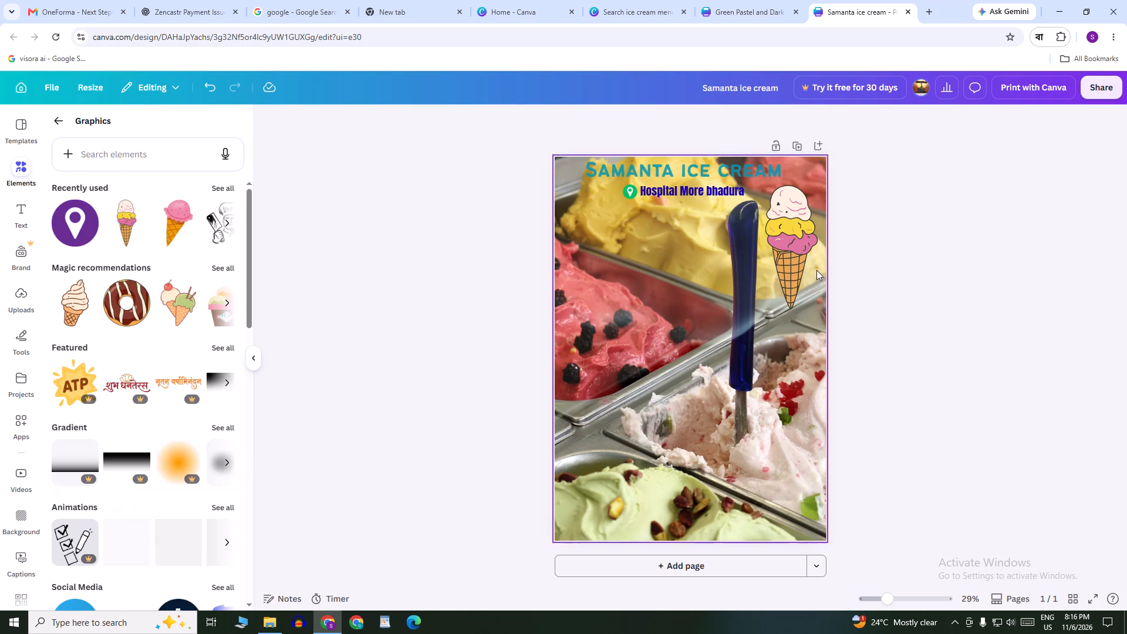
pyautogui.click(817, 269)
pyautogui.click(910, 277)
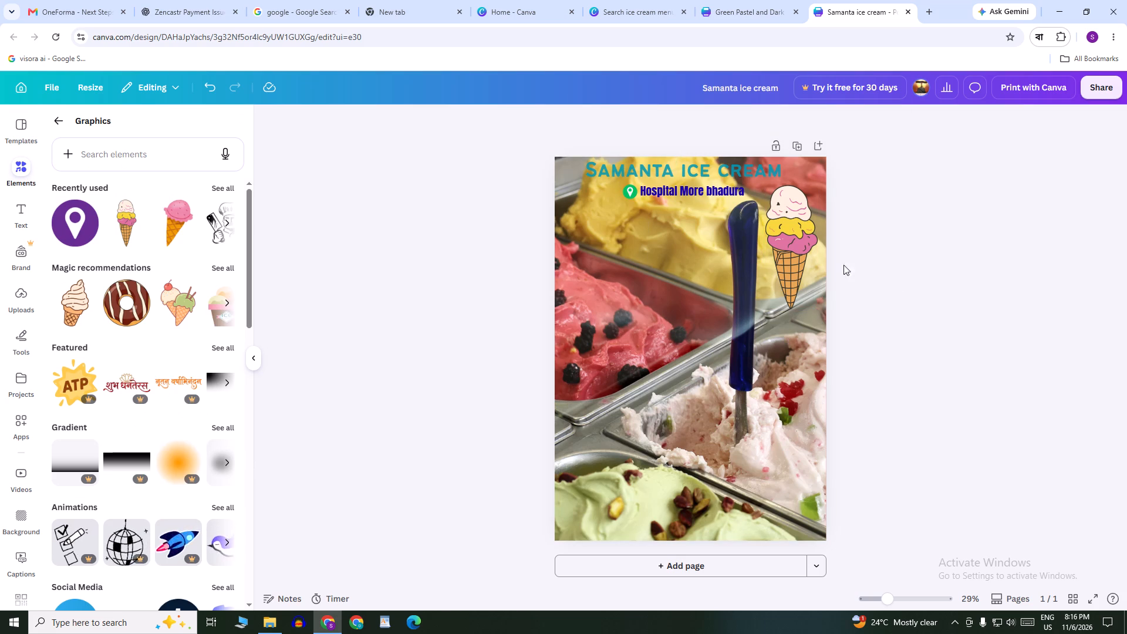
# Capitalise the last word of the shop location line so it reads Hospital More Bhadura.
pyautogui.doubleClick(711, 190)
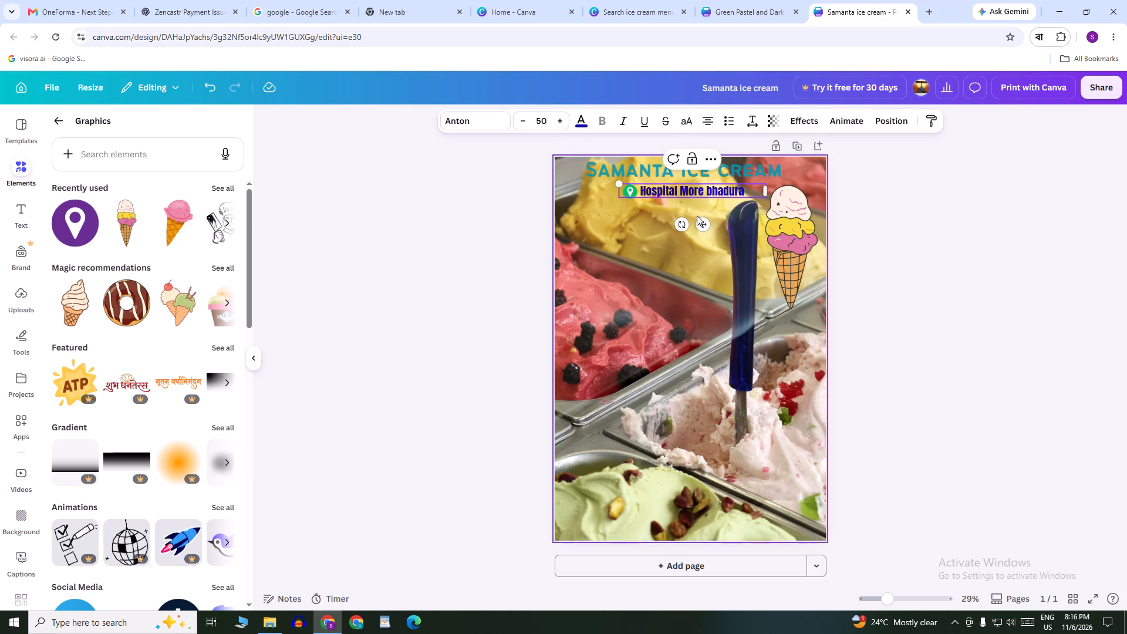
pyautogui.press('BackSpace')
pyautogui.write('BH')
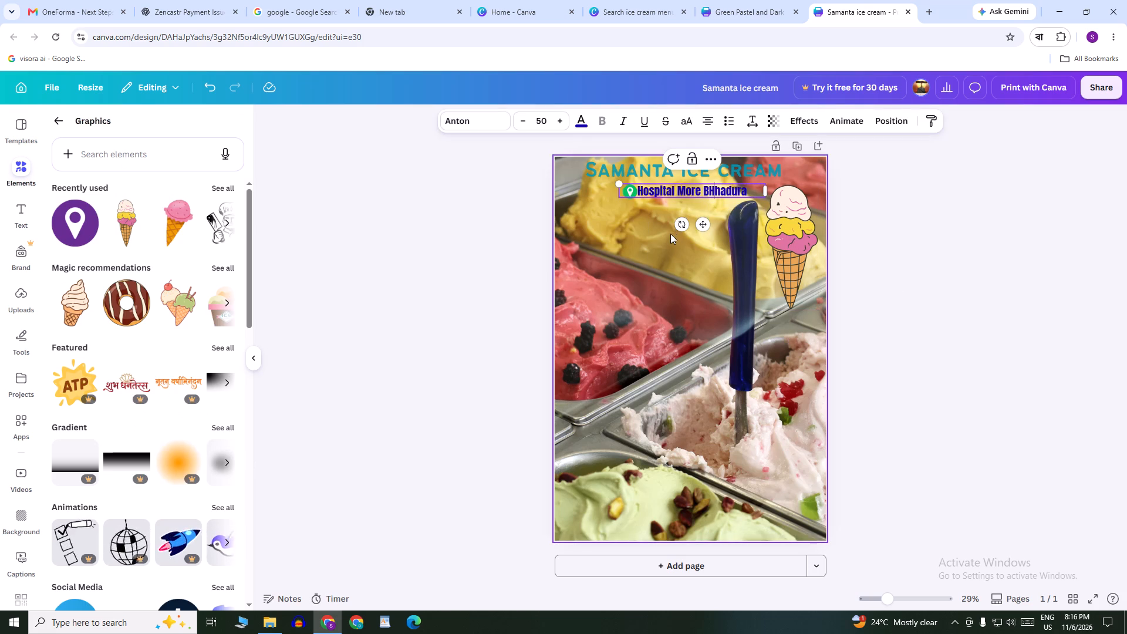
pyautogui.press('BackSpace')
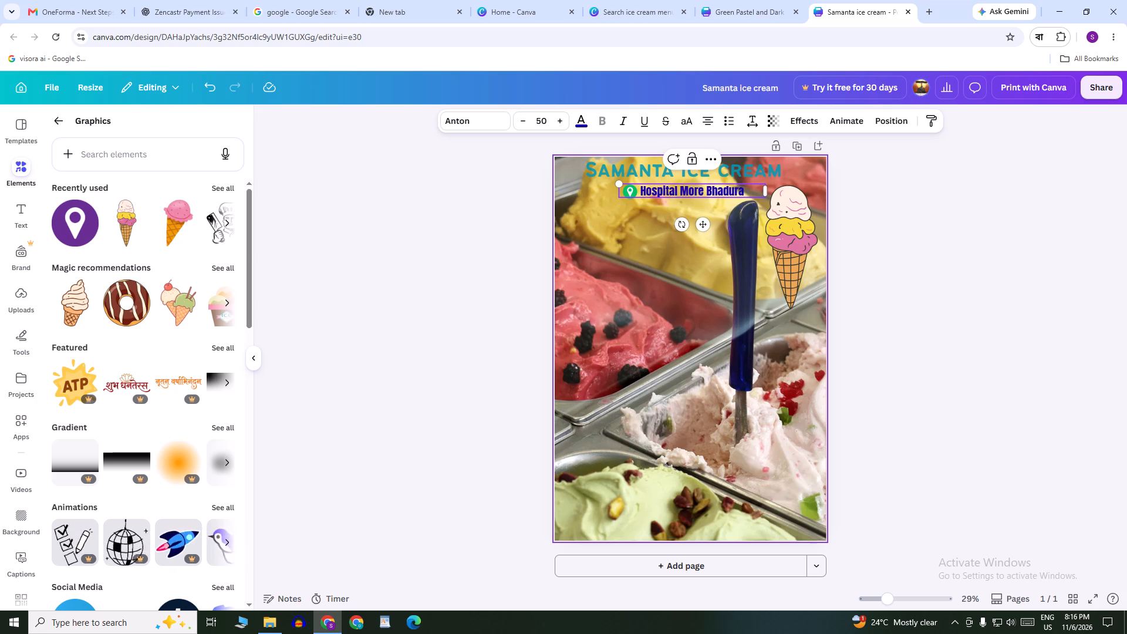
pyautogui.press('BackSpace')
pyautogui.hotkey('shift', 'b')
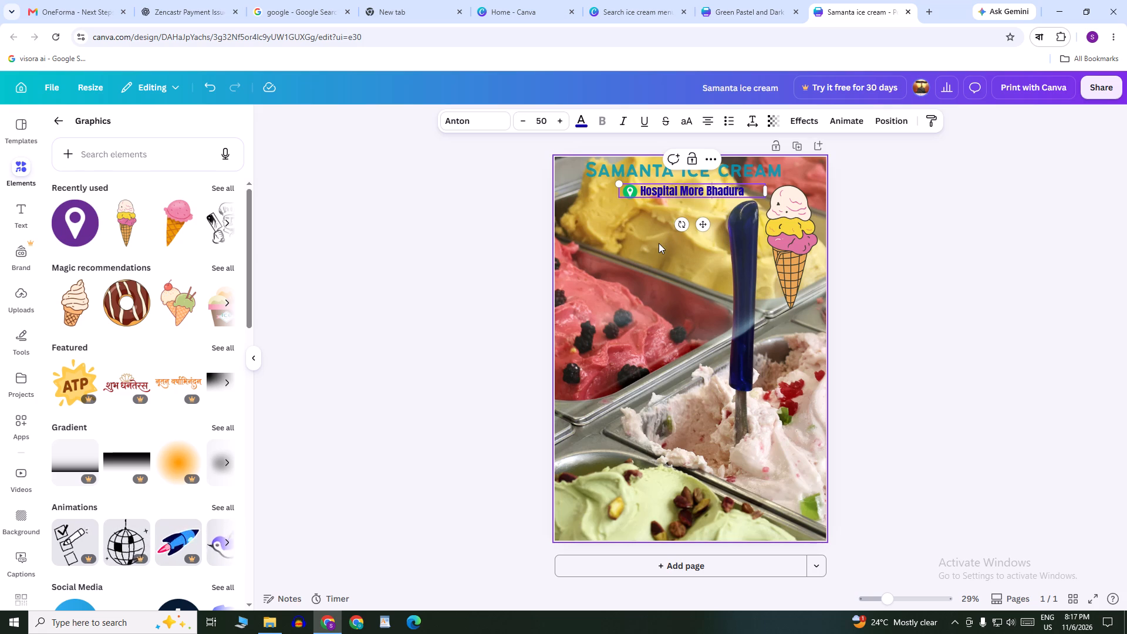
pyautogui.click(864, 216)
pyautogui.click(864, 216)
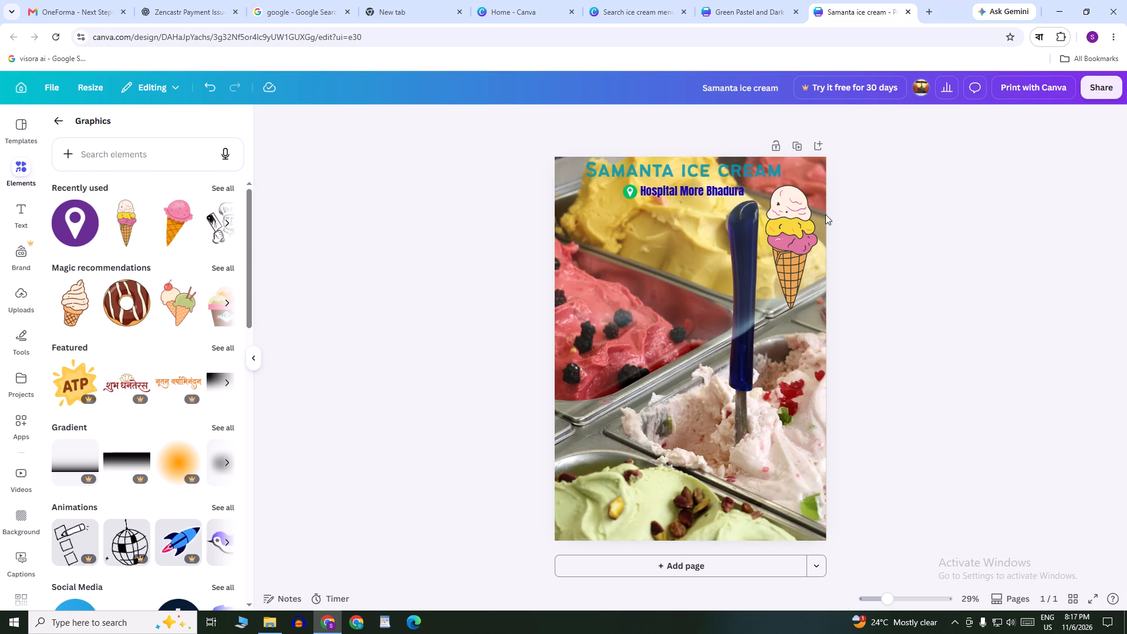
# Shift the Hospital More Bhadura line slightly to the left beneath the heading.
pyautogui.scroll(1, 811, 215)
pyautogui.moveTo(710, 196); pyautogui.dragTo(701, 195)
pyautogui.click(973, 239)
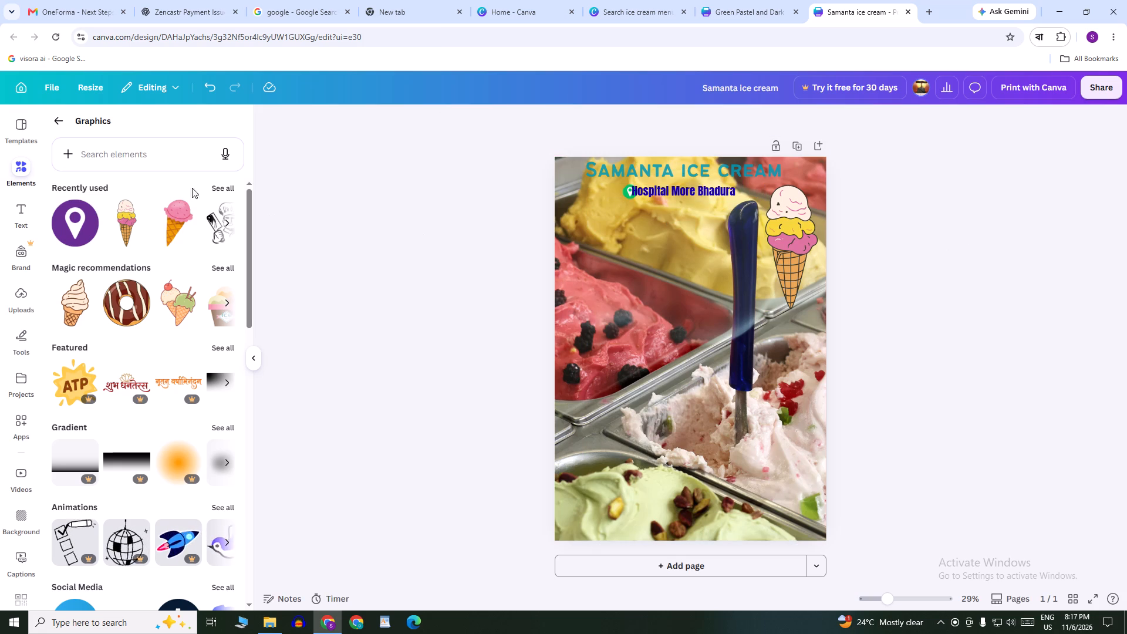
# Add a new text box to the poster and set its font size to 50.
pyautogui.click(60, 116)
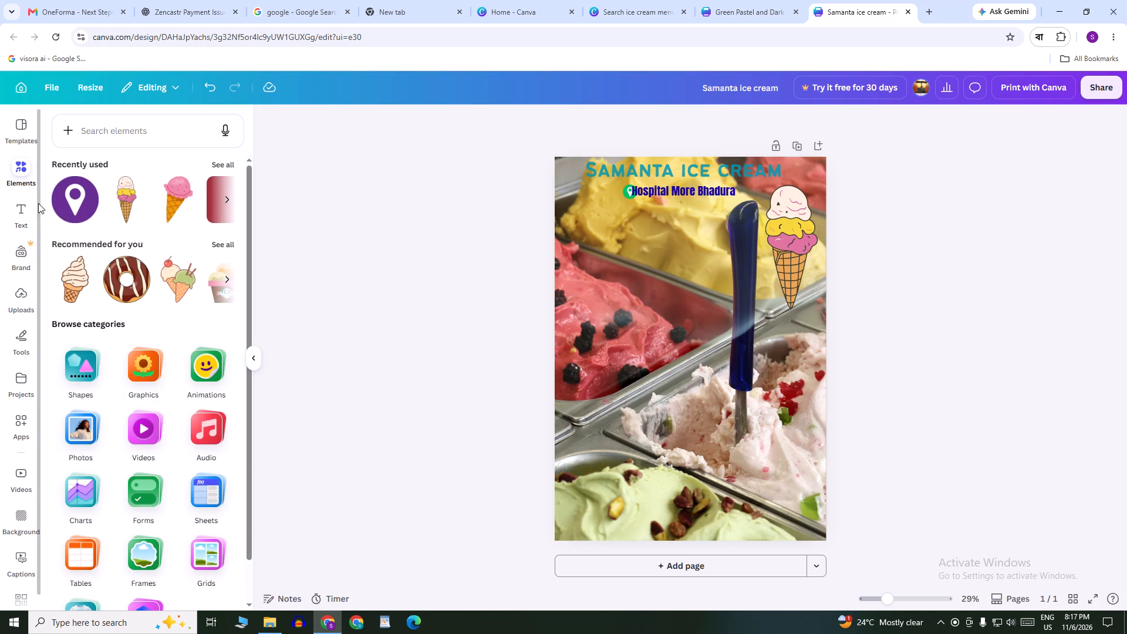
pyautogui.click(17, 222)
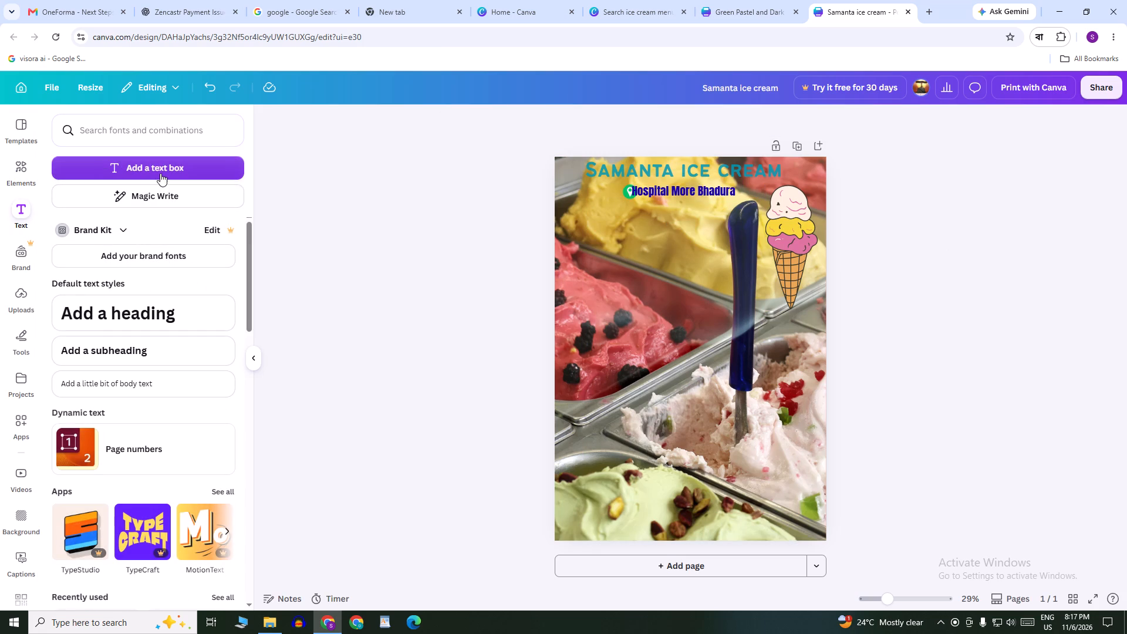
pyautogui.click(160, 173)
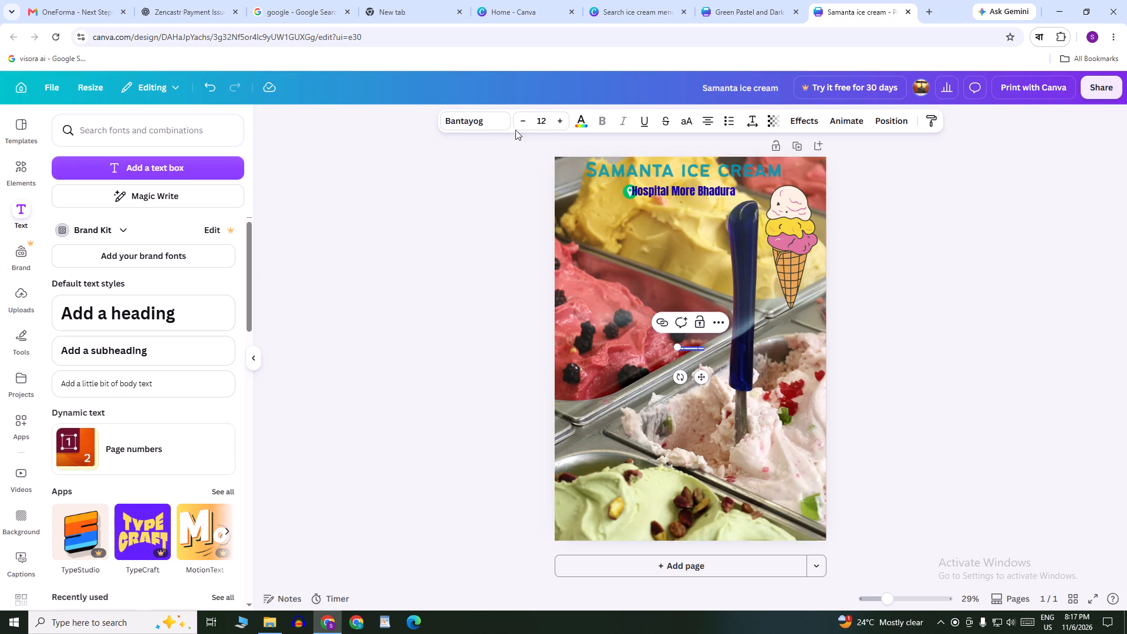
pyautogui.click(544, 123)
pyautogui.press('5')
pyautogui.press('0')
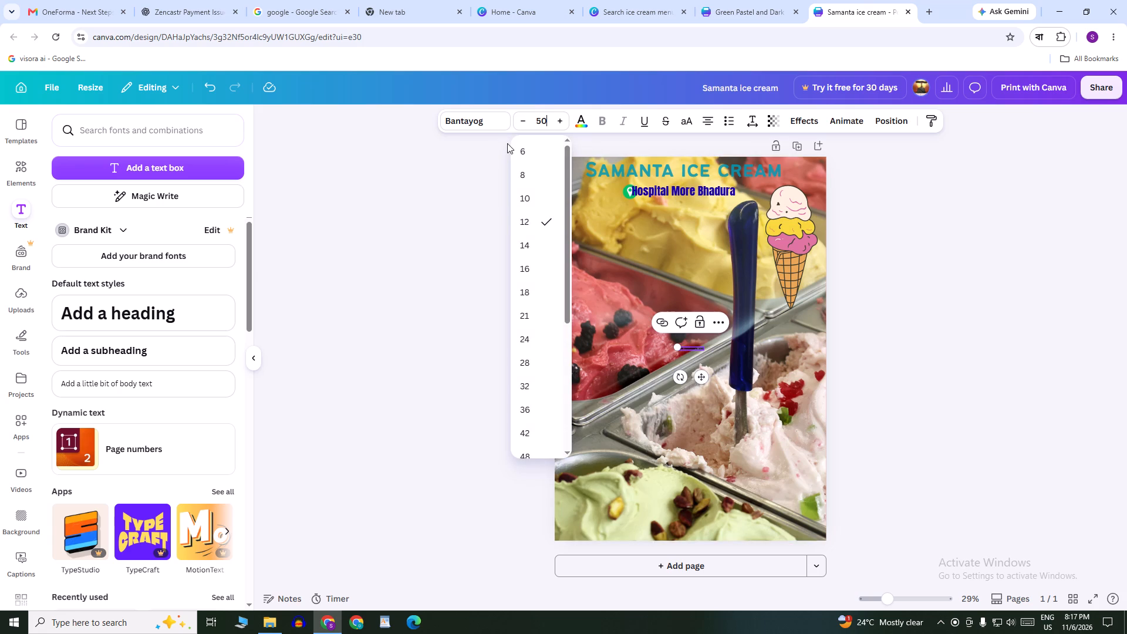
pyautogui.press('Return')
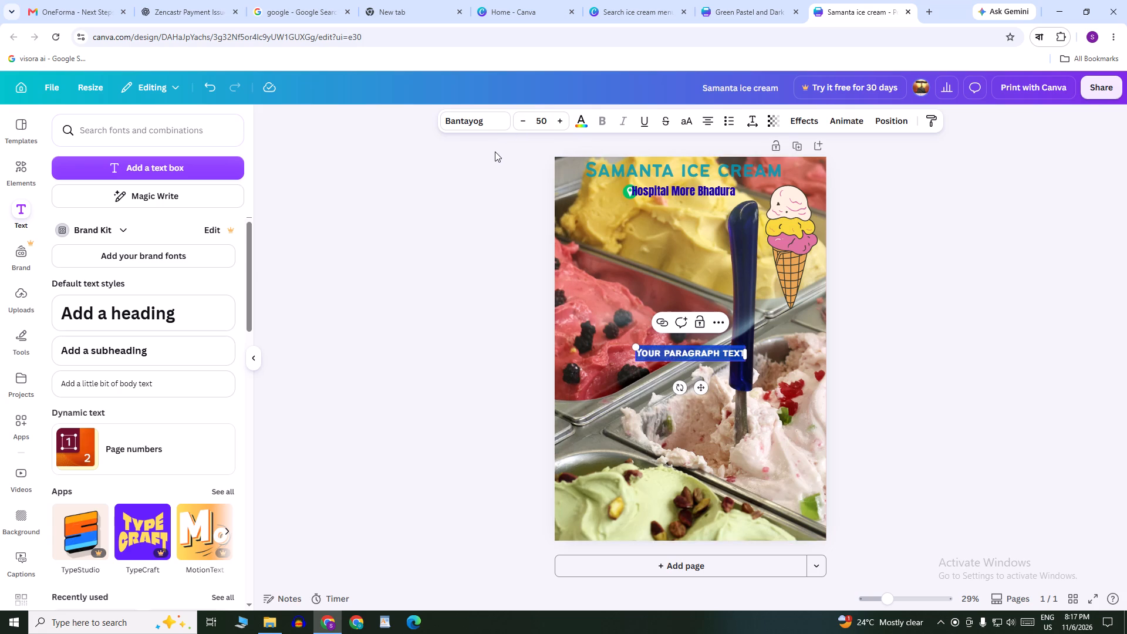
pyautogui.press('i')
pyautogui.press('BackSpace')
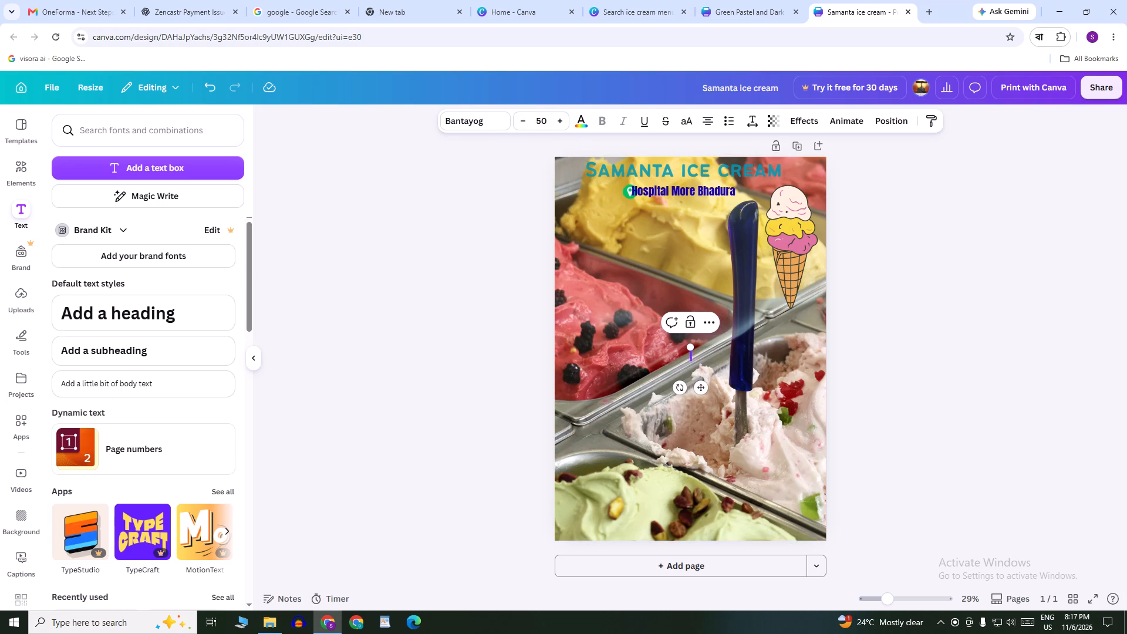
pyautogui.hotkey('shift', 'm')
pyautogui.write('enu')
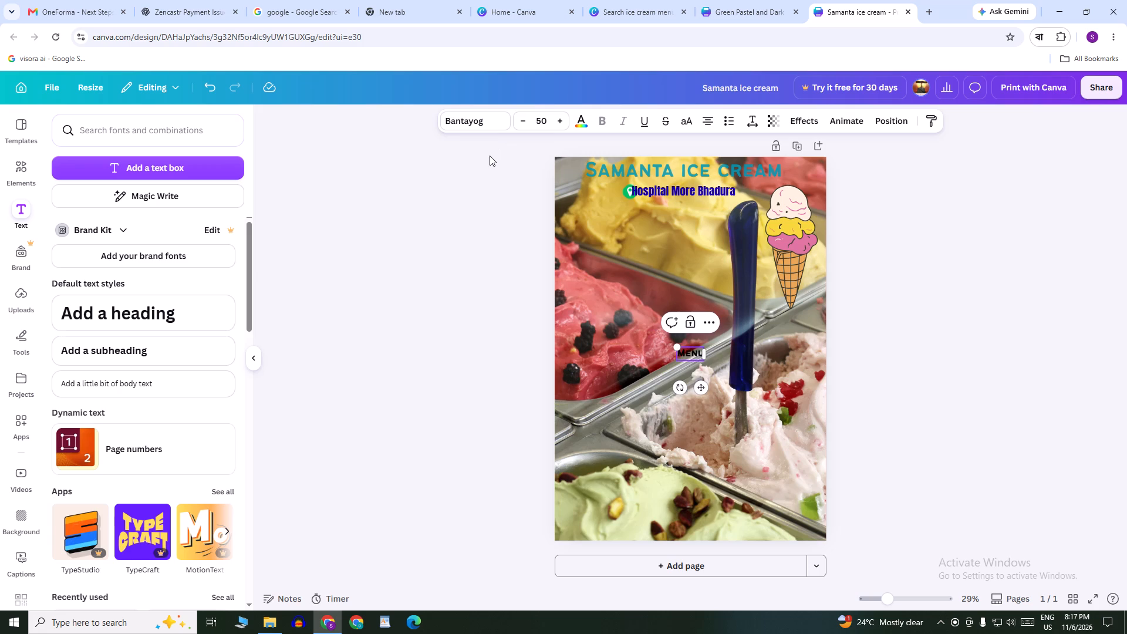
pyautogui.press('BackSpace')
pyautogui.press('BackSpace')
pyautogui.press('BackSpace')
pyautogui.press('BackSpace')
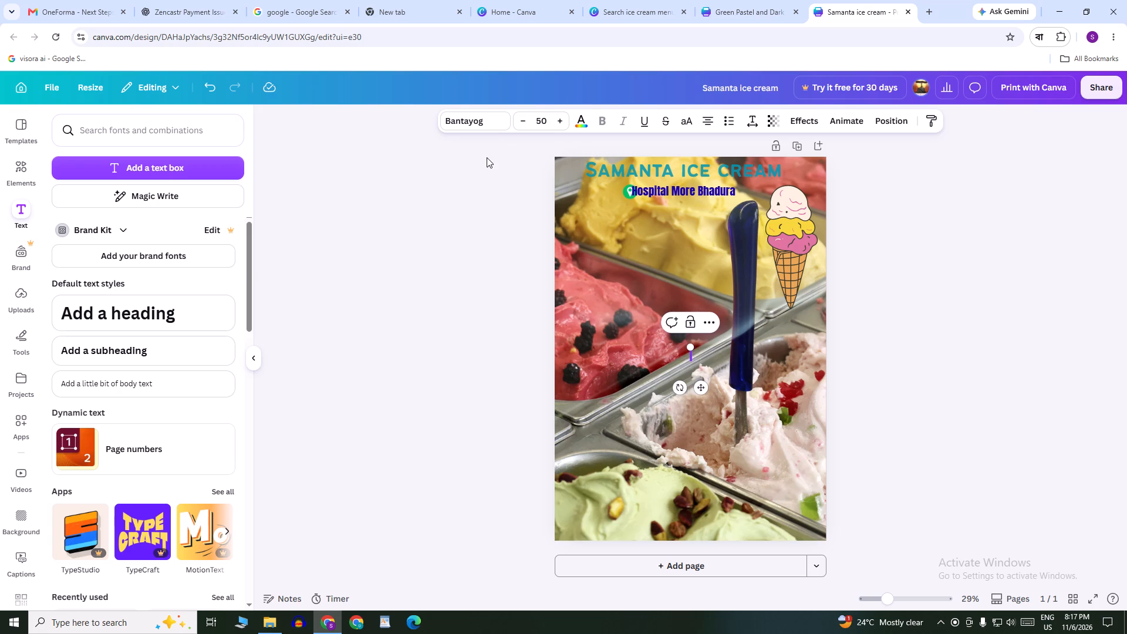
# Enter Avilable Item's as the text of the new text box.
pyautogui.write('Av')
pyautogui.write('ilabl')
pyautogui.press('e')
pyautogui.press('space')
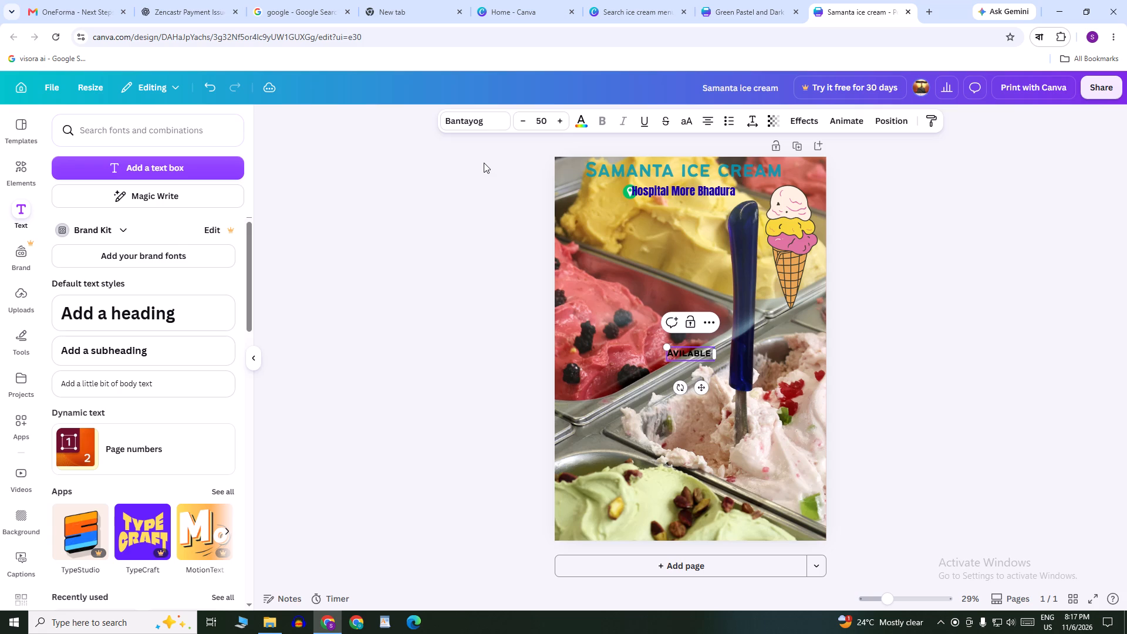
pyautogui.hotkey('shift', 'i')
pyautogui.press('t')
pyautogui.write('em')
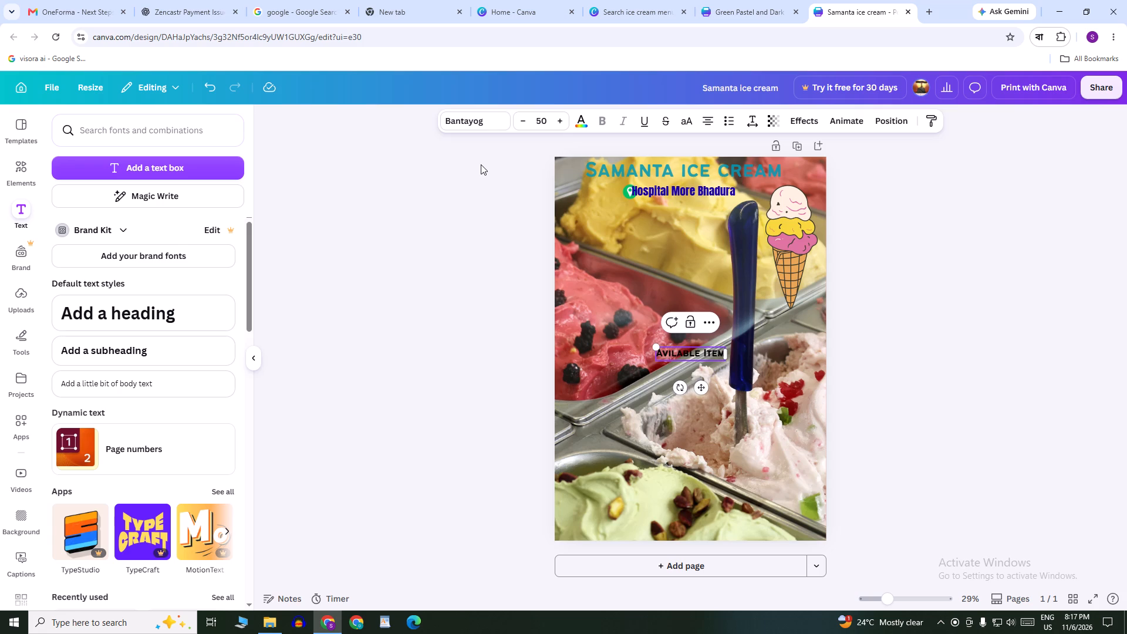
pyautogui.write(';s')
pyautogui.press('BackSpace')
pyautogui.press('BackSpace')
pyautogui.hotkey('shift', '"')
pyautogui.press('s')
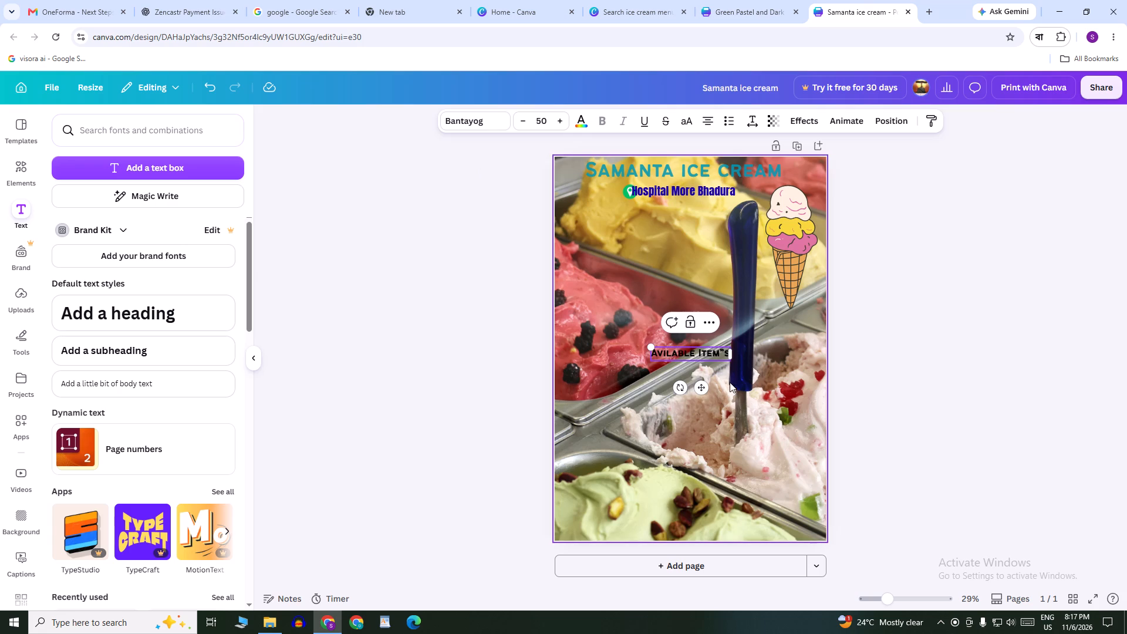
pyautogui.click(724, 349)
pyautogui.press('BackSpace')
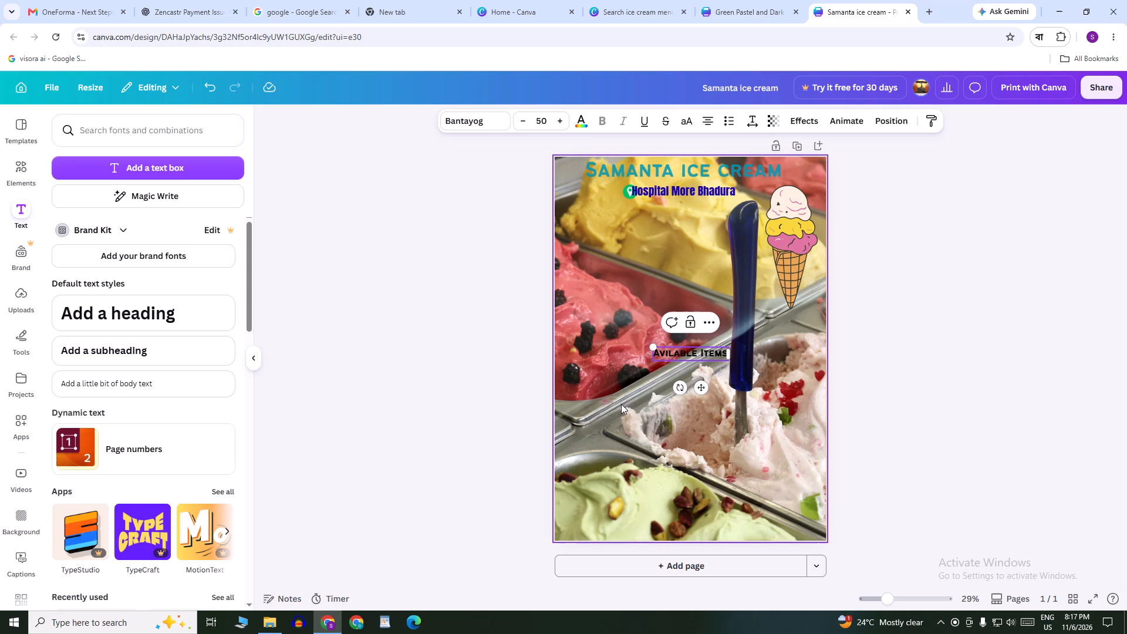
pyautogui.press("'")
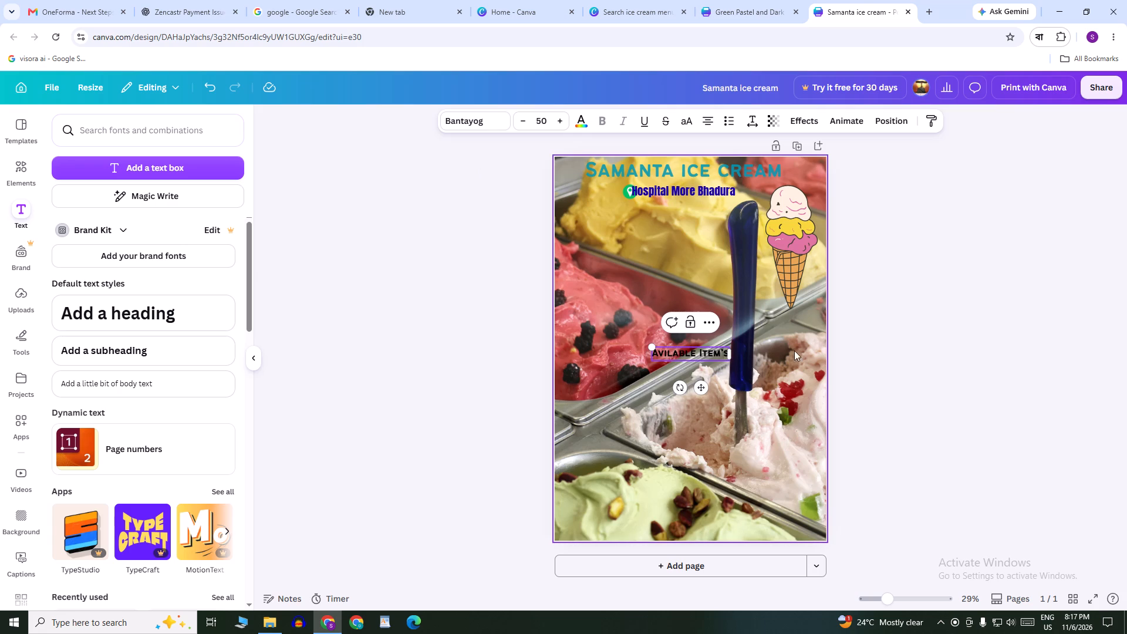
# Set the font of the whole Avilable Item's text to Shrikhand.
pyautogui.hotkey('ctrl', 'a')
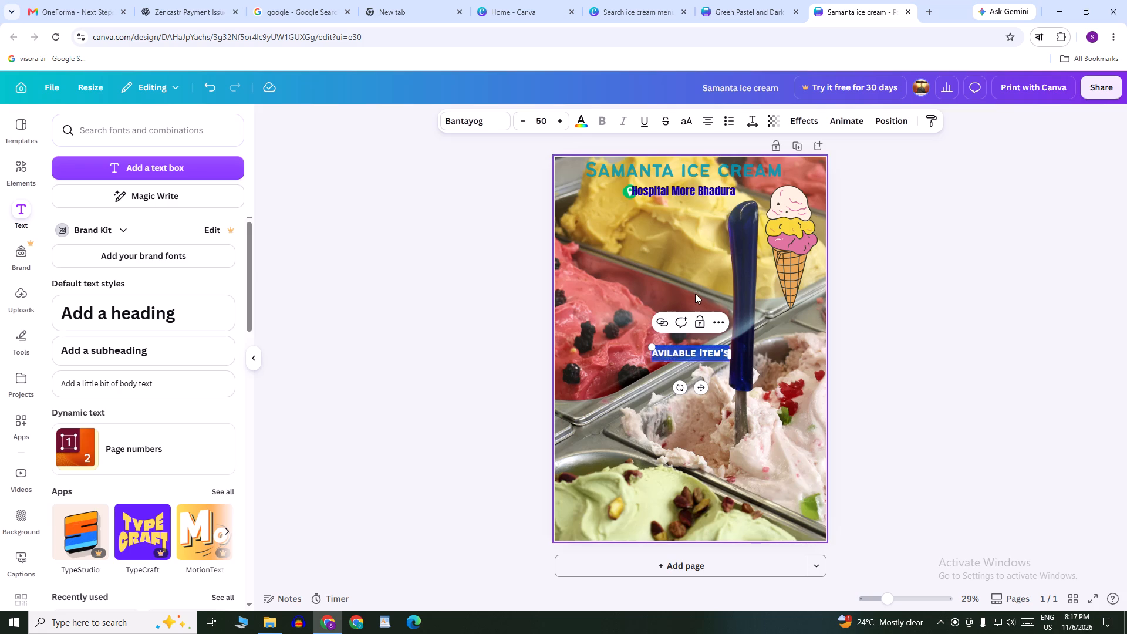
pyautogui.click(487, 122)
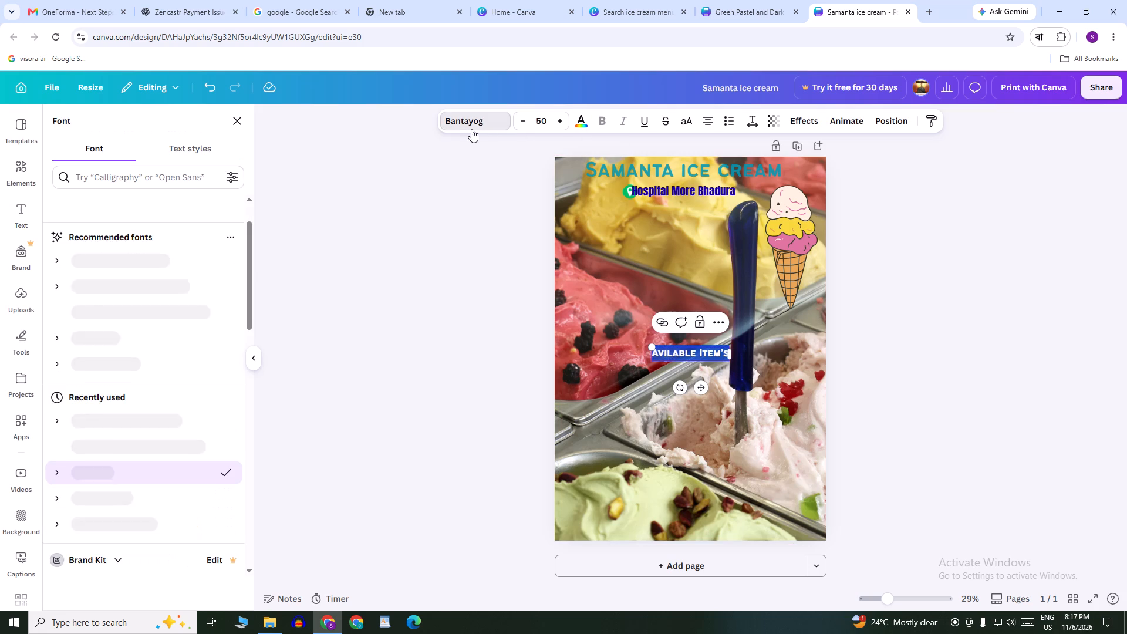
pyautogui.scroll(-6, 140, 341)
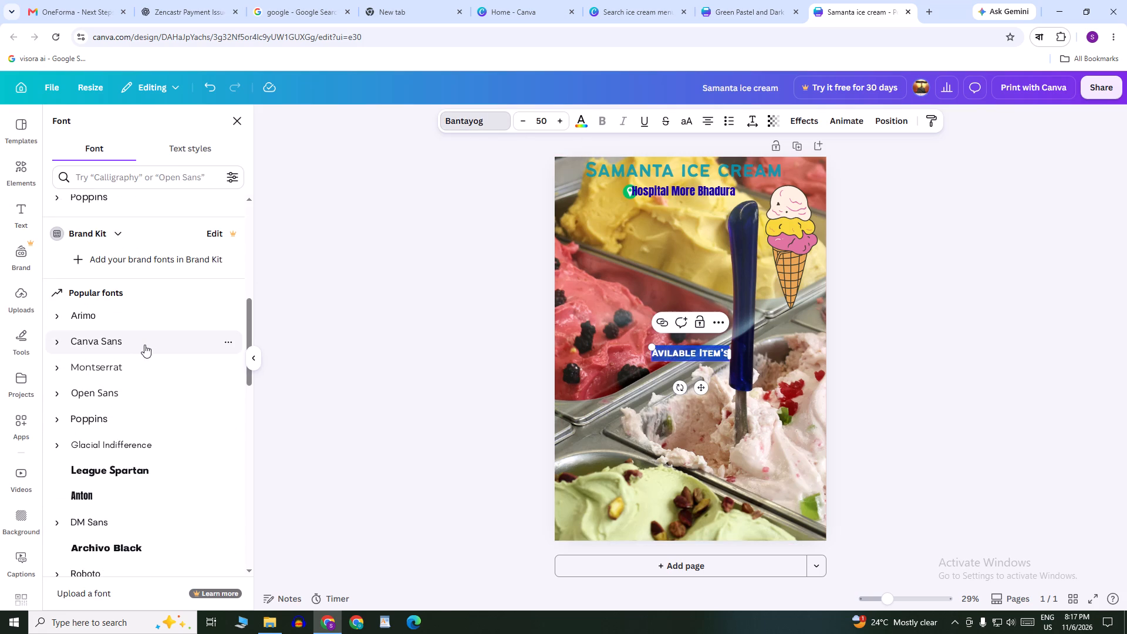
pyautogui.scroll(-7, 152, 341)
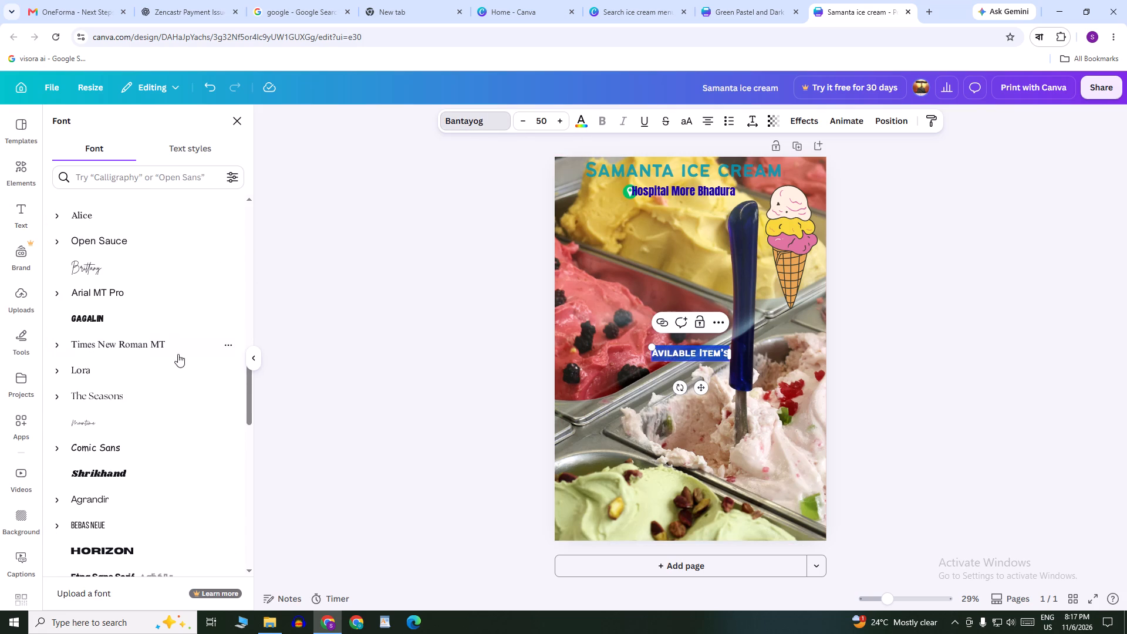
pyautogui.click(164, 464)
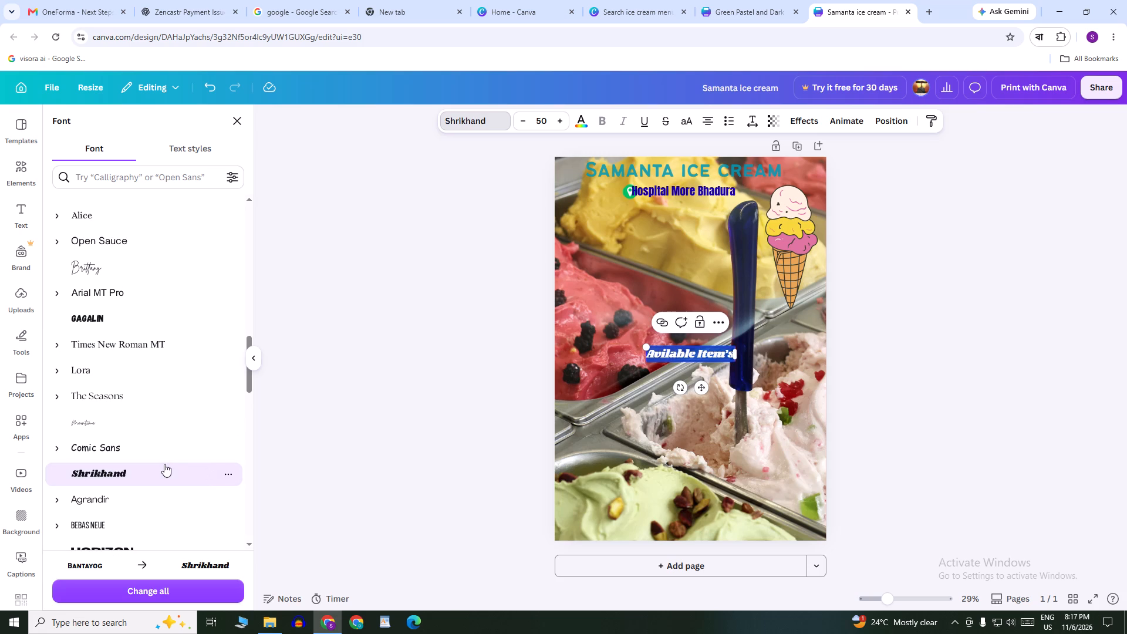
# Change the font of the Avilable Item's text to Fredoka.
pyautogui.scroll(-3, 178, 444)
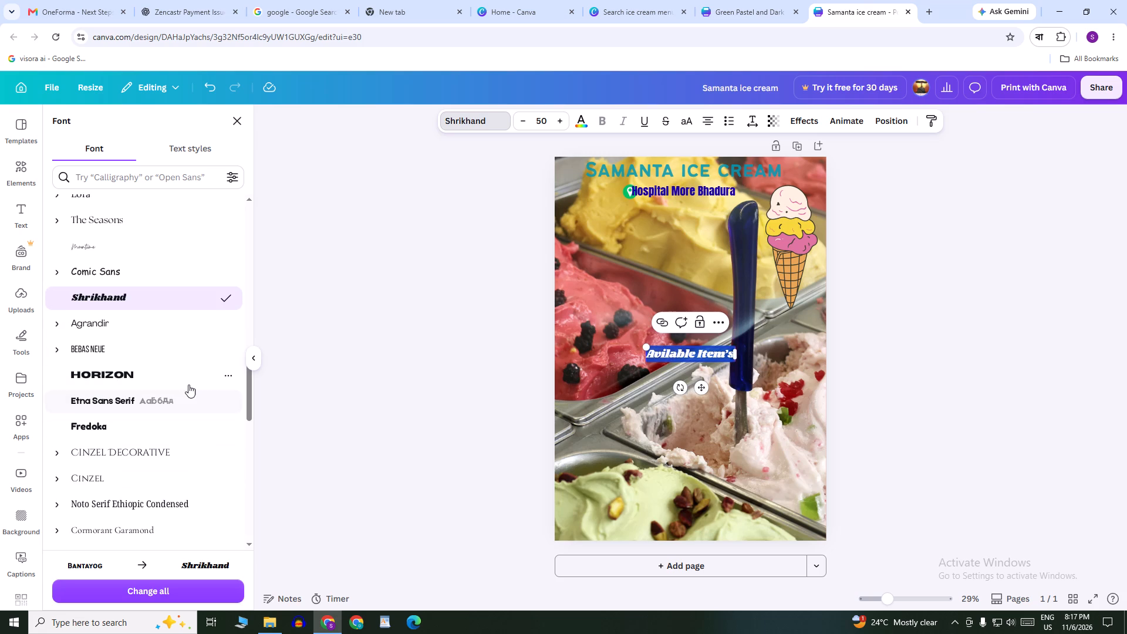
pyautogui.click(173, 430)
pyautogui.doubleClick(310, 383)
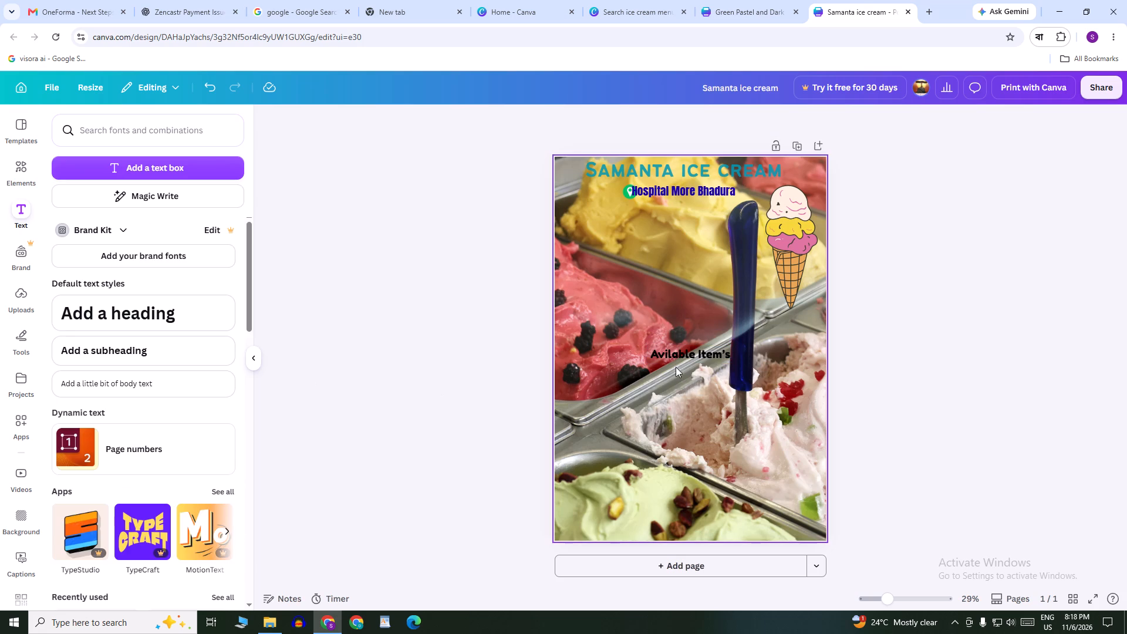
# Move the Hospital More Bhadura line slightly right so its text sits just beside the green location pin.
pyautogui.moveTo(682, 192); pyautogui.dragTo(688, 191)
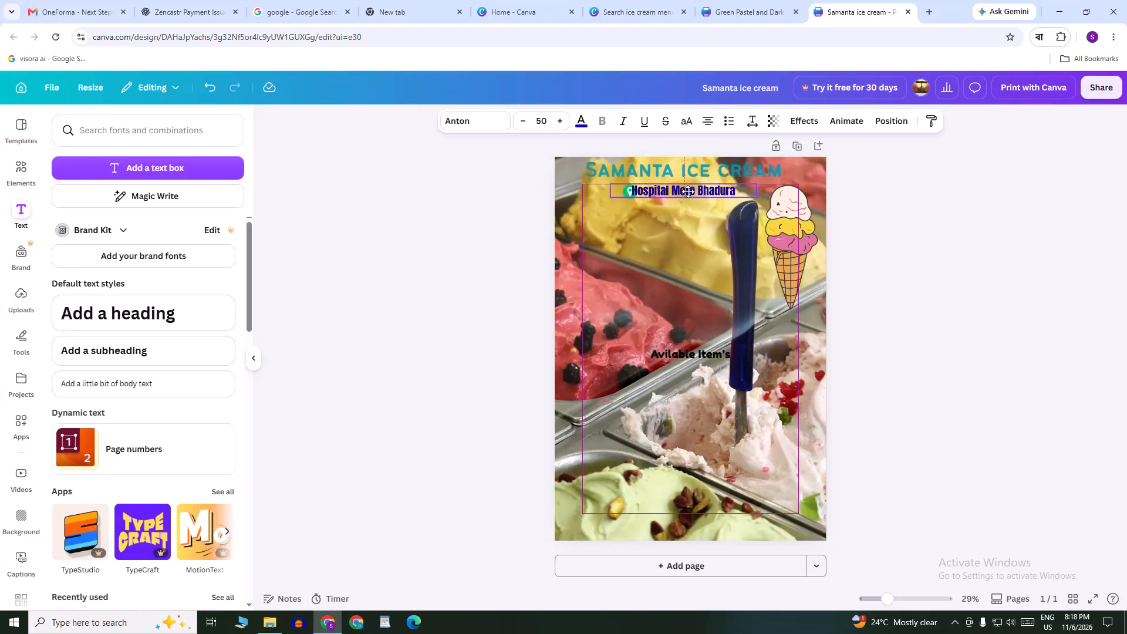
pyautogui.moveTo(688, 191); pyautogui.dragTo(693, 191)
pyautogui.click(623, 190)
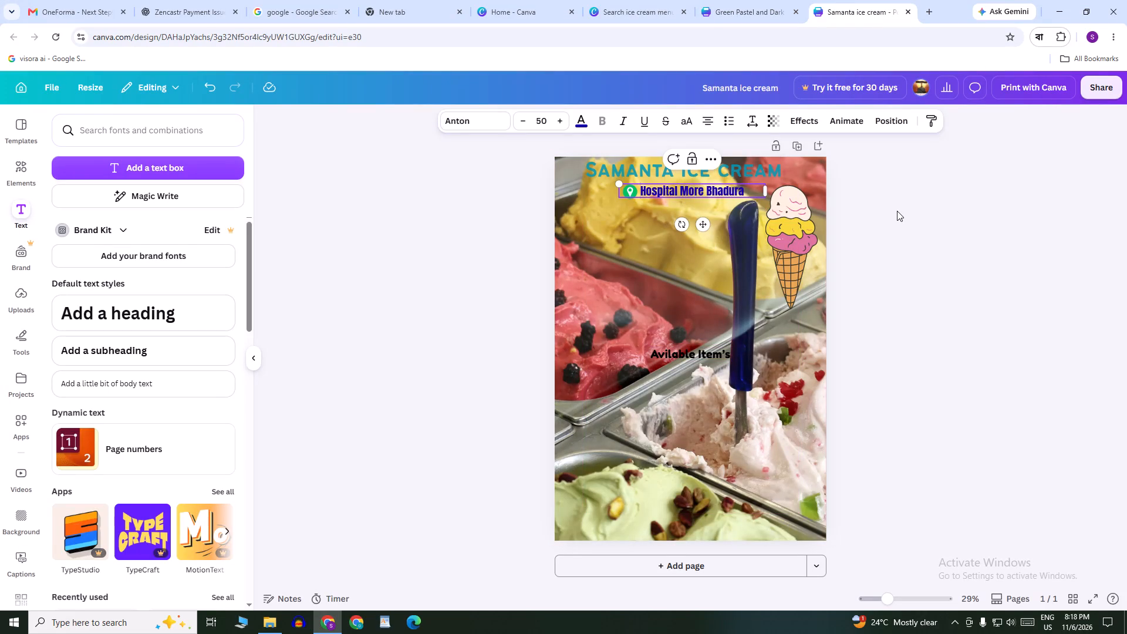
pyautogui.click(897, 211)
# Increase the Samanta ice cream heading's font size to 103.
pyautogui.click(746, 176)
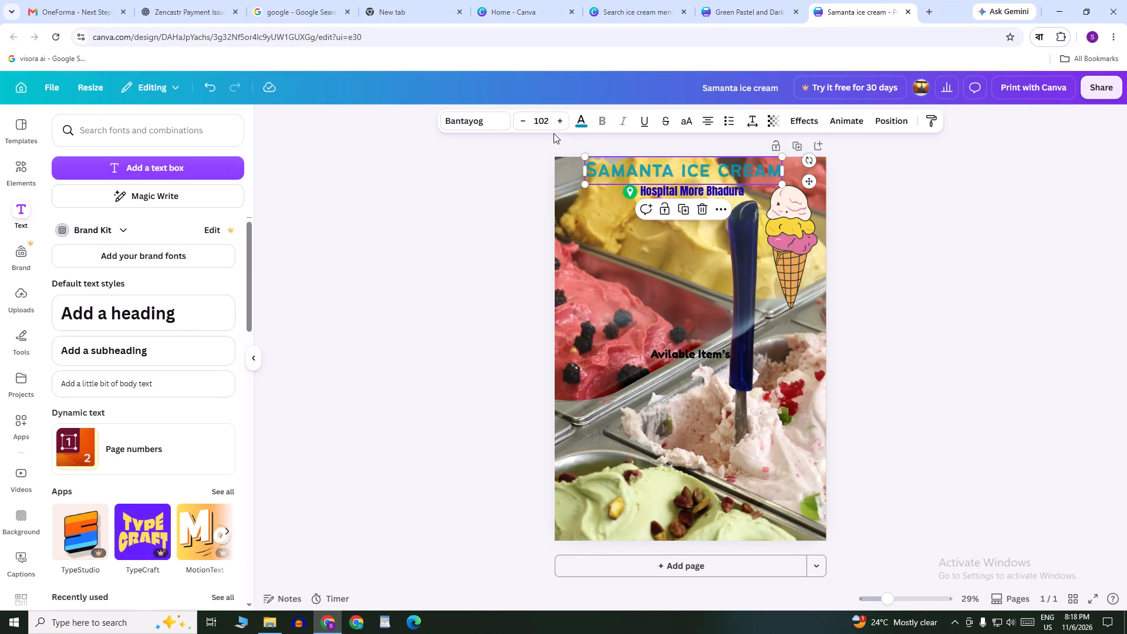
pyautogui.click(561, 121)
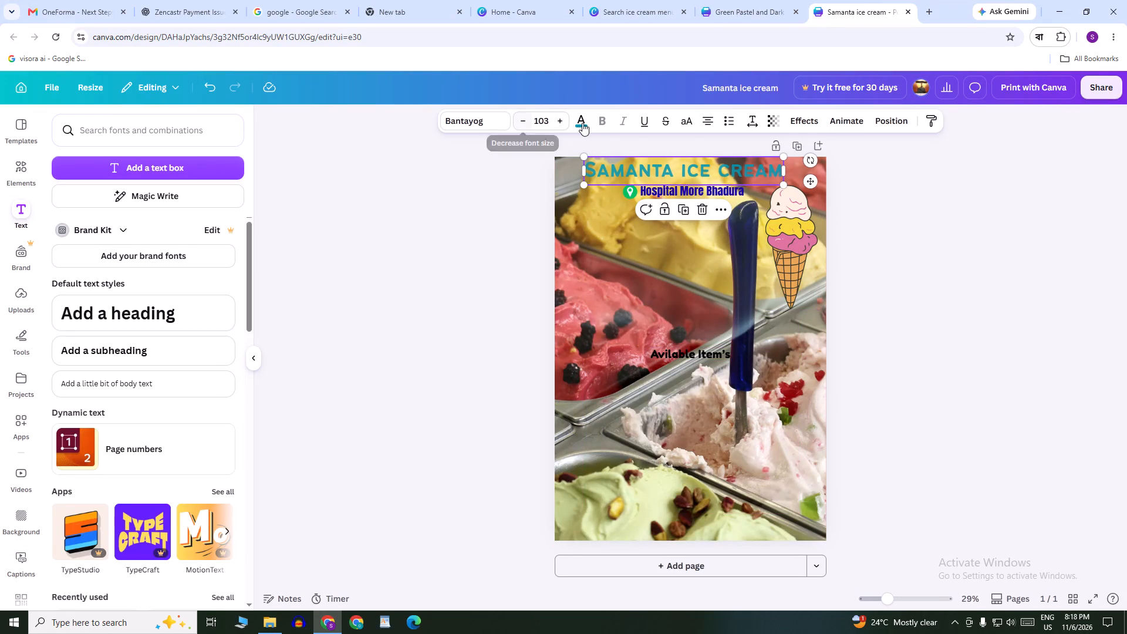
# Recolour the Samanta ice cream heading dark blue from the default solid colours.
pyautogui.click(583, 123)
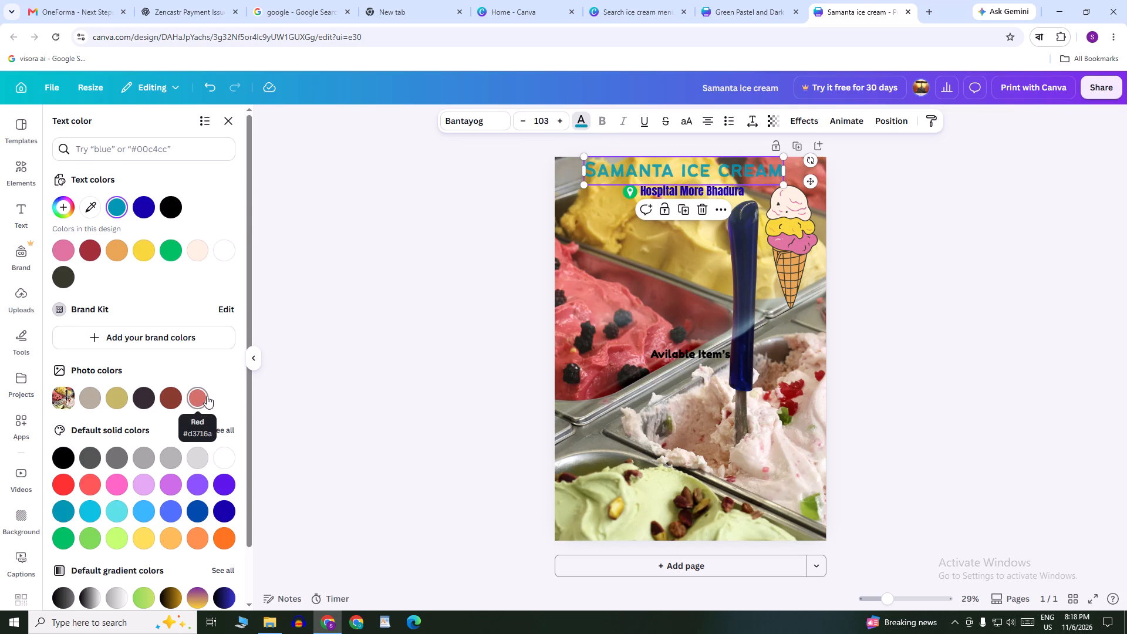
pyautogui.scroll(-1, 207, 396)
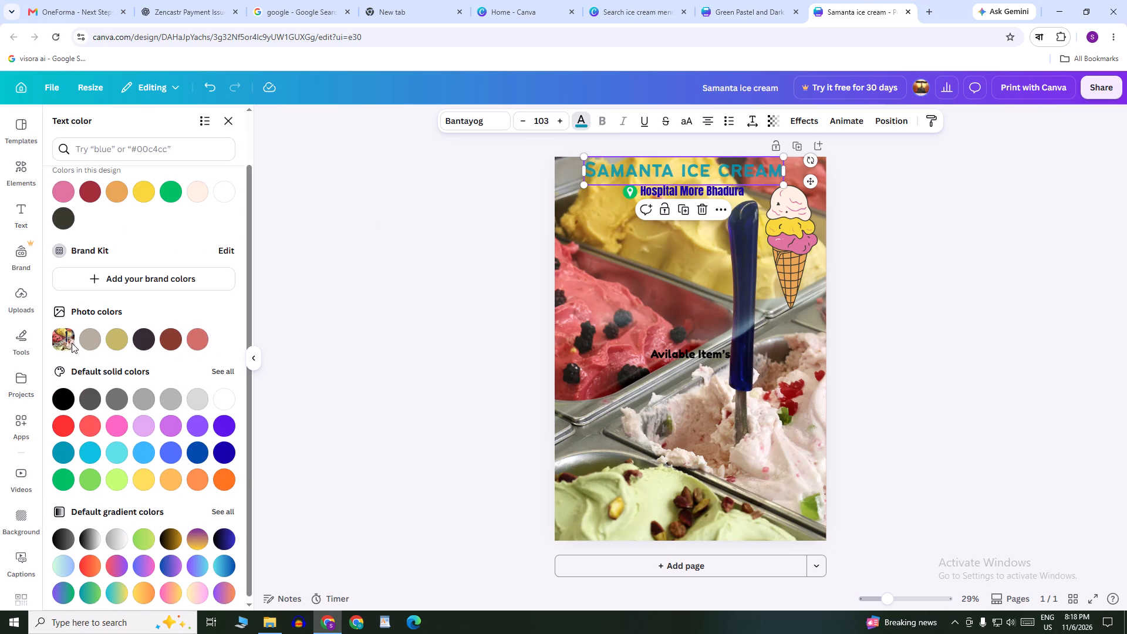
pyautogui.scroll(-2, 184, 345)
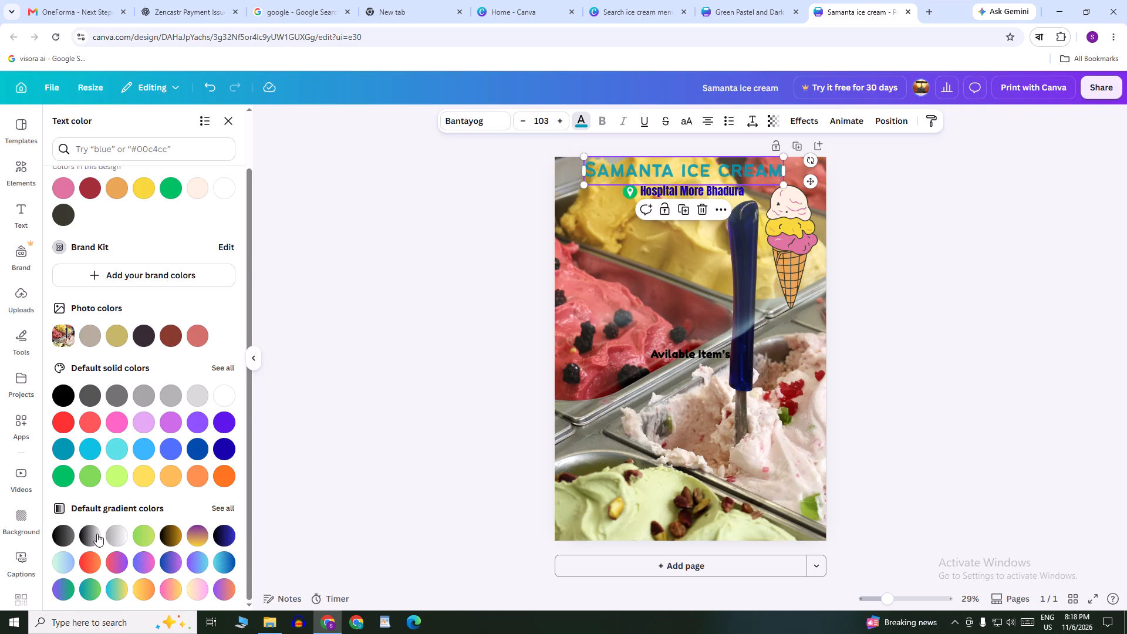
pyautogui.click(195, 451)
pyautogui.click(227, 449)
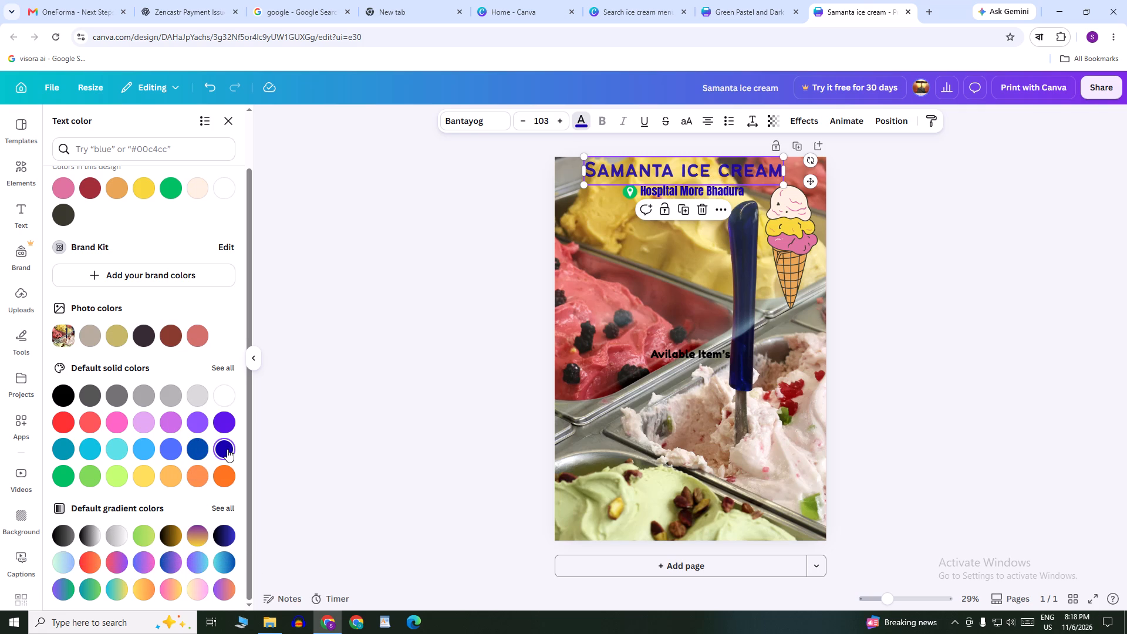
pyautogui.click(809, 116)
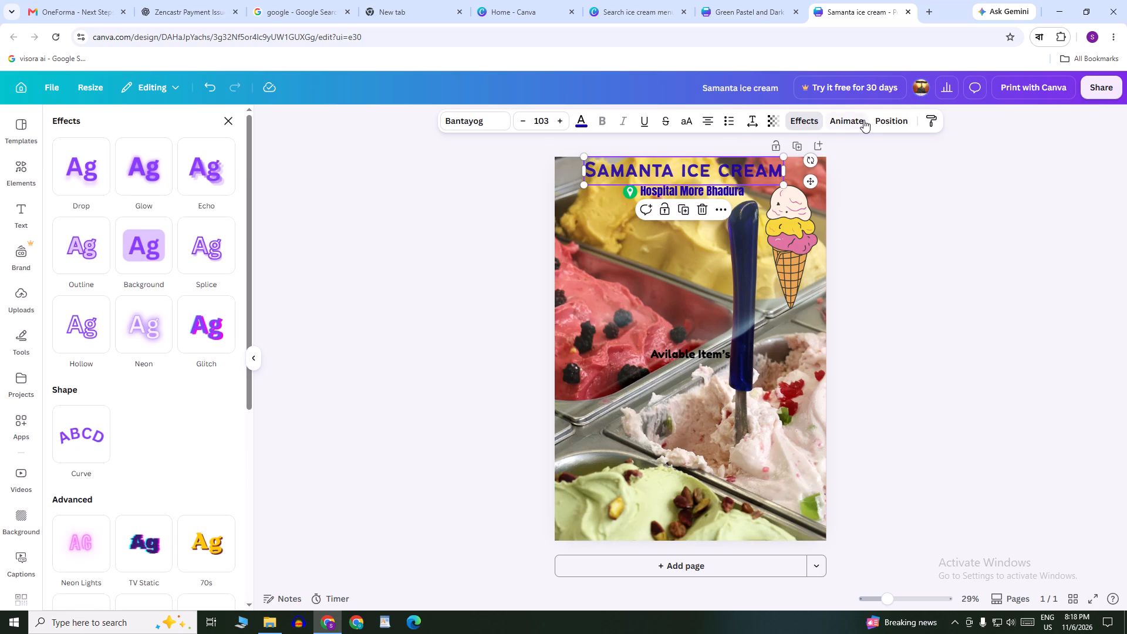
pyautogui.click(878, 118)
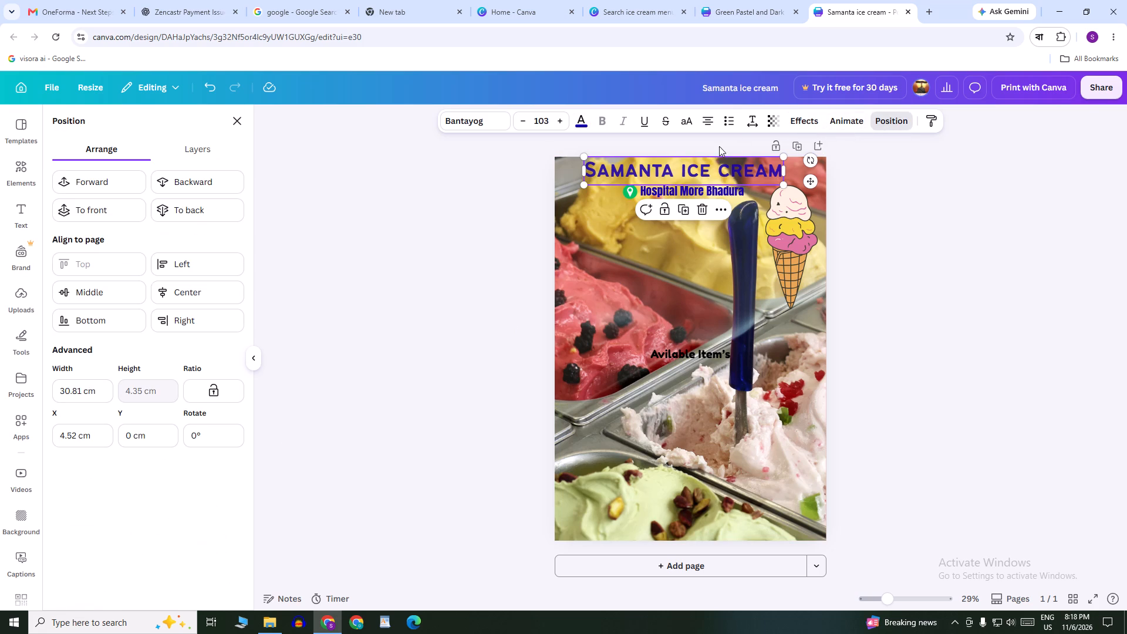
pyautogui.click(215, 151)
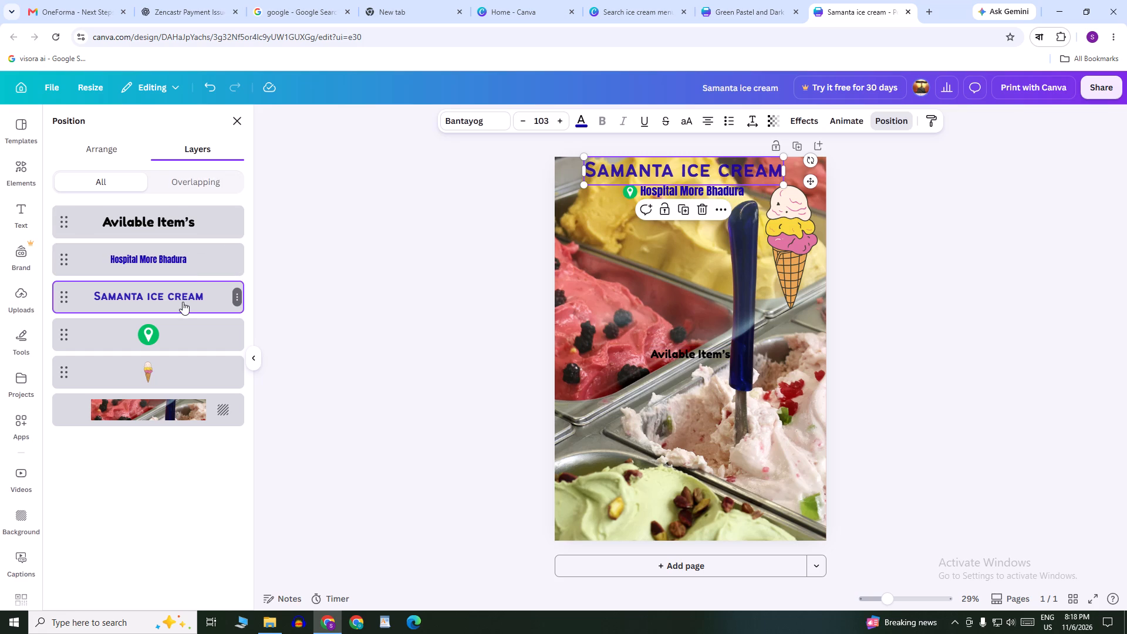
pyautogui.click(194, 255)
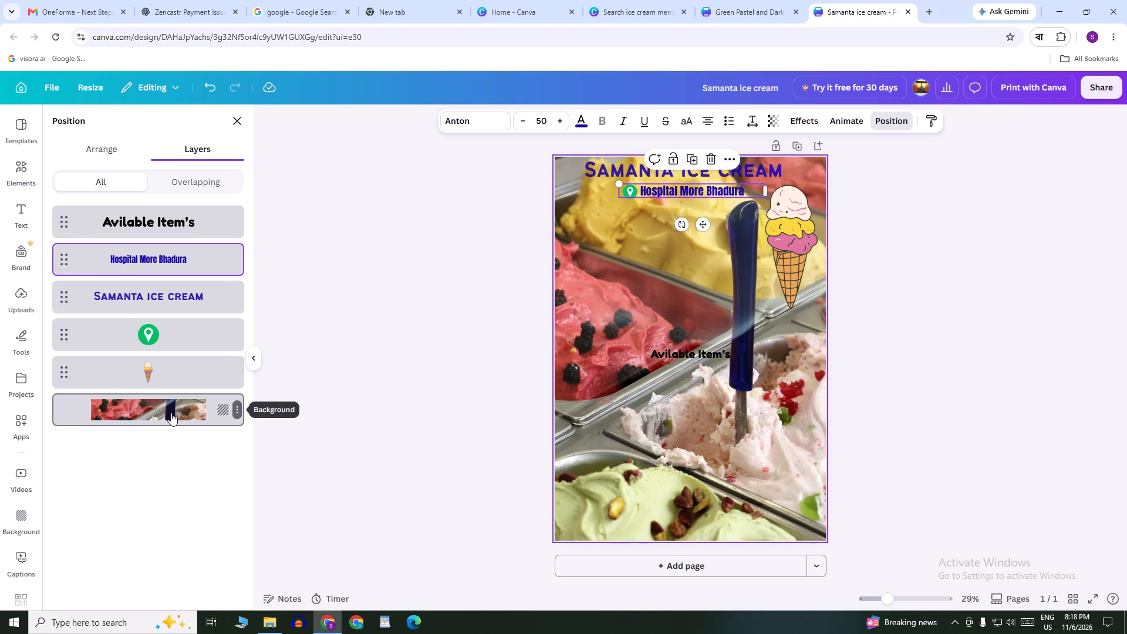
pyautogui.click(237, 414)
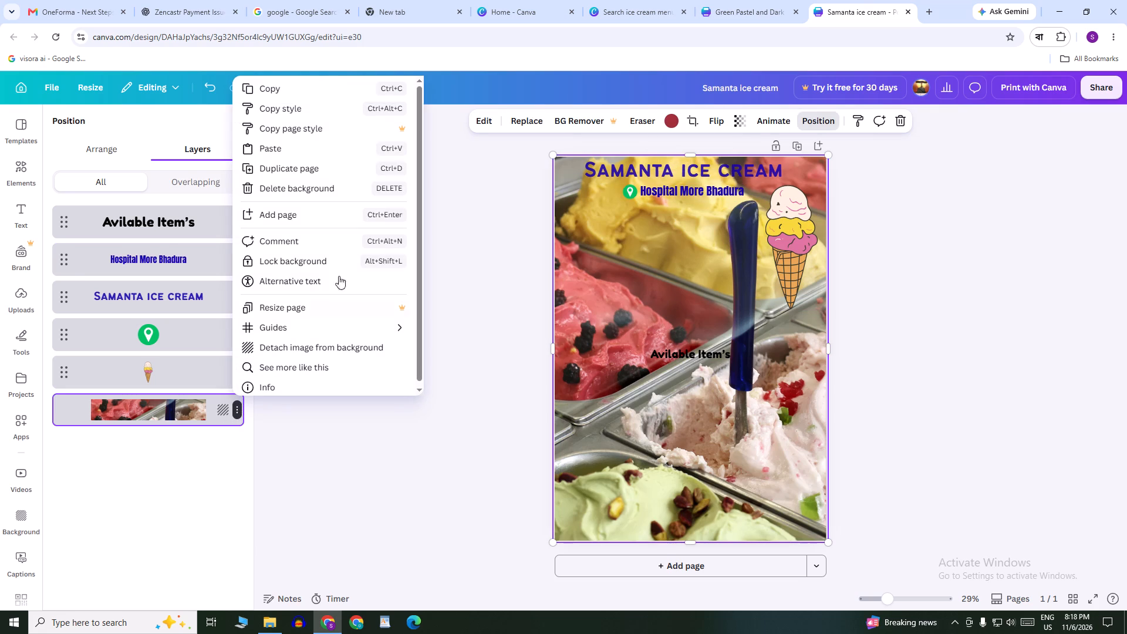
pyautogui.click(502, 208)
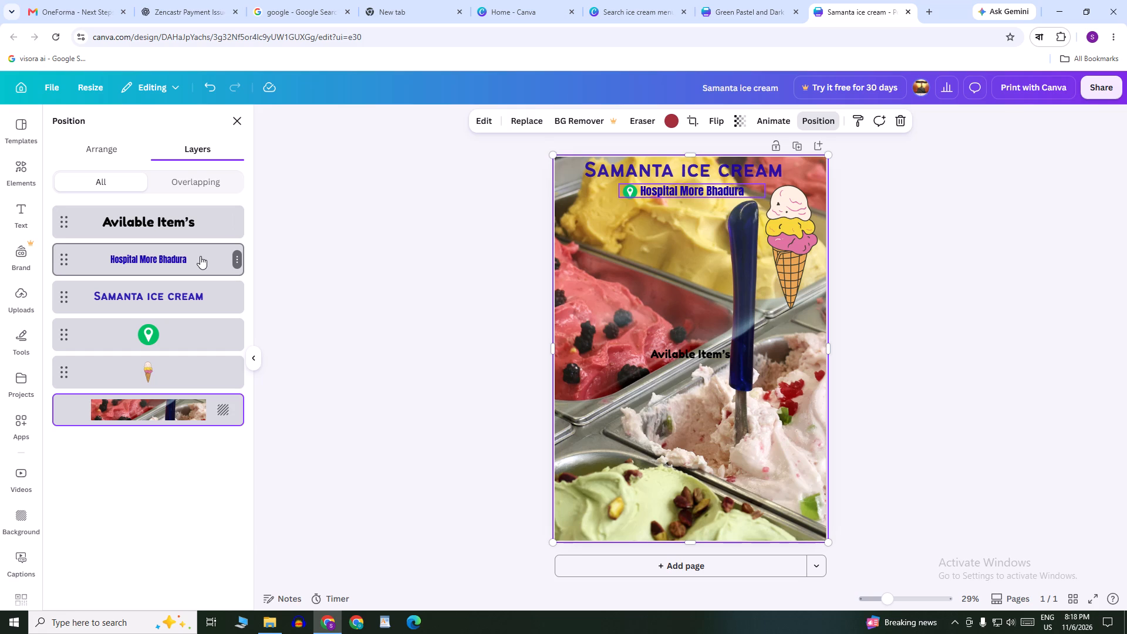
# Recolour the Samanta ice cream heading with the green already used in the design.
pyautogui.click(188, 301)
pyautogui.click(585, 115)
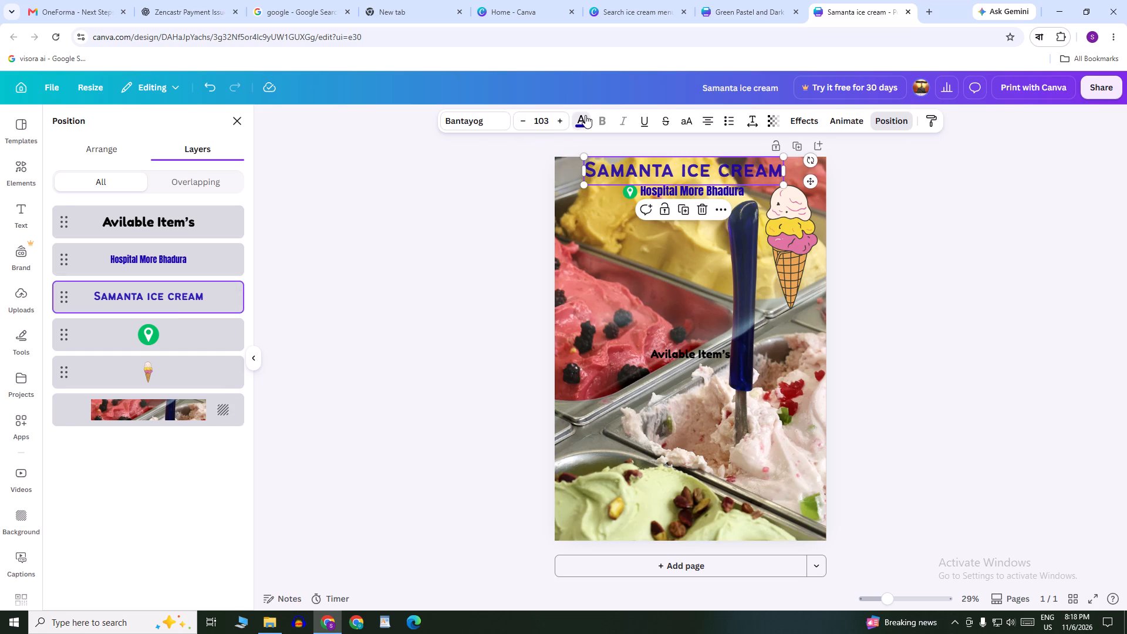
pyautogui.click(145, 252)
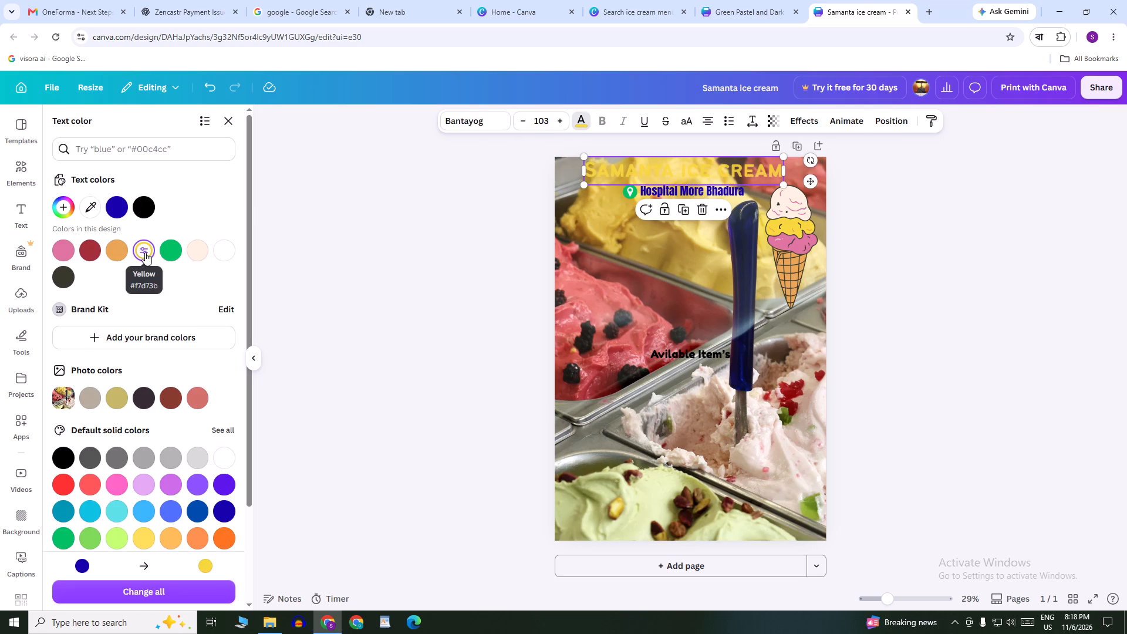
pyautogui.click(178, 247)
pyautogui.doubleClick(368, 241)
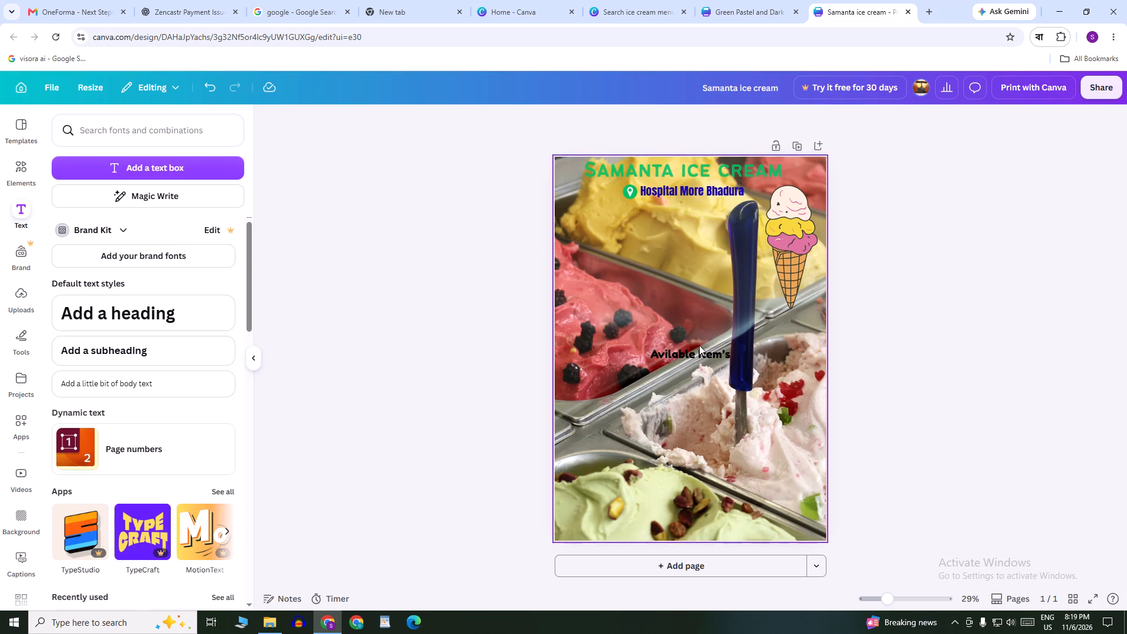
# Move the Avilable Item's text to the poster's left edge, just below the location line.
pyautogui.moveTo(690, 353); pyautogui.dragTo(634, 257)
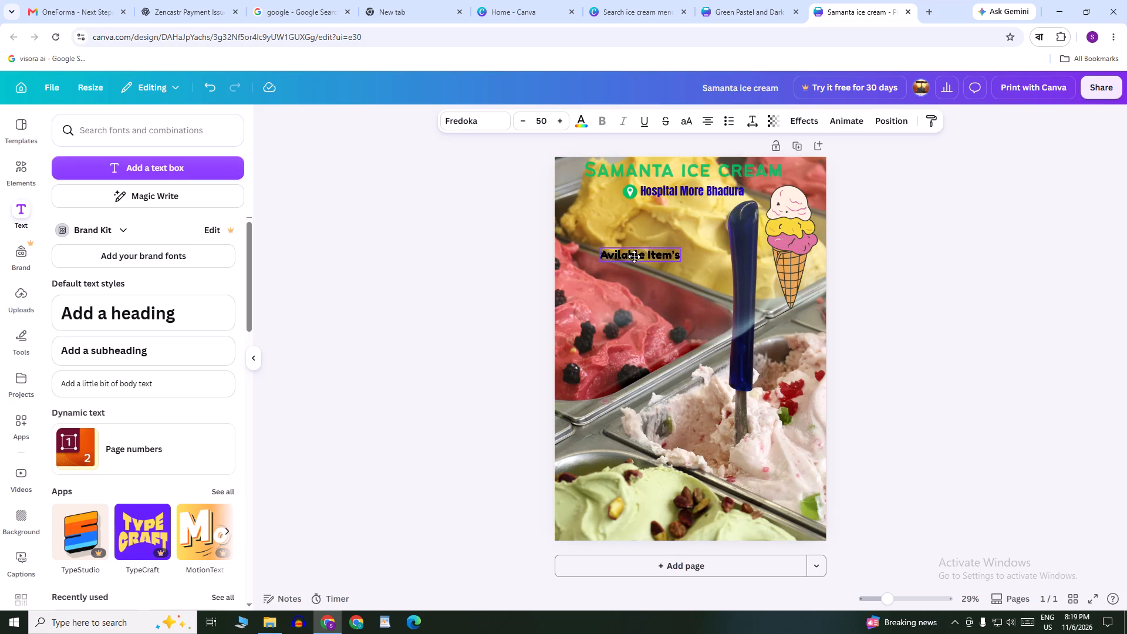
pyautogui.moveTo(634, 257); pyautogui.dragTo(626, 260)
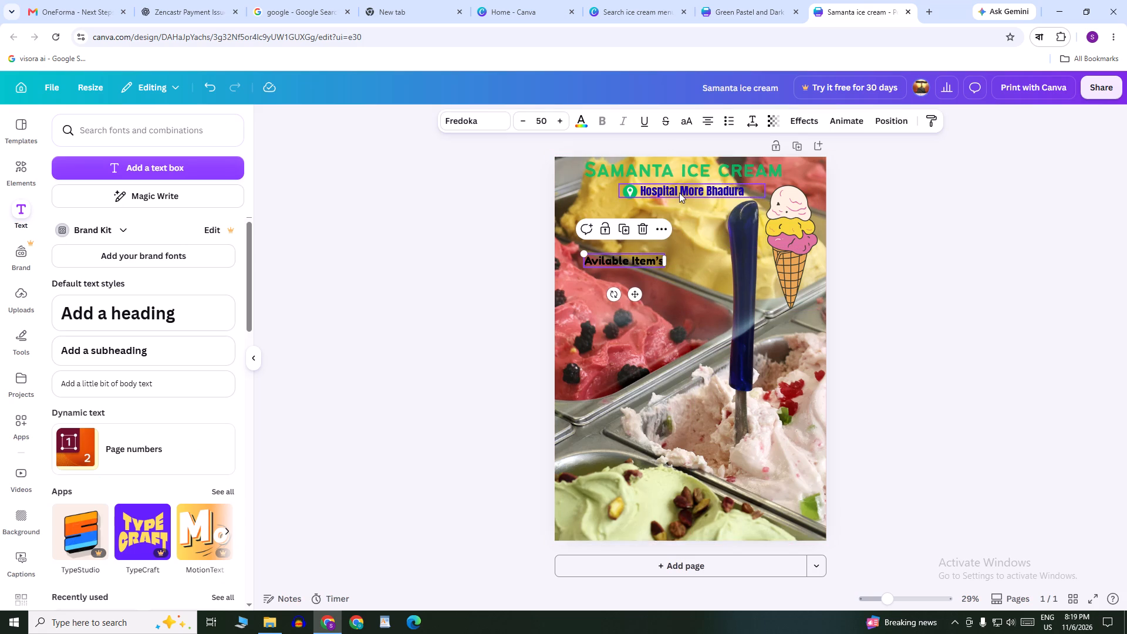
pyautogui.moveTo(646, 259); pyautogui.dragTo(634, 236)
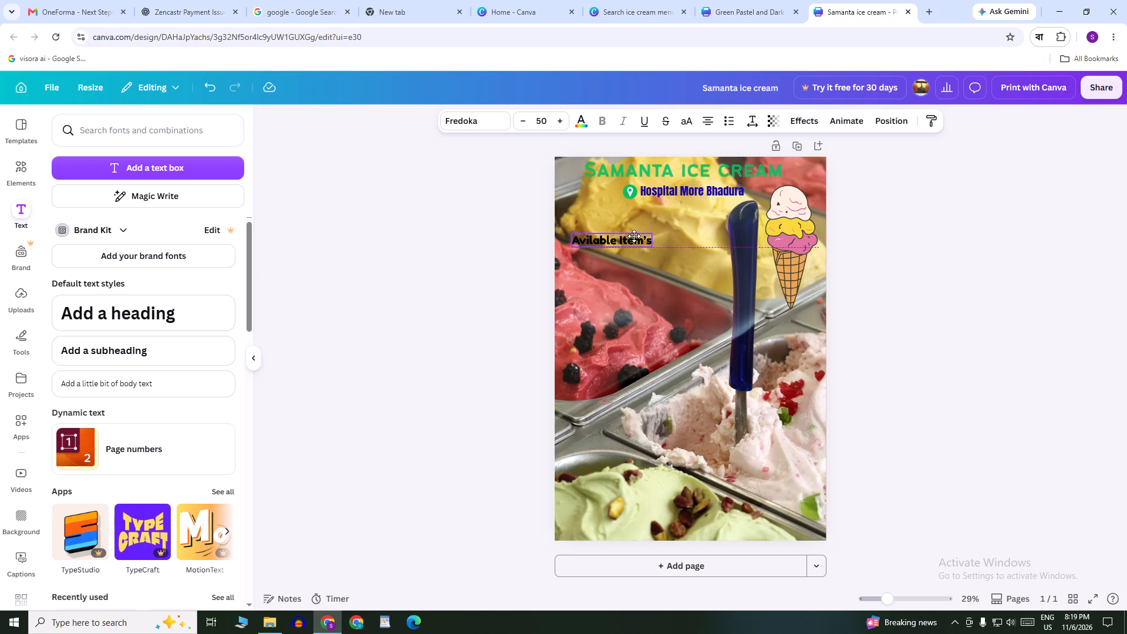
pyautogui.moveTo(634, 236); pyautogui.dragTo(621, 211)
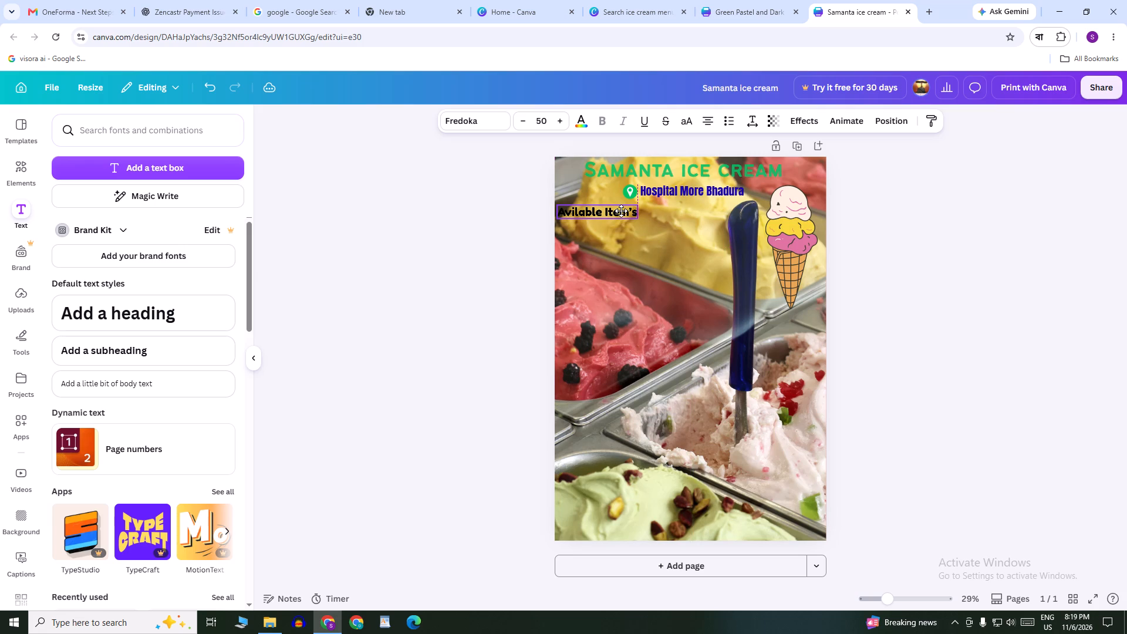
pyautogui.moveTo(621, 211); pyautogui.dragTo(620, 209)
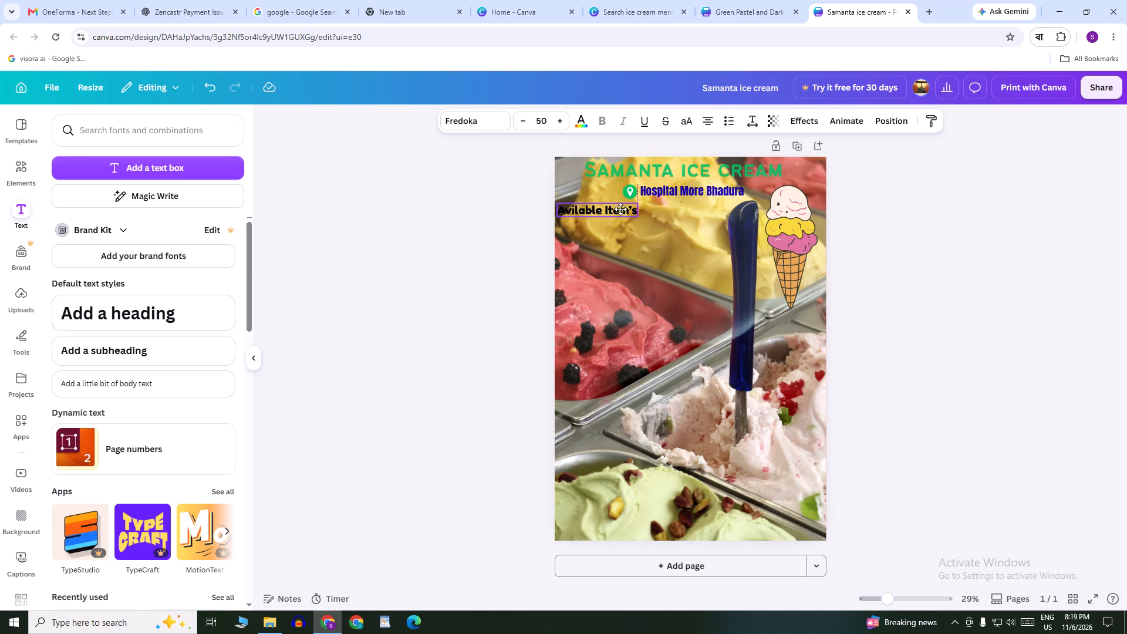
pyautogui.moveTo(620, 209); pyautogui.dragTo(619, 210)
# Set the Avilable Item's text to the custom solid red #F40B20.
pyautogui.click(584, 120)
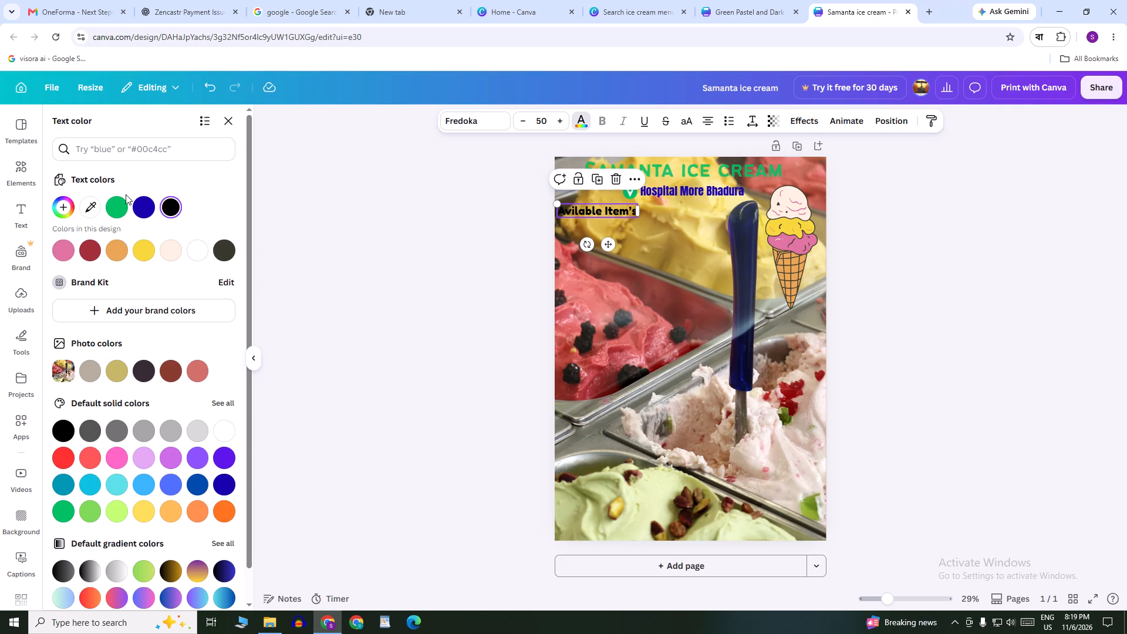
pyautogui.click(64, 204)
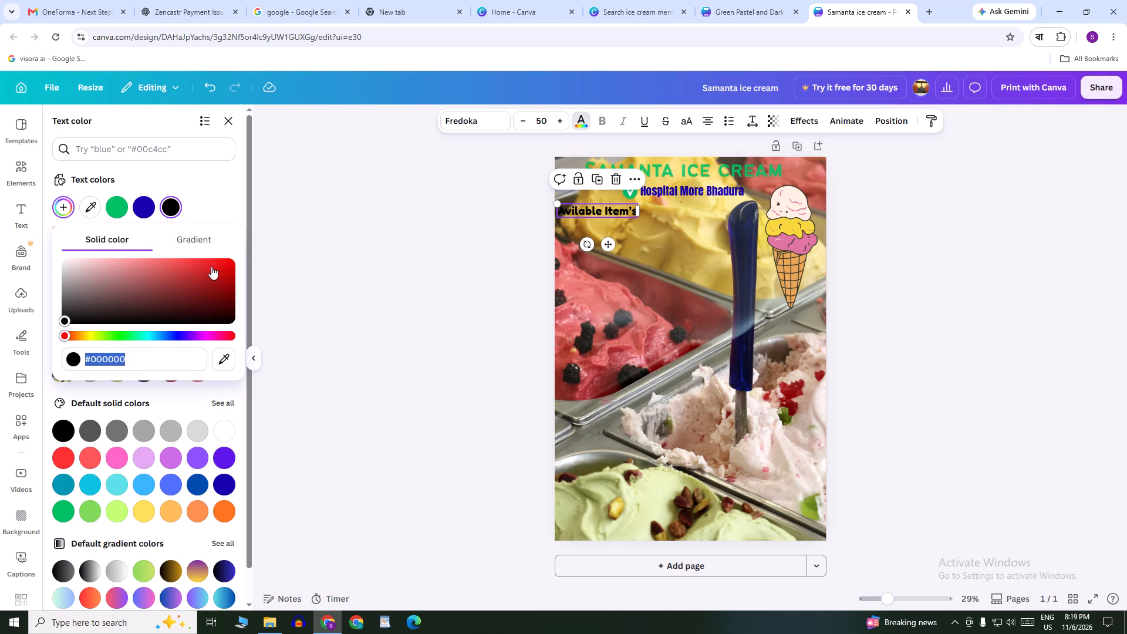
pyautogui.click(216, 267)
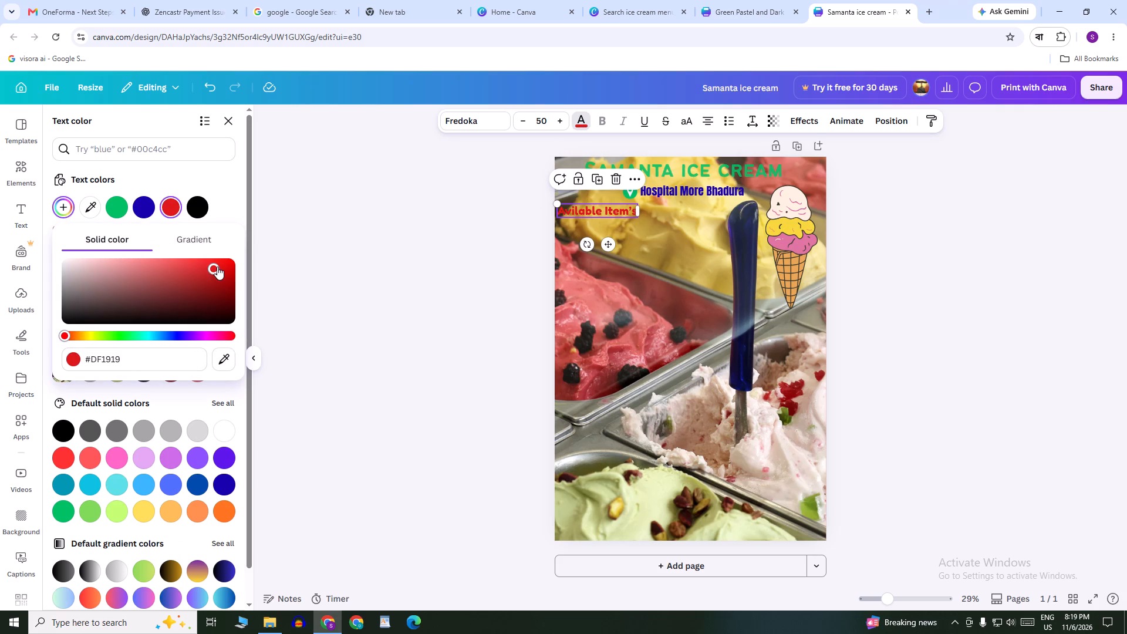
pyautogui.click(115, 335)
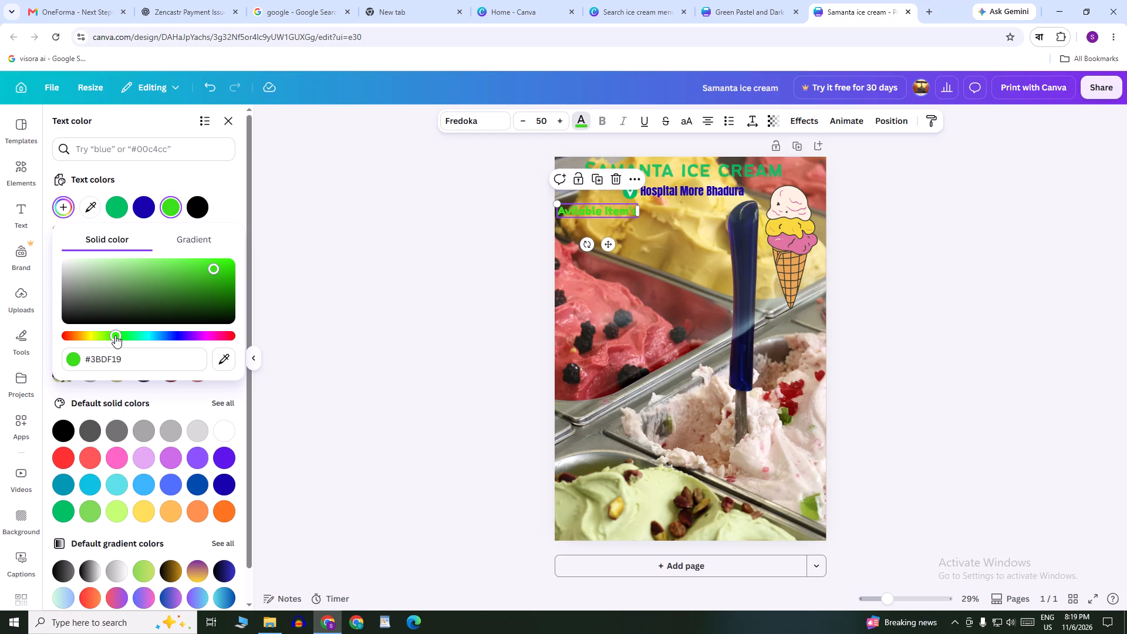
pyautogui.click(198, 290)
pyautogui.click(184, 336)
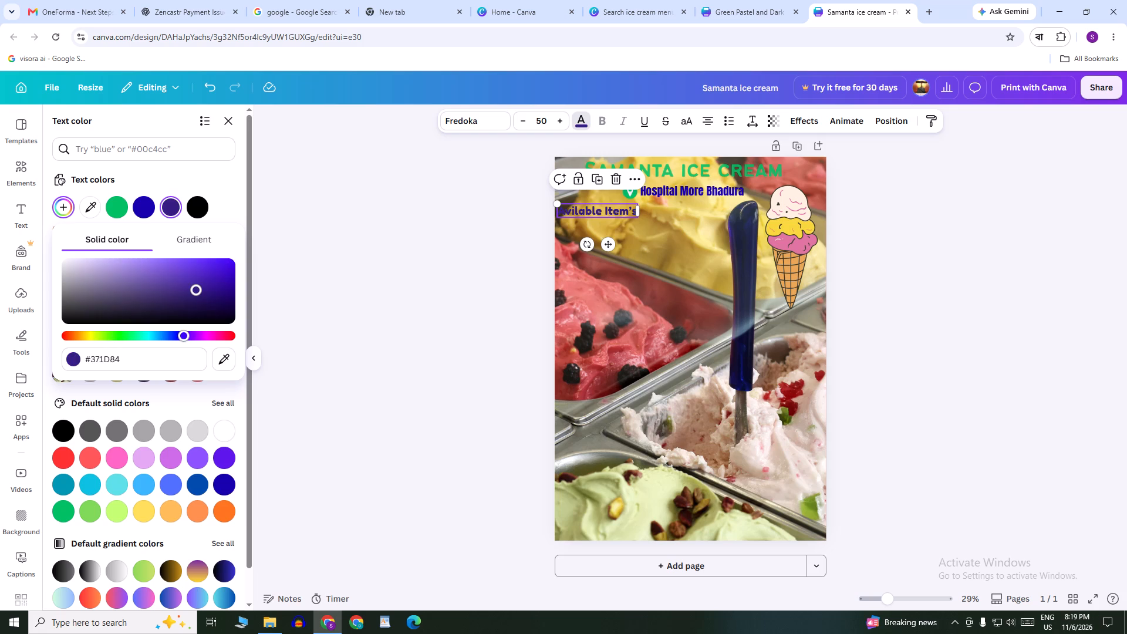
pyautogui.click(202, 335)
pyautogui.click(210, 335)
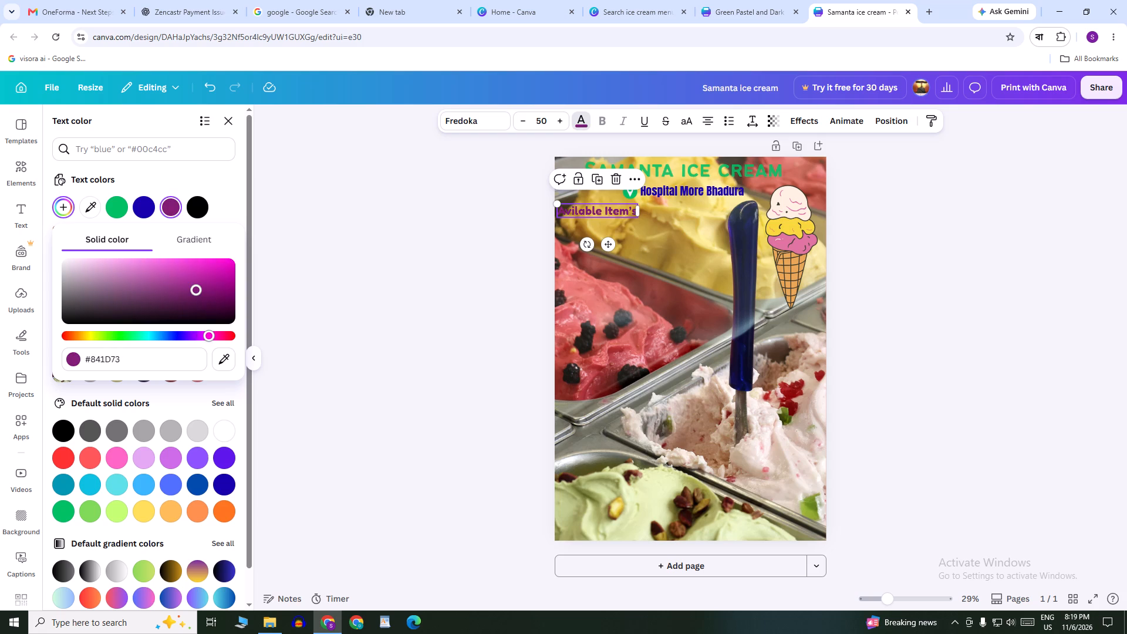
pyautogui.click(221, 338)
pyautogui.click(236, 342)
pyautogui.click(231, 336)
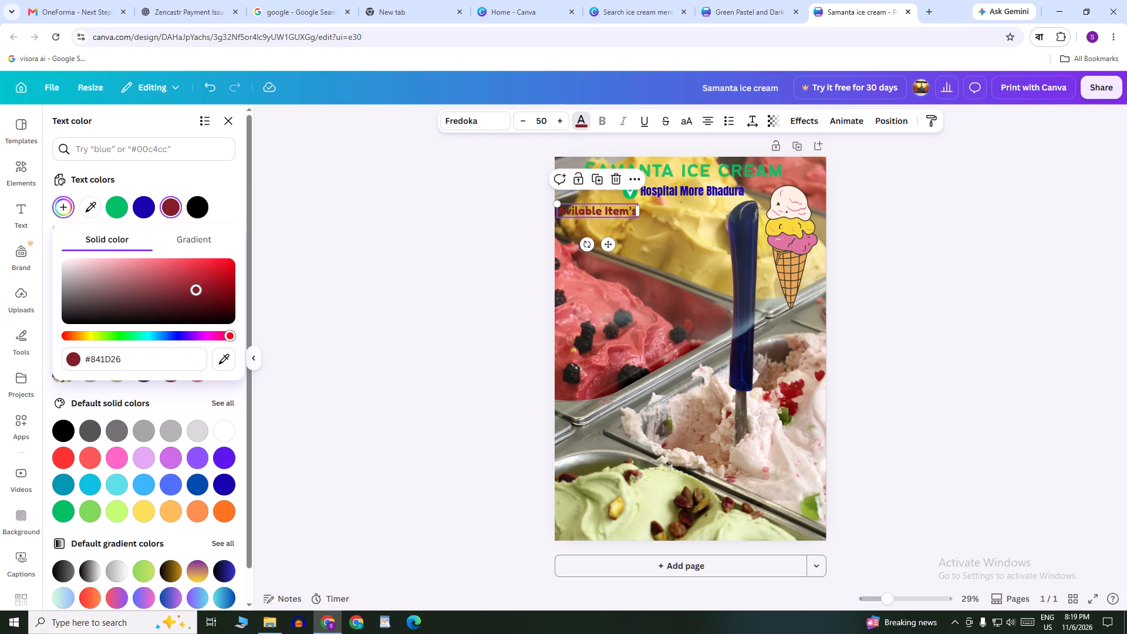
pyautogui.click(228, 261)
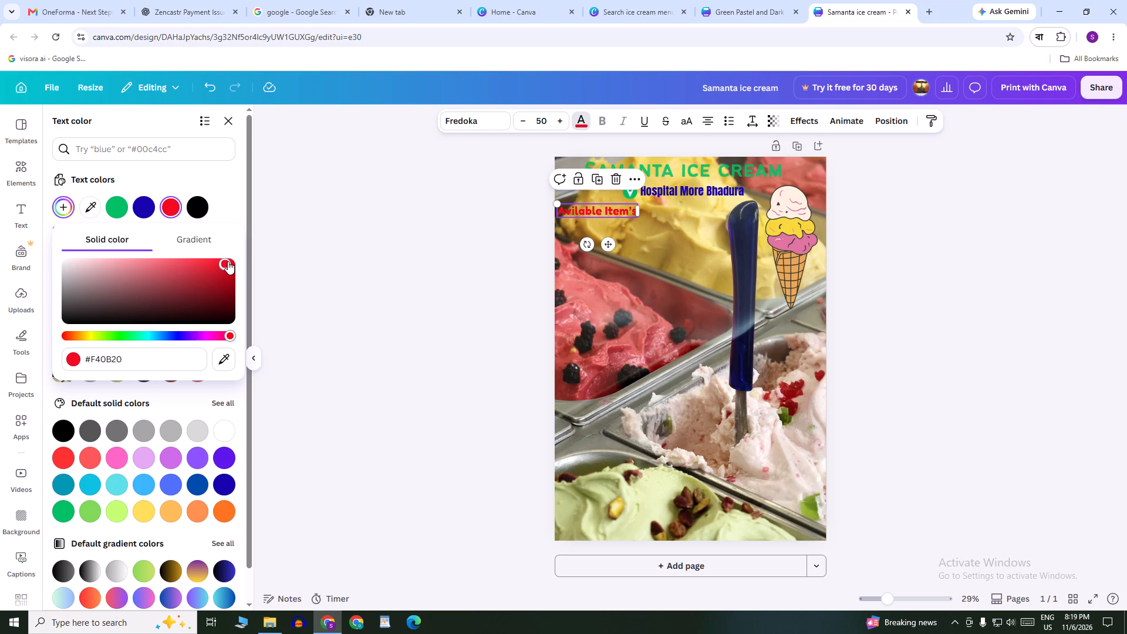
pyautogui.click(398, 261)
pyautogui.click(398, 261)
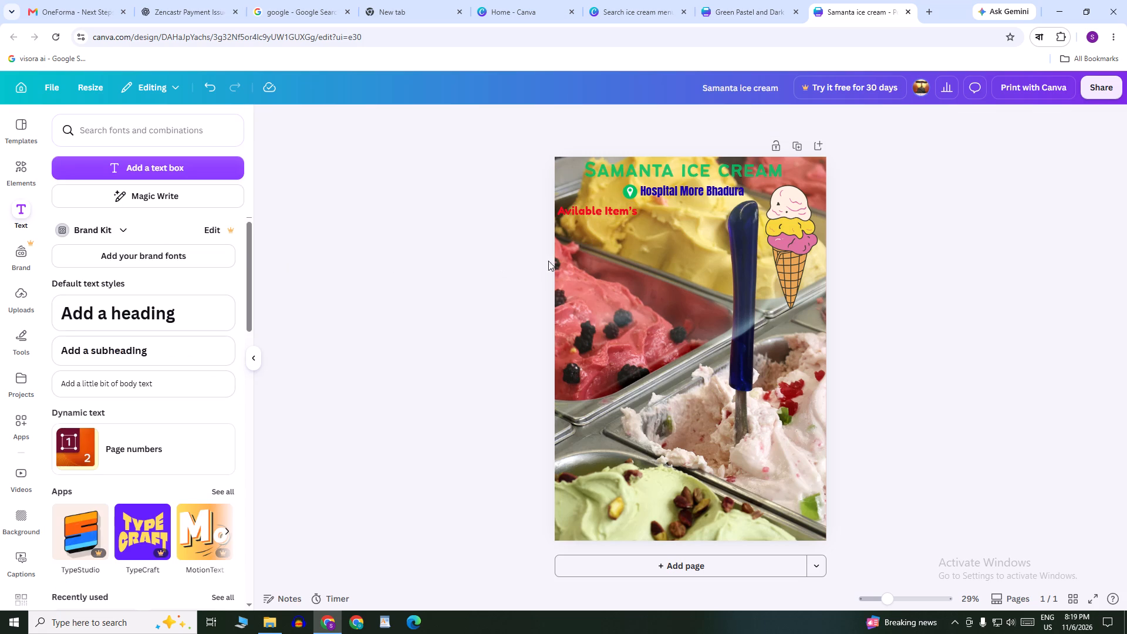
# Add a body text box to the poster and enter "Motka".
pyautogui.click(653, 213)
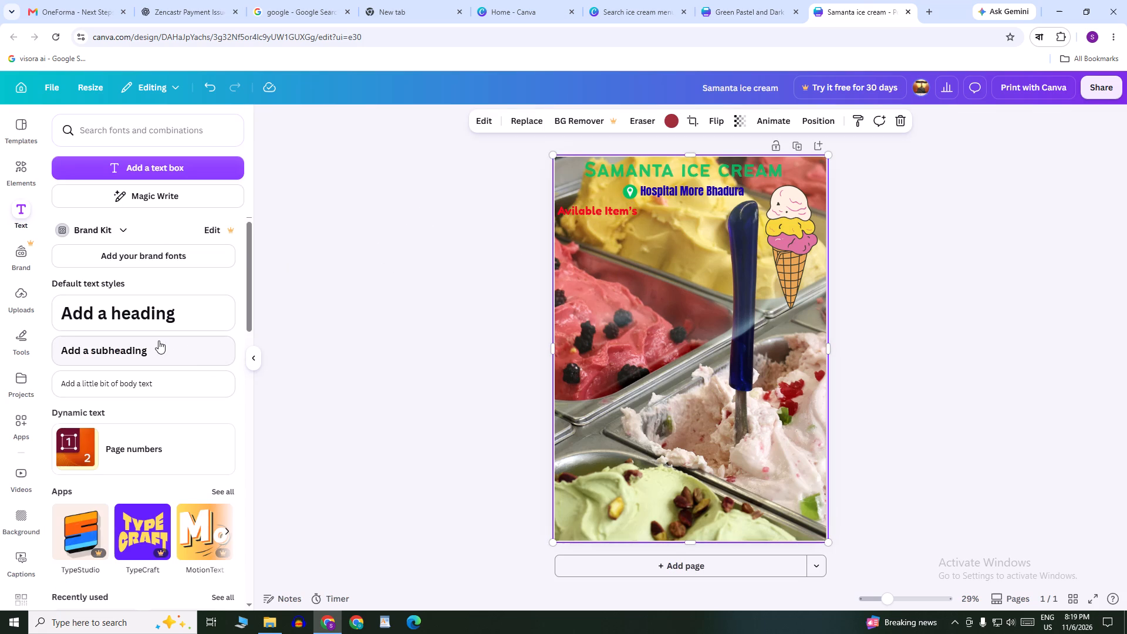
pyautogui.click(128, 389)
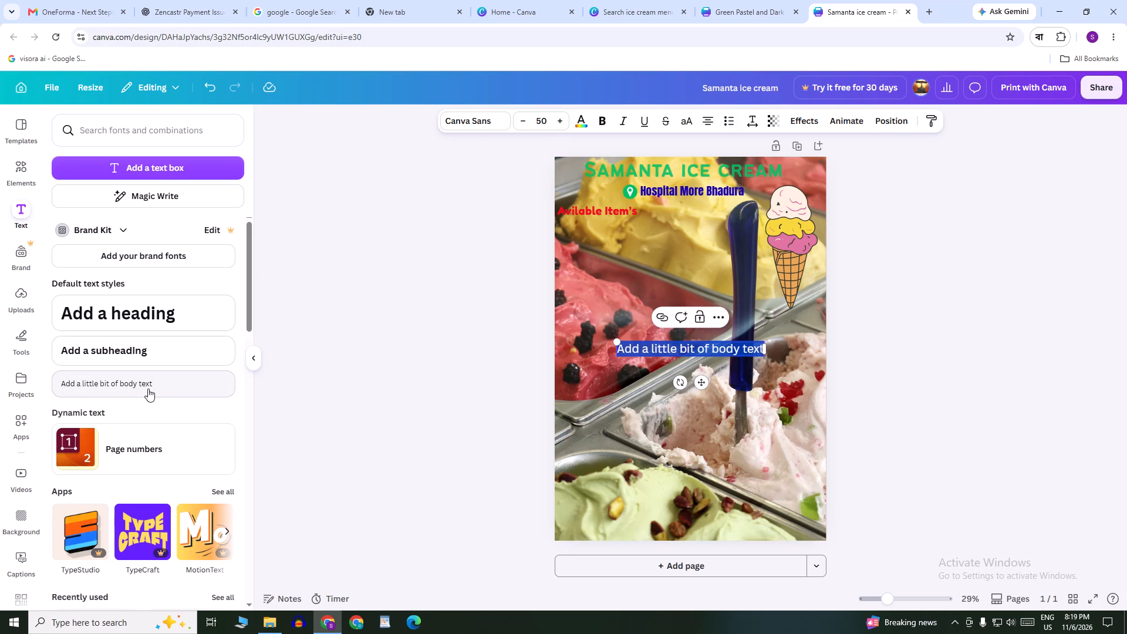
pyautogui.hotkey('shift', 'm')
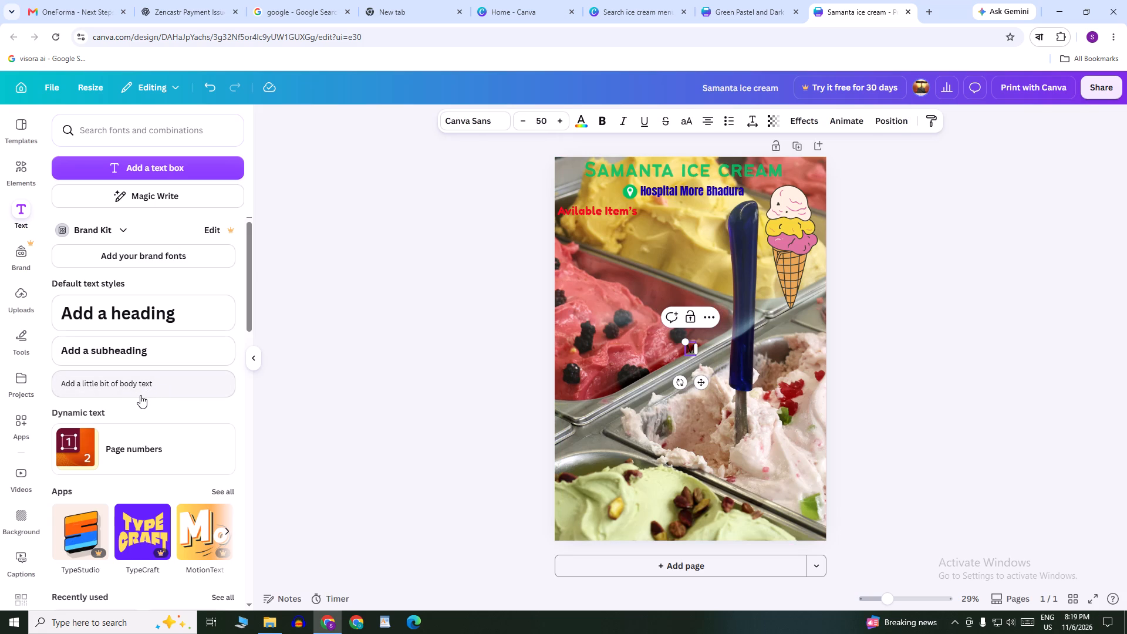
pyautogui.press('o')
pyautogui.press('t')
pyautogui.write('ka')
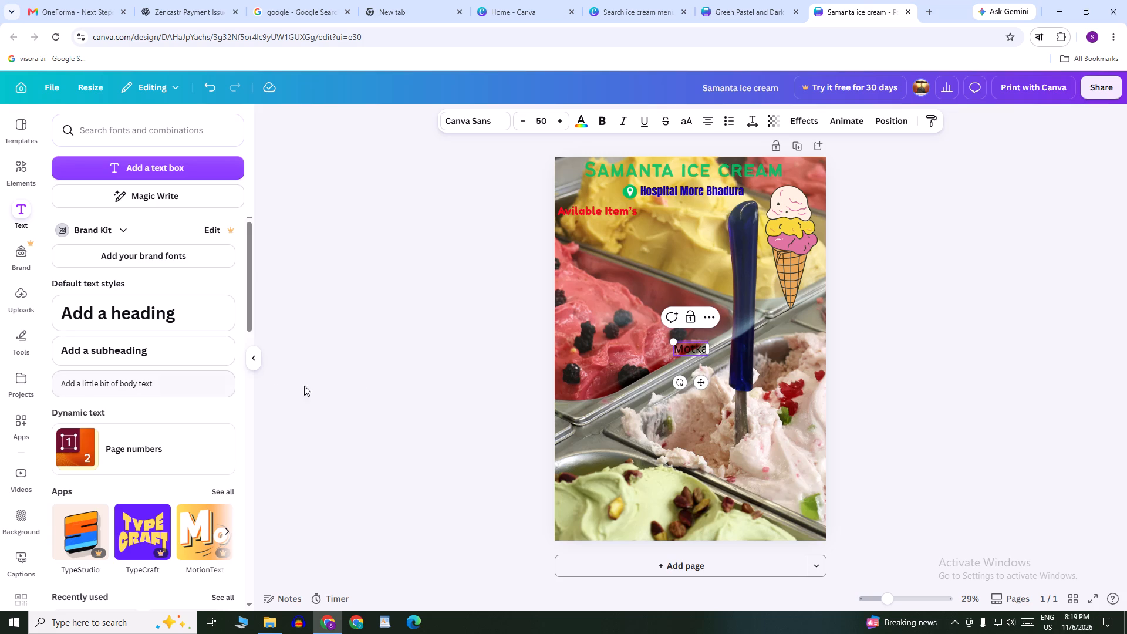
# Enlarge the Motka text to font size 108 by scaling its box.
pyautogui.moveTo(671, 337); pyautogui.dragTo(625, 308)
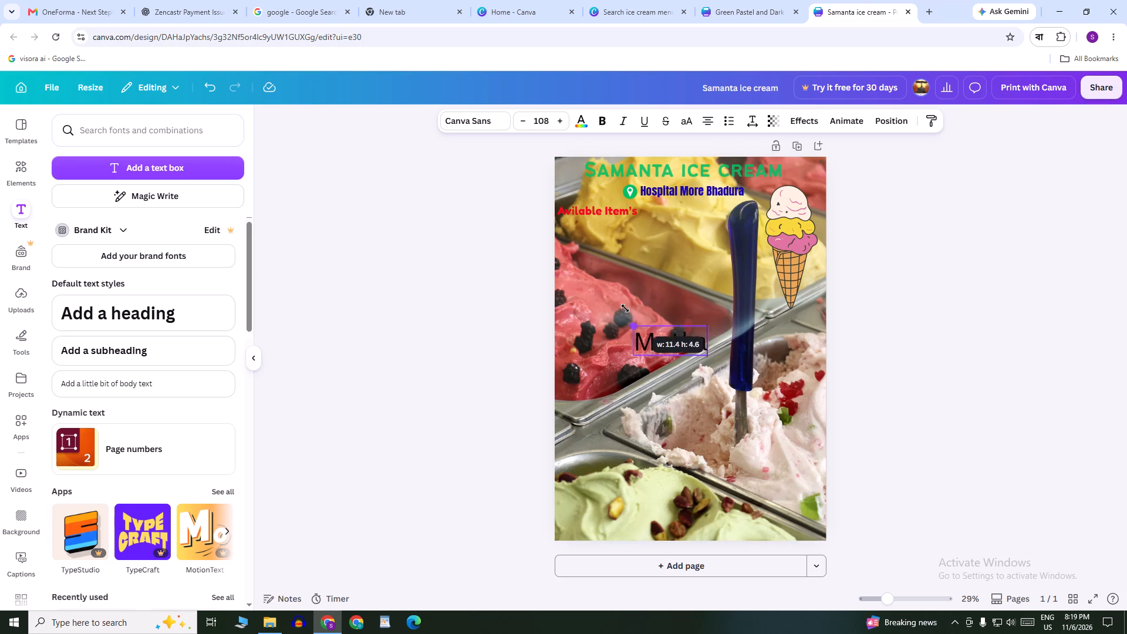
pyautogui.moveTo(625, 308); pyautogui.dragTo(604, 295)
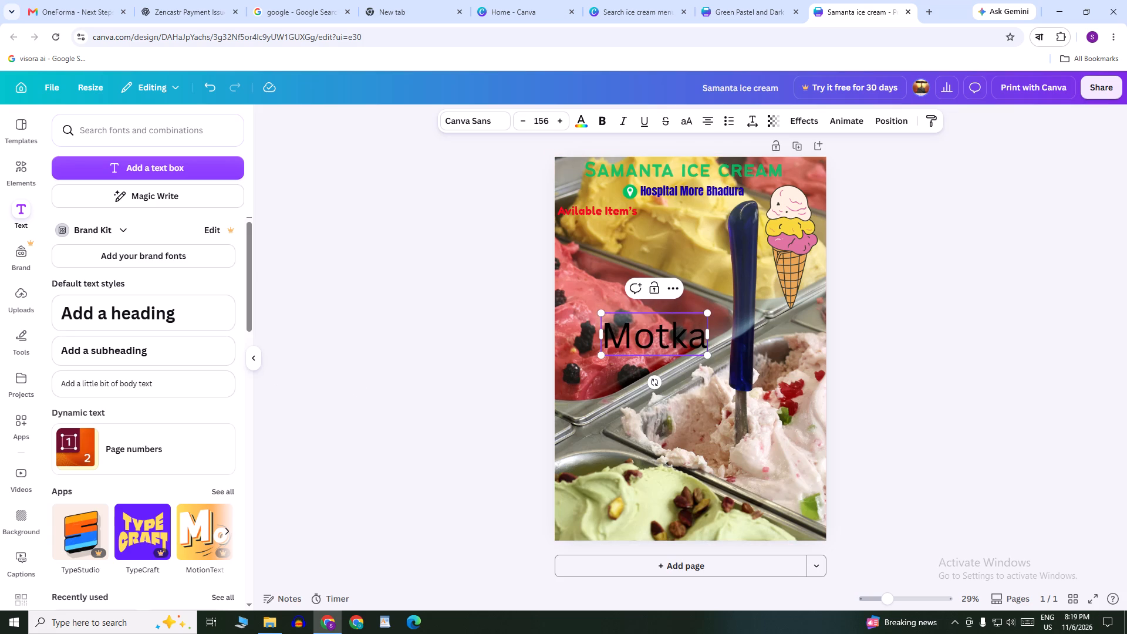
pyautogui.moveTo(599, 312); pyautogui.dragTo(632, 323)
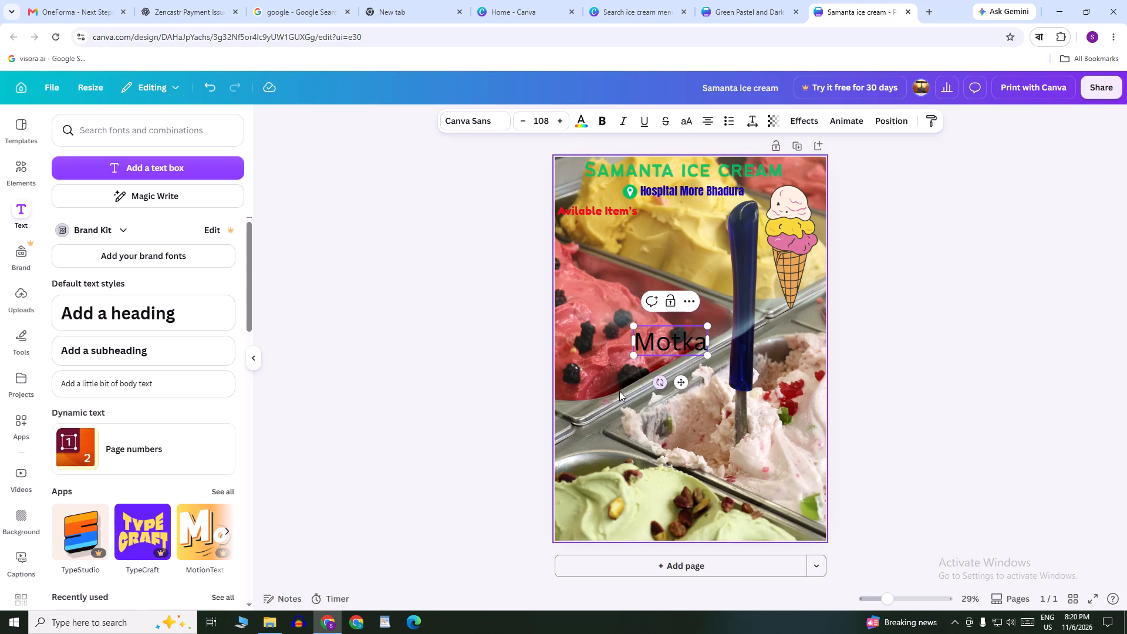
# Extend the Motka text so it reads "Motka Malai".
pyautogui.click(704, 336)
pyautogui.press('space')
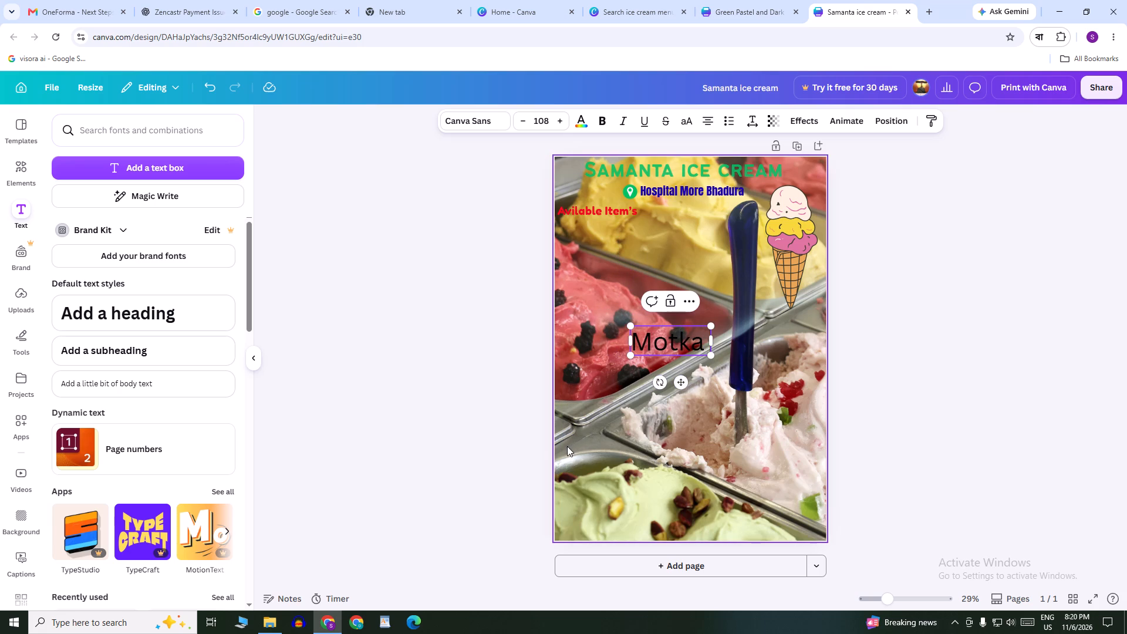
pyautogui.hotkey('shift', 'm')
pyautogui.press('a')
pyautogui.press('l')
pyautogui.press('a')
pyautogui.press('i')
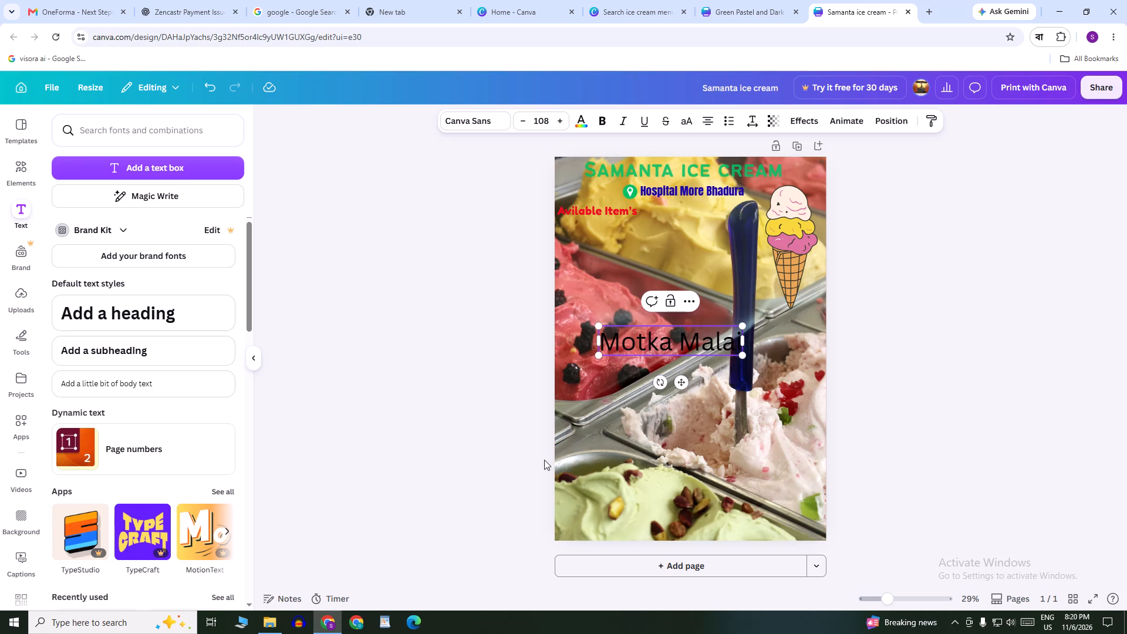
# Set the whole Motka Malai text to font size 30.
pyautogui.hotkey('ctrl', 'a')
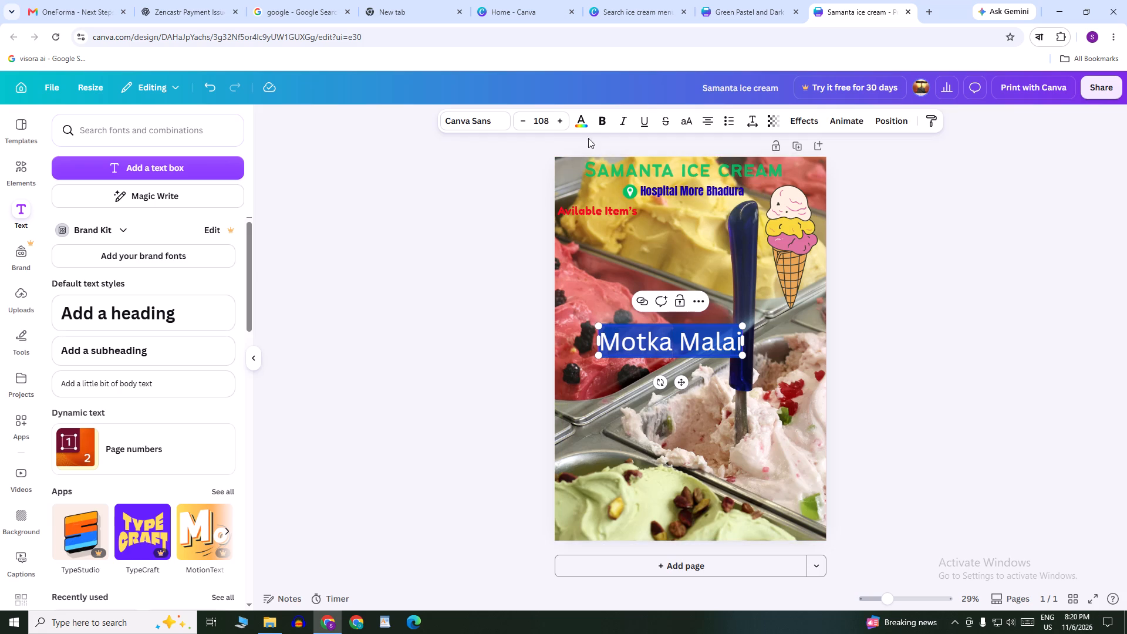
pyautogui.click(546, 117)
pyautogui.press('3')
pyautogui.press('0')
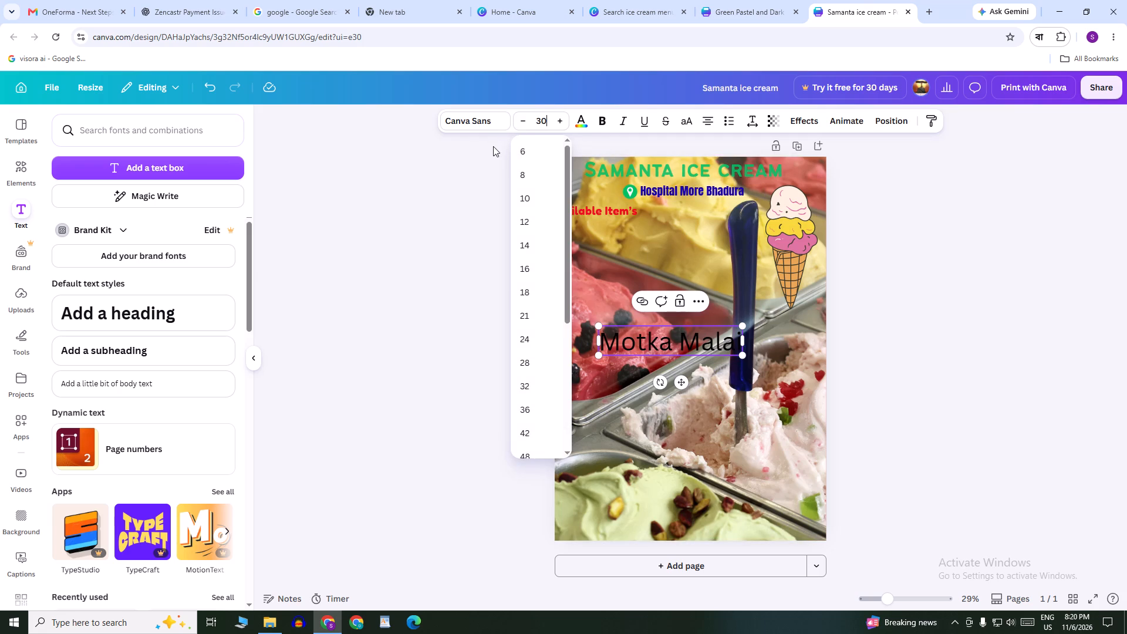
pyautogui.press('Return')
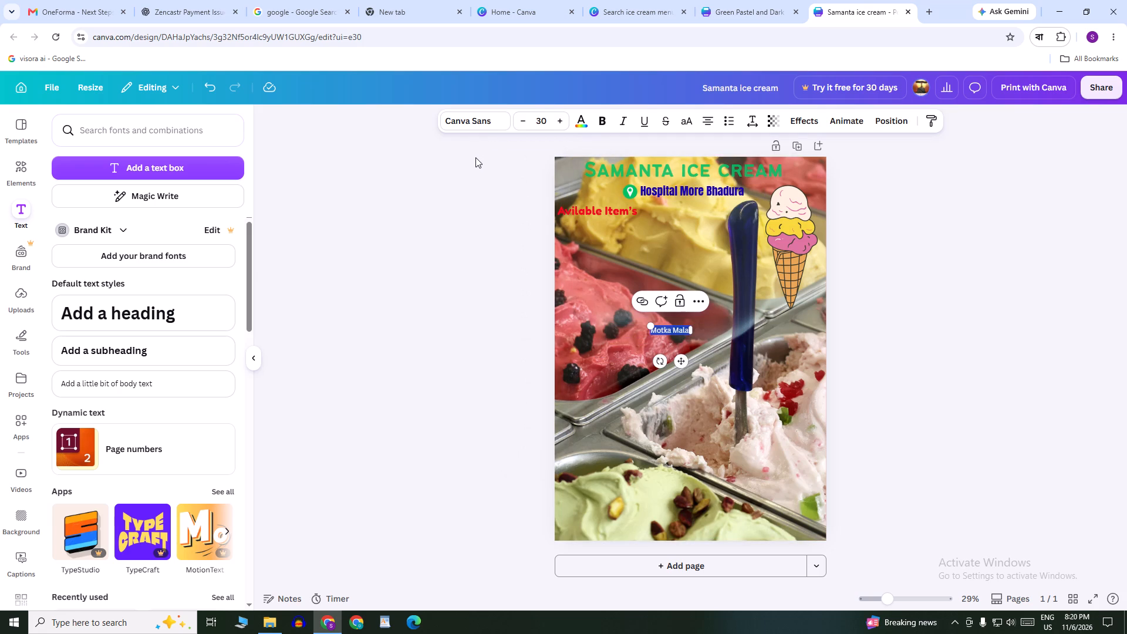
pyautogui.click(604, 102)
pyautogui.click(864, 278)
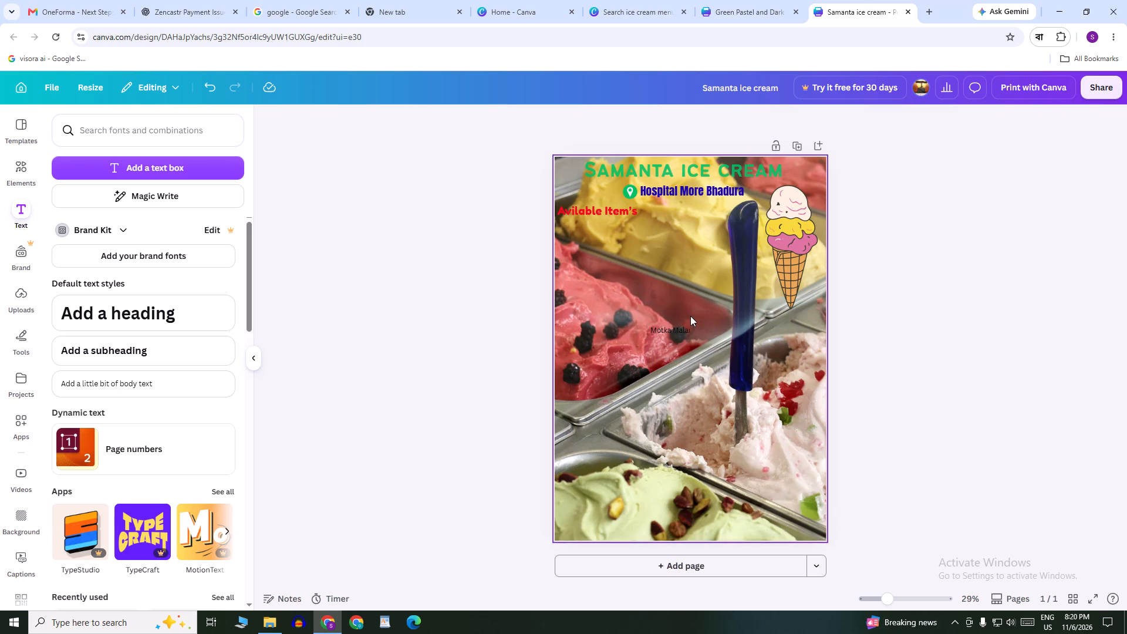
# Move the Motka Malai text to just below the Avilable Item's text.
pyautogui.moveTo(685, 329); pyautogui.dragTo(596, 229)
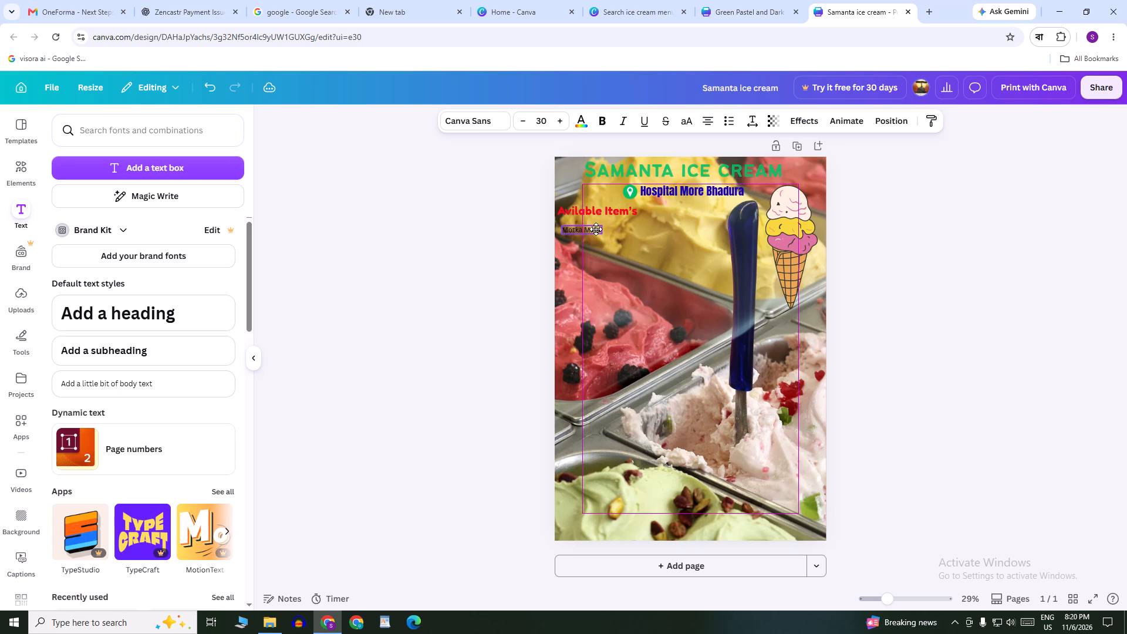
pyautogui.moveTo(596, 229); pyautogui.dragTo(613, 233)
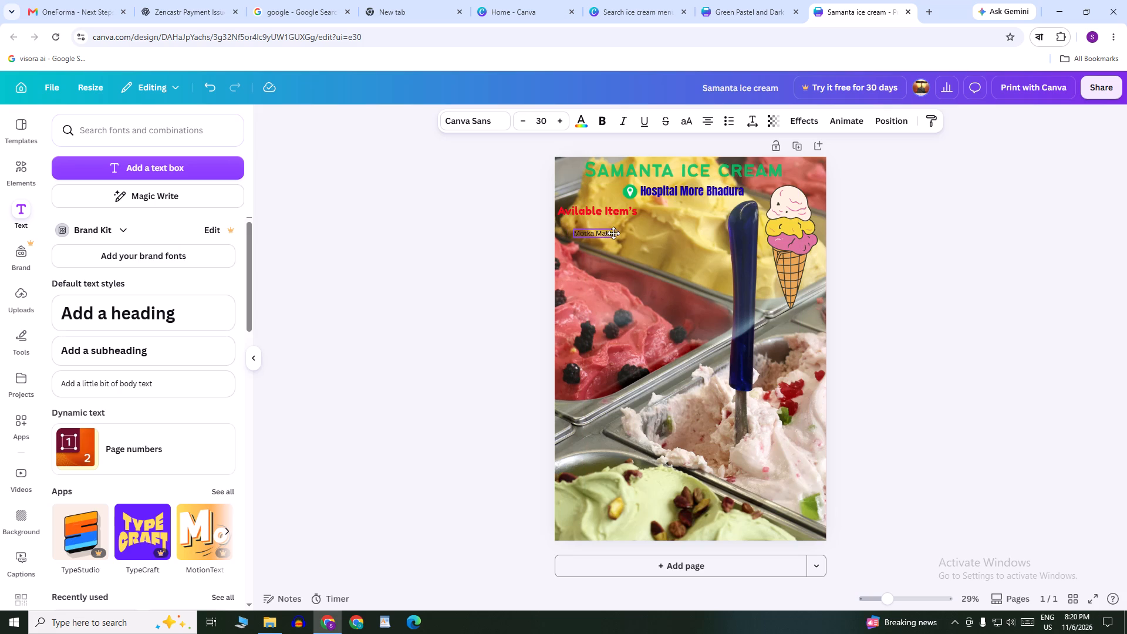
pyautogui.moveTo(613, 233); pyautogui.dragTo(626, 235)
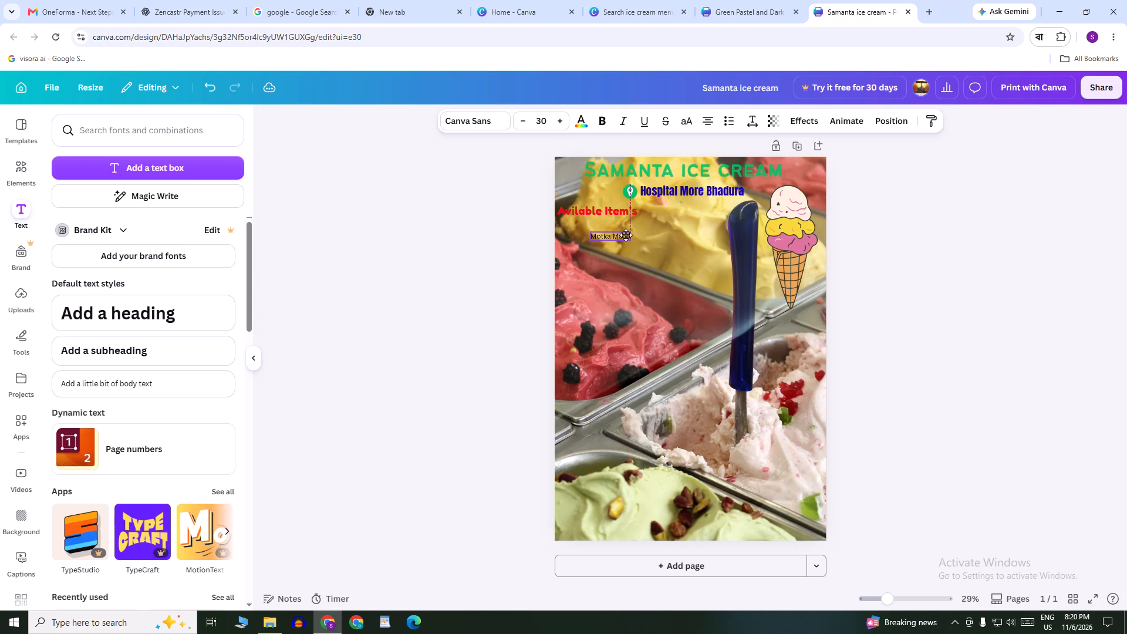
pyautogui.moveTo(626, 235); pyautogui.dragTo(634, 238)
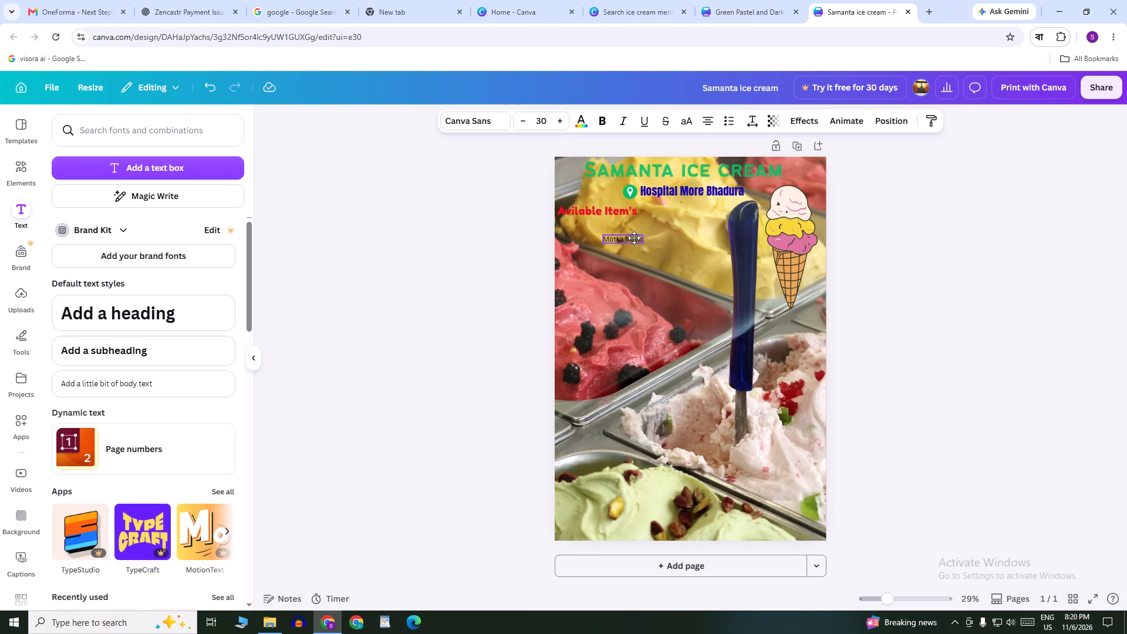
pyautogui.moveTo(634, 238); pyautogui.dragTo(609, 239)
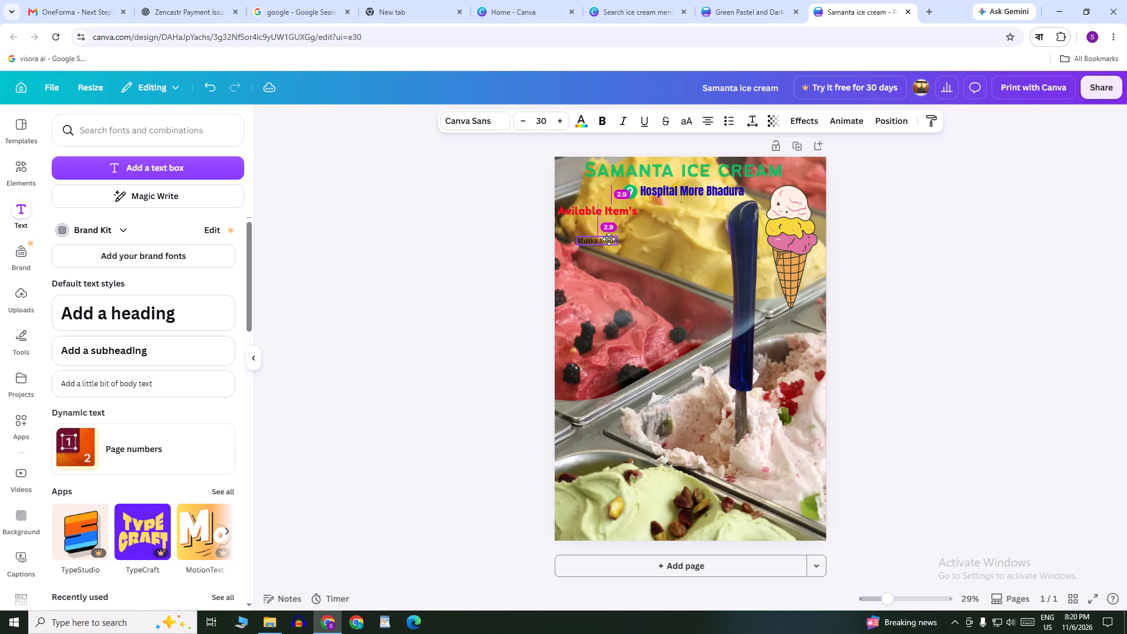
pyautogui.moveTo(609, 239); pyautogui.dragTo(613, 230)
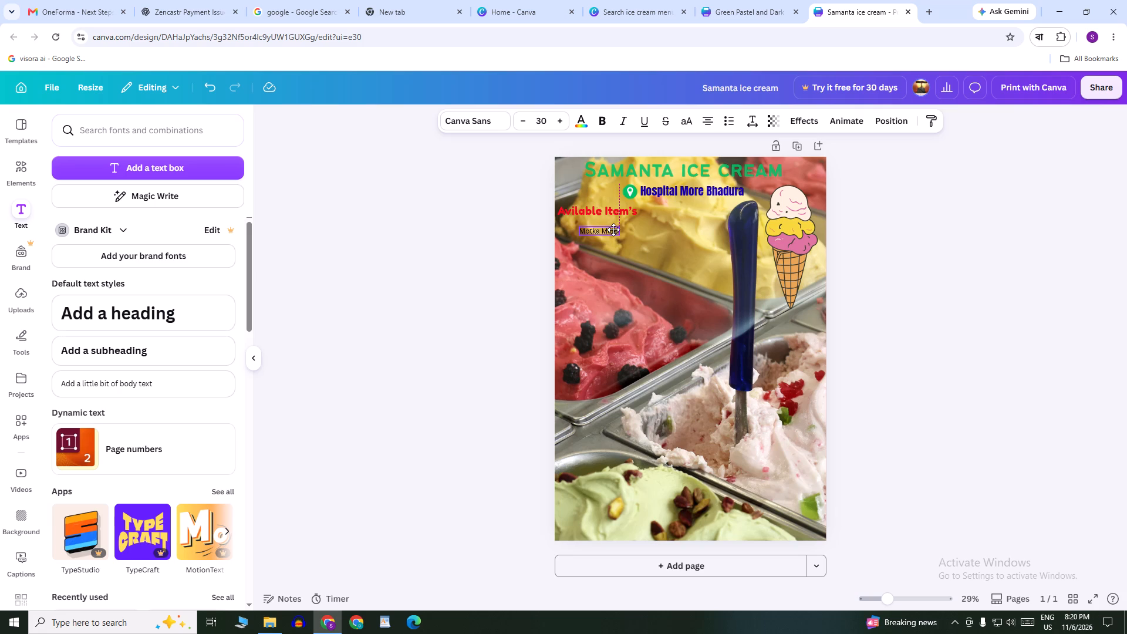
pyautogui.moveTo(613, 230); pyautogui.dragTo(617, 229)
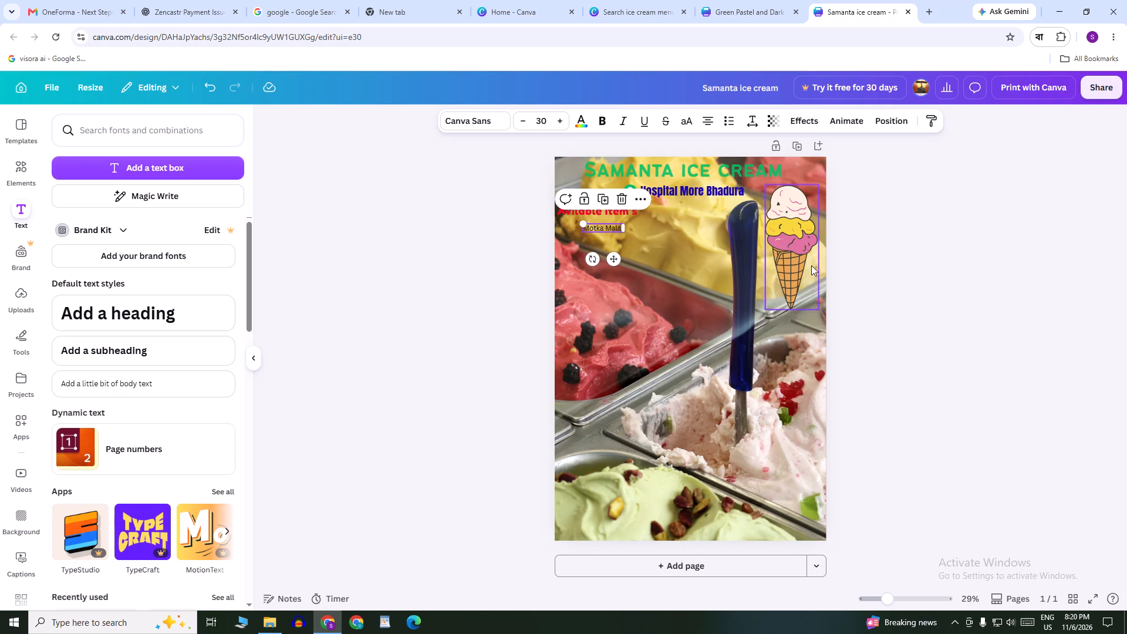
pyautogui.click(912, 276)
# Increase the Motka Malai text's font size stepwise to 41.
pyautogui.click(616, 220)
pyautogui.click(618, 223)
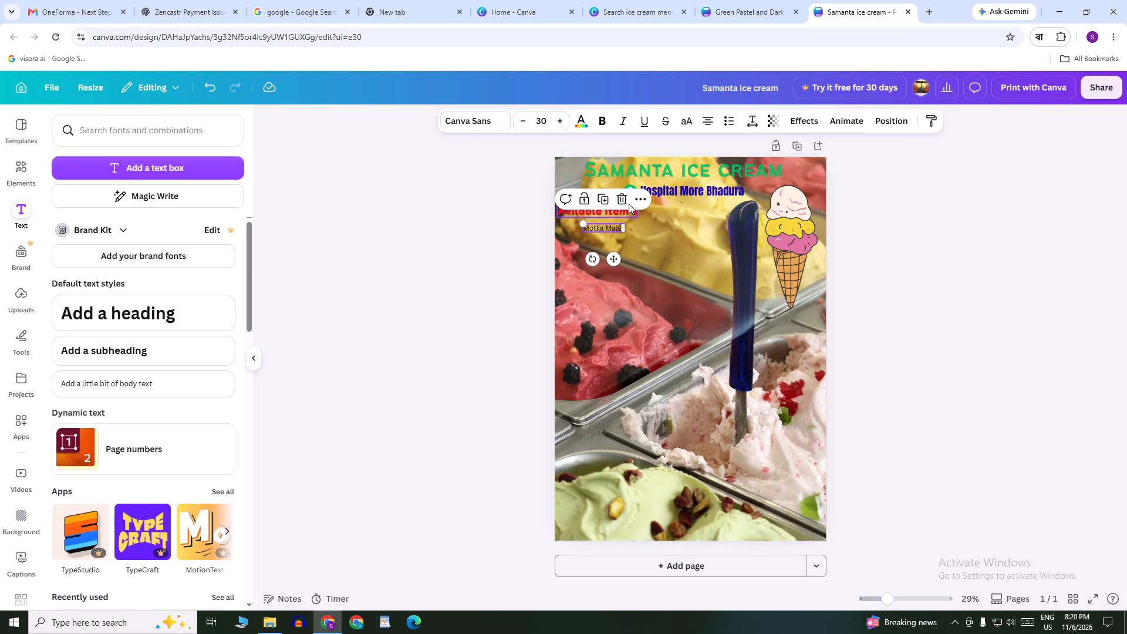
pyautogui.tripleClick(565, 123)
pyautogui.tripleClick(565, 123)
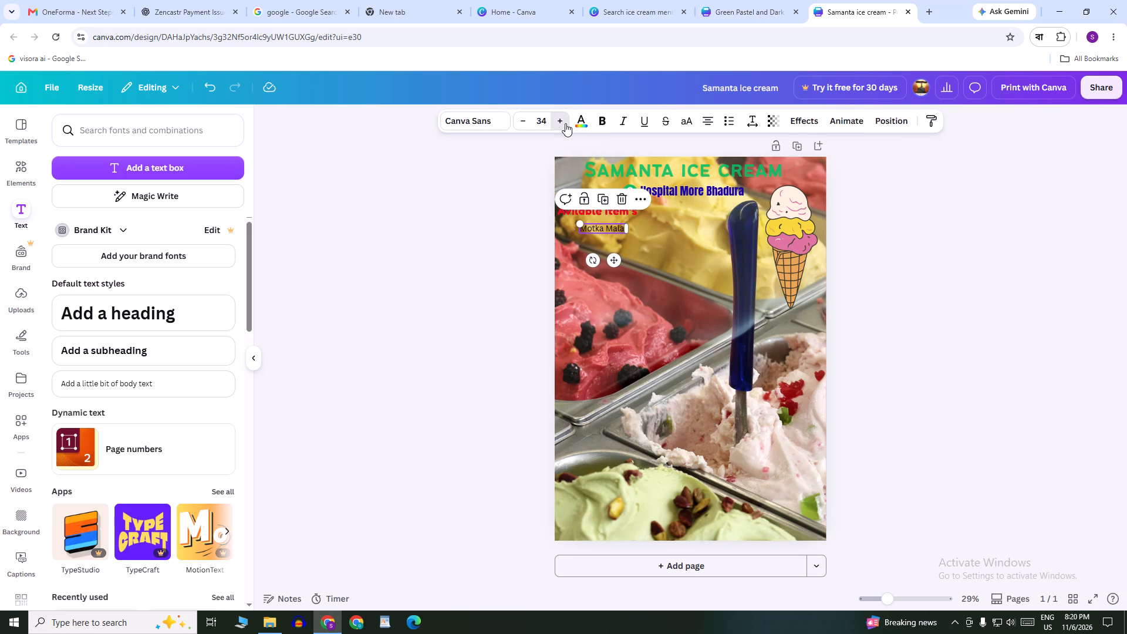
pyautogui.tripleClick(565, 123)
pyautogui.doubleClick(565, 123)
# Apply the document's Title text style to the Motka Malai text.
pyautogui.click(502, 124)
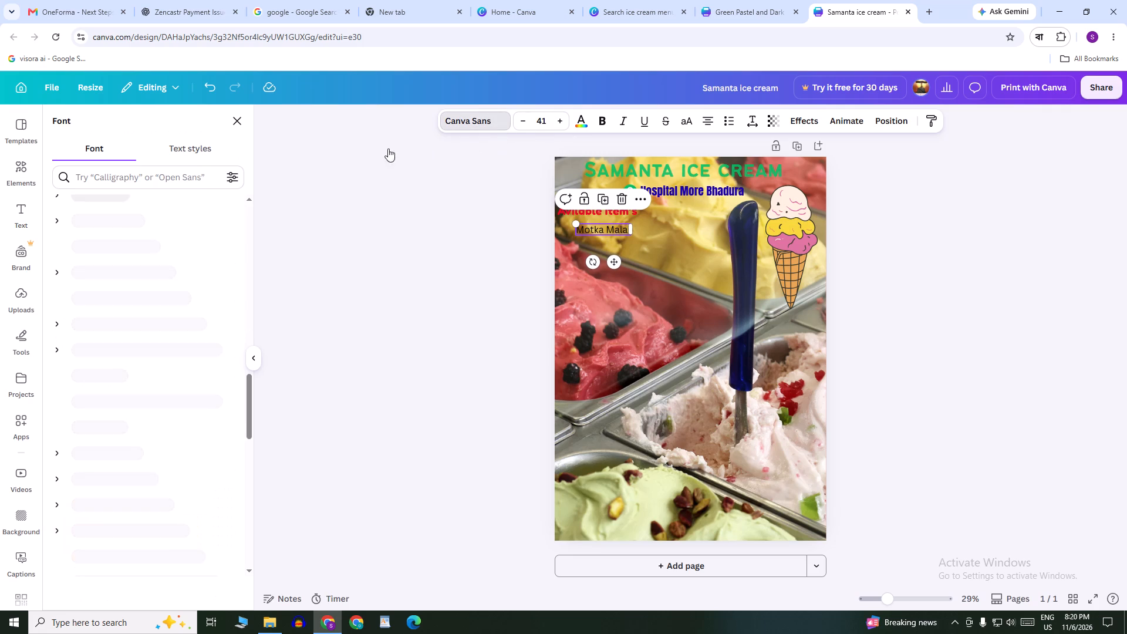
pyautogui.click(194, 155)
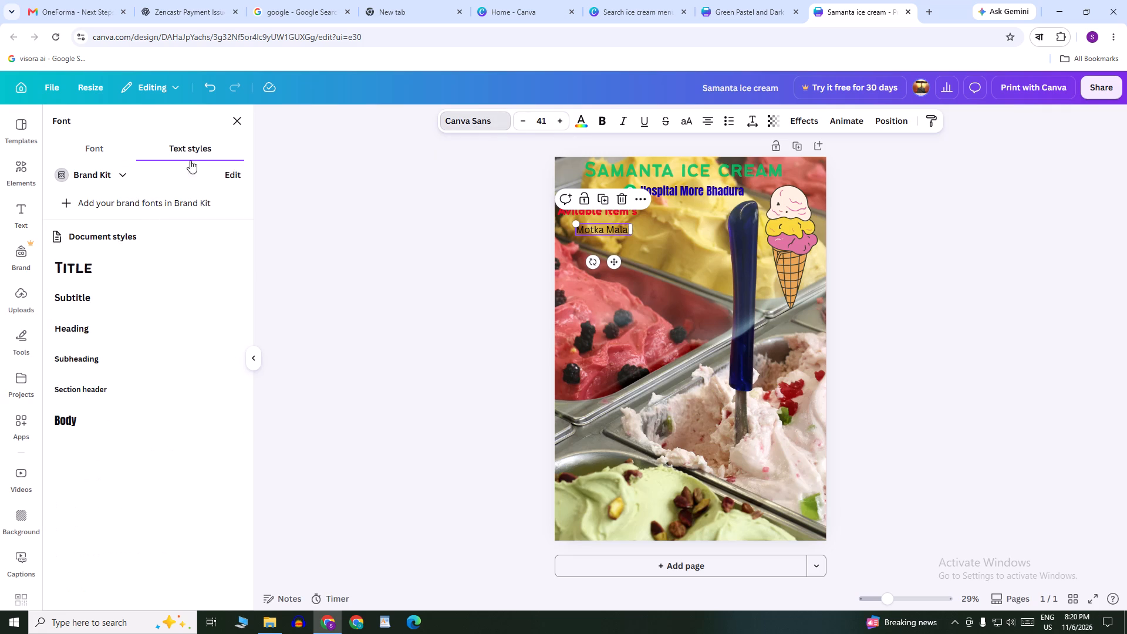
pyautogui.click(140, 268)
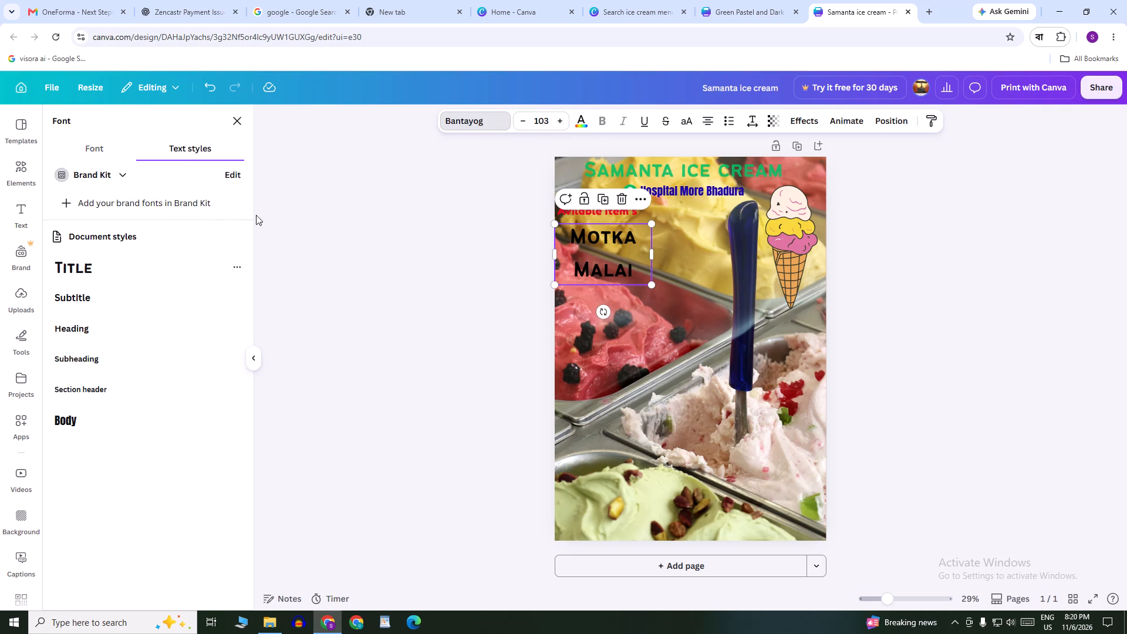
pyautogui.click(386, 231)
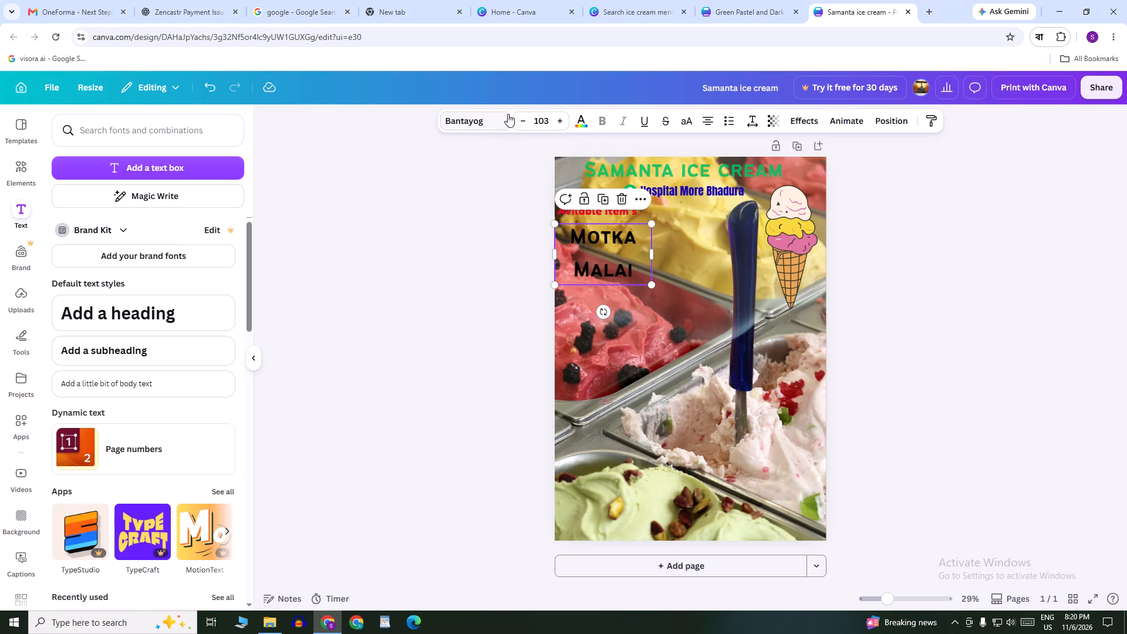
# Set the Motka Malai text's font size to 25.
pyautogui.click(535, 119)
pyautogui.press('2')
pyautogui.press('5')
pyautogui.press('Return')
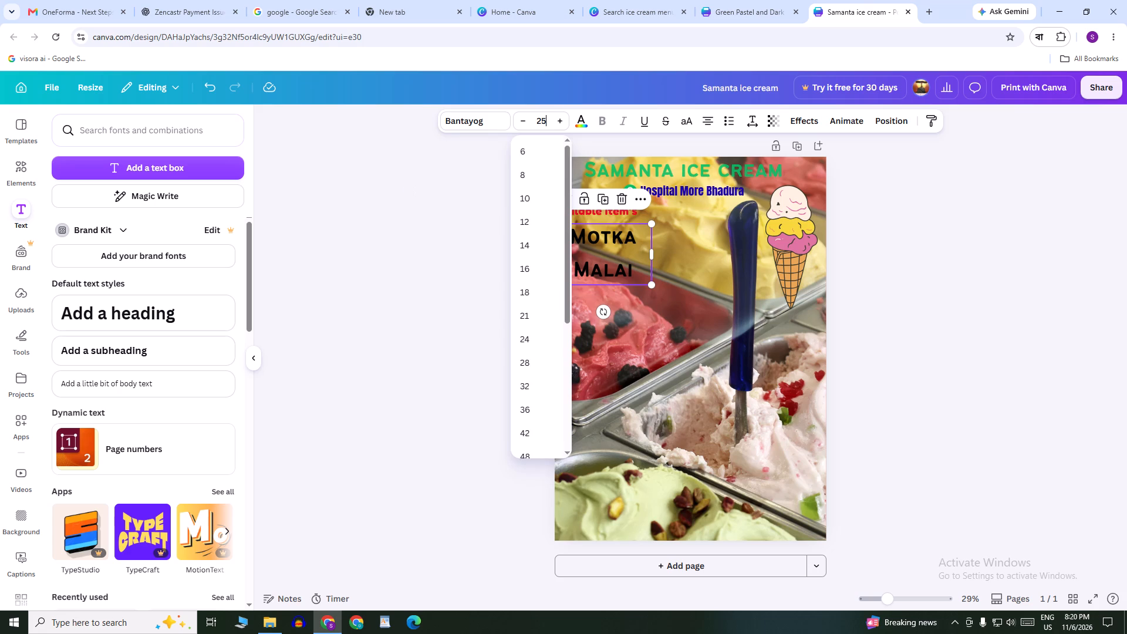
# Set the Motka Malai text's font size to 50.
pyautogui.click(536, 118)
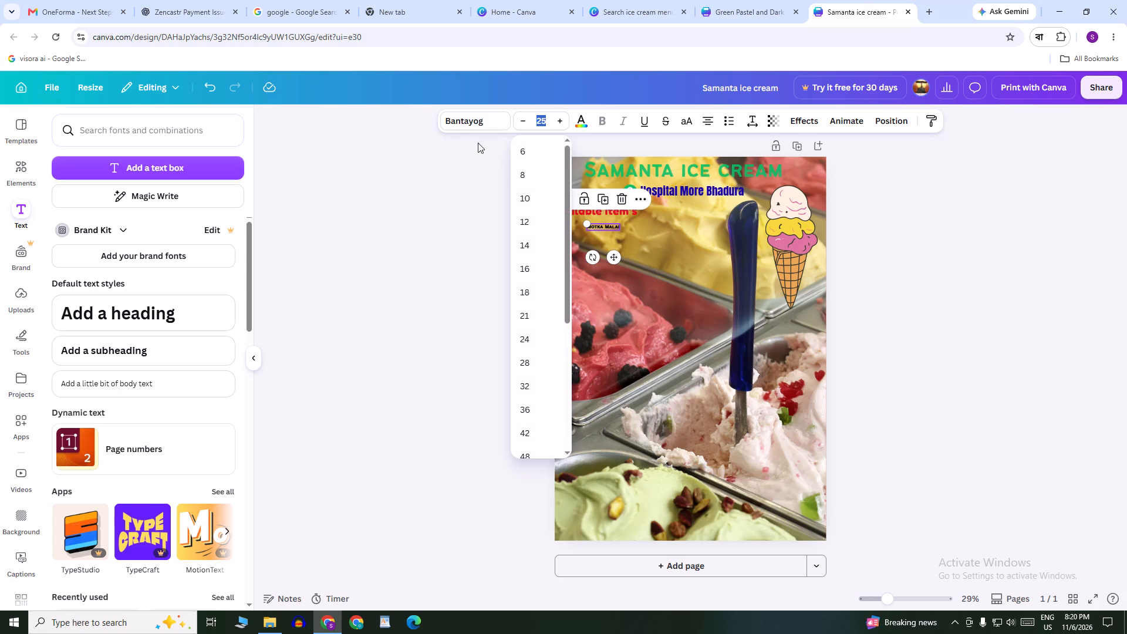
pyautogui.press('5')
pyautogui.press('0')
pyautogui.press('Return')
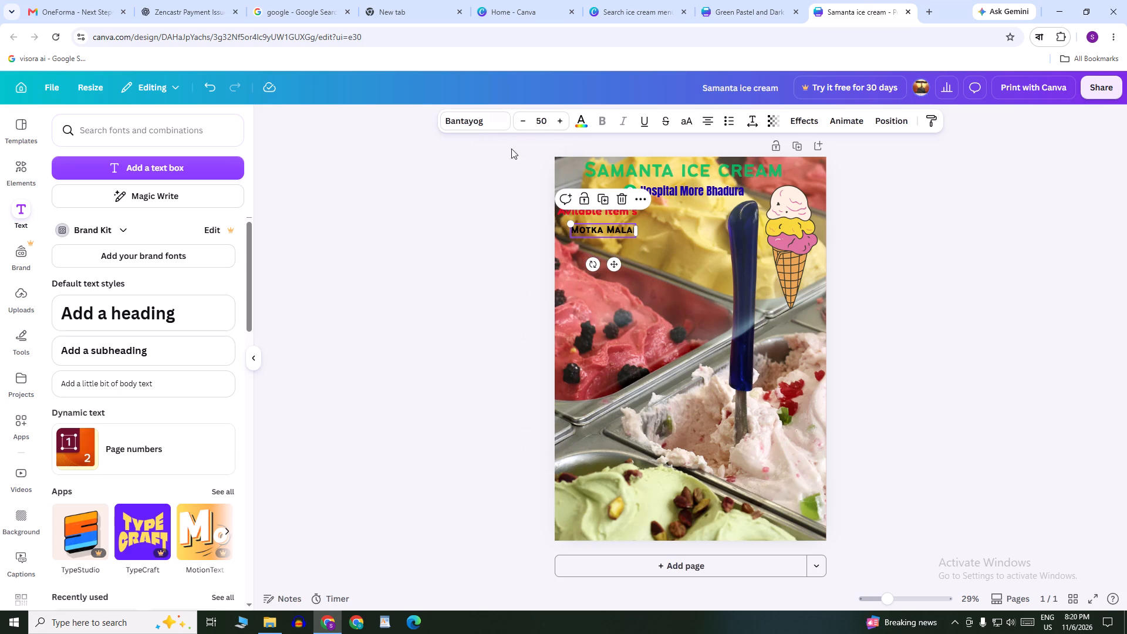
# Nudge the Motka Malai text into place beneath the Avilable Item's text.
pyautogui.click(854, 255)
pyautogui.click(618, 229)
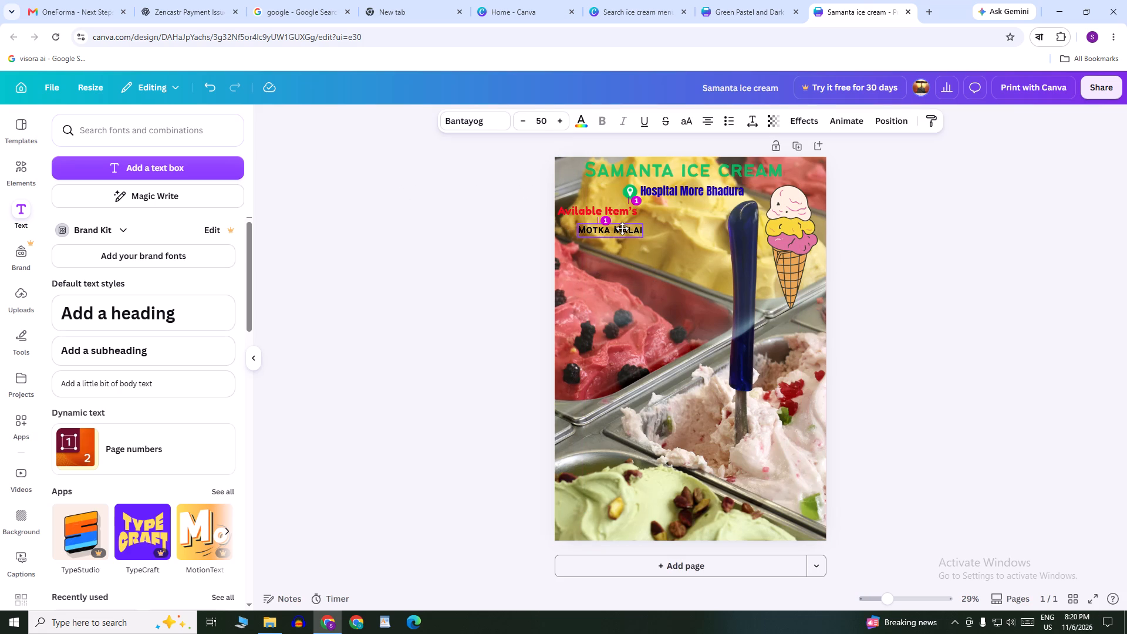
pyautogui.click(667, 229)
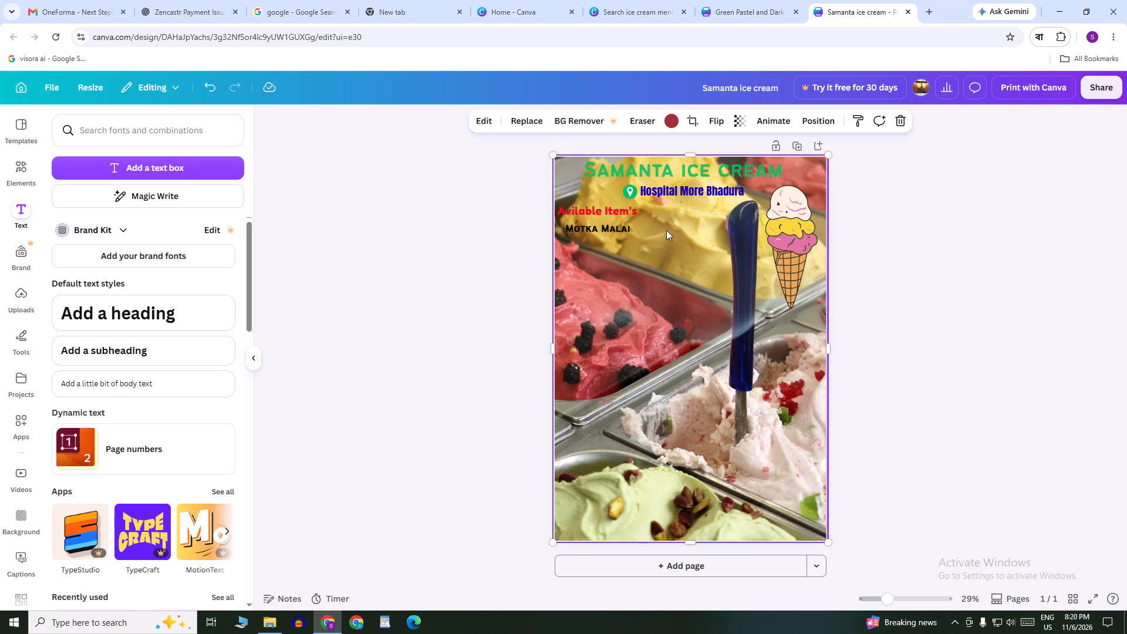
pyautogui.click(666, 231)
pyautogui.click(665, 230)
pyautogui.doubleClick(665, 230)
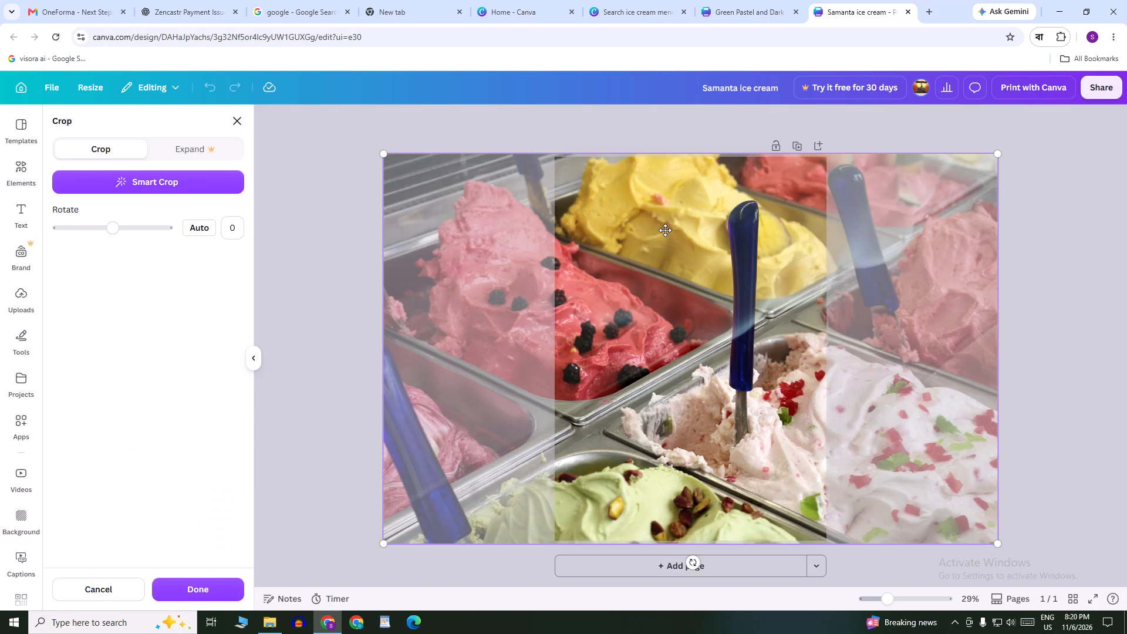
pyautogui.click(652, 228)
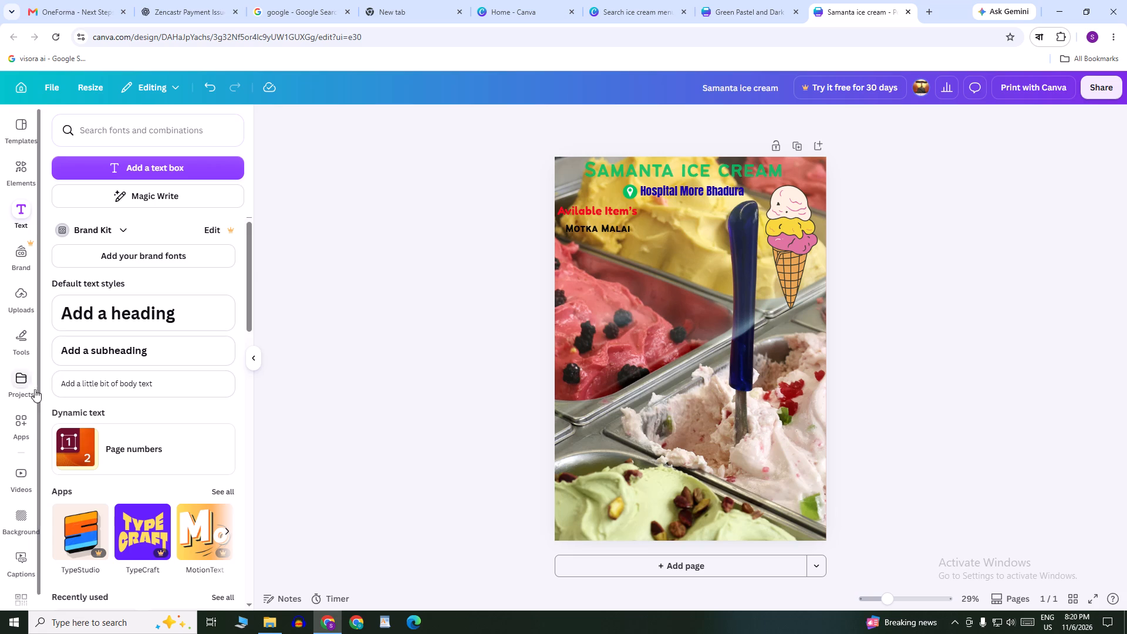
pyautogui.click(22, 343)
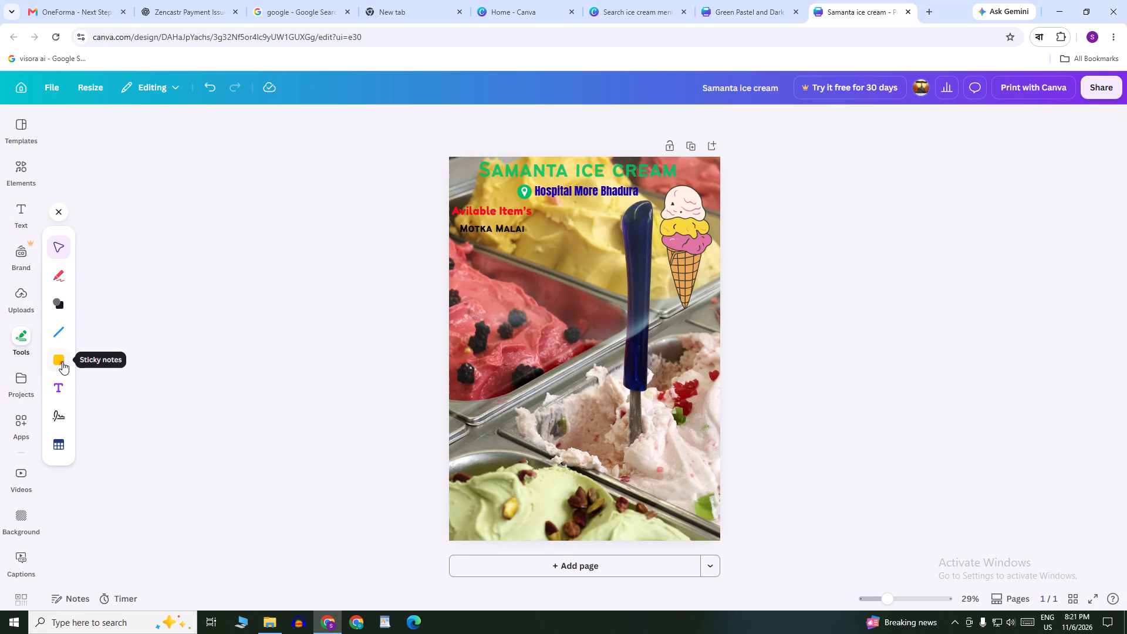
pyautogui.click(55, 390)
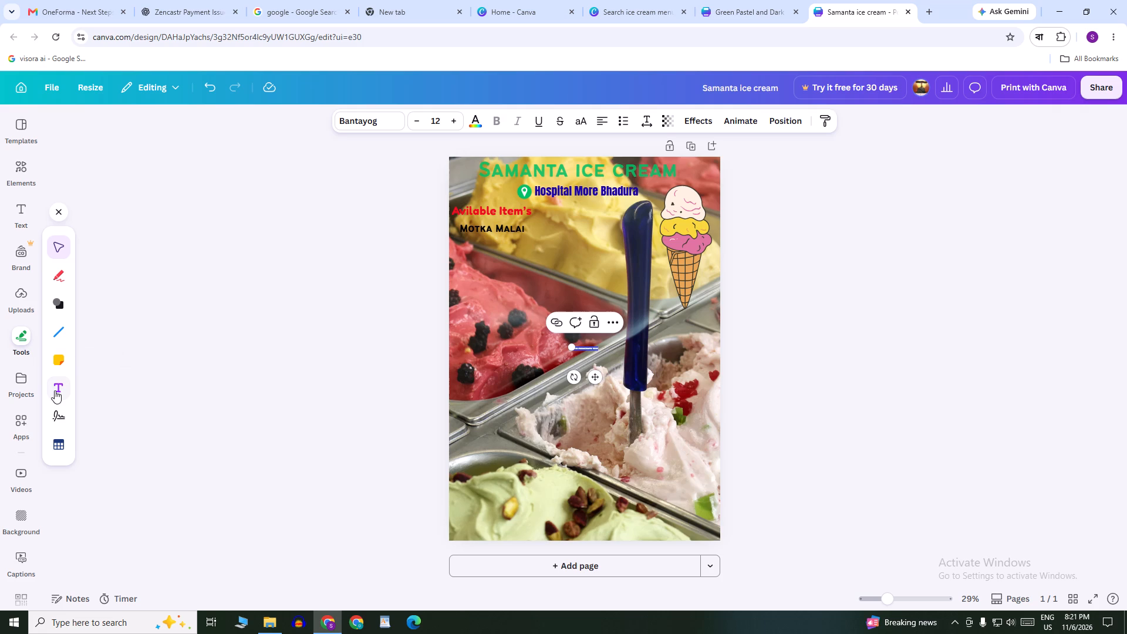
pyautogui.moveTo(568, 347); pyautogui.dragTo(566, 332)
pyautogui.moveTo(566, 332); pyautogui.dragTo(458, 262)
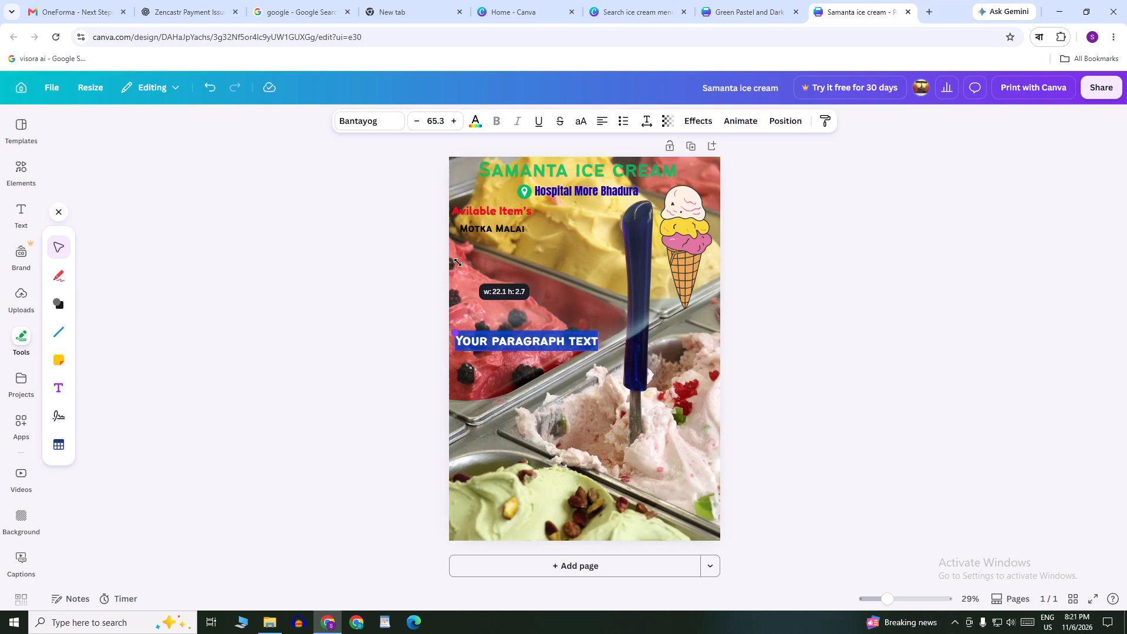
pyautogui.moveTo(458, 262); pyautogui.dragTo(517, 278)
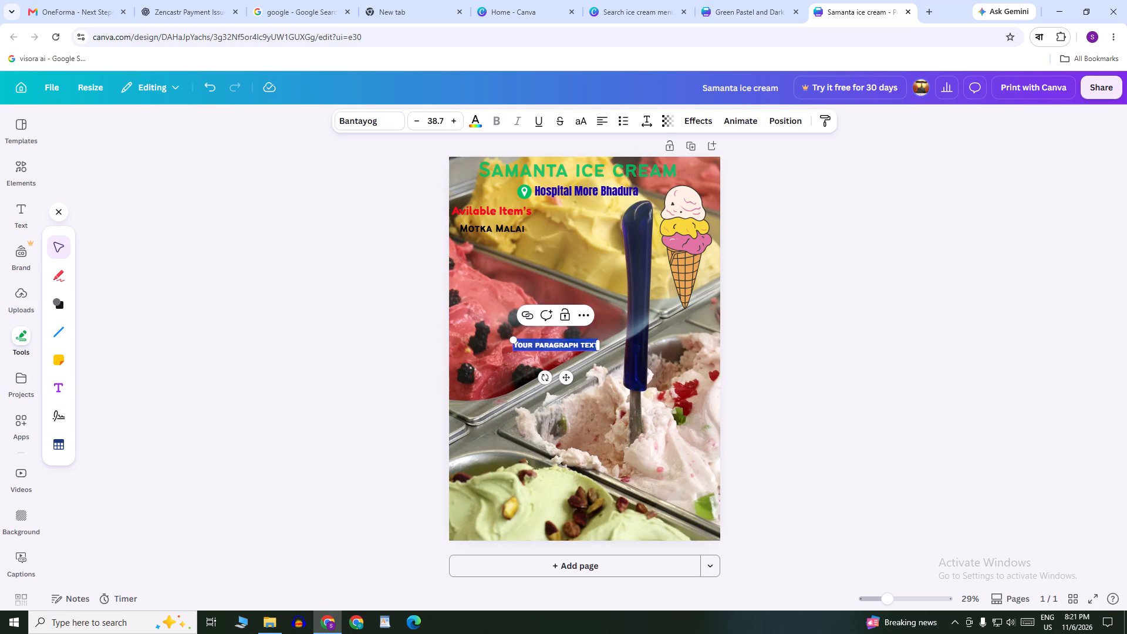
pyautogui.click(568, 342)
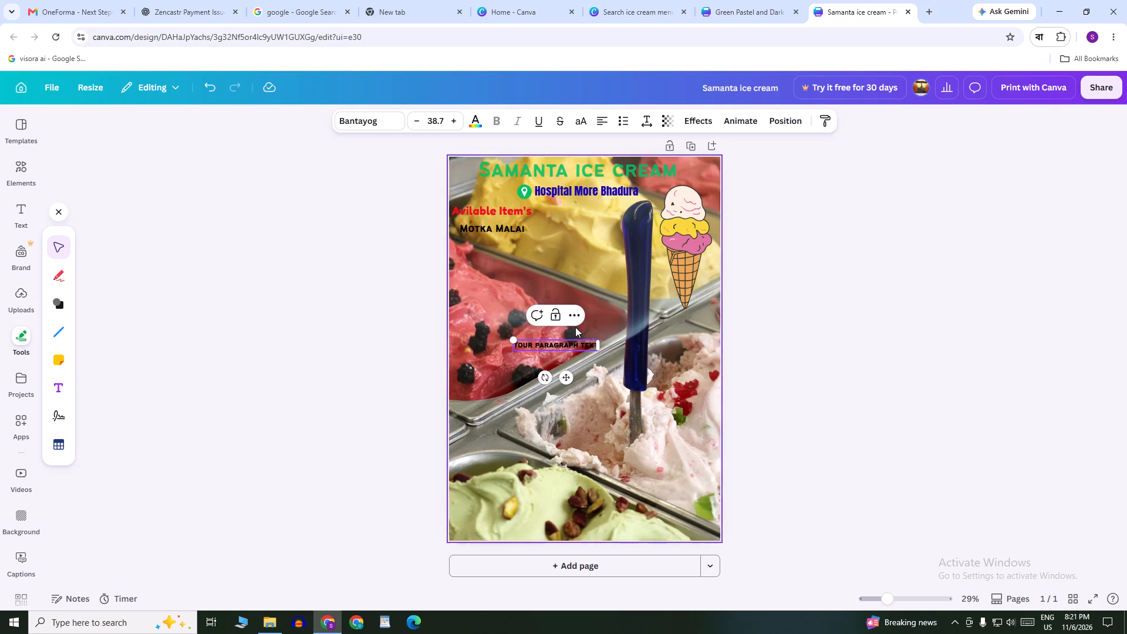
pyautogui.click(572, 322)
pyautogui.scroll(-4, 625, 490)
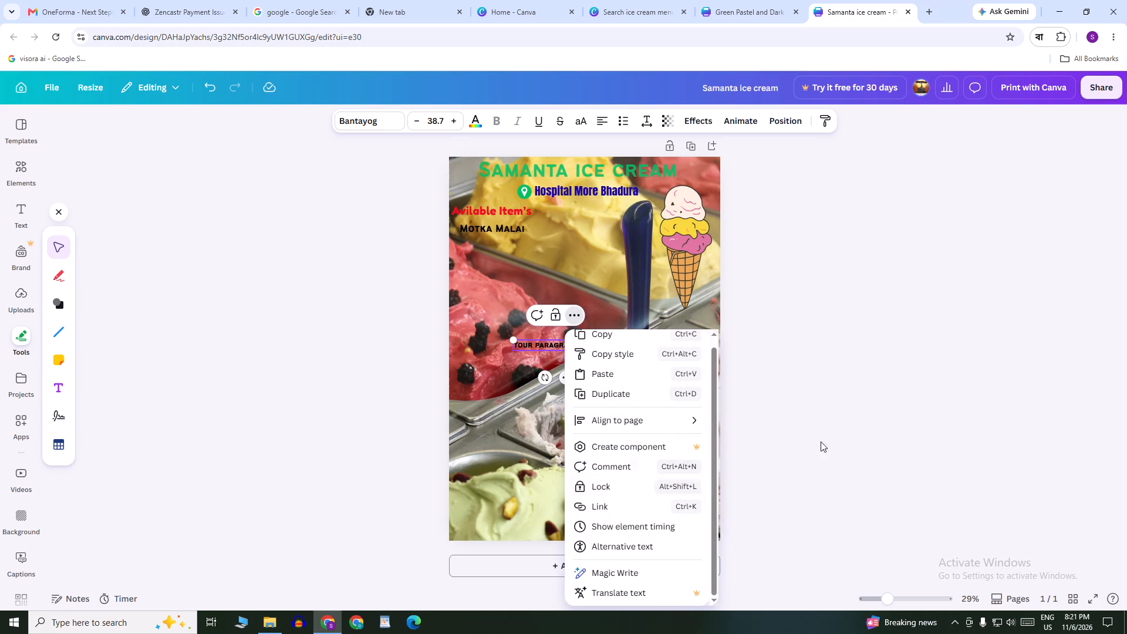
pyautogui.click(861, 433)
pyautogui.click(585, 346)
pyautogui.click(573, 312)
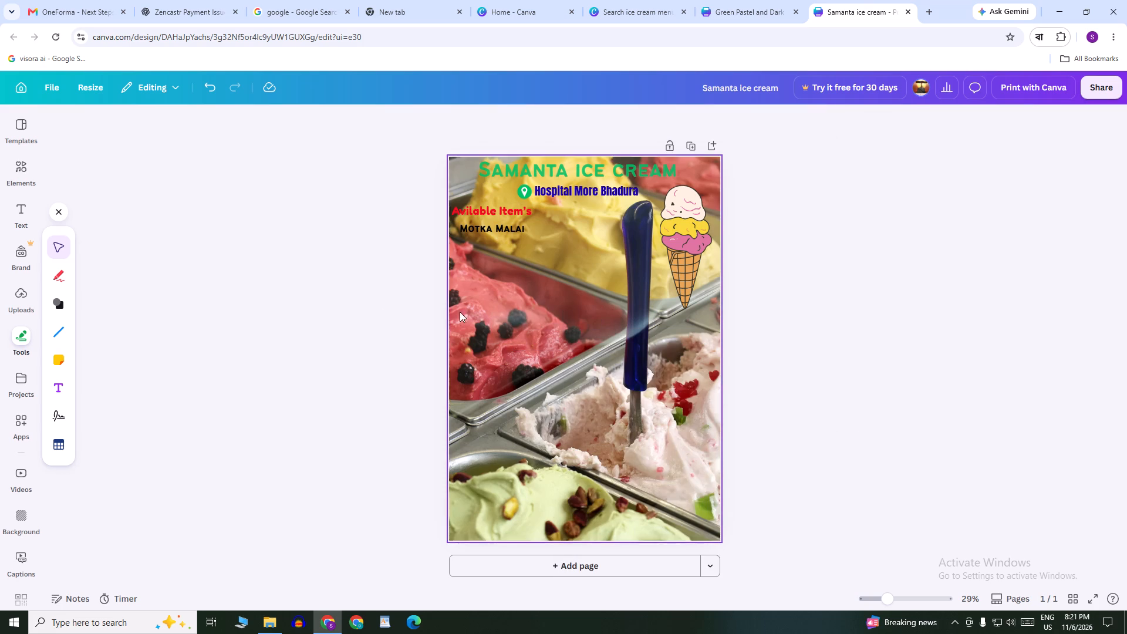
# Add a square shape beneath the Avilable Item's text and stretch it downward into a tall rectangle.
pyautogui.click(56, 304)
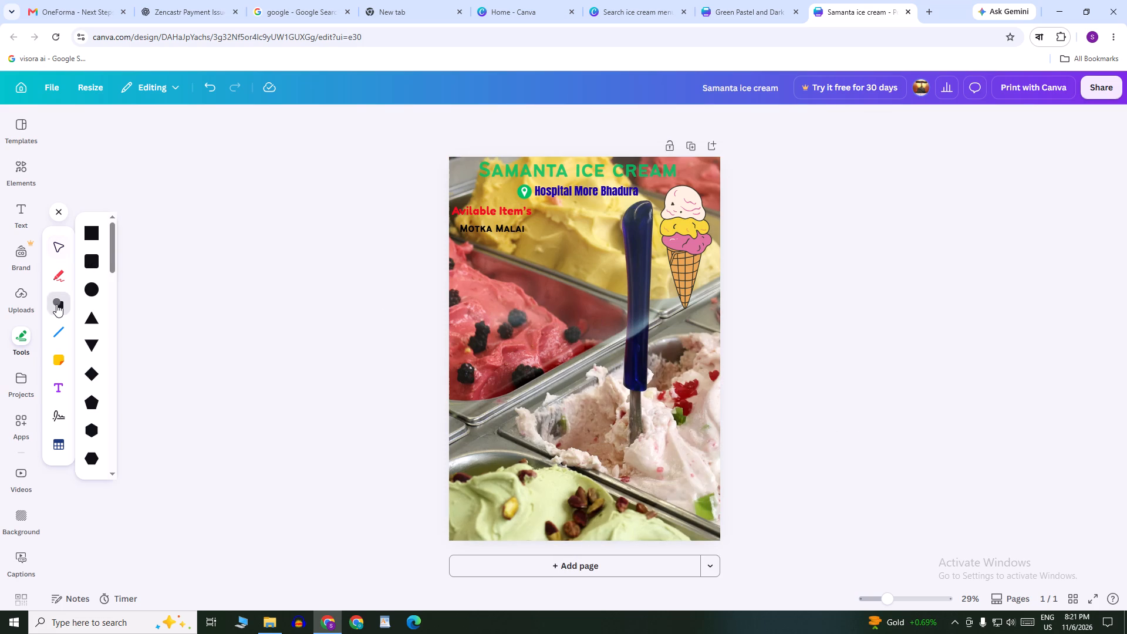
pyautogui.click(95, 235)
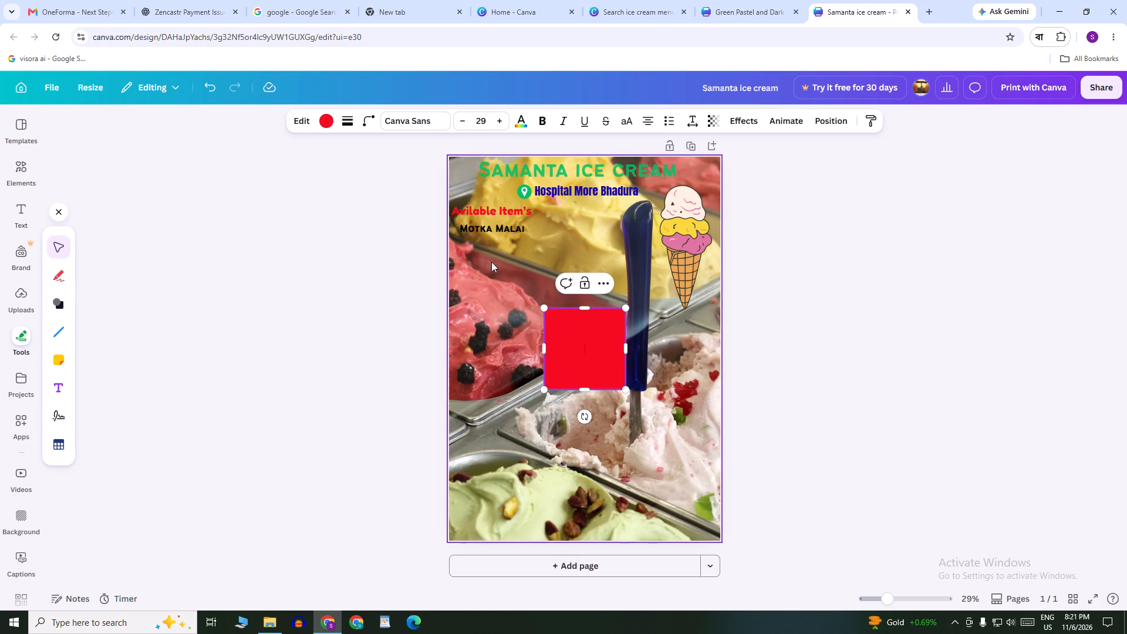
pyautogui.moveTo(579, 342); pyautogui.dragTo(485, 249)
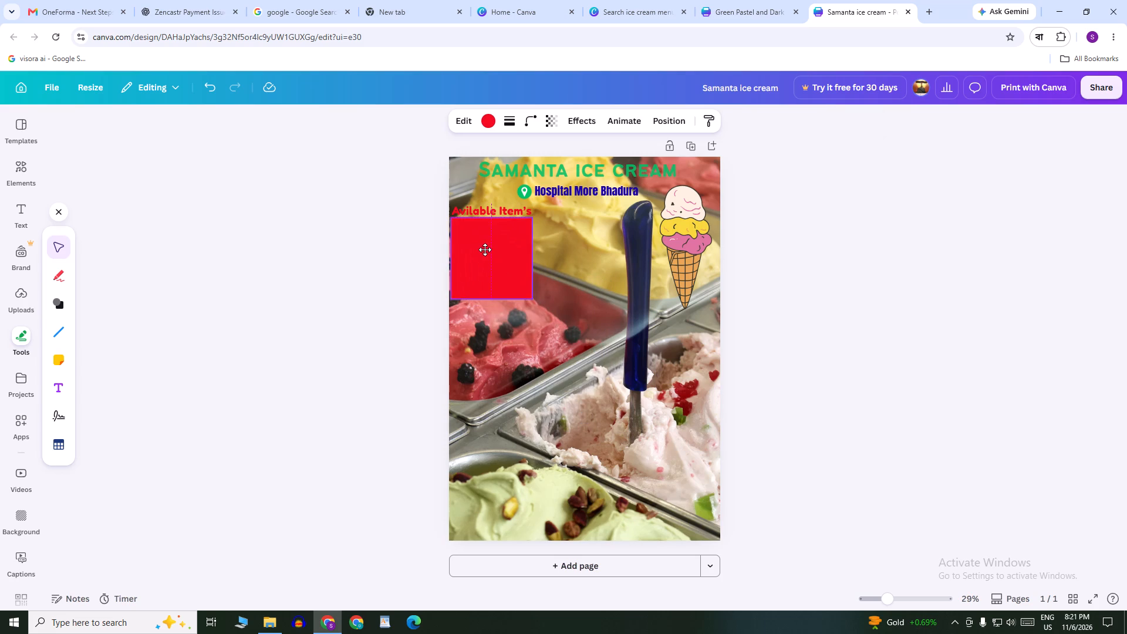
pyautogui.moveTo(485, 249); pyautogui.dragTo(501, 289)
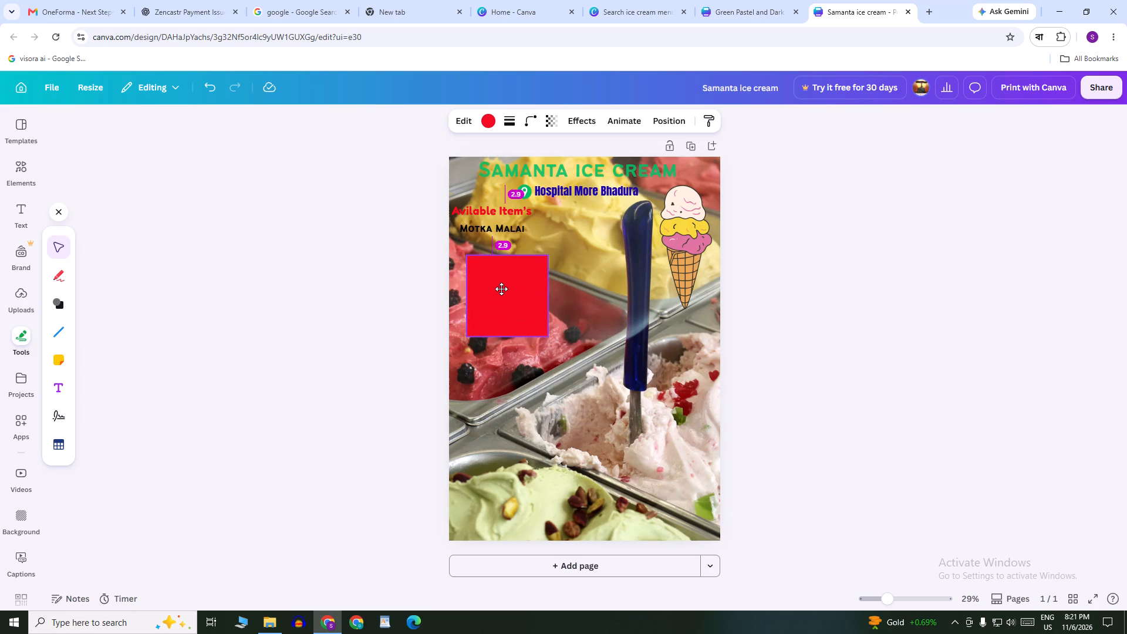
pyautogui.moveTo(501, 289); pyautogui.dragTo(488, 253)
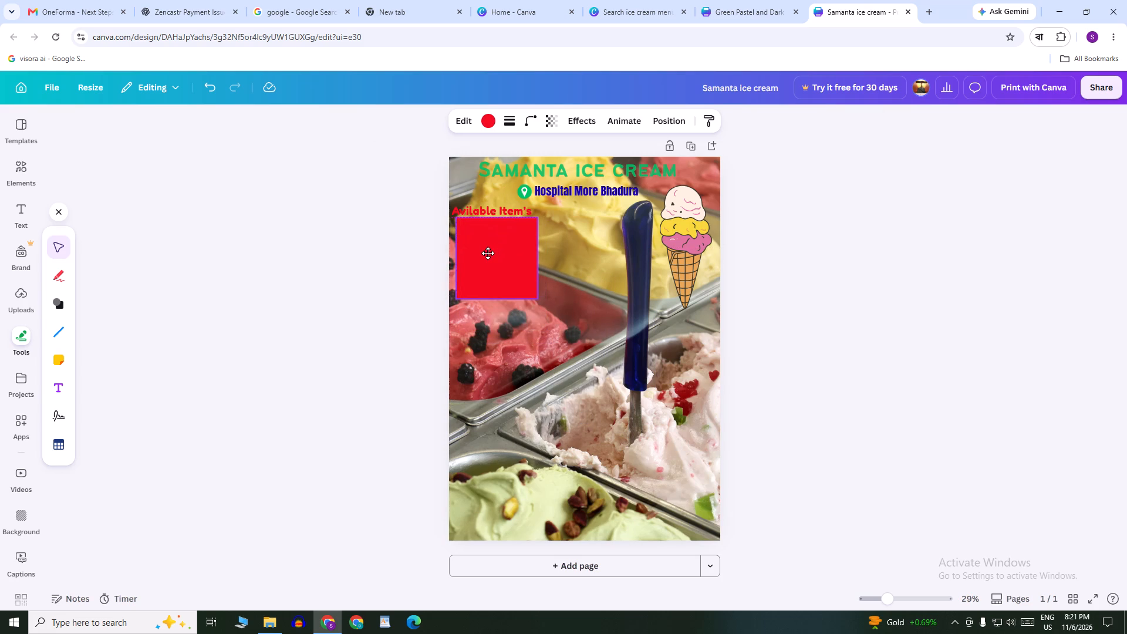
pyautogui.moveTo(488, 253); pyautogui.dragTo(487, 253)
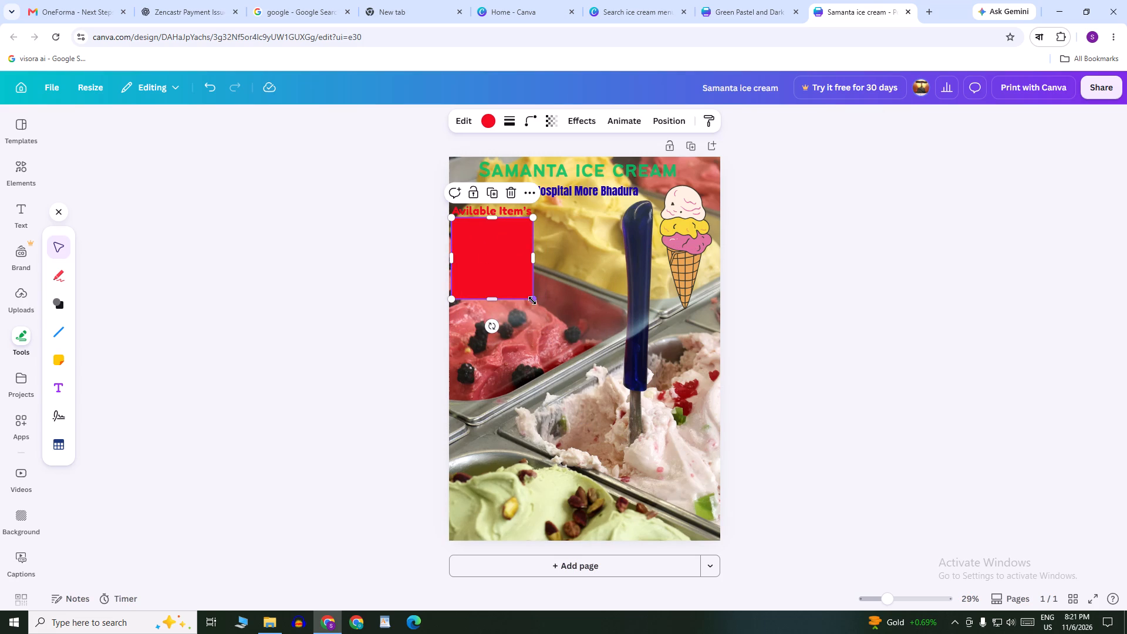
pyautogui.moveTo(490, 298); pyautogui.dragTo(491, 299)
pyautogui.moveTo(491, 299); pyautogui.dragTo(492, 458)
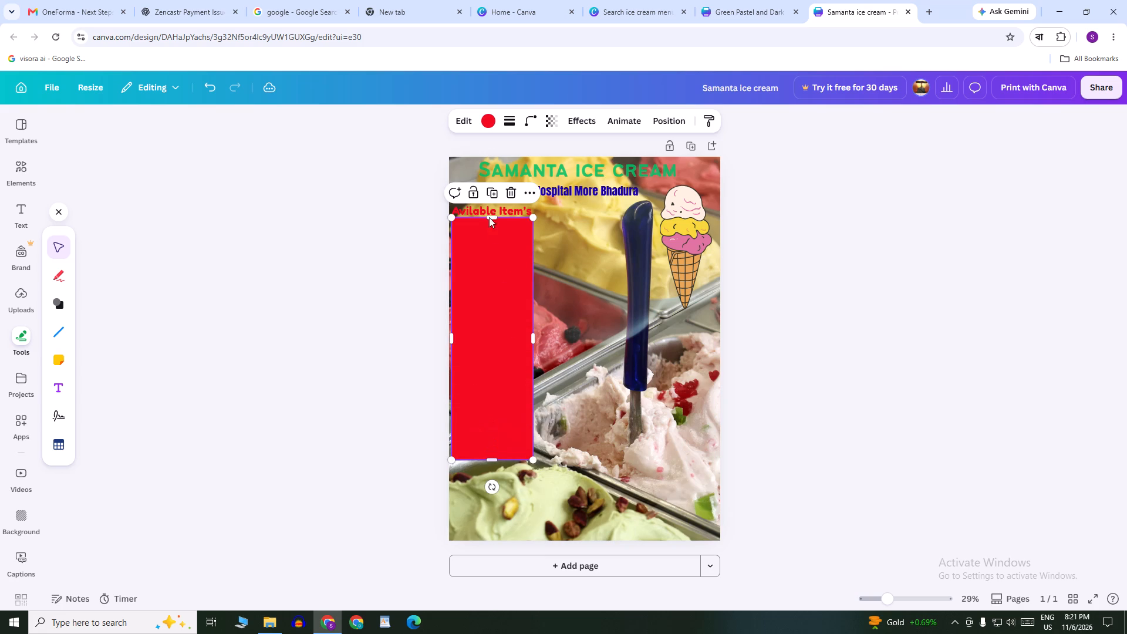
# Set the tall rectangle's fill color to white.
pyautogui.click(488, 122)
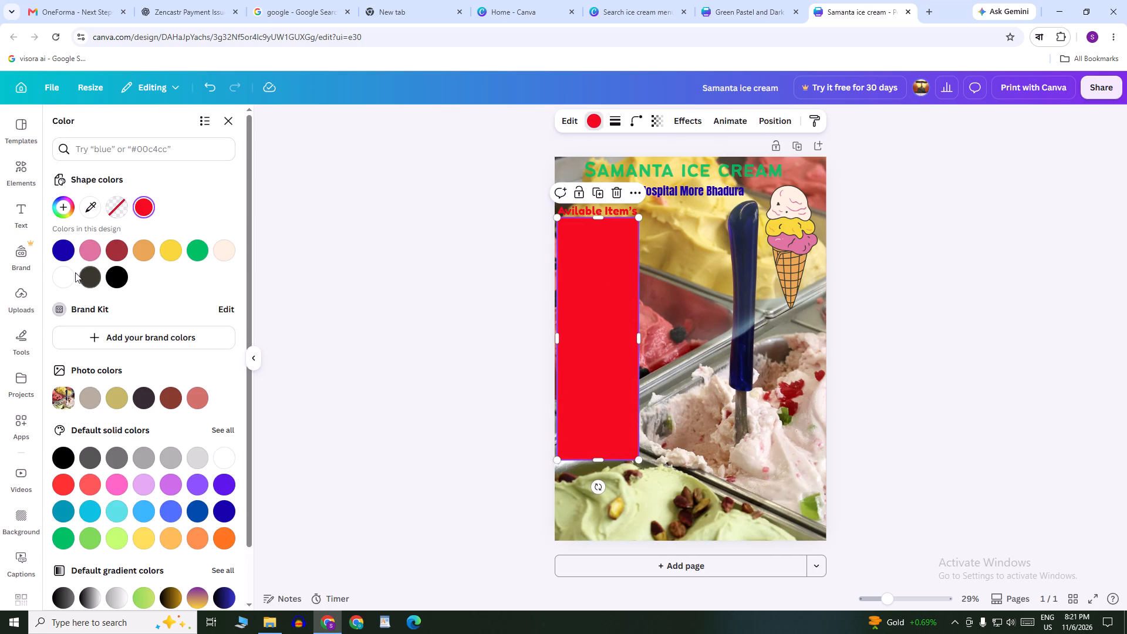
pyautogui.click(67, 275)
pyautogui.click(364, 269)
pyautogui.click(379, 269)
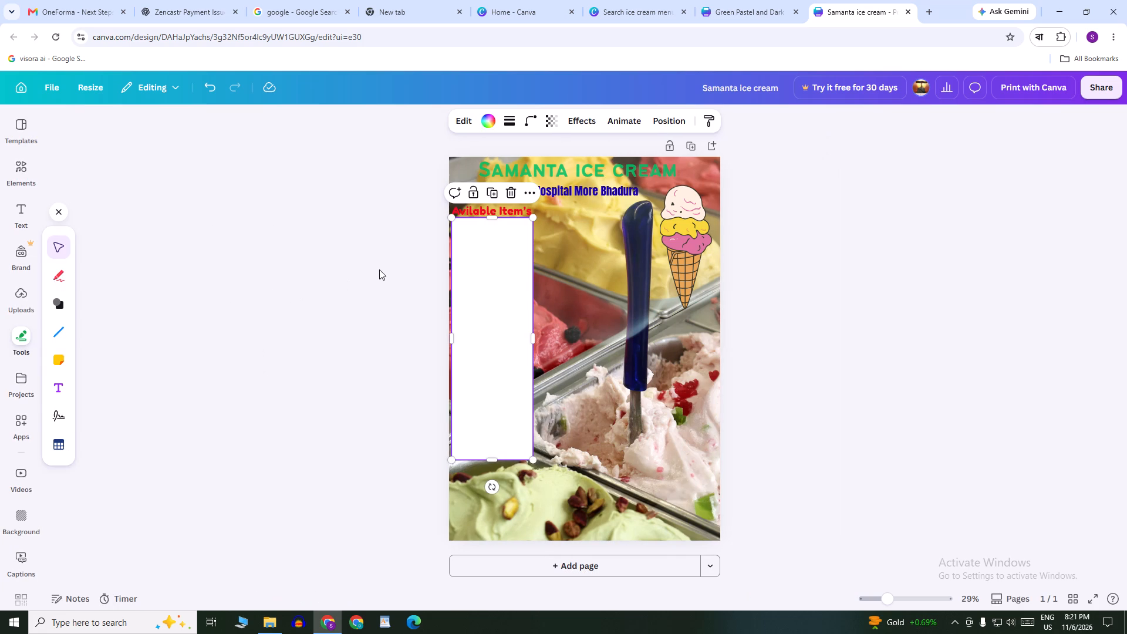
# Set the tall rectangle's fill to the yellow from the colors used in the design.
pyautogui.click(502, 269)
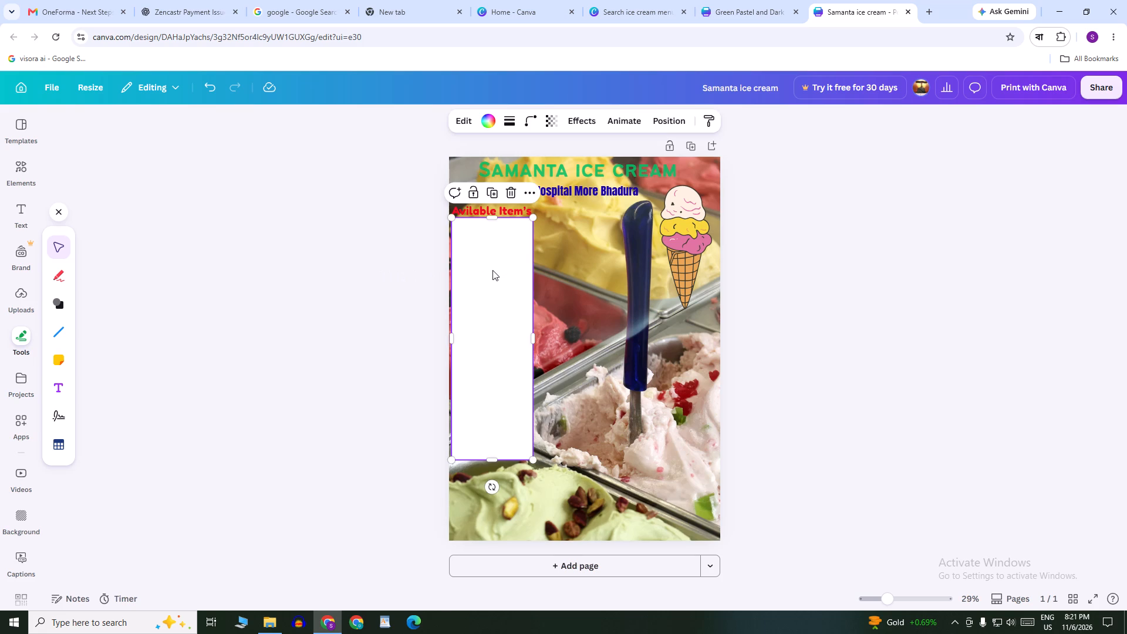
pyautogui.click(491, 124)
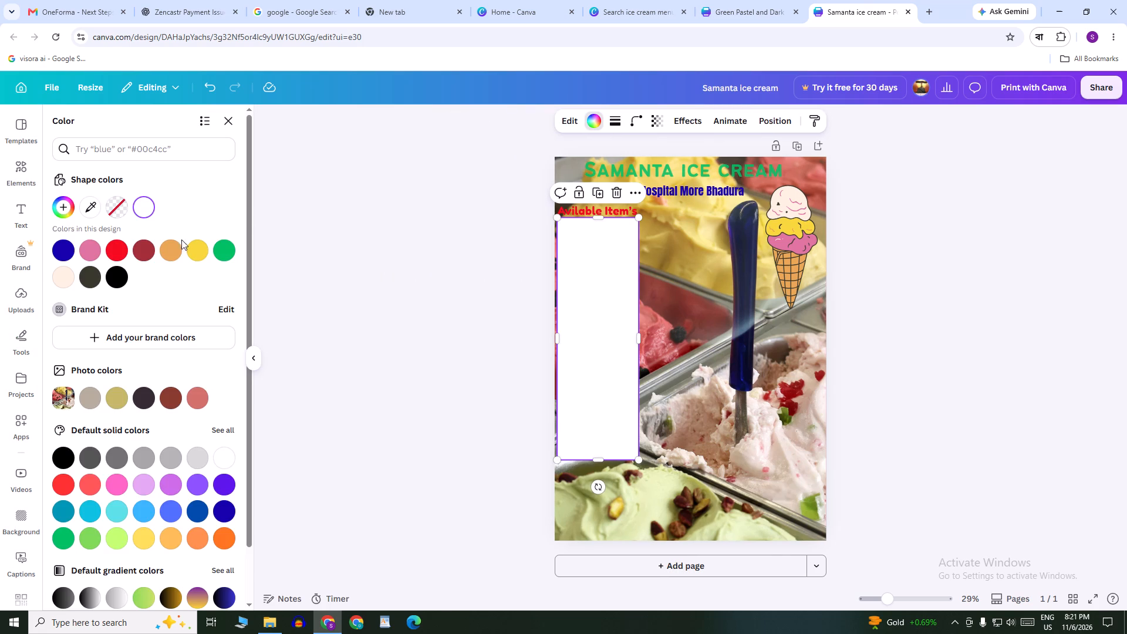
pyautogui.click(200, 250)
pyautogui.click(307, 249)
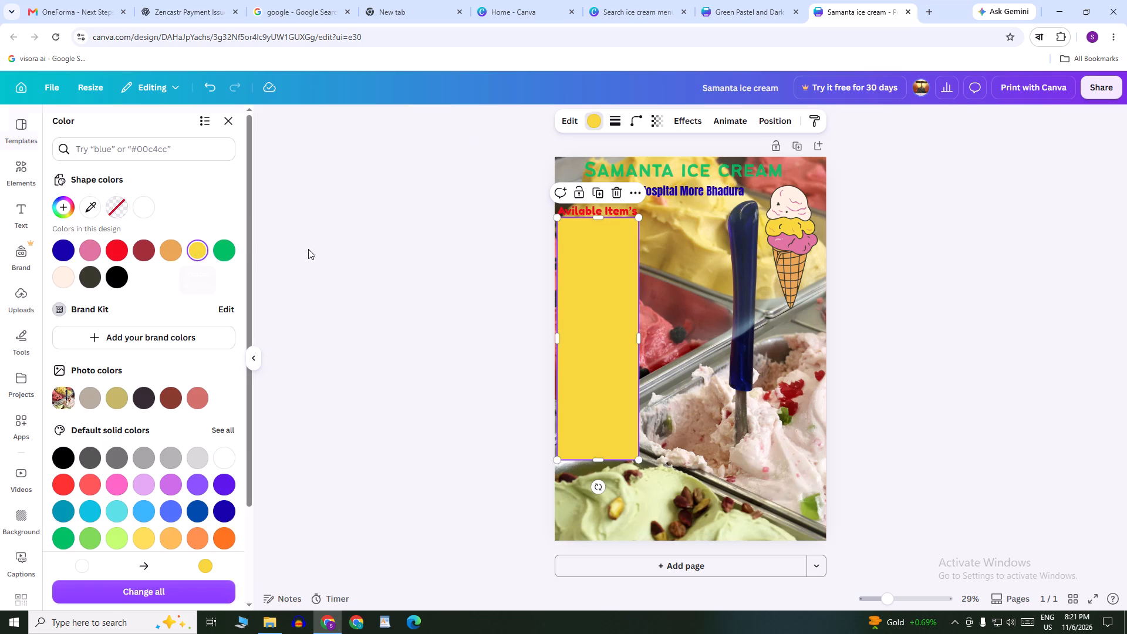
pyautogui.click(825, 248)
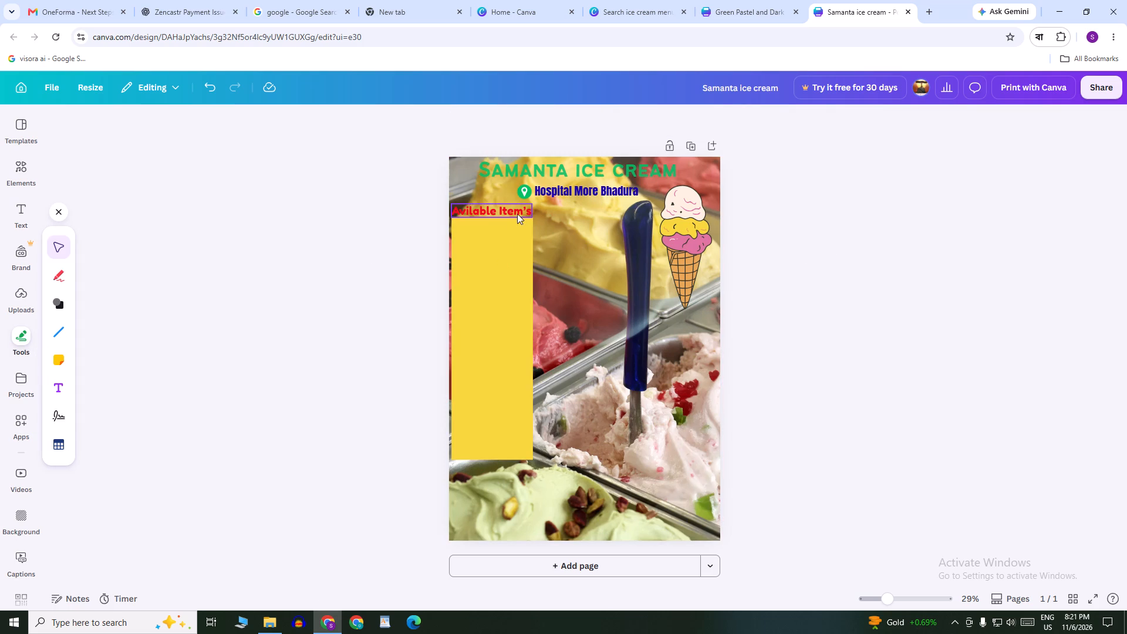
# Shift the yellow rectangle to the poster's left edge and widen it slightly beyond the Avilable Item's text.
pyautogui.click(495, 242)
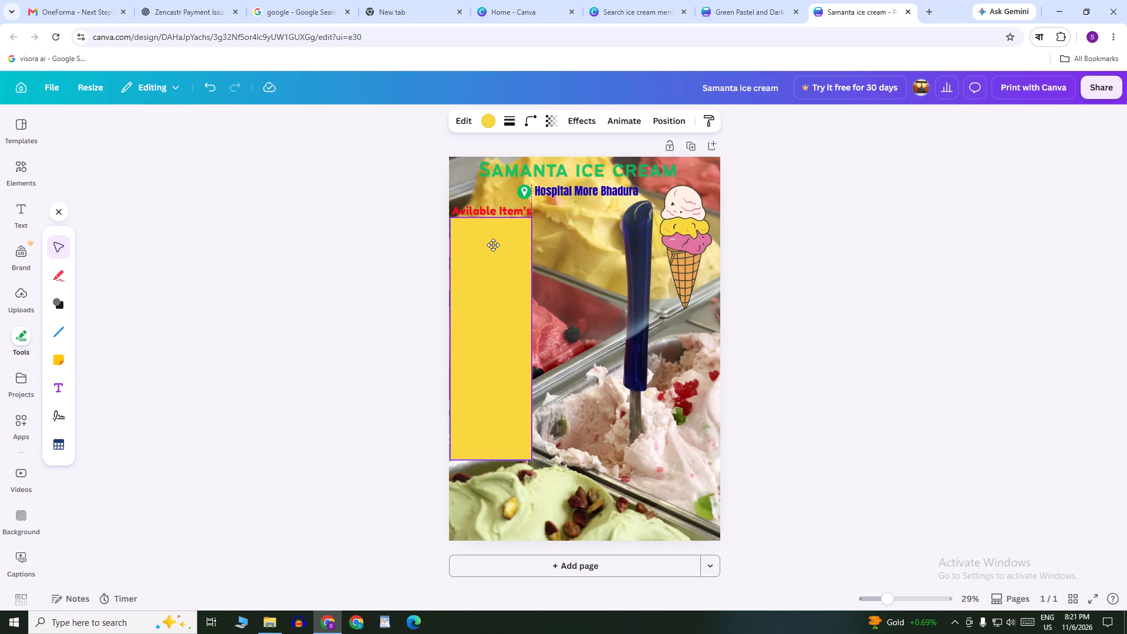
pyautogui.moveTo(535, 217); pyautogui.dragTo(544, 217)
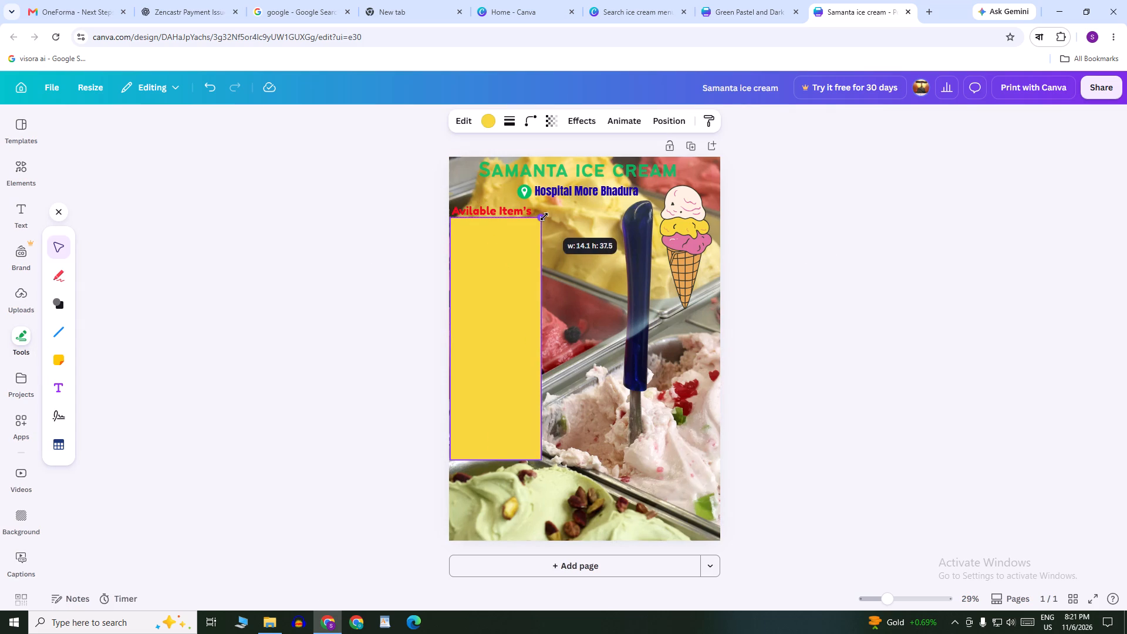
pyautogui.moveTo(544, 217); pyautogui.dragTo(548, 217)
pyautogui.click(811, 283)
# Browse the alternative shapes available for replacing the yellow rectangle.
pyautogui.doubleClick(510, 241)
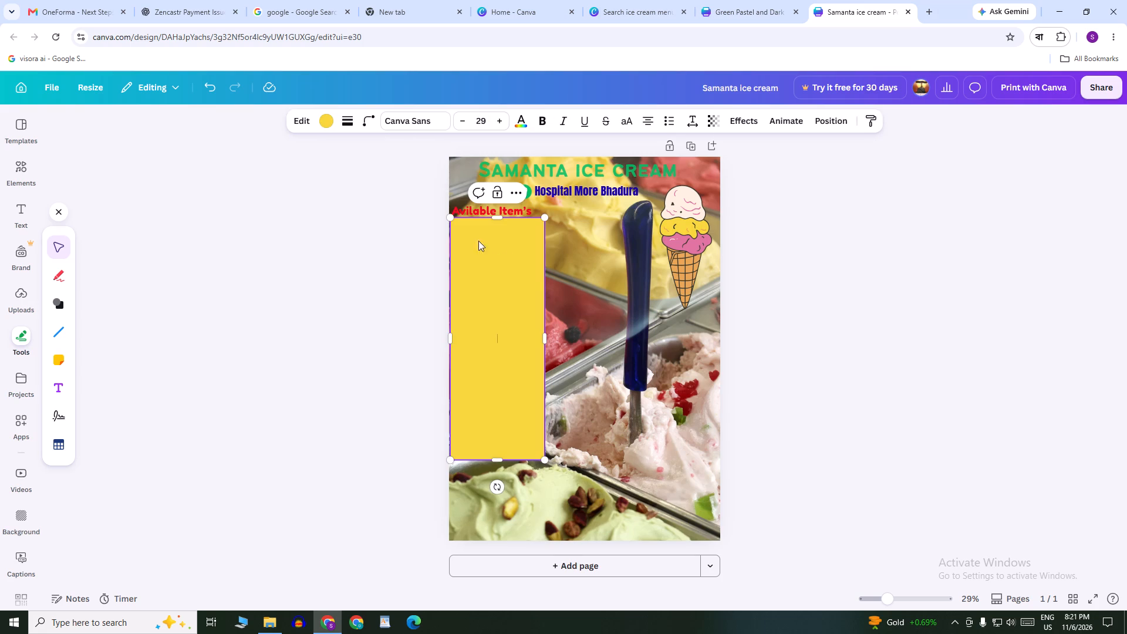
pyautogui.click(307, 131)
pyautogui.click(307, 126)
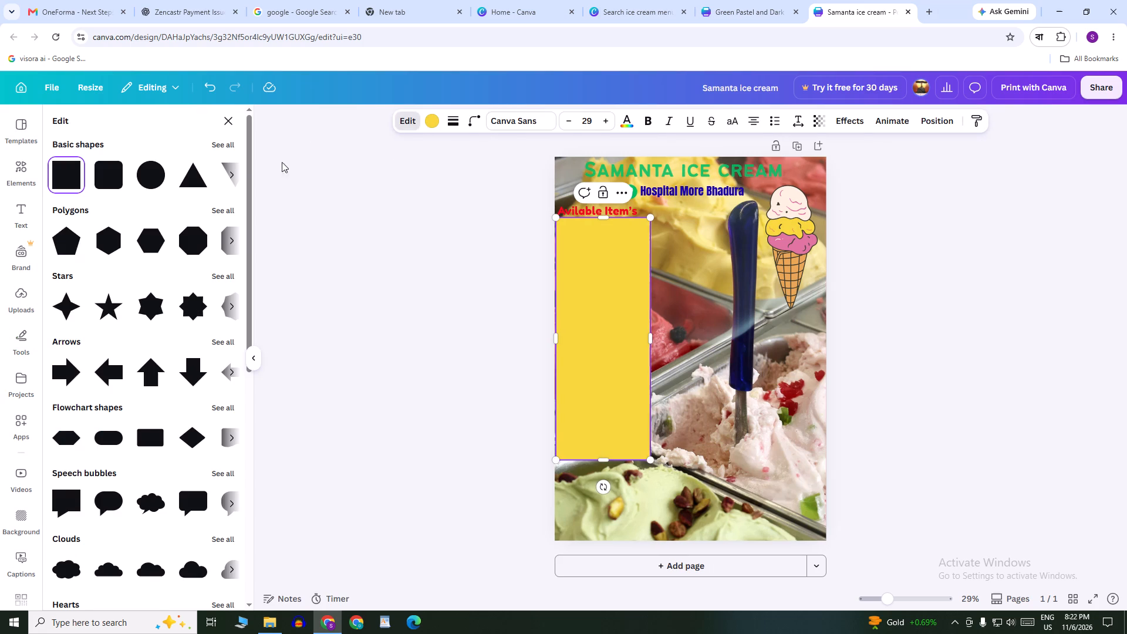
pyautogui.scroll(-8, 217, 301)
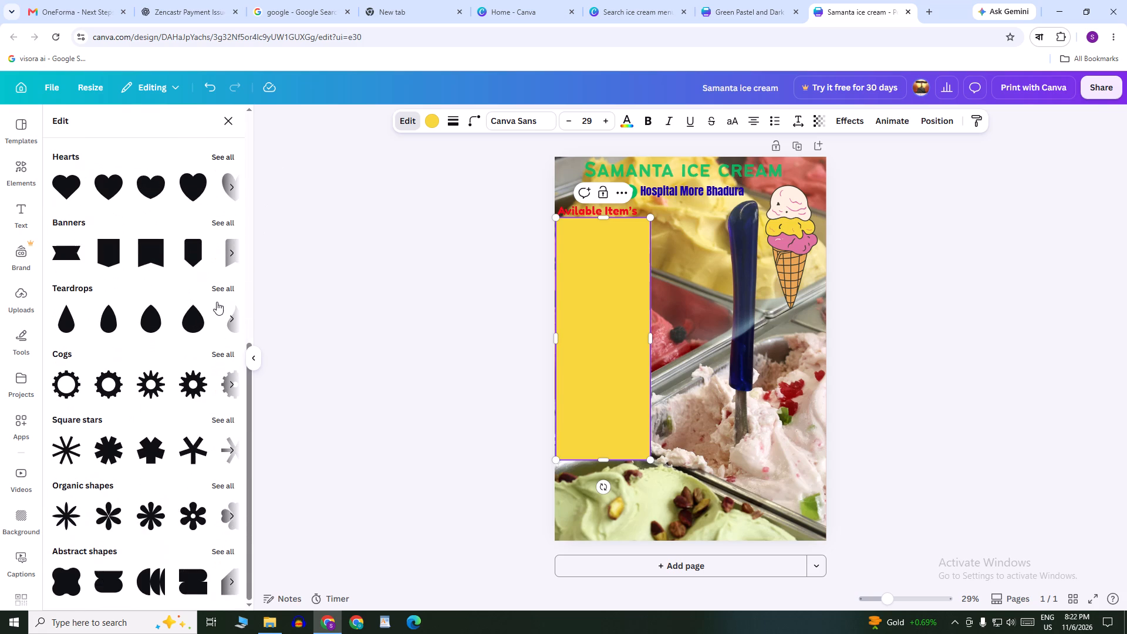
pyautogui.scroll(-2, 217, 302)
pyautogui.doubleClick(342, 299)
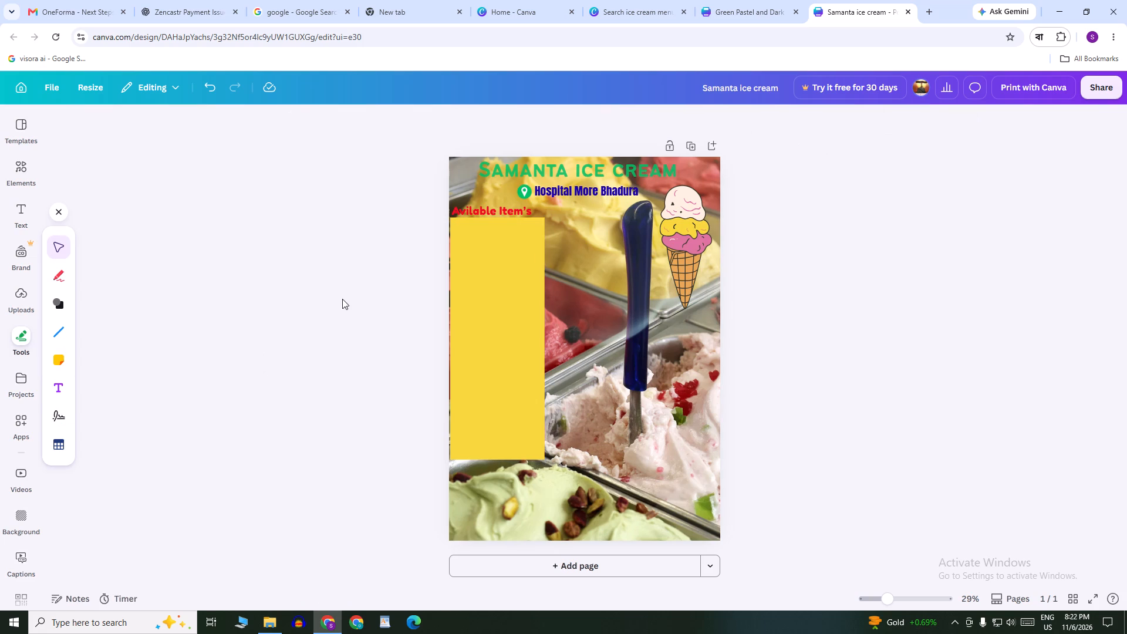
pyautogui.click(342, 299)
# Add a heading text box and move it to the top of the yellow rectangle, just below Avilable Item's.
pyautogui.click(11, 213)
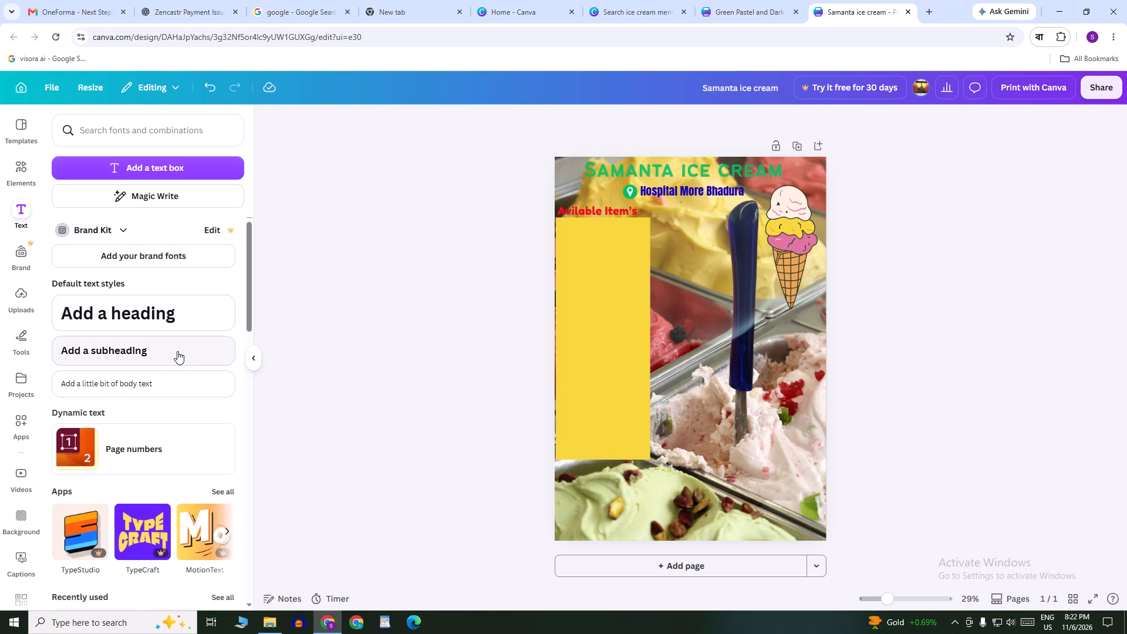
pyautogui.click(184, 313)
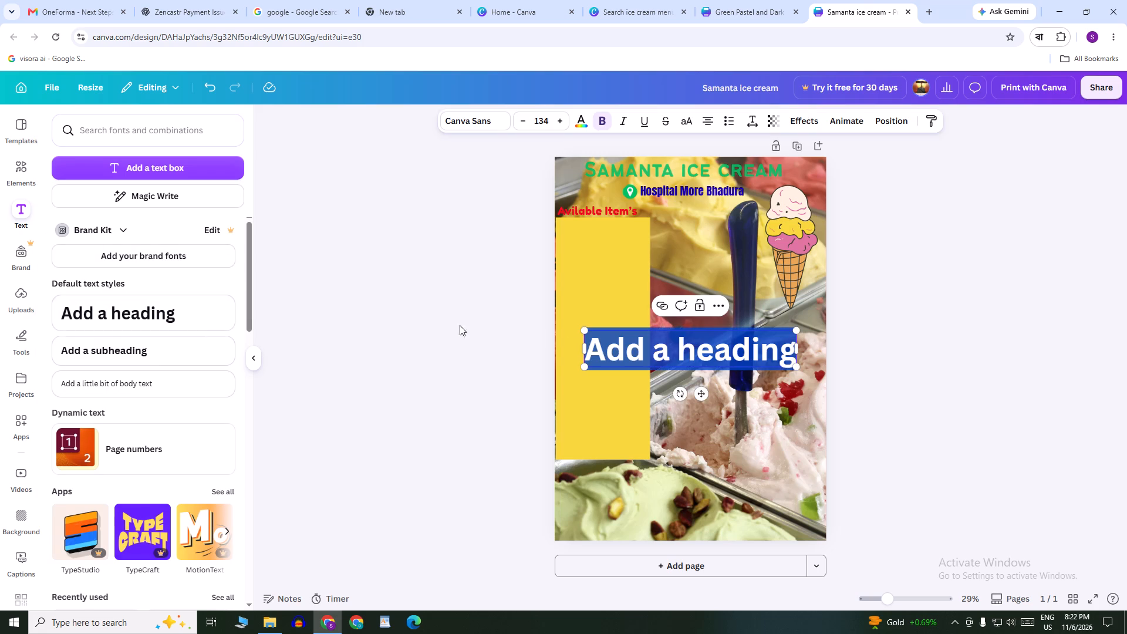
pyautogui.moveTo(667, 354); pyautogui.dragTo(654, 348)
pyautogui.click(710, 262)
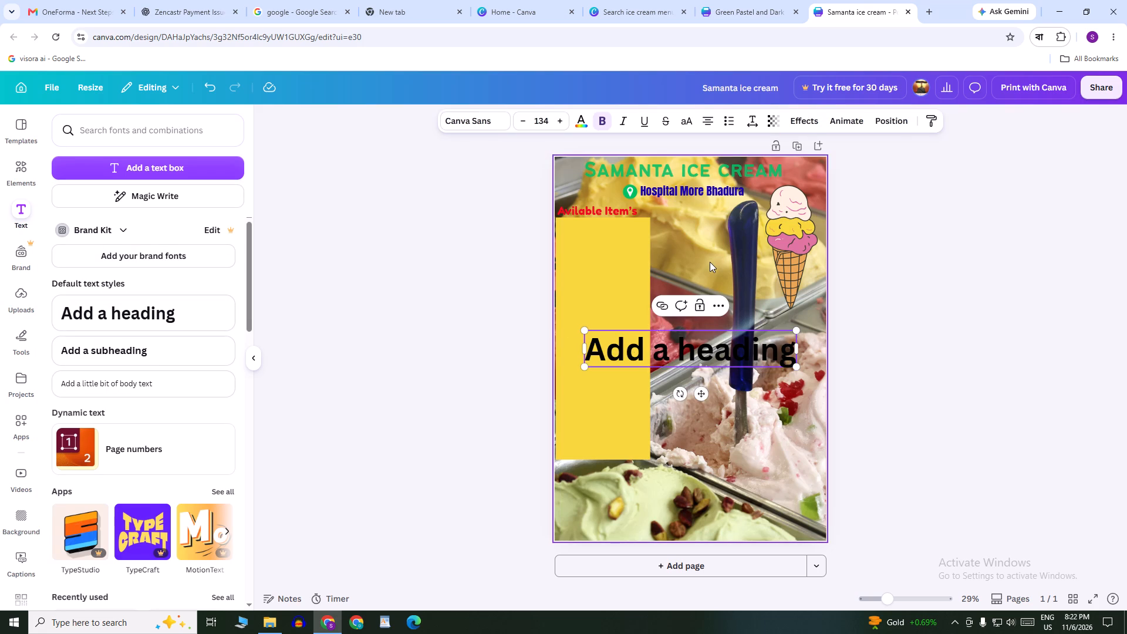
pyautogui.moveTo(707, 337); pyautogui.dragTo(687, 224)
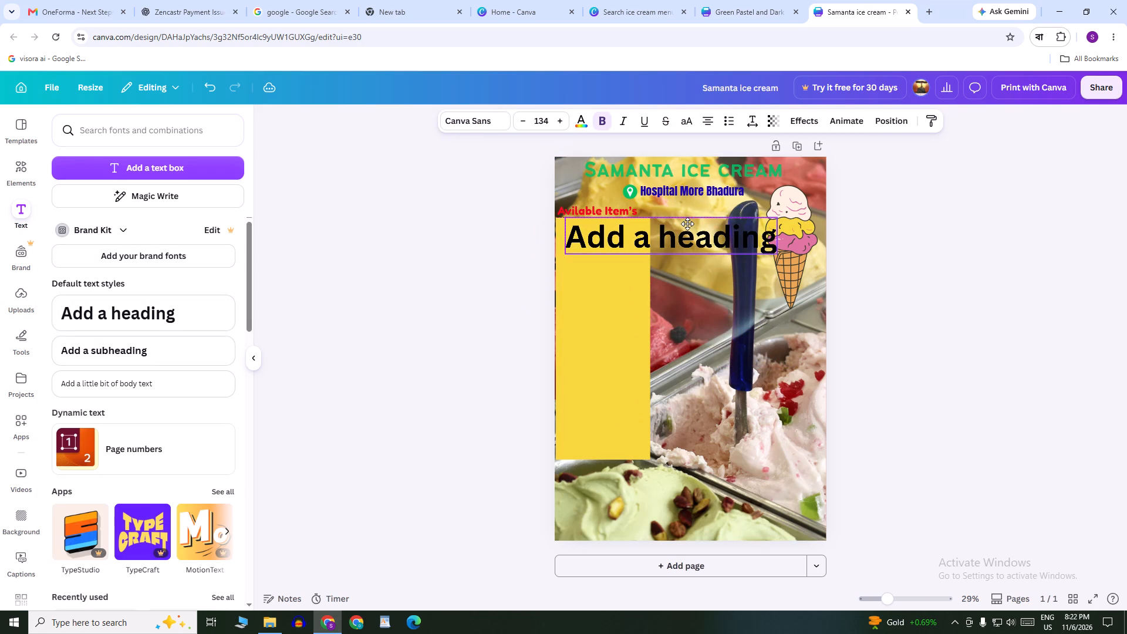
pyautogui.moveTo(687, 224); pyautogui.dragTo(674, 223)
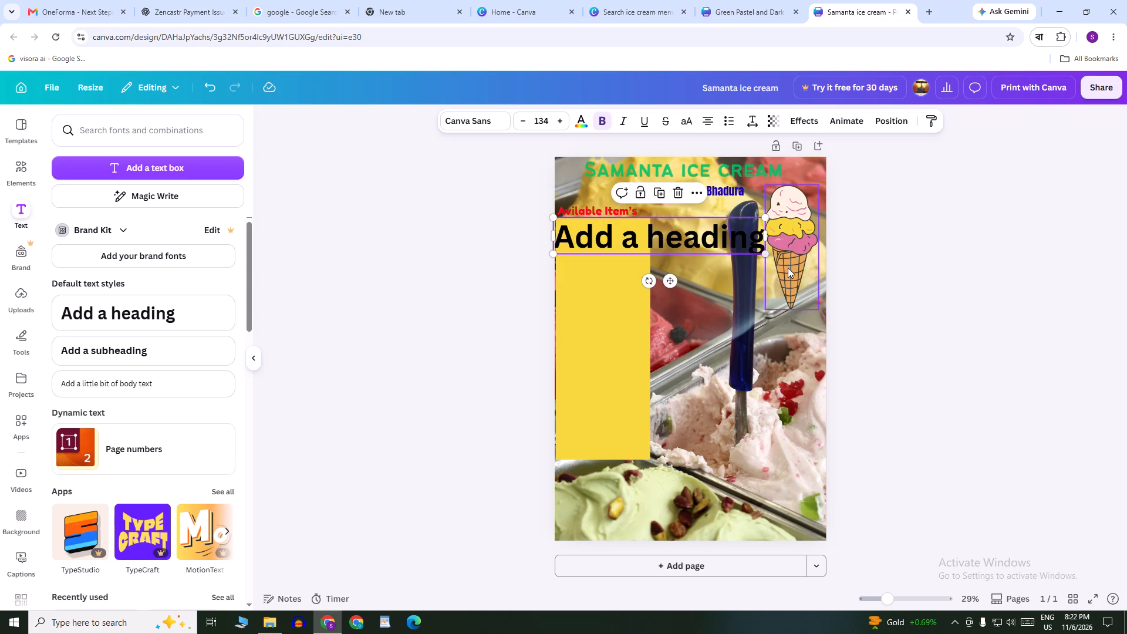
# Set the new heading's font size to 60.
pyautogui.click(744, 238)
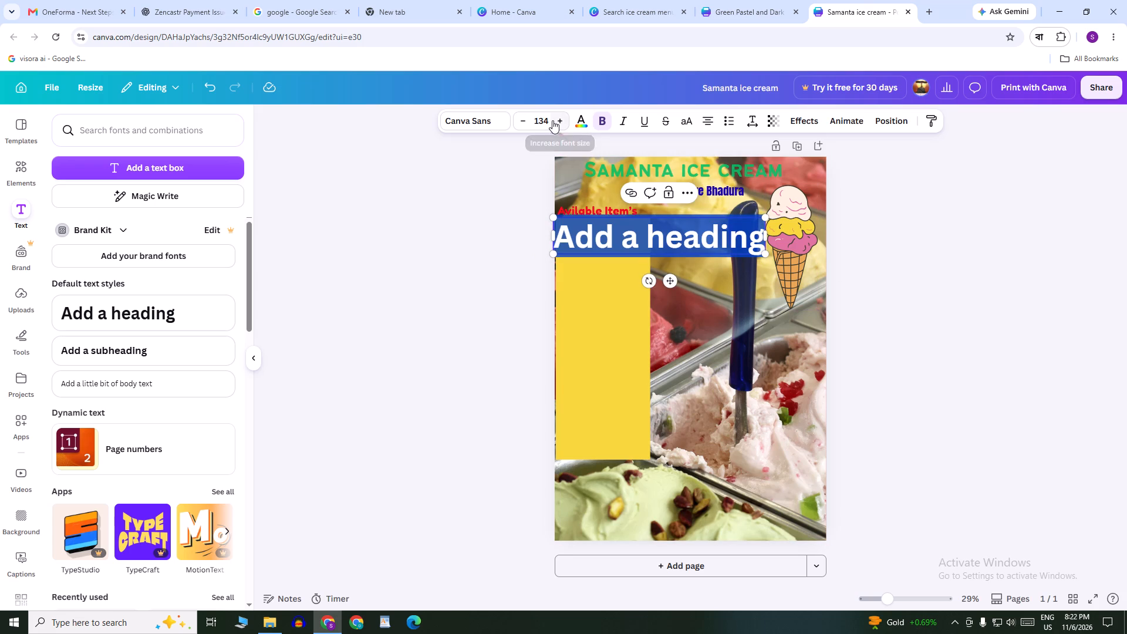
pyautogui.click(552, 120)
pyautogui.click(548, 117)
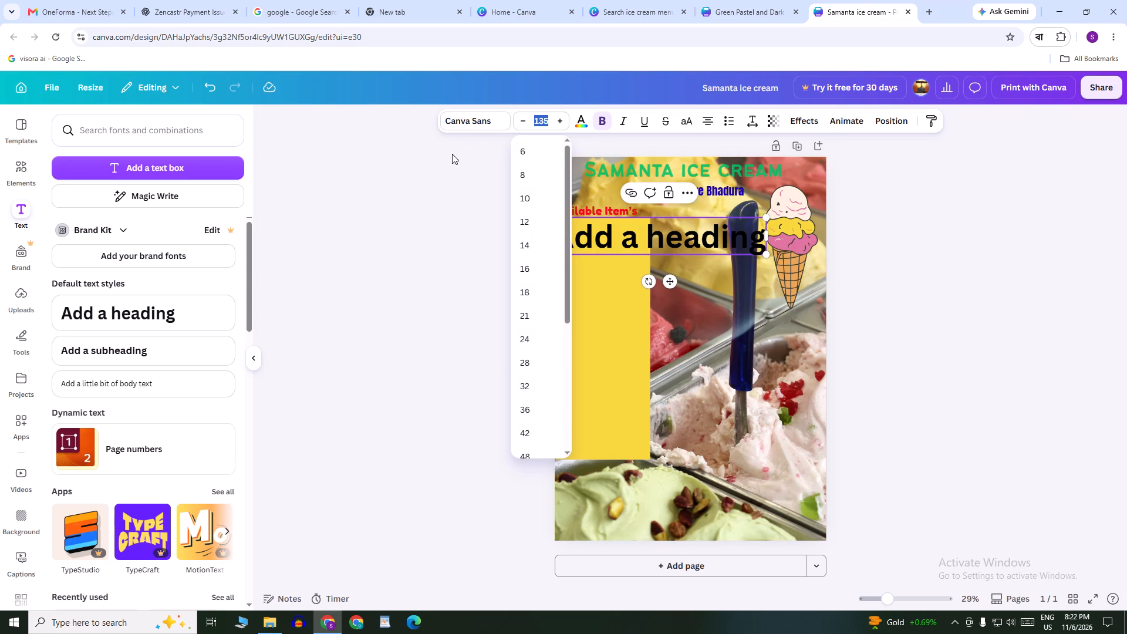
pyautogui.press('6')
pyautogui.press('0')
pyautogui.press('Return')
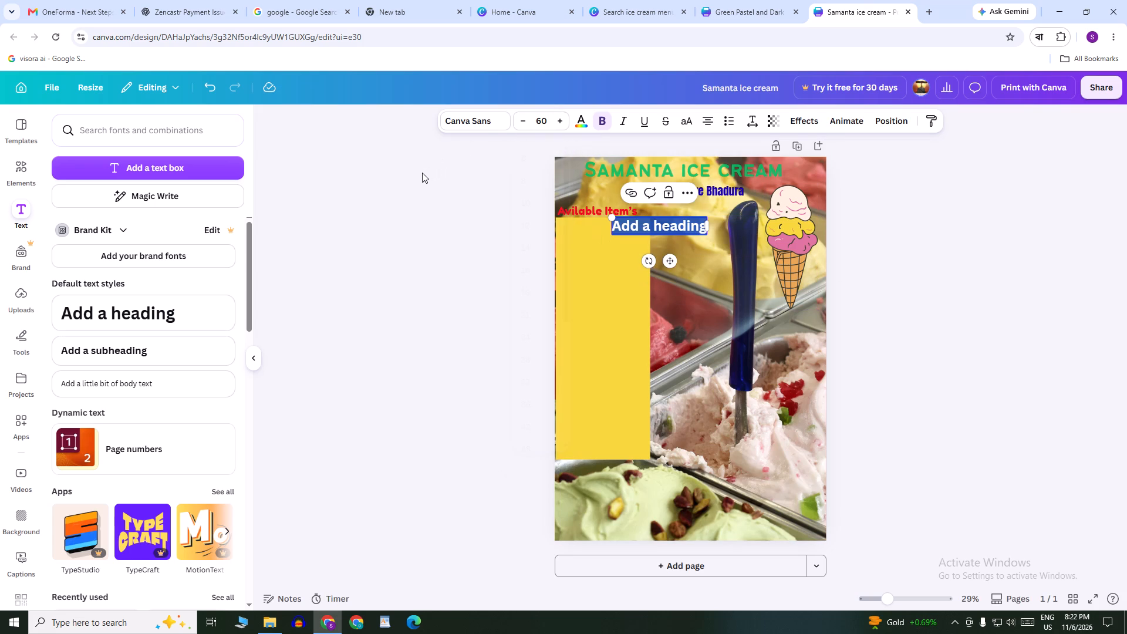
# Replace the placeholder heading text with "Motka malai".
pyautogui.hotkey('shift', 'm')
pyautogui.press('o')
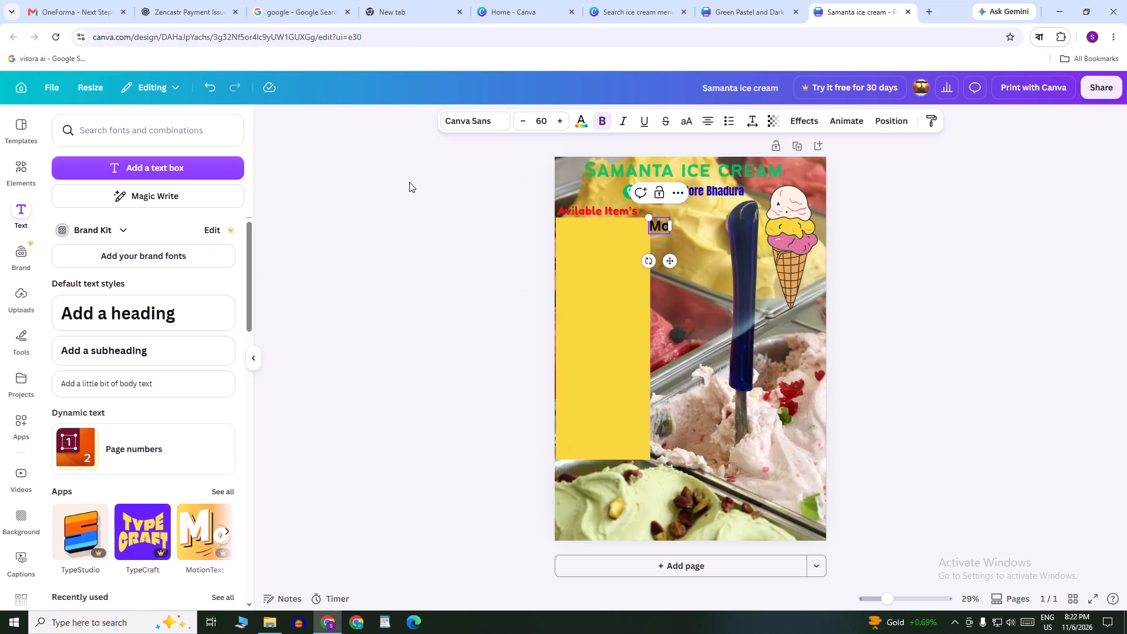
pyautogui.press('t')
pyautogui.press('k')
pyautogui.press('a')
pyautogui.press('space')
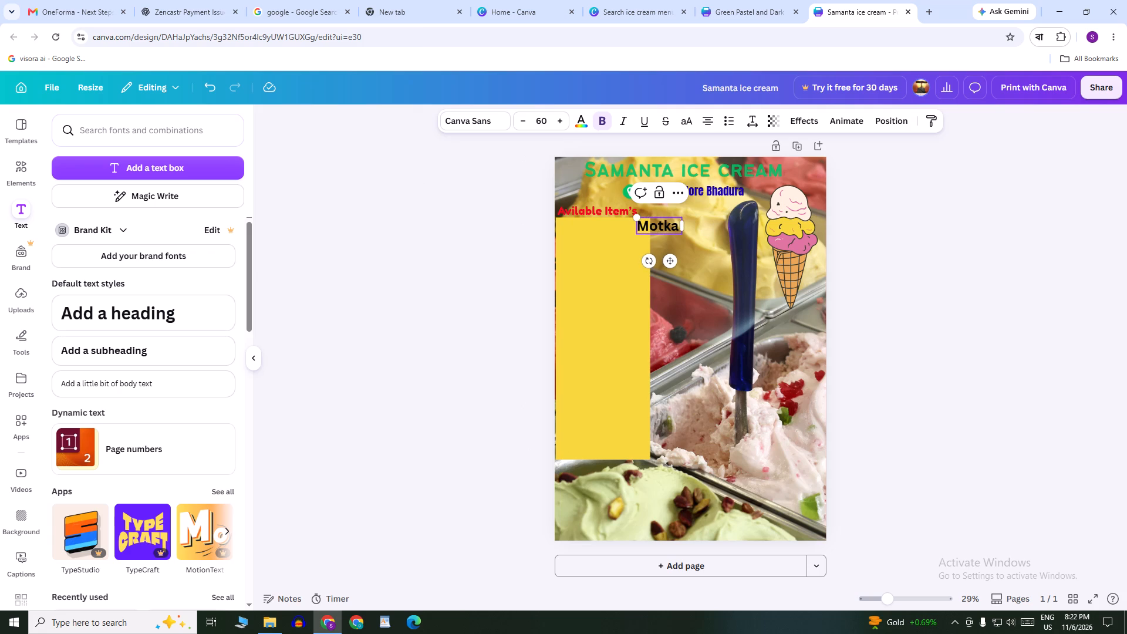
pyautogui.press('m')
pyautogui.press('=')
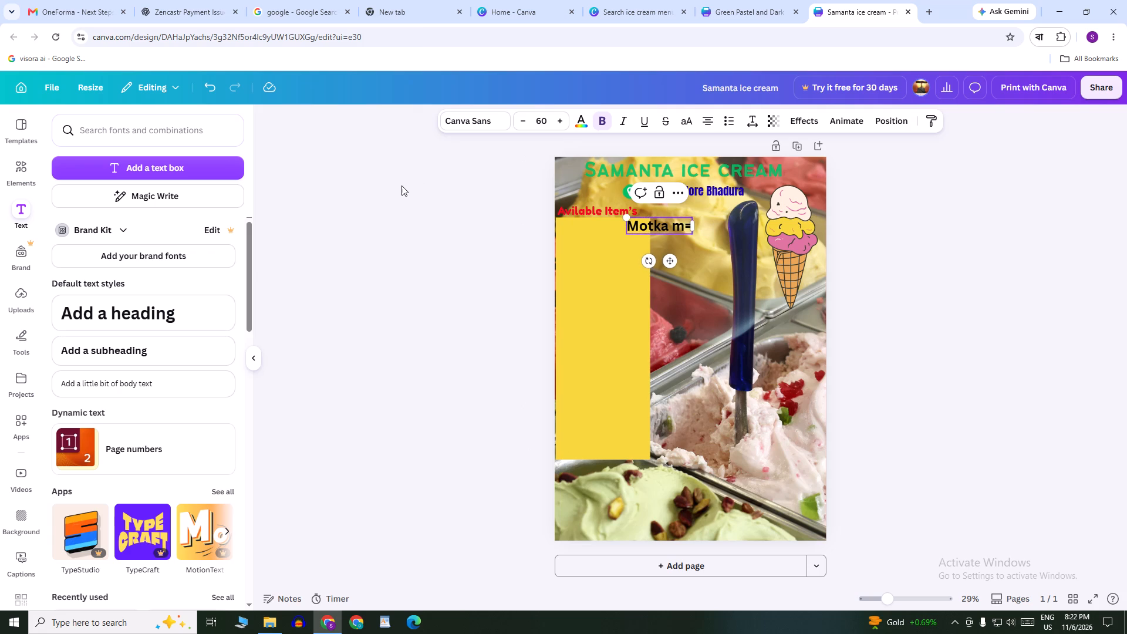
pyautogui.press('BackSpace')
pyautogui.press('BackSpace')
pyautogui.press('m')
pyautogui.write('ala')
pyautogui.write('i')
pyautogui.press('space')
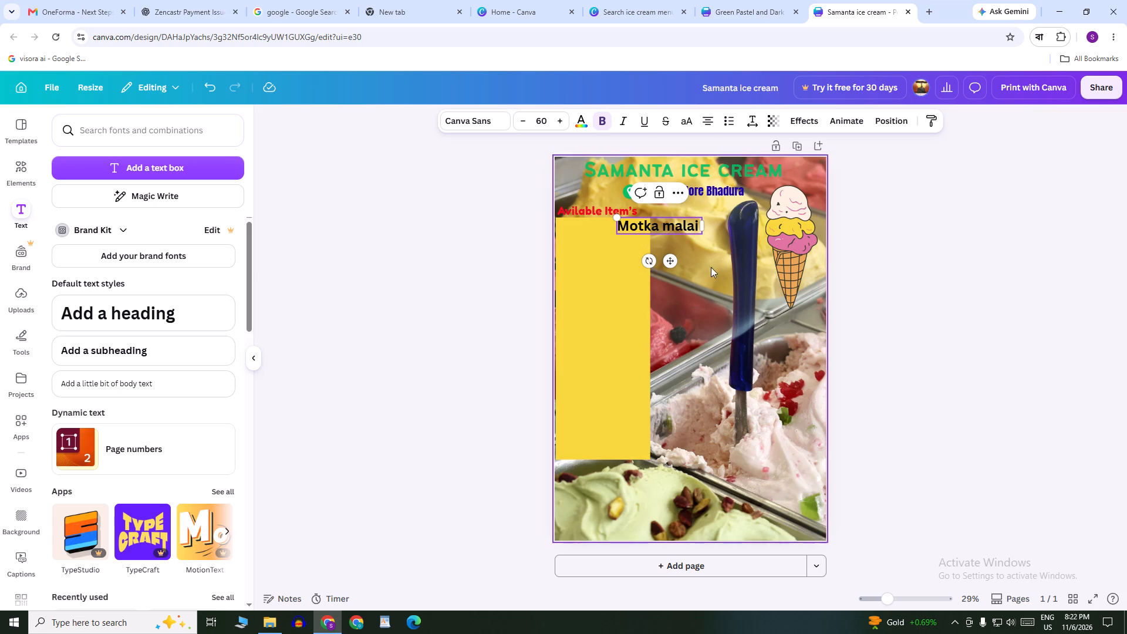
# Duplicate the Motka malai text and stack both copies as the first two rows at the yellow rectangle's left edge.
pyautogui.rightClick(690, 228)
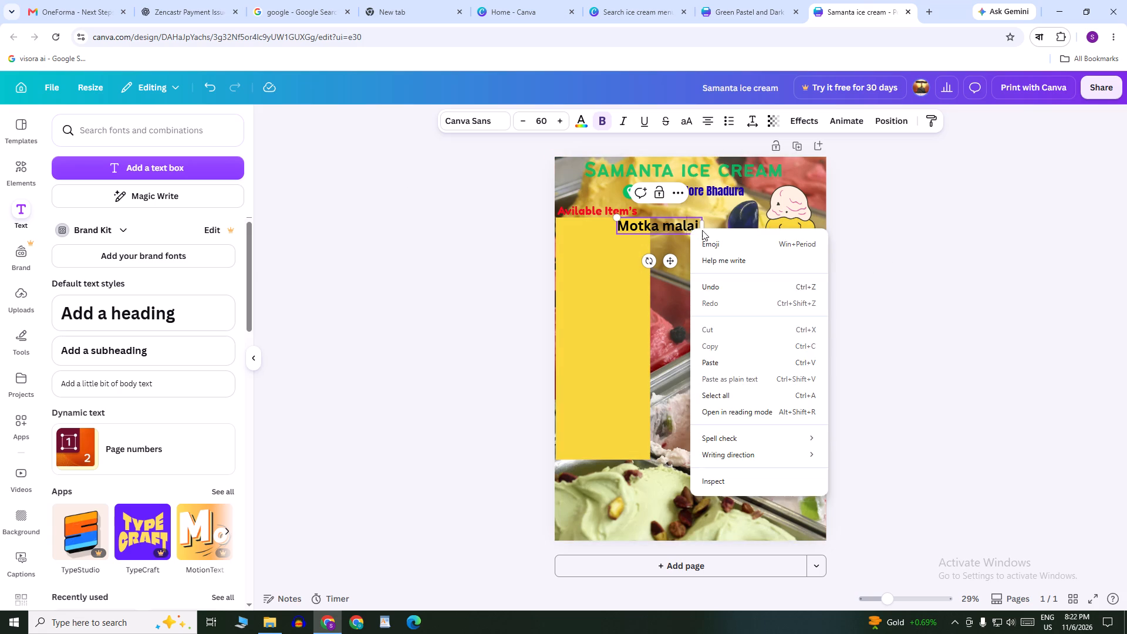
pyautogui.click(771, 217)
pyautogui.rightClick(692, 222)
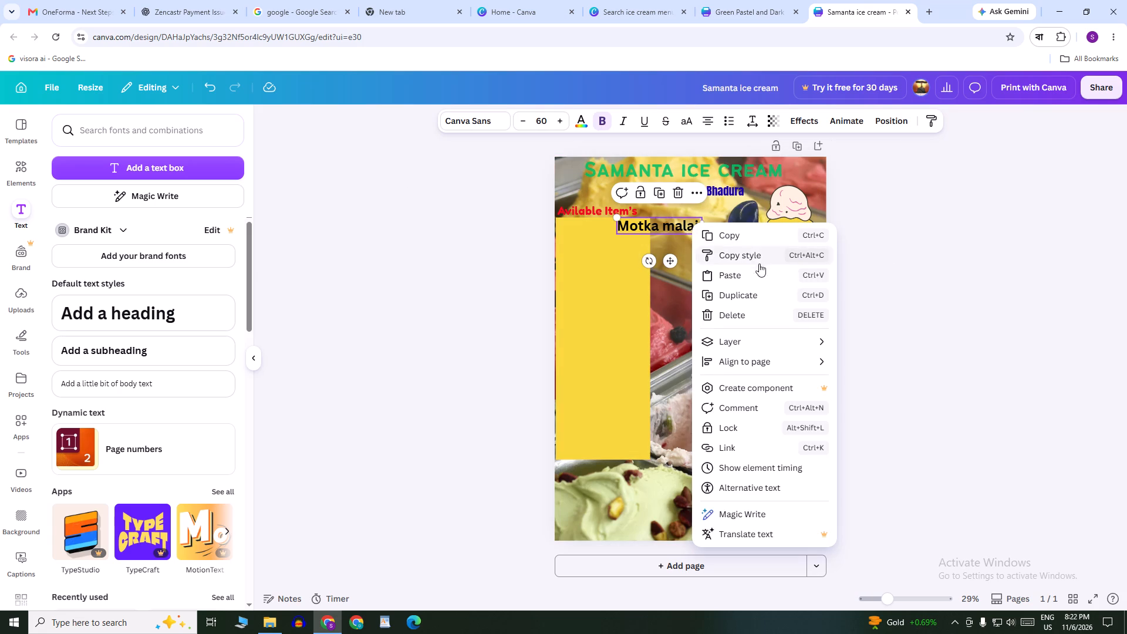
pyautogui.click(772, 293)
pyautogui.click(921, 291)
pyautogui.moveTo(691, 229); pyautogui.dragTo(628, 252)
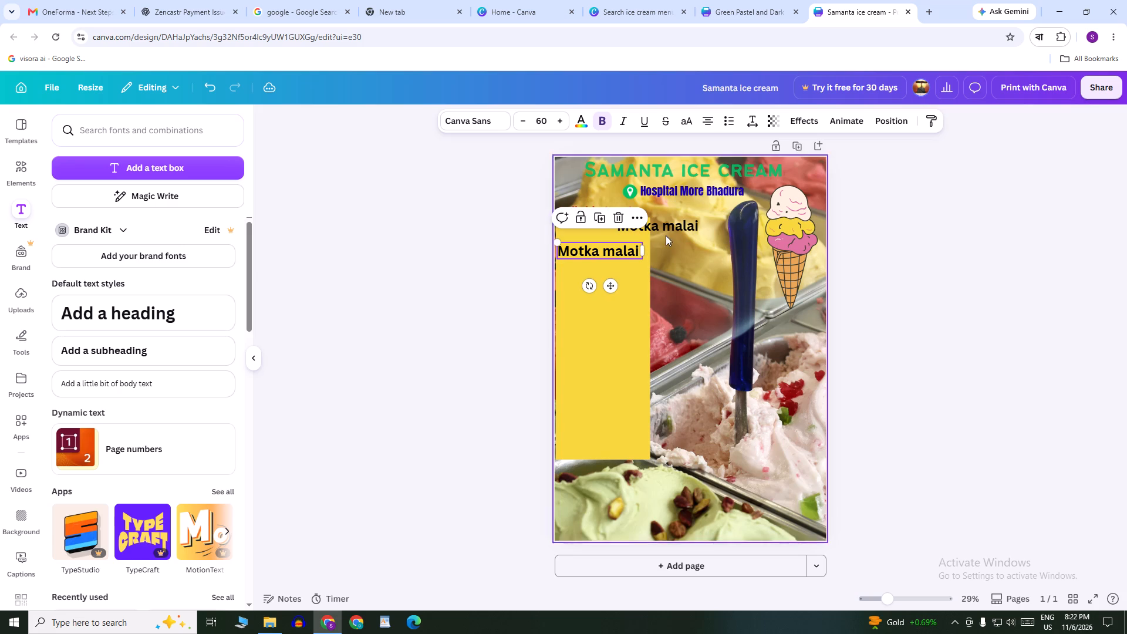
pyautogui.moveTo(674, 228); pyautogui.dragTo(615, 228)
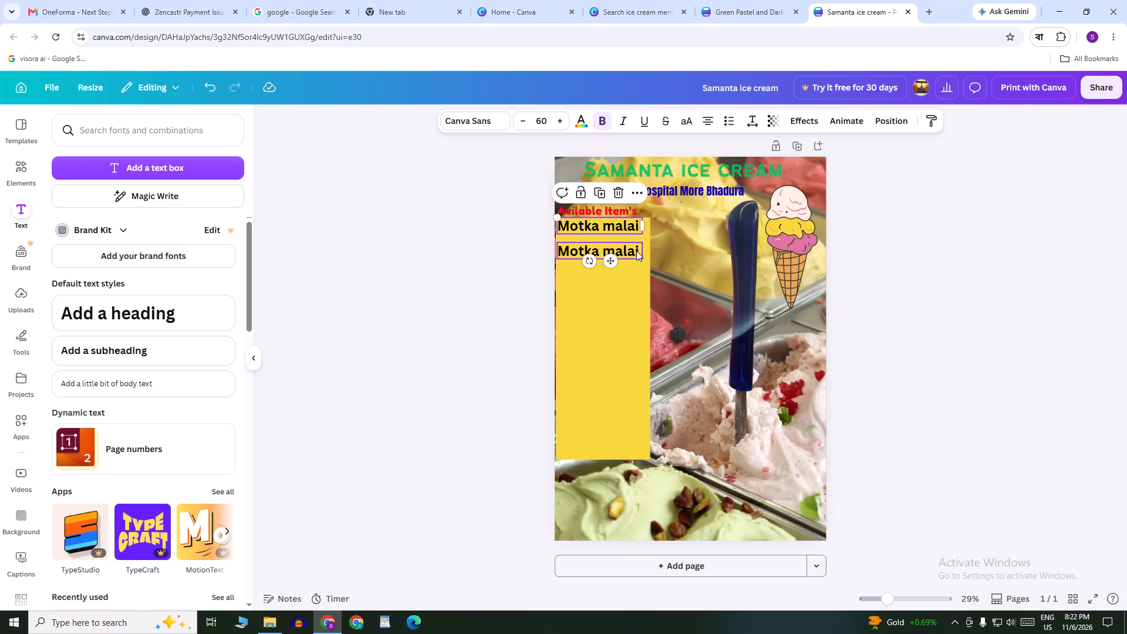
# Duplicate the Motka malai text eight more times down the yellow rectangle to make an evenly spaced column of ten rows.
pyautogui.click(636, 251)
pyautogui.moveTo(917, 278); pyautogui.dragTo(910, 278)
pyautogui.rightClick(616, 251)
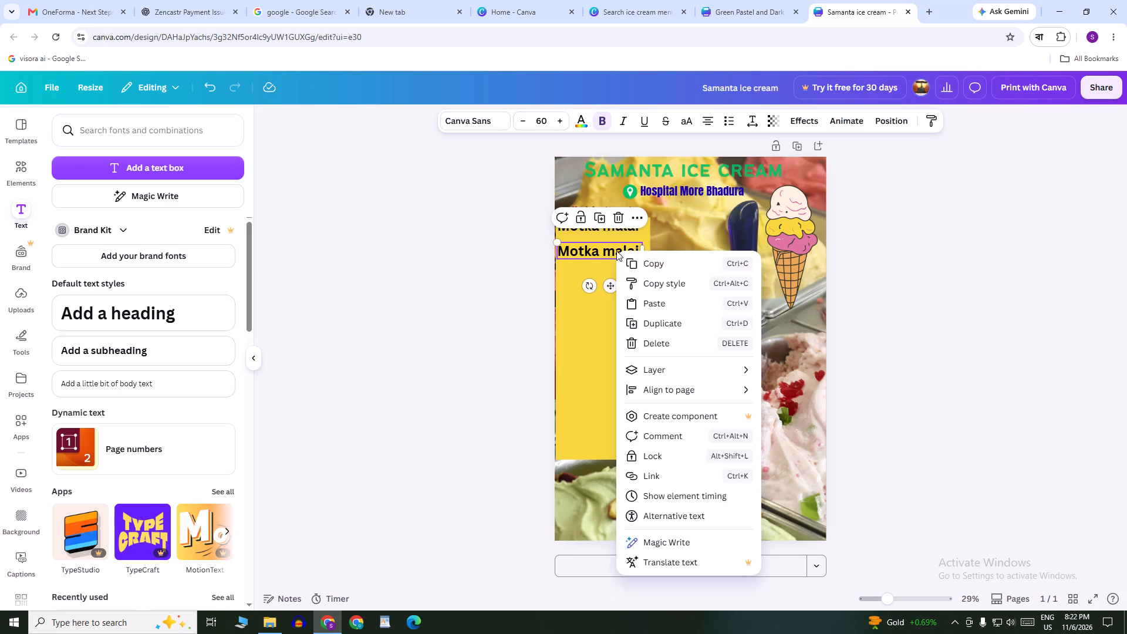
pyautogui.click(683, 321)
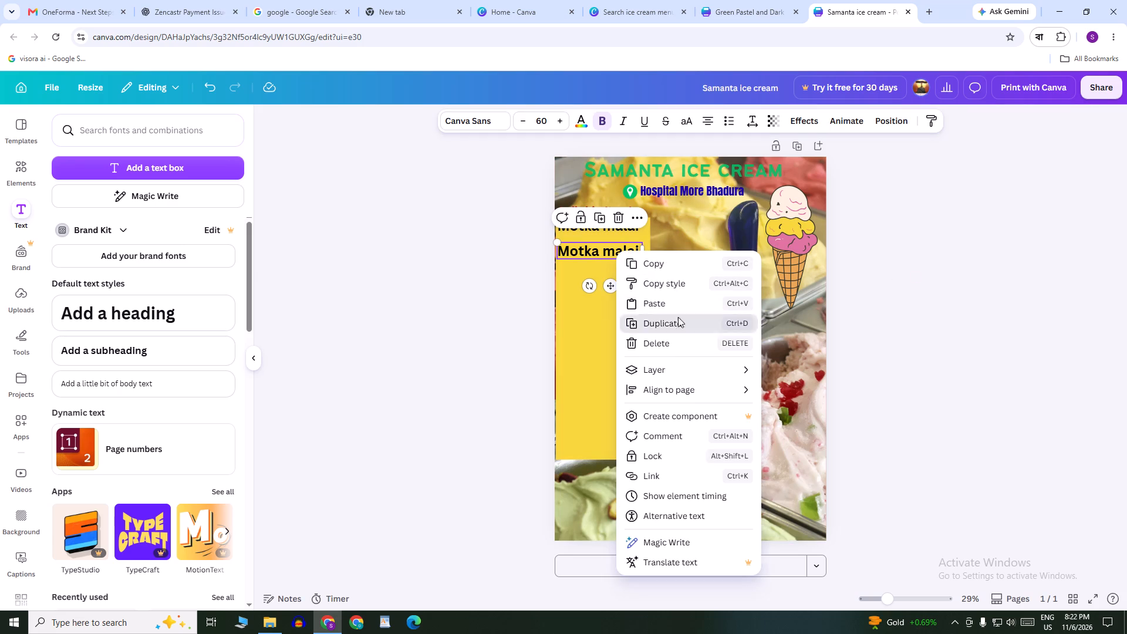
pyautogui.rightClick(613, 279)
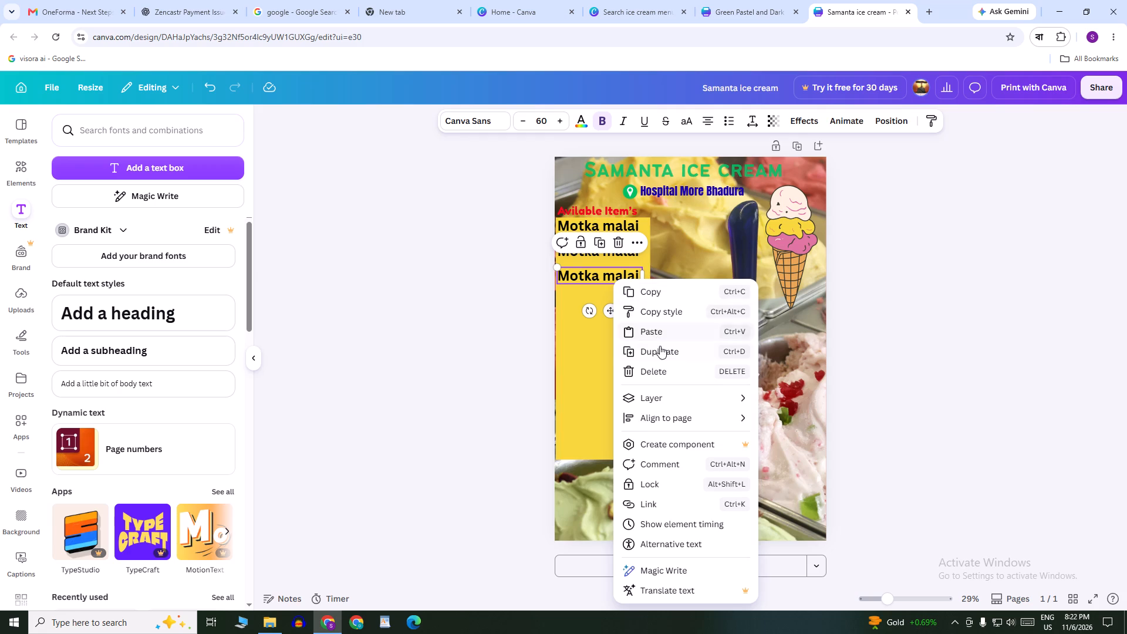
pyautogui.click(660, 346)
pyautogui.rightClick(610, 305)
pyautogui.click(646, 349)
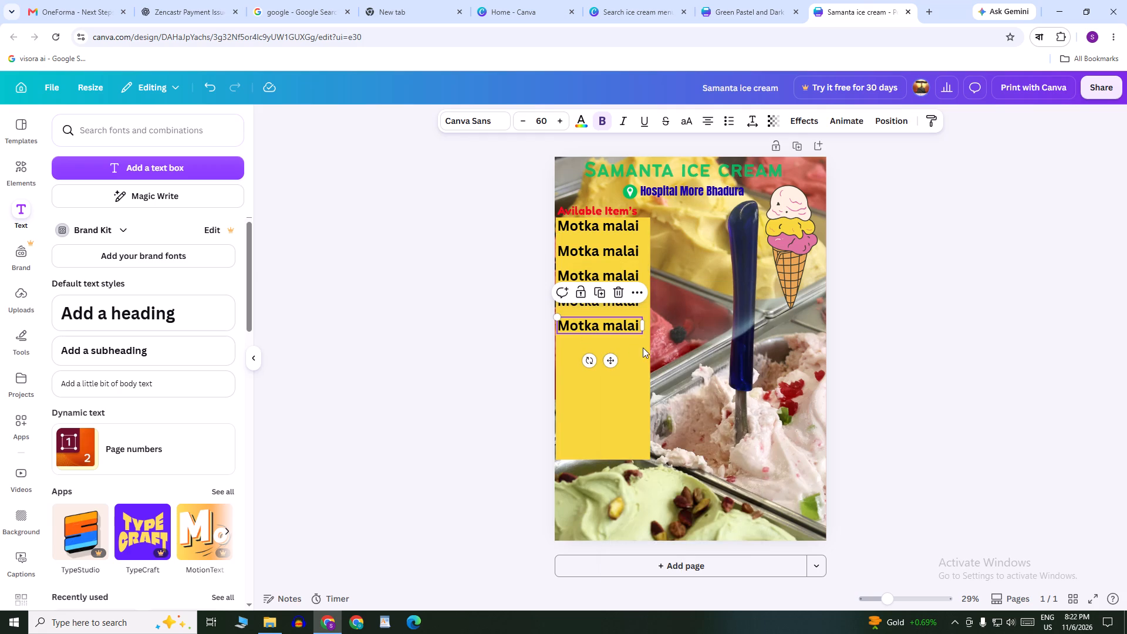
pyautogui.rightClick(608, 326)
pyautogui.click(653, 352)
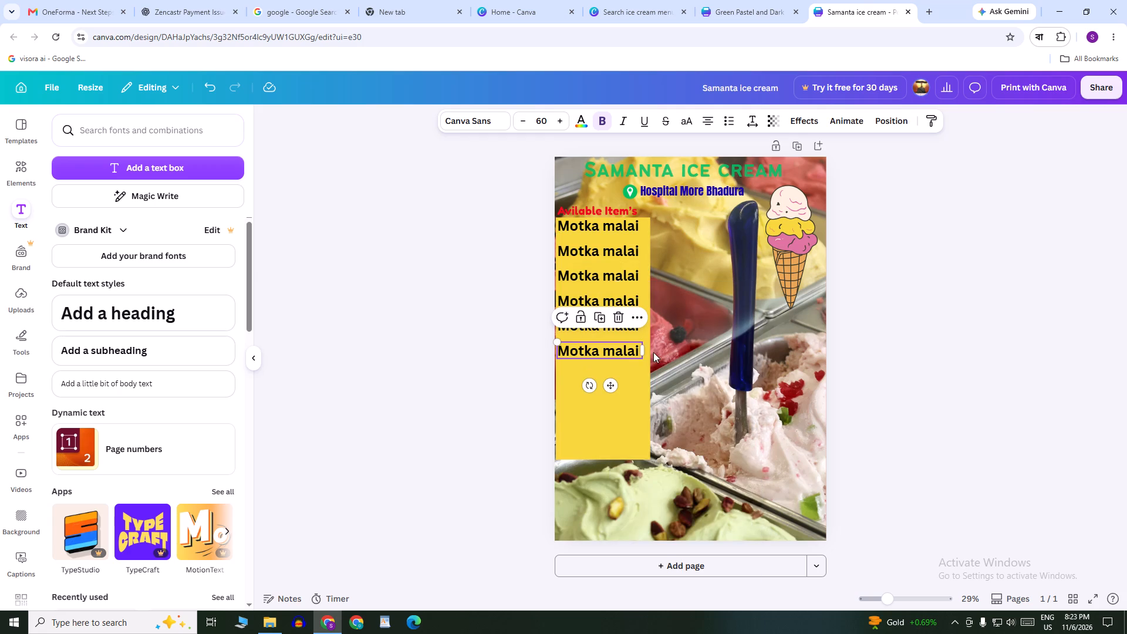
pyautogui.rightClick(622, 350)
pyautogui.click(656, 355)
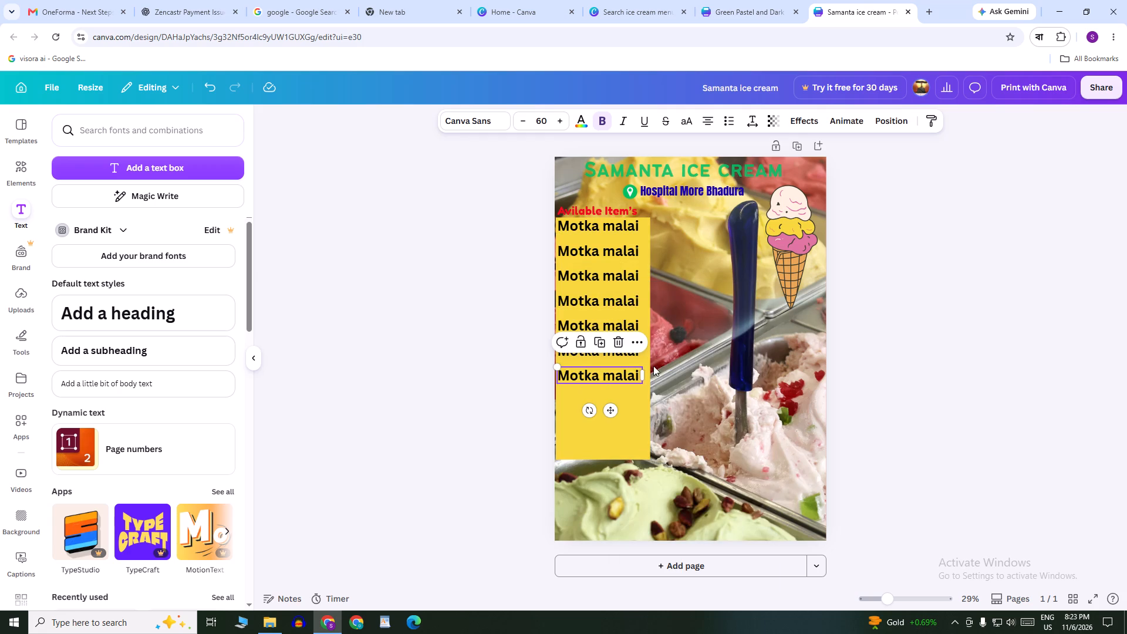
pyautogui.rightClick(615, 372)
pyautogui.click(659, 356)
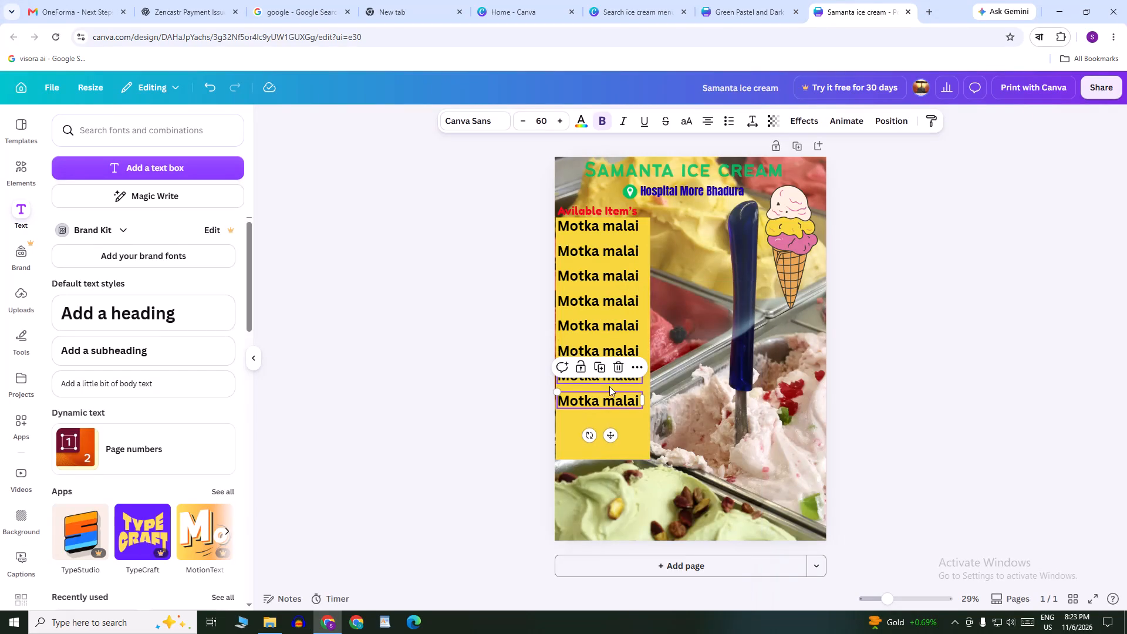
pyautogui.rightClick(610, 394)
pyautogui.click(651, 355)
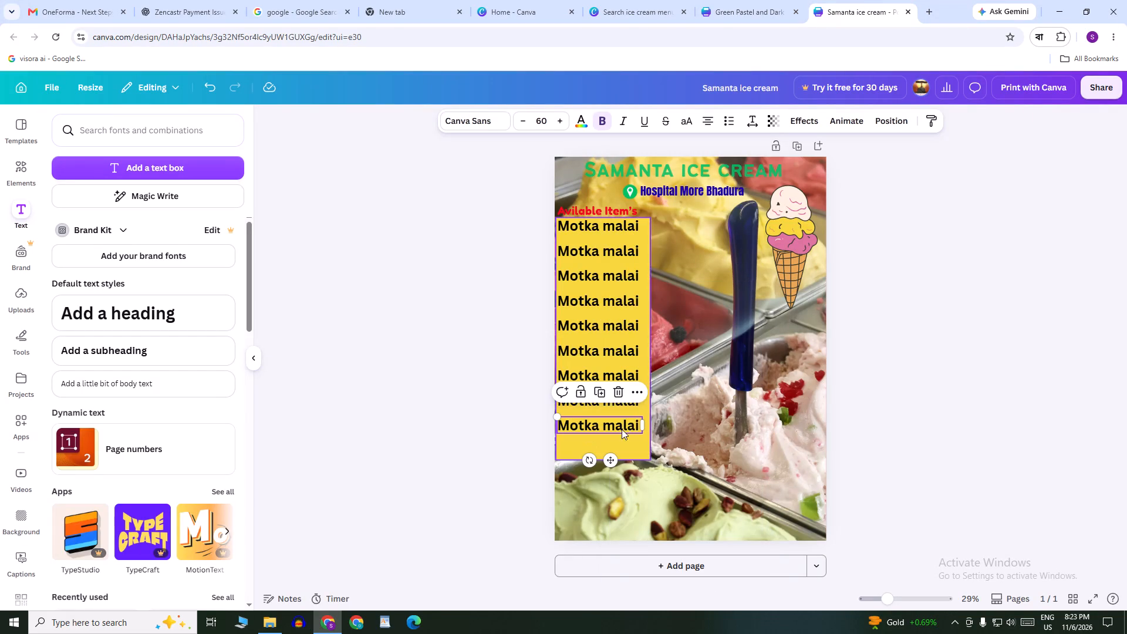
pyautogui.rightClick(620, 417)
pyautogui.click(668, 359)
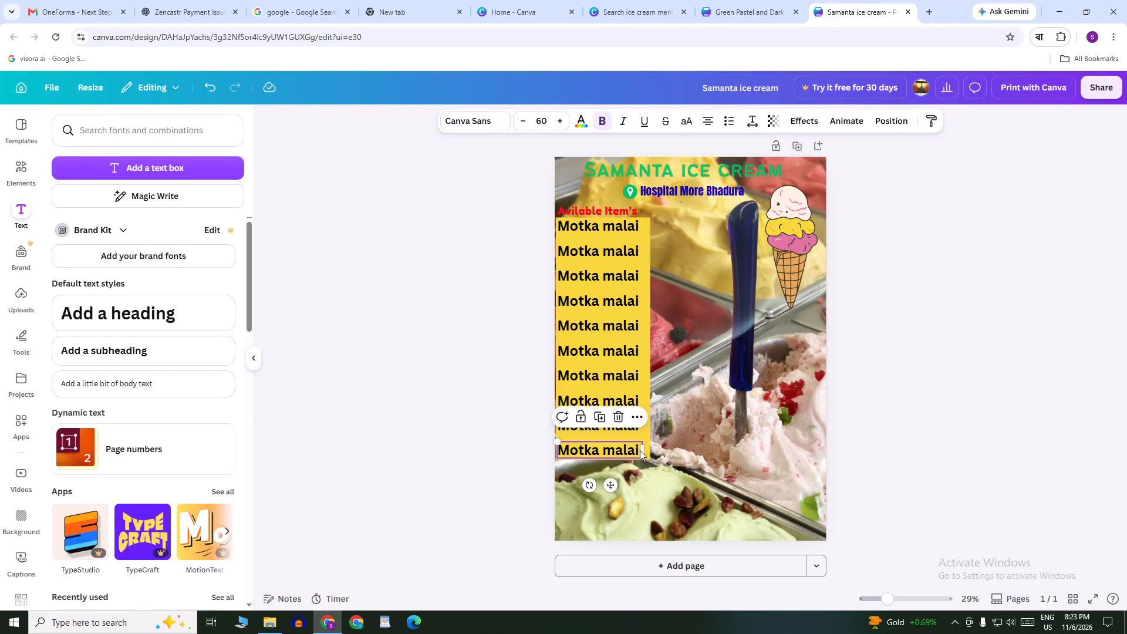
pyautogui.moveTo(956, 411); pyautogui.dragTo(950, 411)
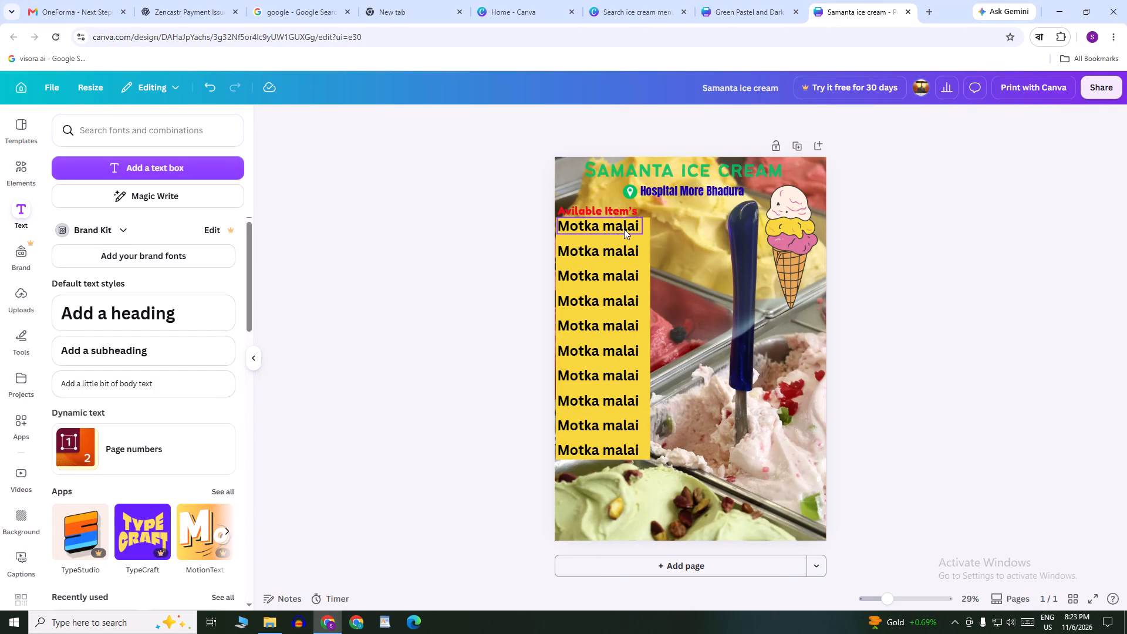
# Replace the second row's text in the item list with "Chira malai".
pyautogui.doubleClick(619, 251)
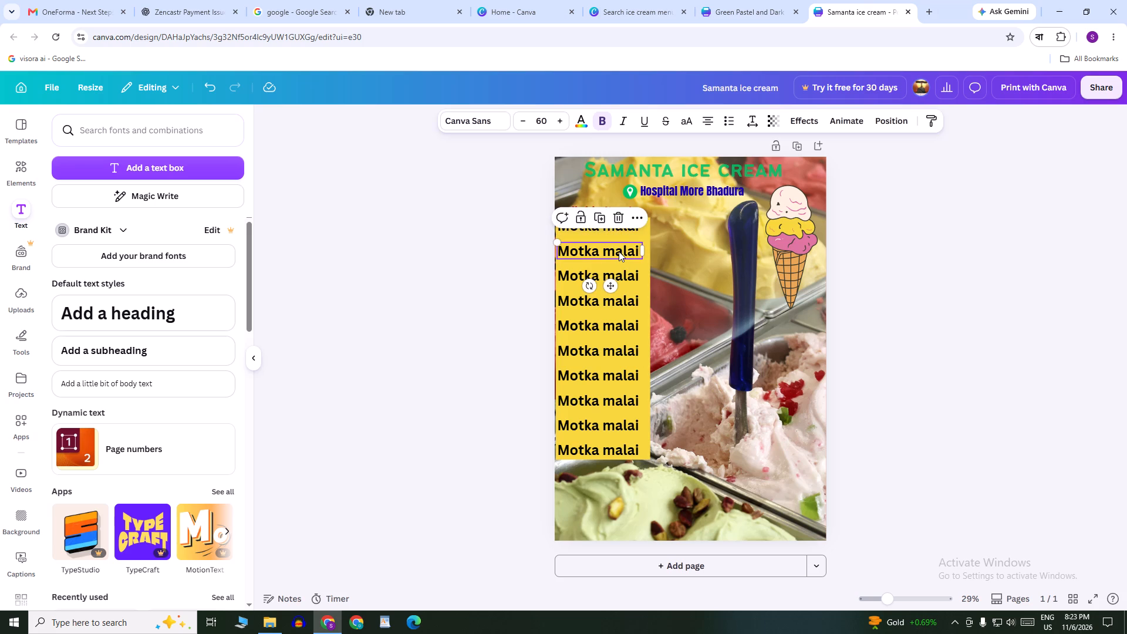
pyautogui.press('BackSpace')
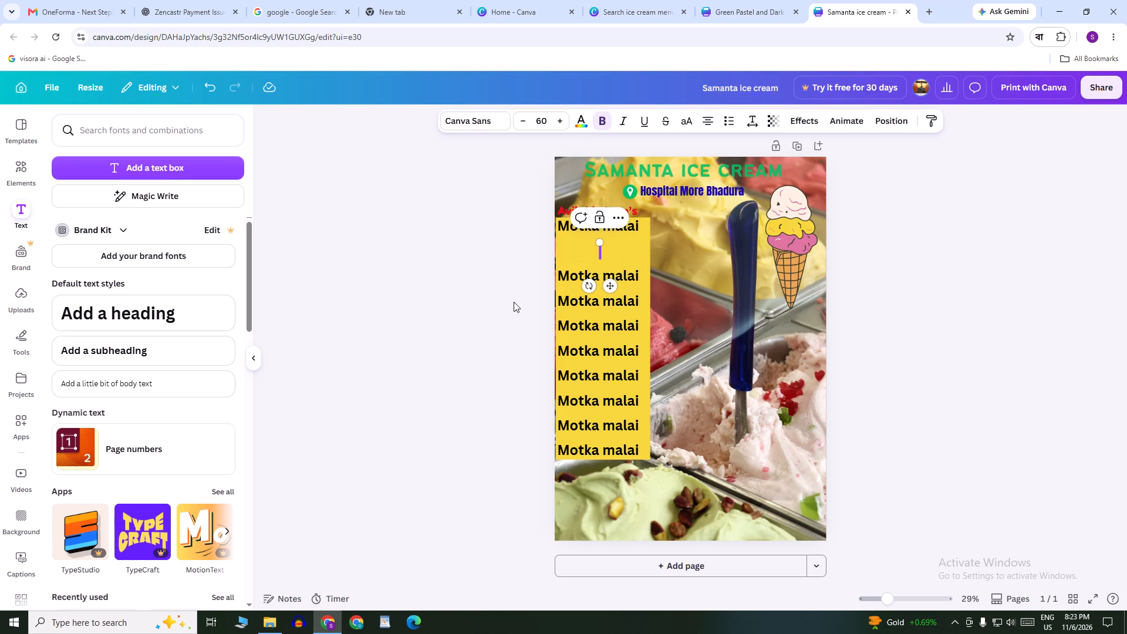
pyautogui.hotkey('shift', 'c')
pyautogui.press('h')
pyautogui.press('i')
pyautogui.press('r')
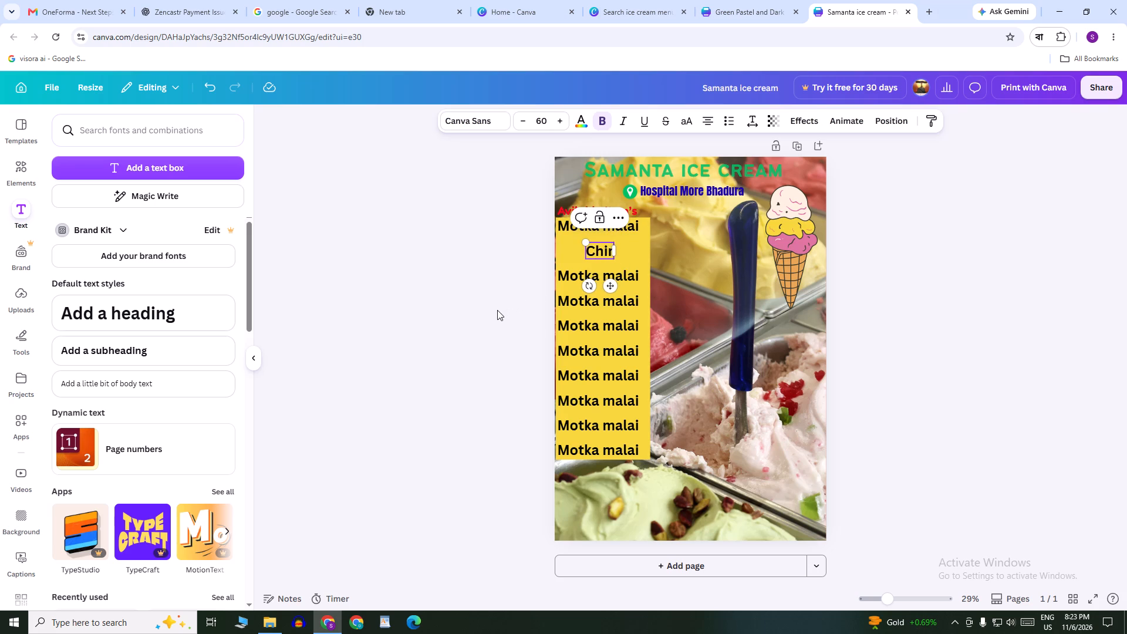
pyautogui.press('a')
pyautogui.press('space')
pyautogui.press('m')
pyautogui.write('al')
pyautogui.write('ai')
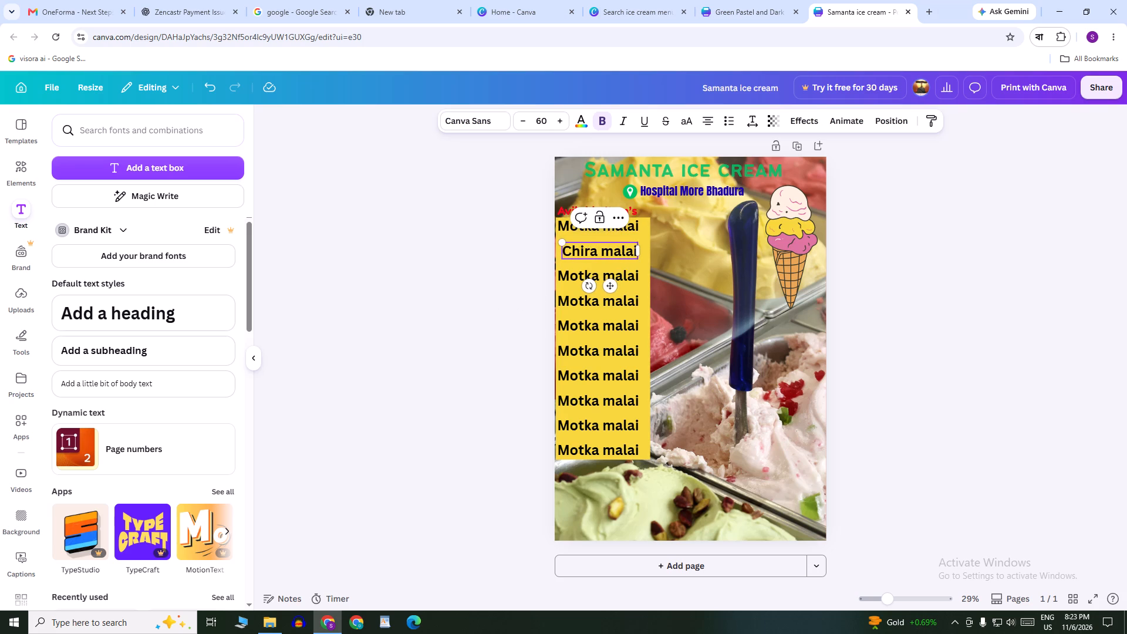
pyautogui.doubleClick(874, 323)
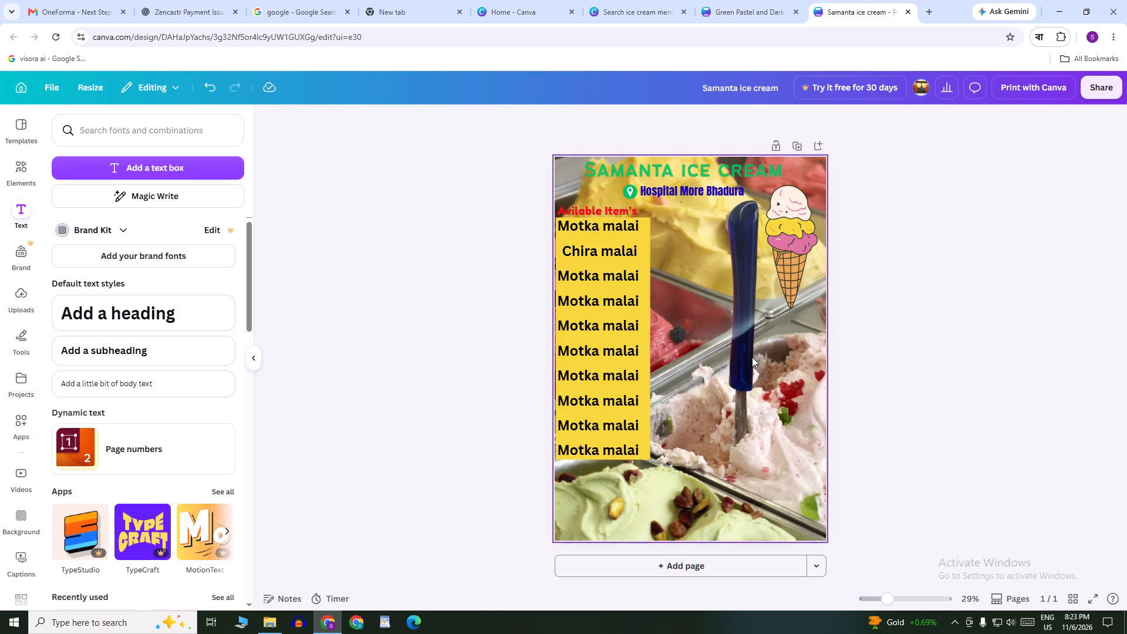
# Shift the Chira malai text so its left edge lines up with the other list rows.
pyautogui.moveTo(594, 249); pyautogui.dragTo(592, 247)
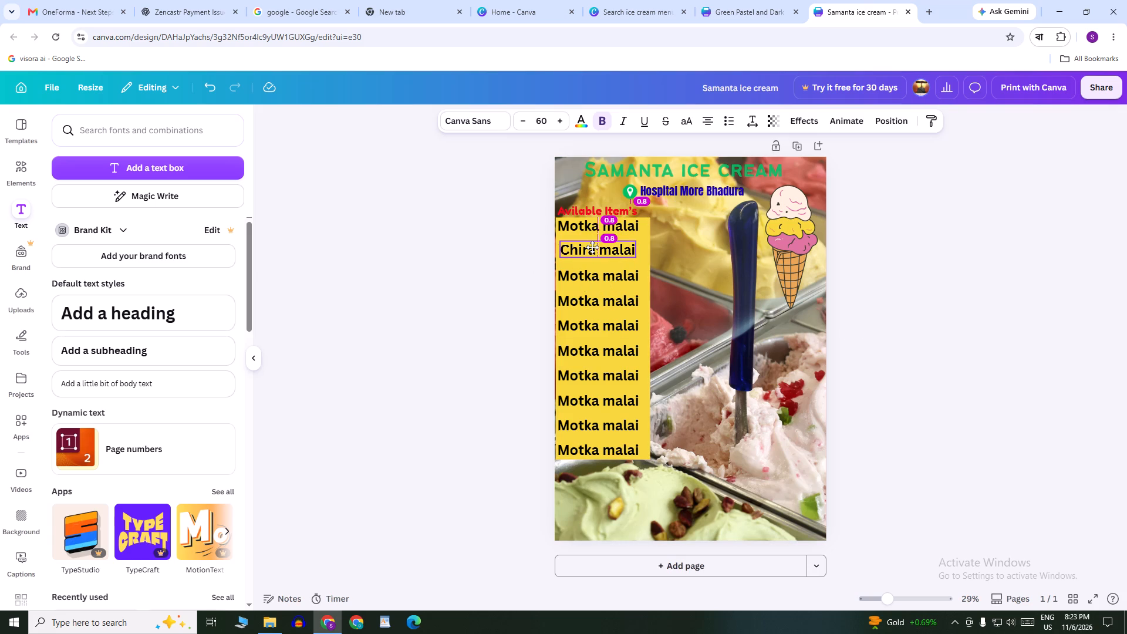
pyautogui.moveTo(592, 247); pyautogui.dragTo(589, 248)
pyautogui.click(884, 279)
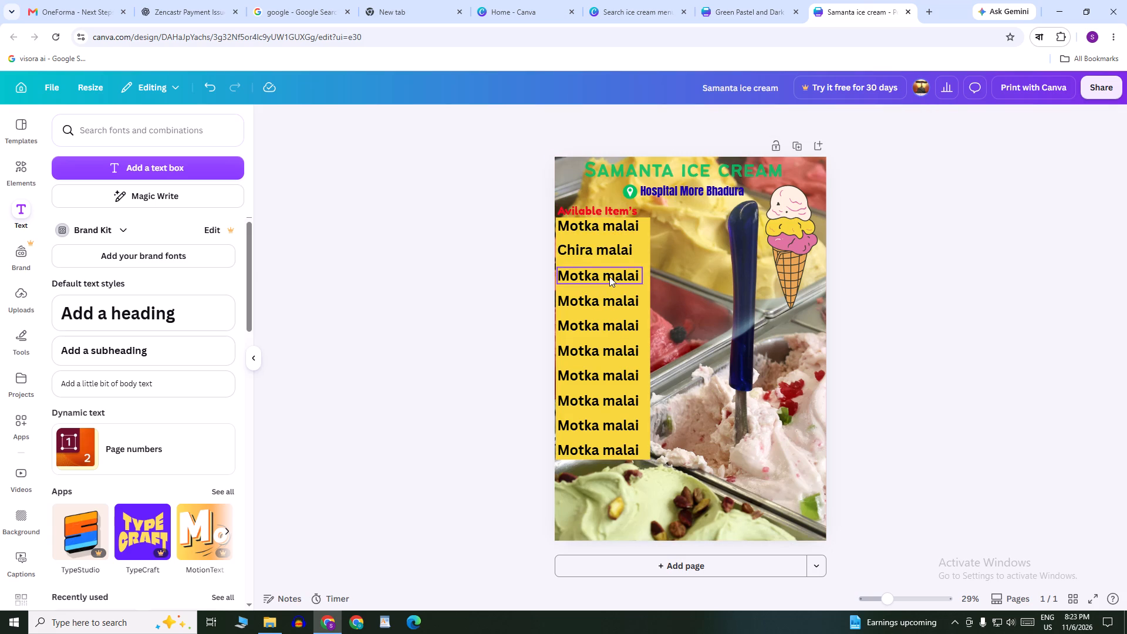
# Replace the third row's text in the item list with "Orange" and shift it toward the list's left edge.
pyautogui.doubleClick(609, 276)
pyautogui.press('BackSpace')
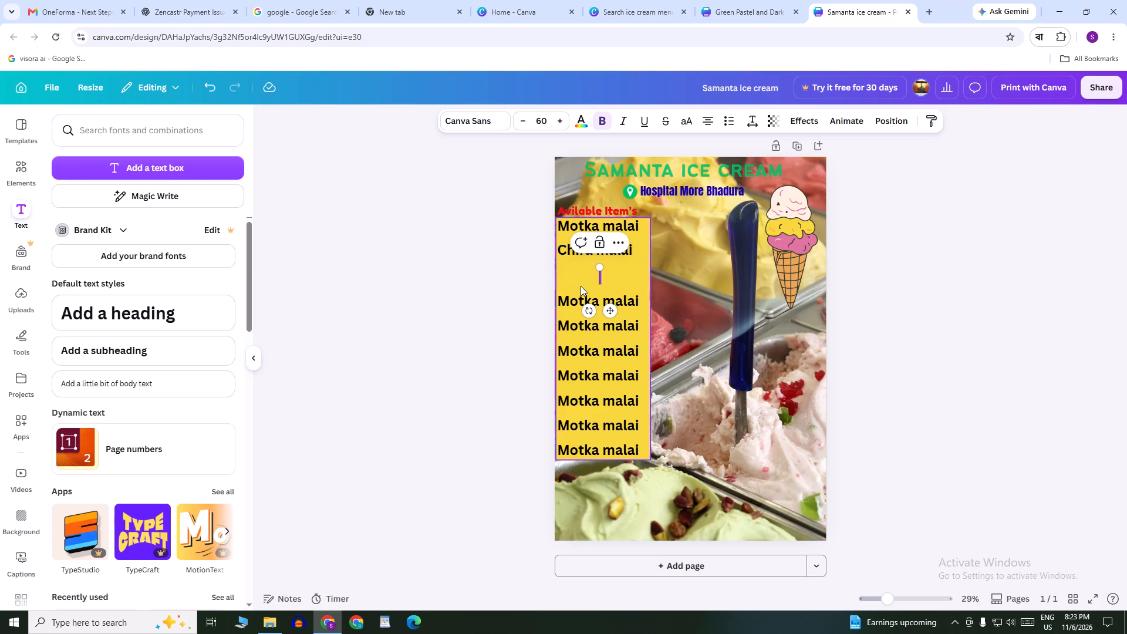
pyautogui.hotkey('shift', 'o')
pyautogui.press('r')
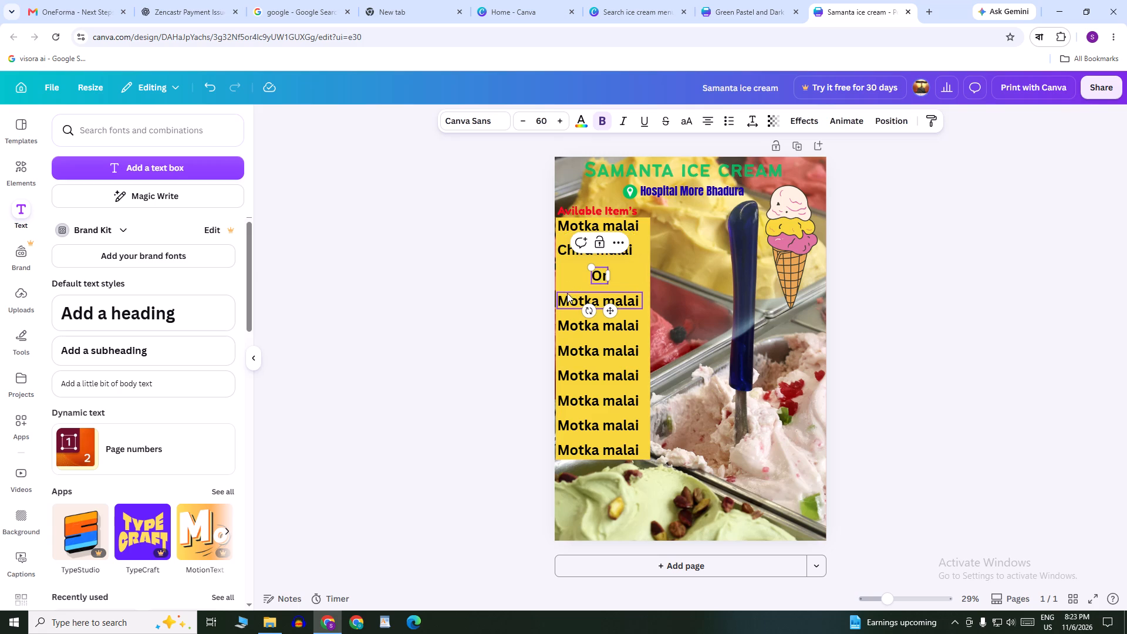
pyautogui.press('a')
pyautogui.press('n')
pyautogui.press('g')
pyautogui.press('a')
pyautogui.press('BackSpace')
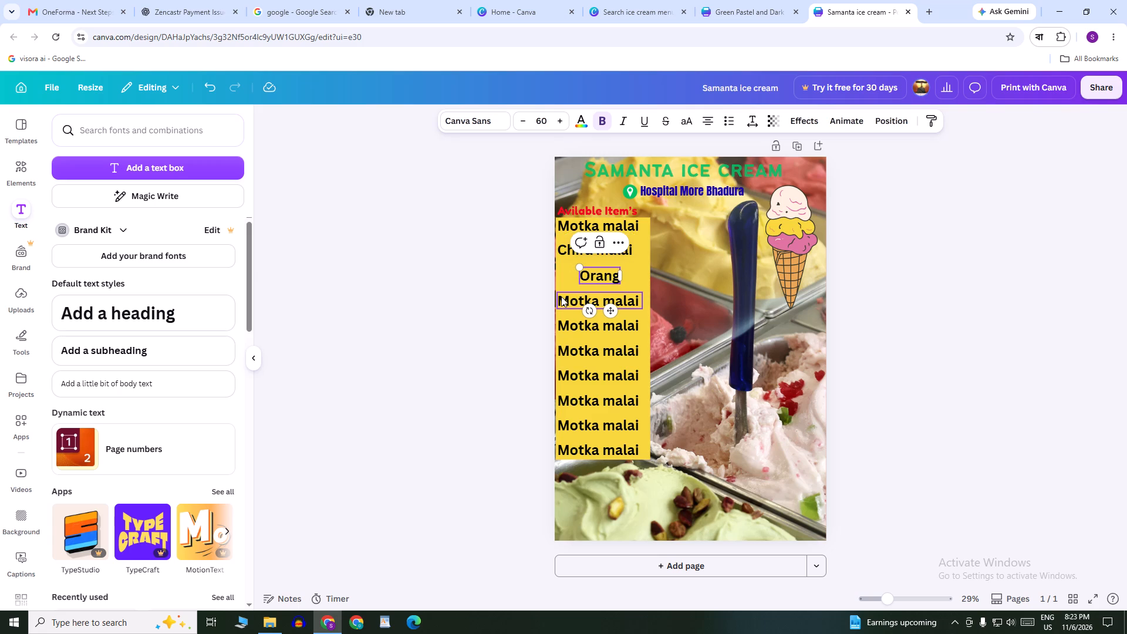
pyautogui.press('e')
pyautogui.moveTo(949, 286); pyautogui.dragTo(942, 285)
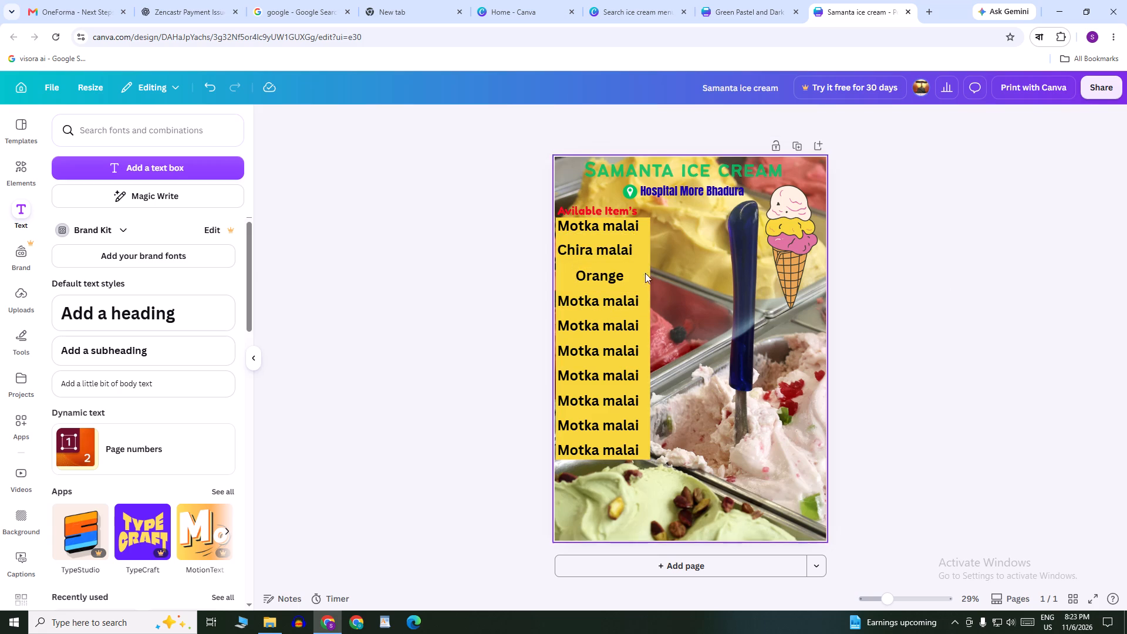
pyautogui.moveTo(617, 278); pyautogui.dragTo(601, 276)
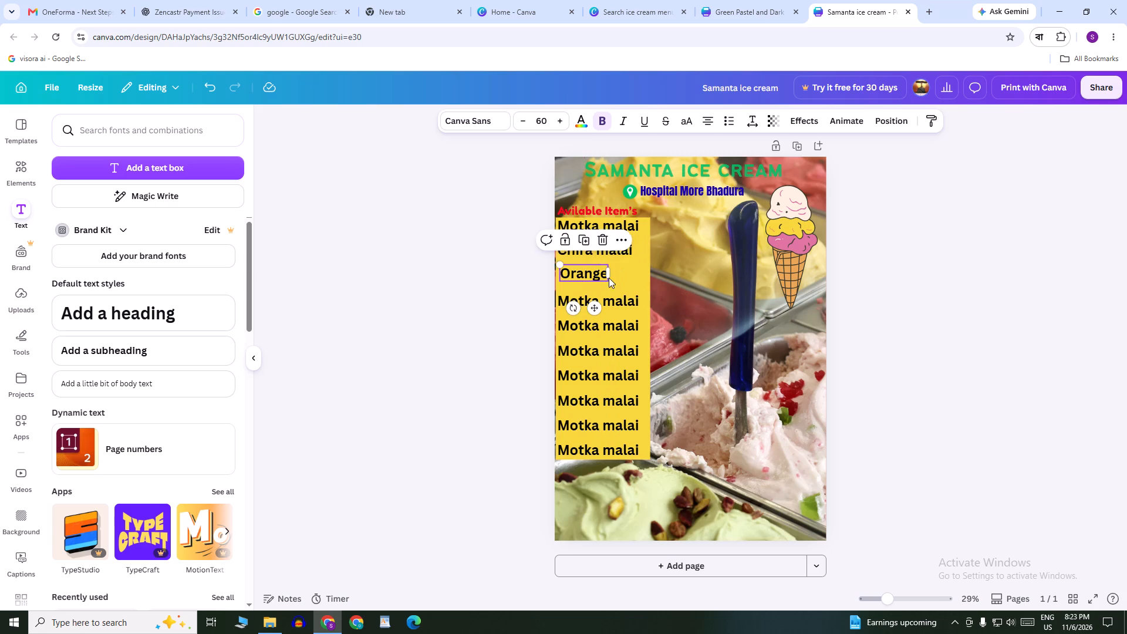
pyautogui.click(840, 298)
# Replace the fourth row's text in the item list with "Mango" and shift it left beneath Orange.
pyautogui.doubleClick(601, 301)
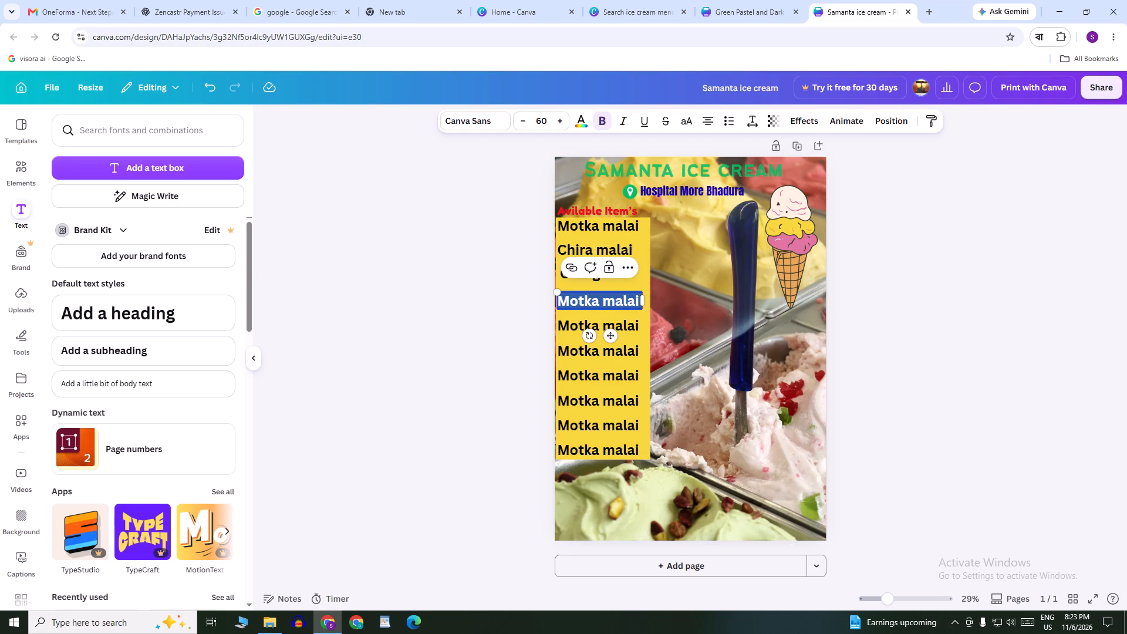
pyautogui.press('BackSpace')
pyautogui.hotkey('shift', 'm')
pyautogui.press('a')
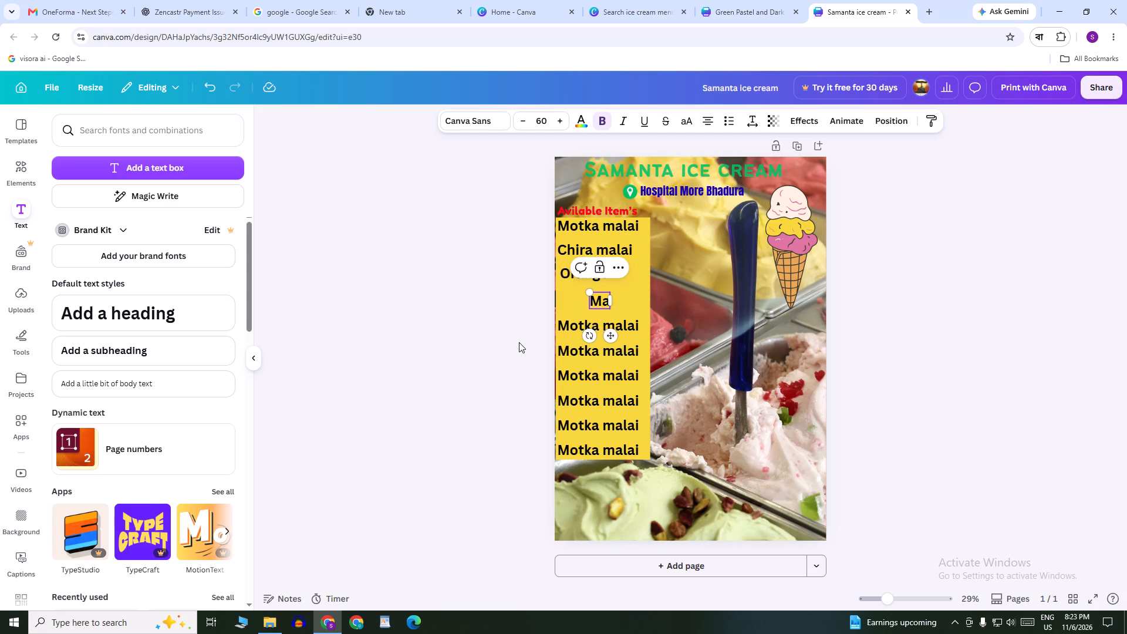
pyautogui.press('n')
pyautogui.press('g')
pyautogui.press('o')
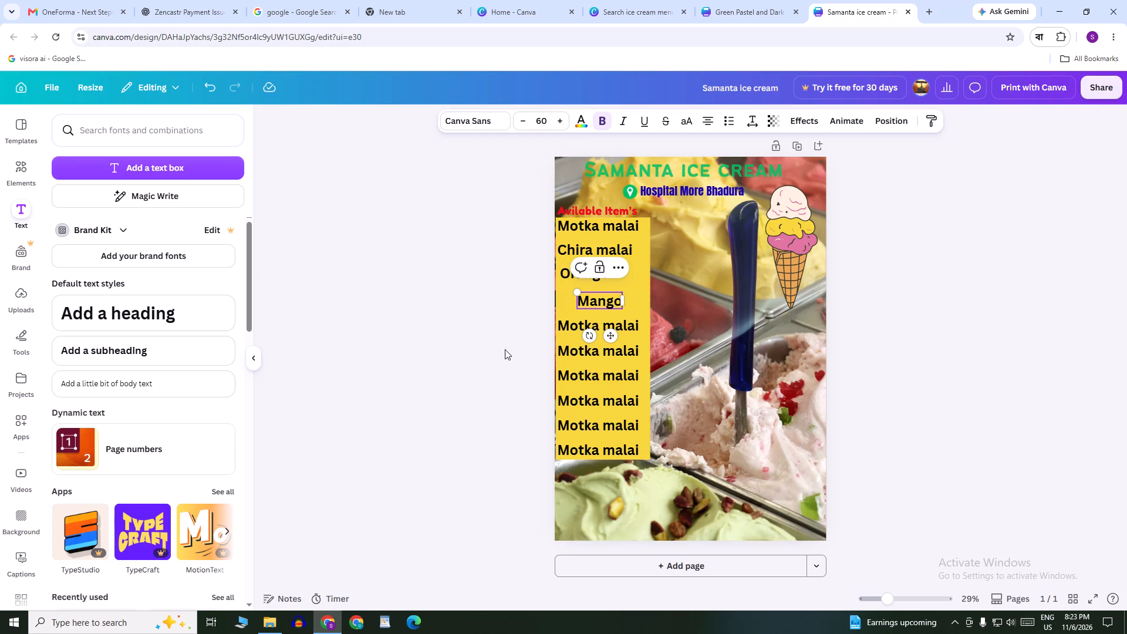
pyautogui.click(901, 358)
pyautogui.moveTo(618, 305); pyautogui.dragTo(603, 303)
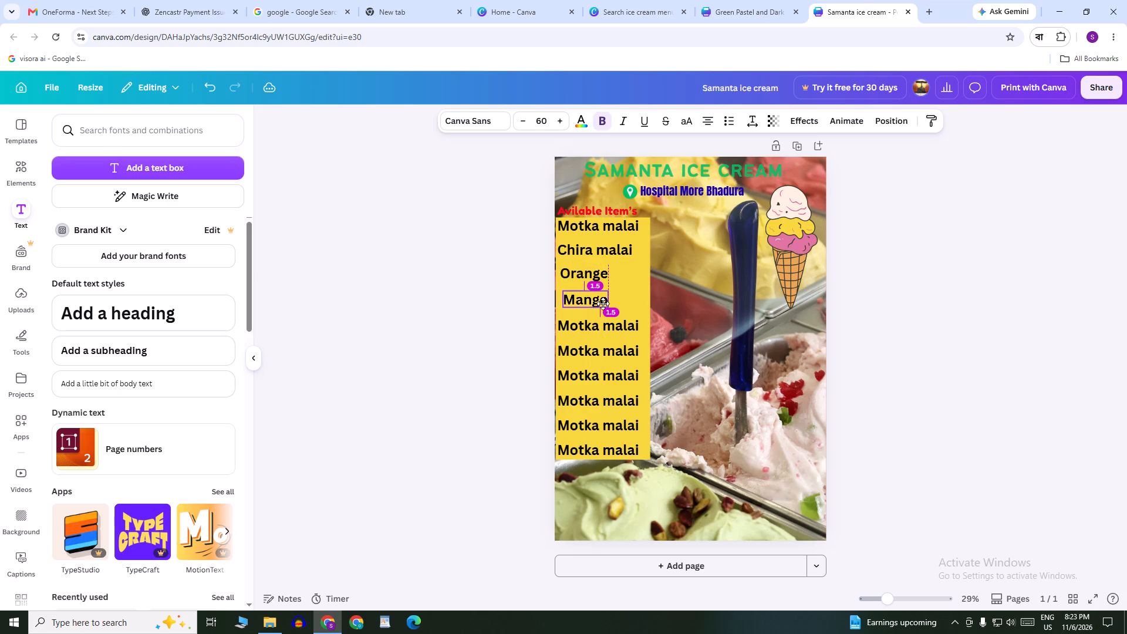
pyautogui.moveTo(603, 303); pyautogui.dragTo(599, 304)
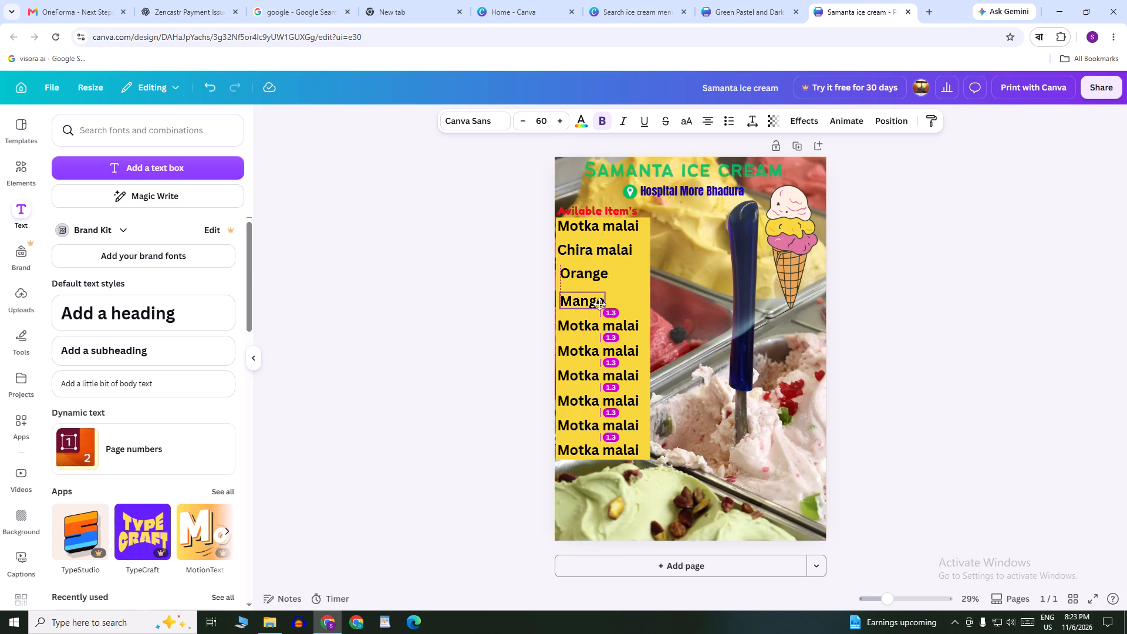
pyautogui.moveTo(599, 304); pyautogui.dragTo(602, 304)
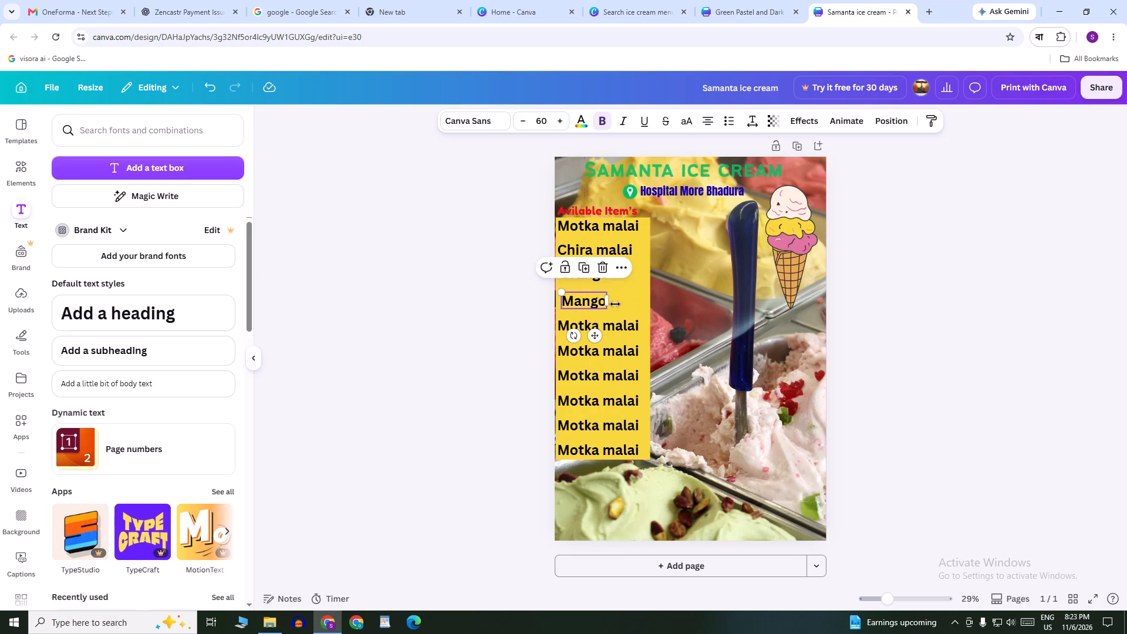
pyautogui.click(879, 317)
# Replace the fifth row's text in the item list with "Green mango".
pyautogui.doubleClick(620, 326)
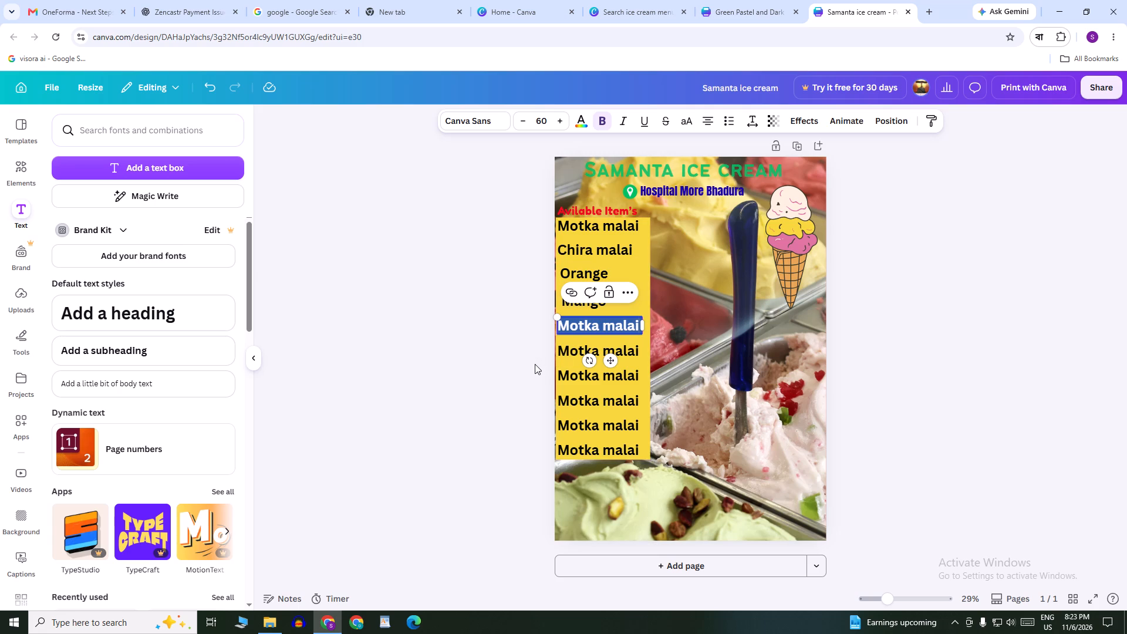
pyautogui.press('BackSpace')
pyautogui.hotkey('shift', 'g')
pyautogui.press('r')
pyautogui.press('e')
pyautogui.press('e')
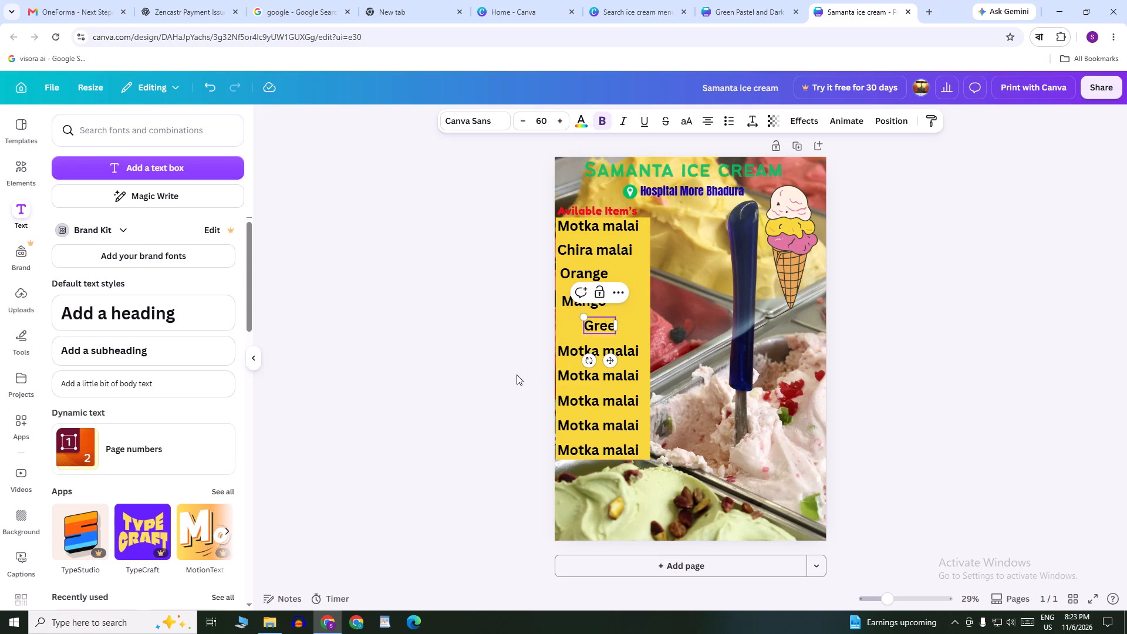
pyautogui.write('n')
pyautogui.press('space')
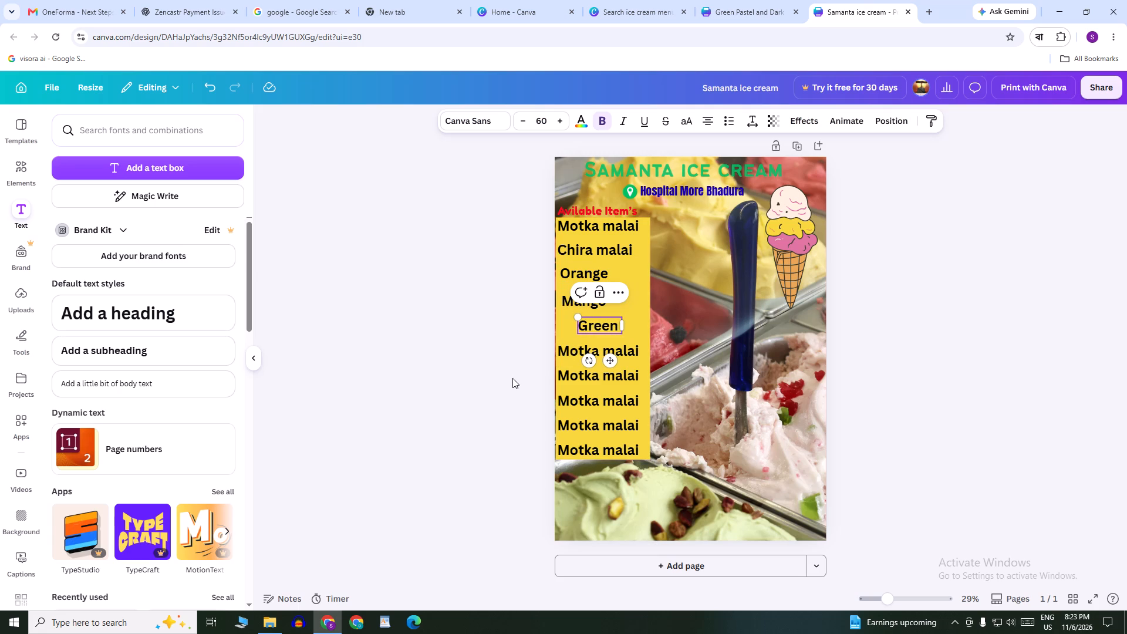
pyautogui.write('ma')
pyautogui.press('n')
pyautogui.press('g')
pyautogui.press('o')
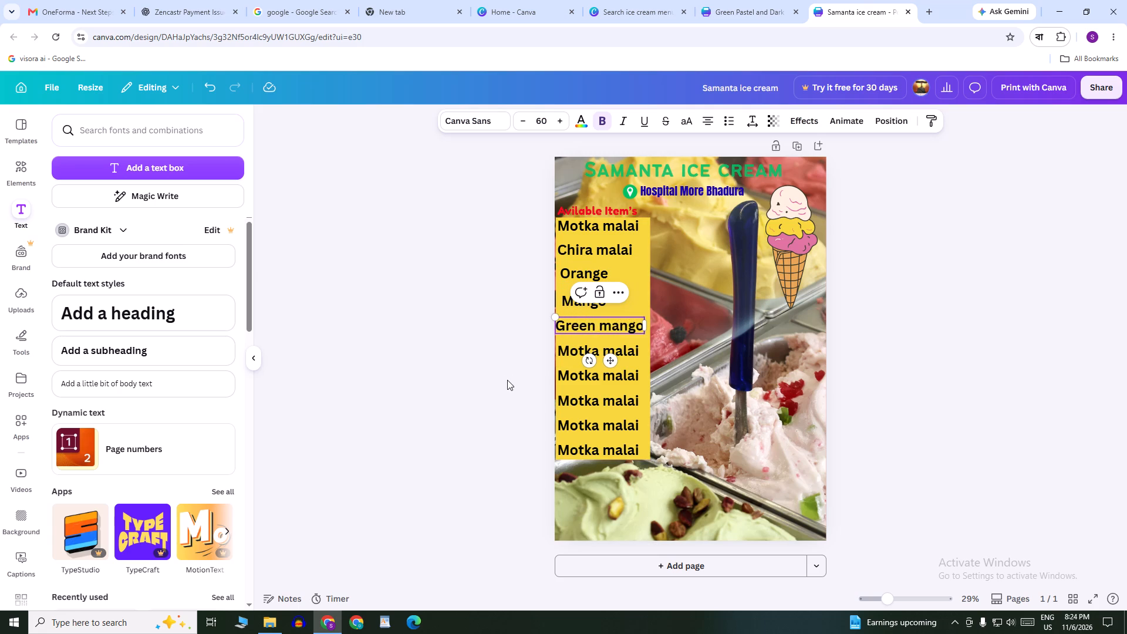
pyautogui.click(879, 346)
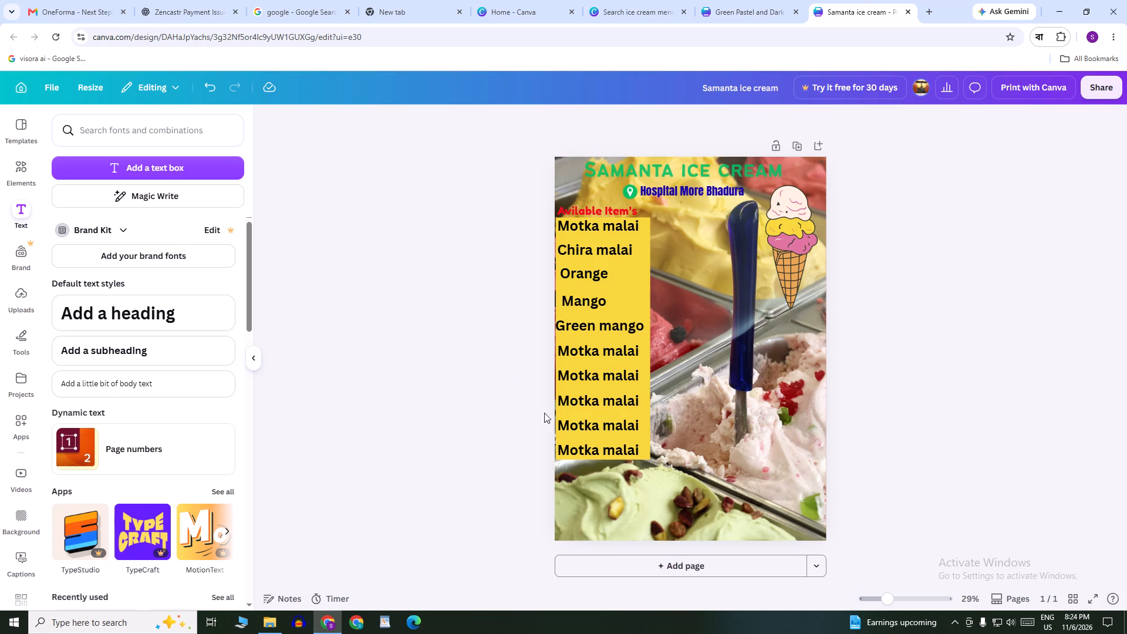
# Replace the sixth row's text in the item list with "Rabri" and shift it toward the list's left edge.
pyautogui.doubleClick(598, 342)
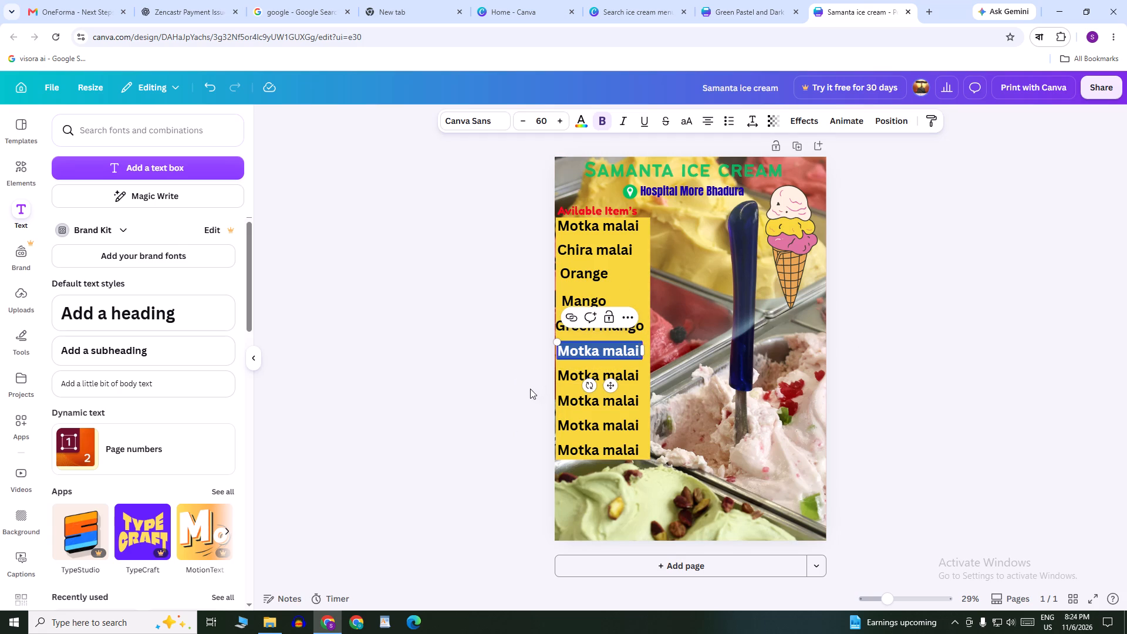
pyautogui.press('BackSpace')
pyautogui.hotkey('shift', 'r')
pyautogui.press('a')
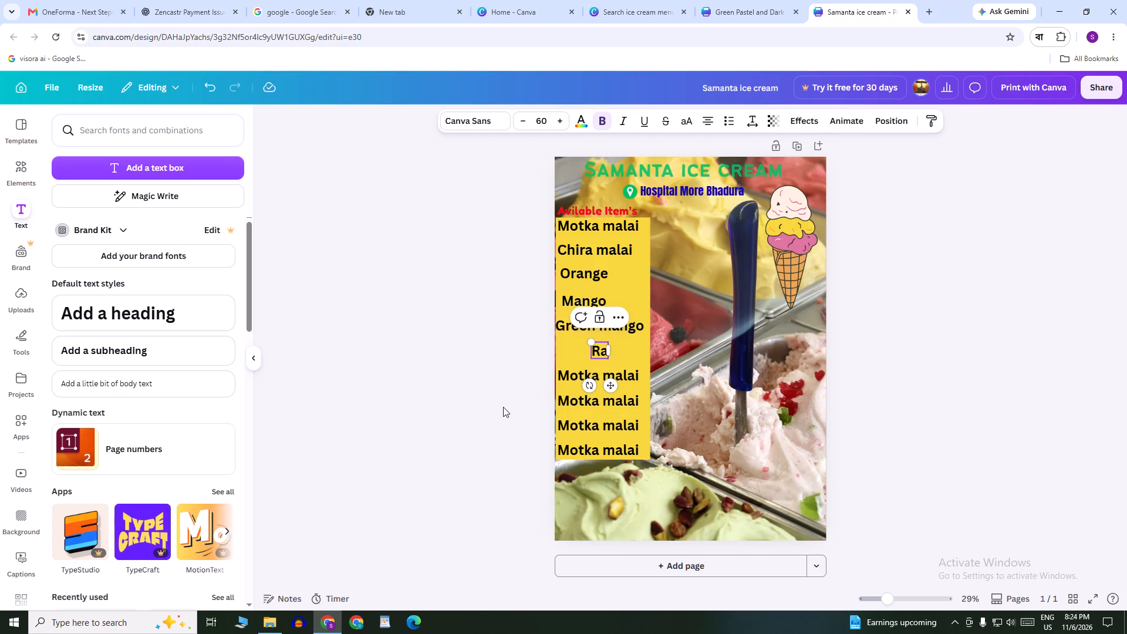
pyautogui.press('b')
pyautogui.press('r')
pyautogui.press('i')
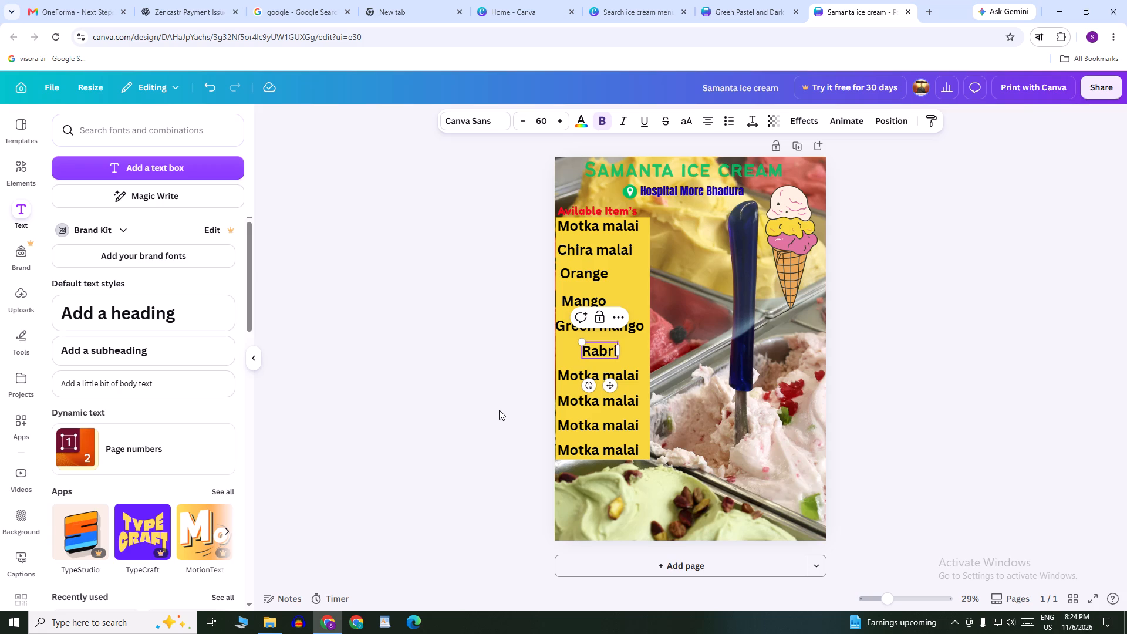
pyautogui.press('space')
pyautogui.click(908, 338)
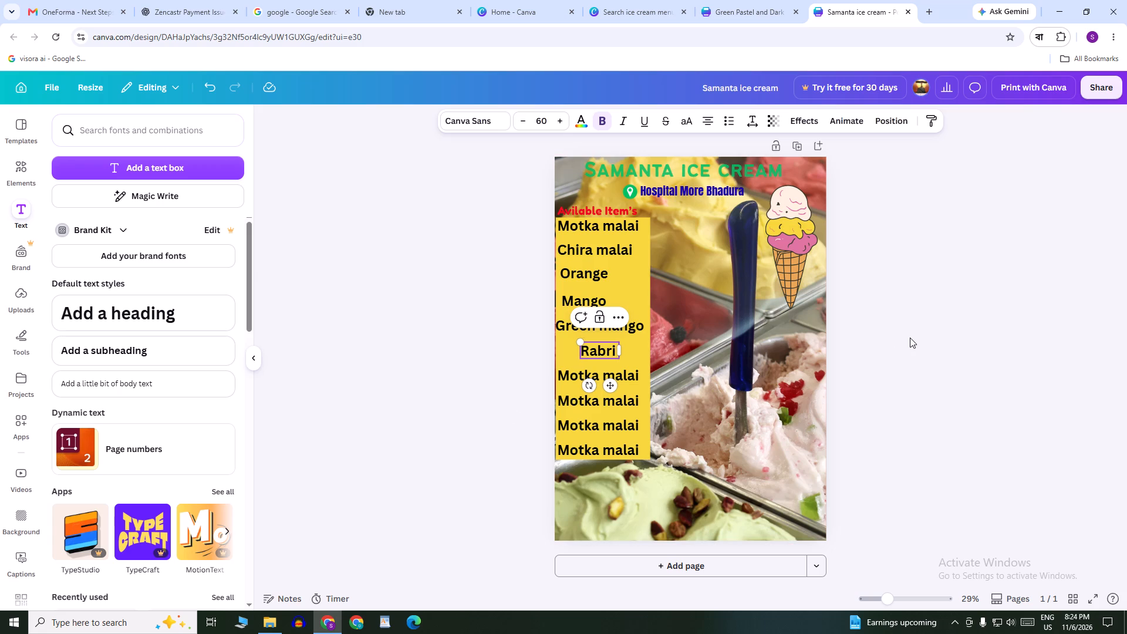
pyautogui.moveTo(606, 356); pyautogui.dragTo(597, 352)
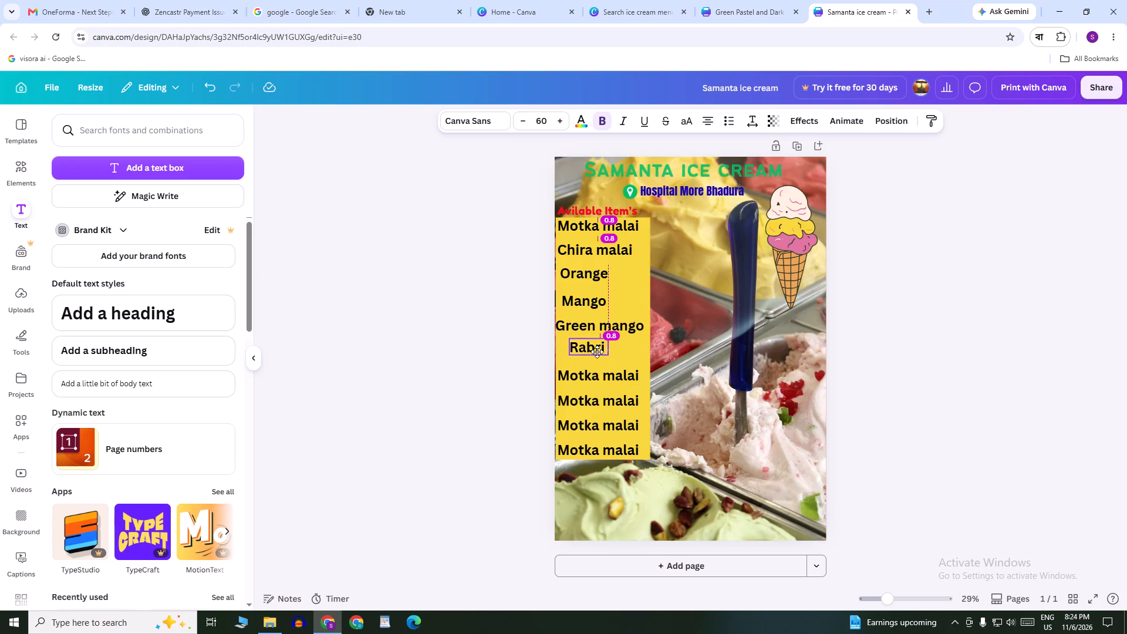
pyautogui.moveTo(597, 352); pyautogui.dragTo(585, 356)
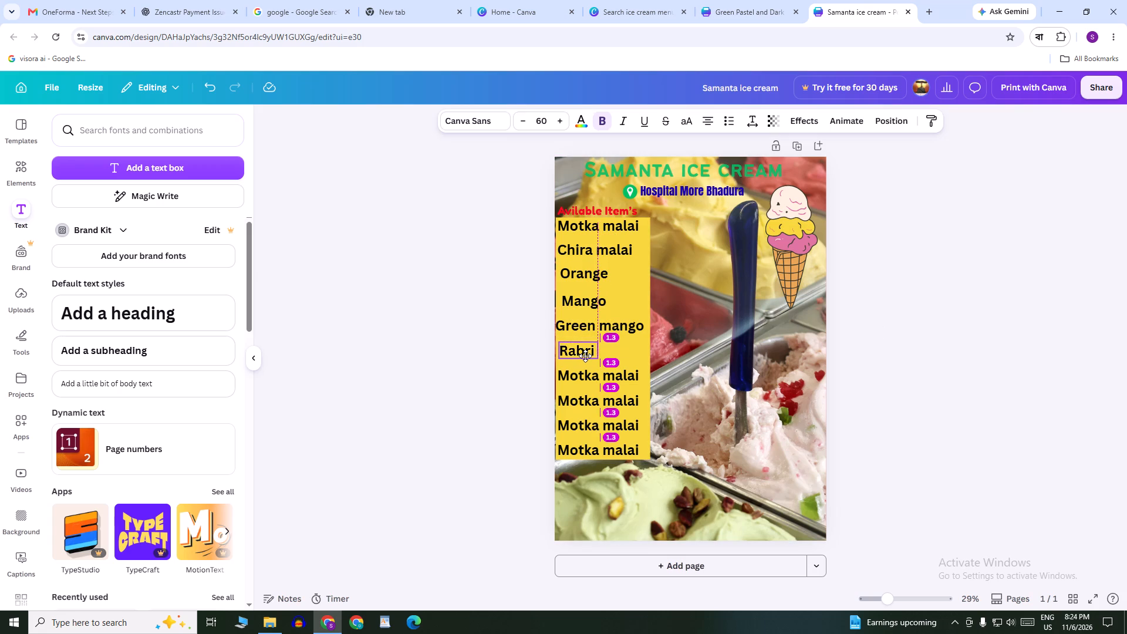
pyautogui.moveTo(585, 356); pyautogui.dragTo(584, 356)
# Replace the seventh row's text in the item list with "Cornatto" and shift it left beneath Rabri.
pyautogui.doubleClick(639, 377)
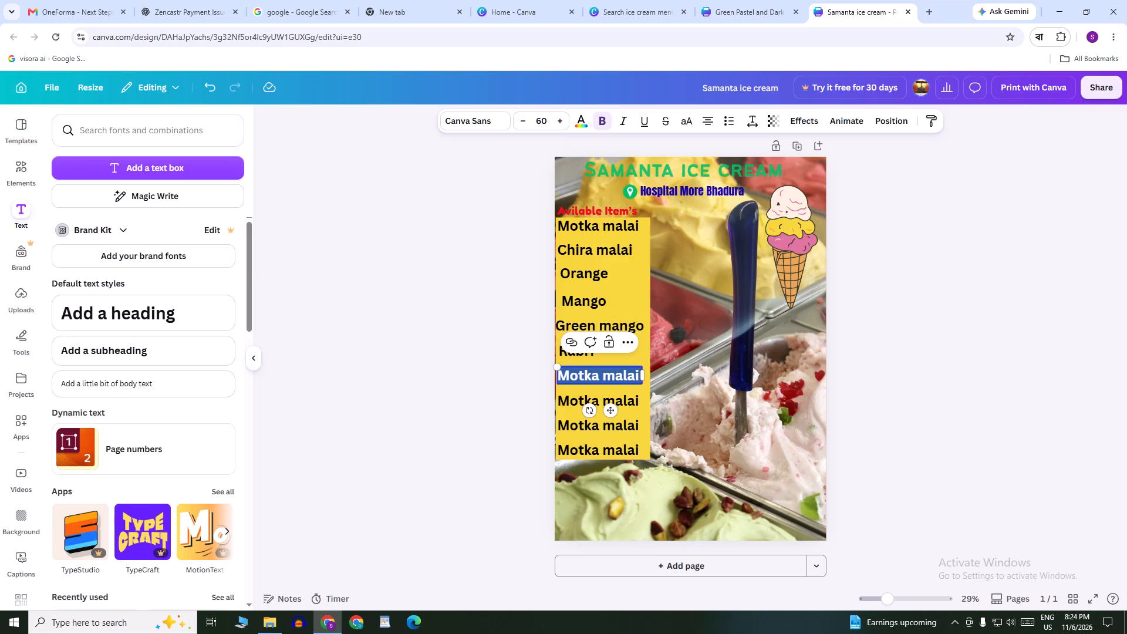
pyautogui.press('BackSpace')
pyautogui.write('Cornatto')
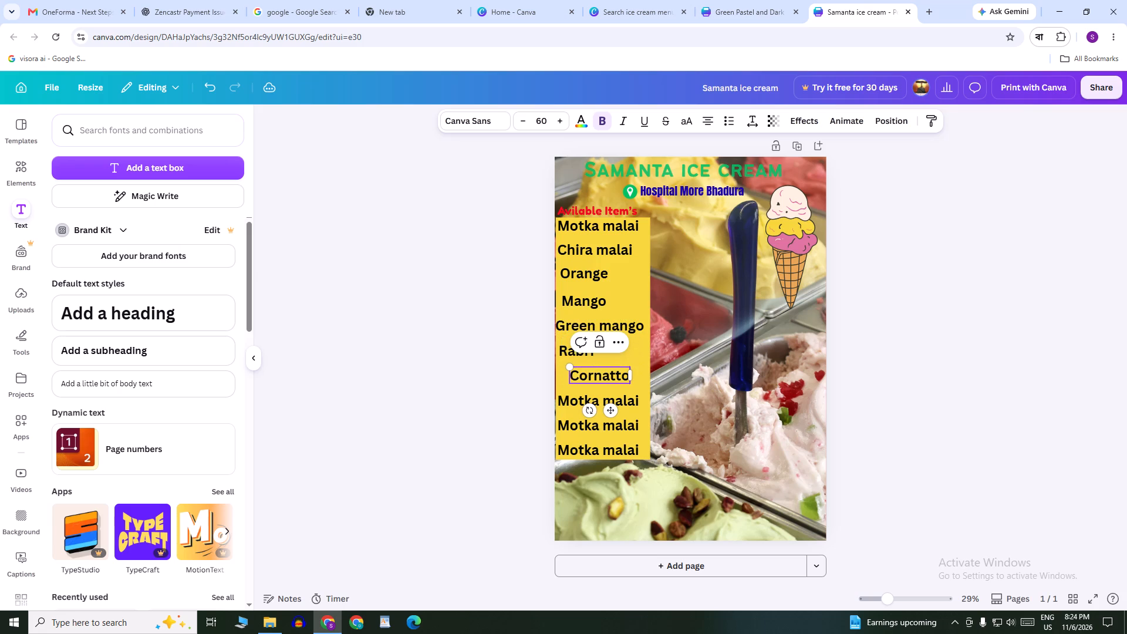
pyautogui.click(957, 374)
pyautogui.moveTo(616, 377); pyautogui.dragTo(604, 377)
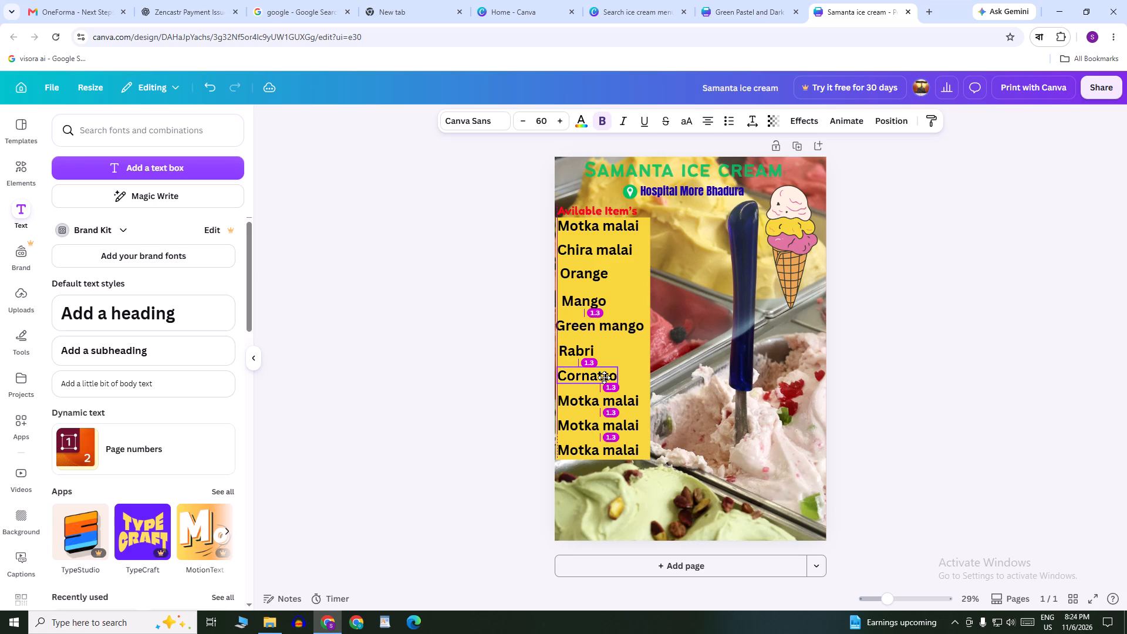
pyautogui.moveTo(604, 377); pyautogui.dragTo(606, 378)
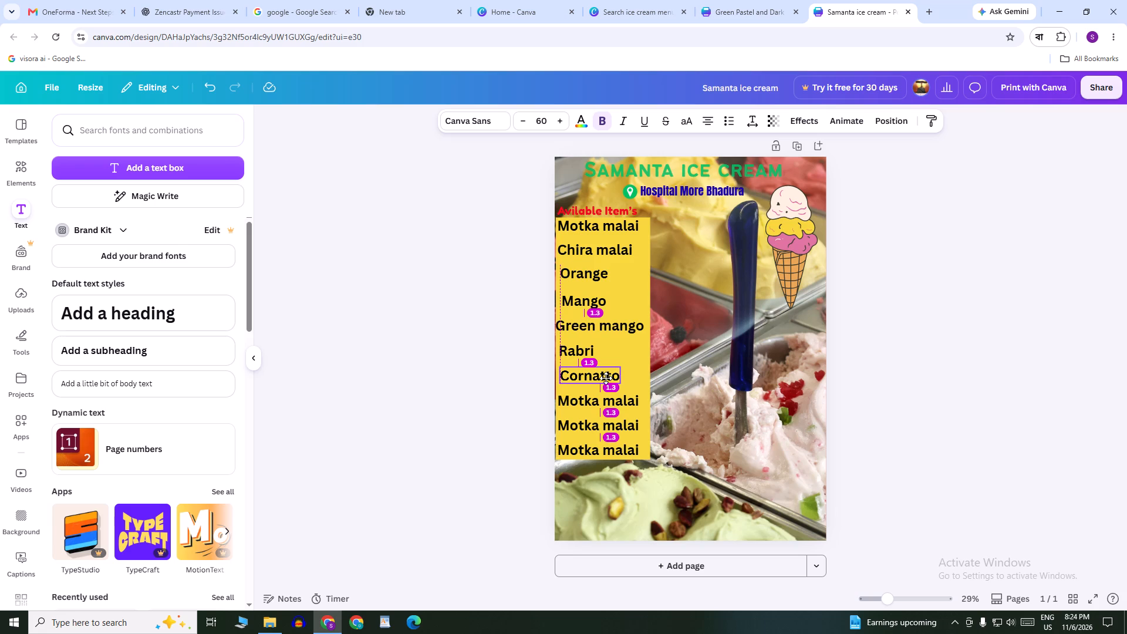
pyautogui.moveTo(606, 378); pyautogui.dragTo(605, 378)
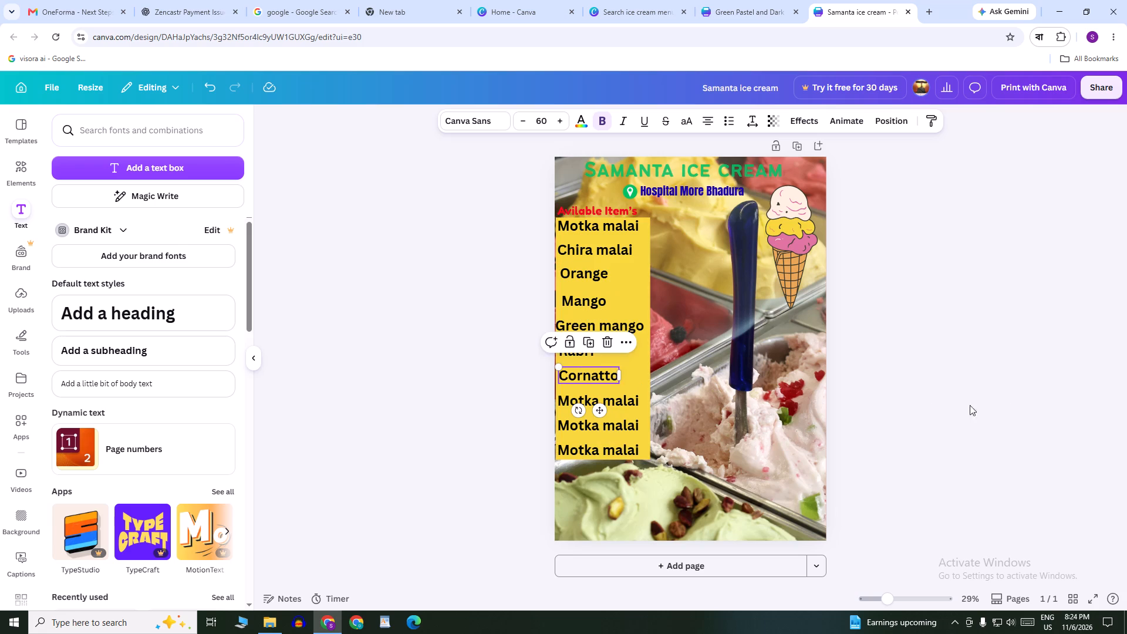
pyautogui.click(1011, 405)
# Replace the eighth row's text in the item list with "Kaju Katli" and shift it left beneath Cornatto.
pyautogui.doubleClick(609, 402)
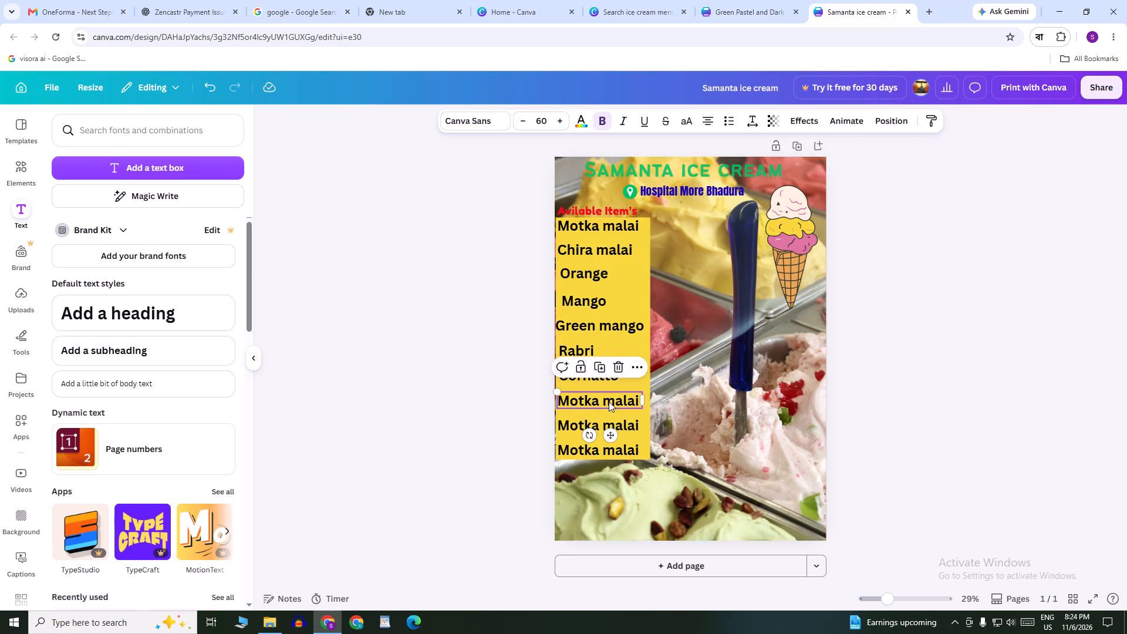
pyautogui.press('BackSpace')
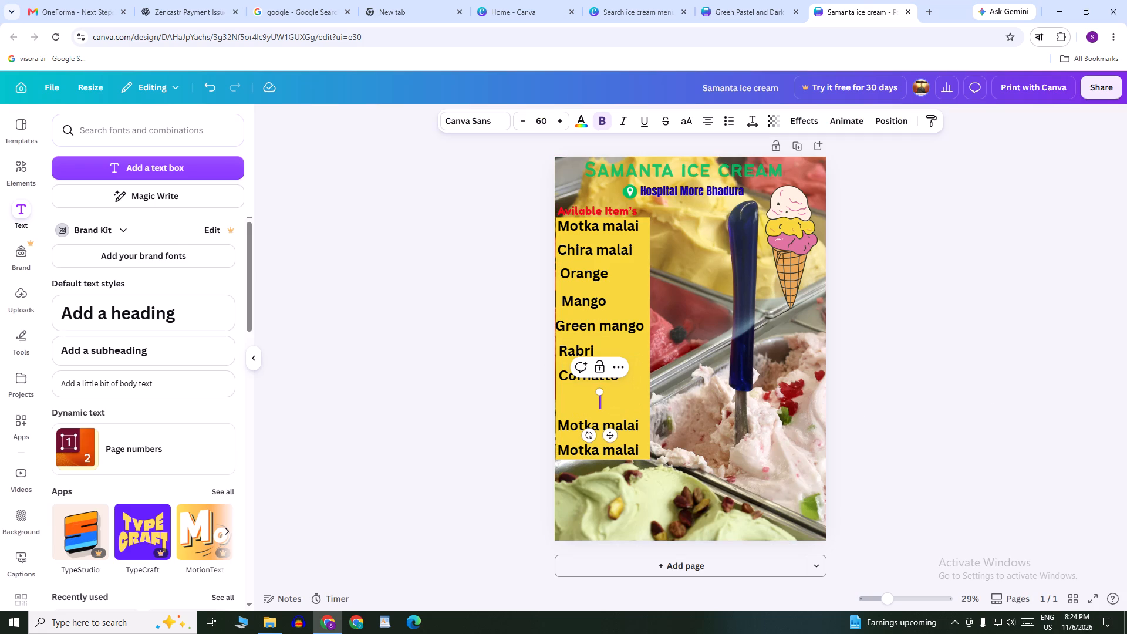
pyautogui.write('Ka')
pyautogui.write('ju')
pyautogui.press('space')
pyautogui.write('Katli')
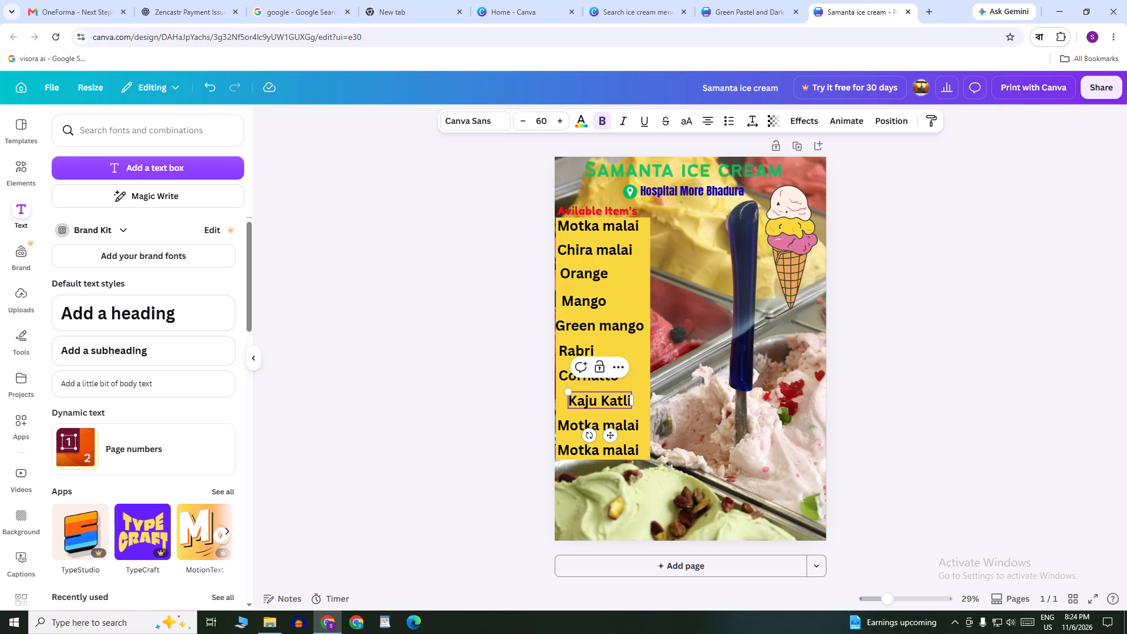
pyautogui.click(976, 383)
pyautogui.moveTo(618, 399); pyautogui.dragTo(612, 399)
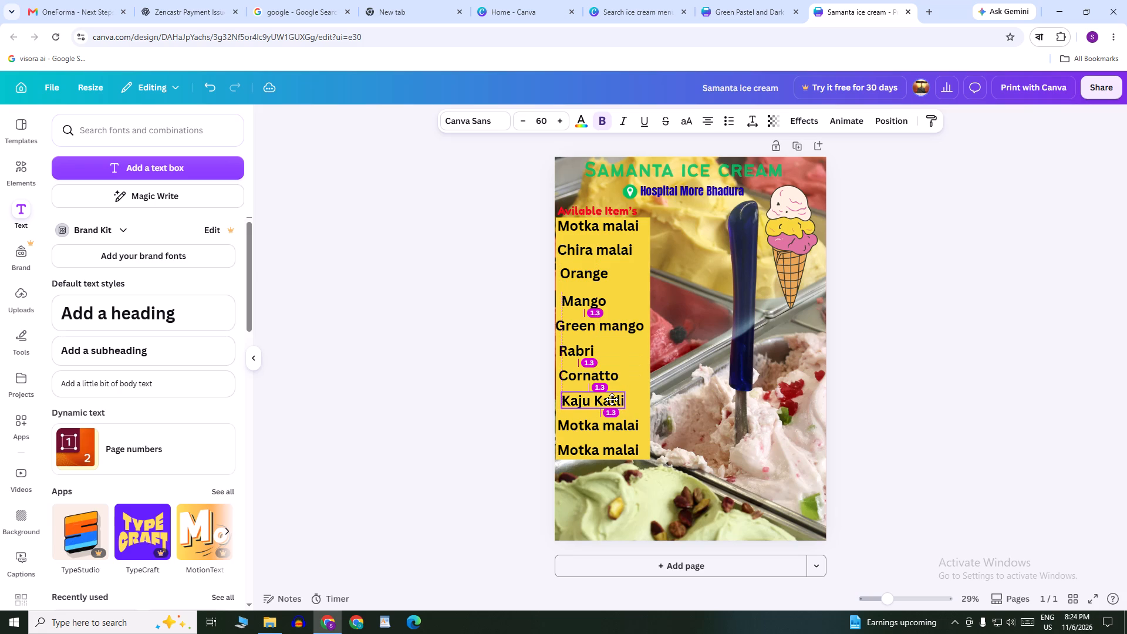
pyautogui.moveTo(612, 399); pyautogui.dragTo(610, 399)
# Nudge the Rabri, Mango and Cornatto texts slightly left to line up with the list's left edge.
pyautogui.click(586, 347)
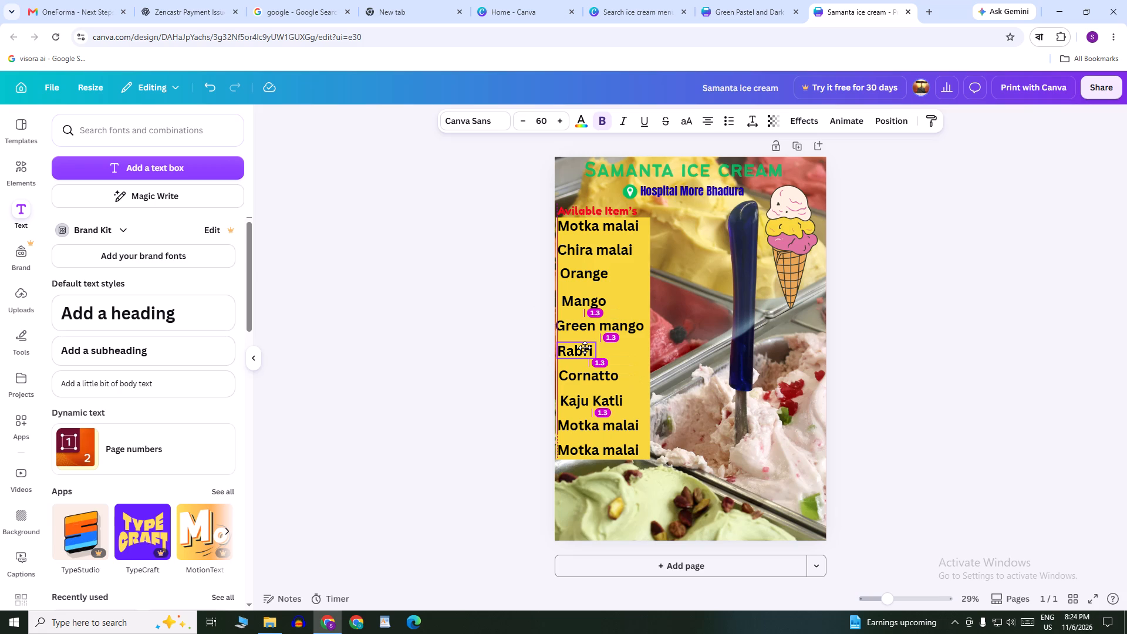
pyautogui.click(932, 346)
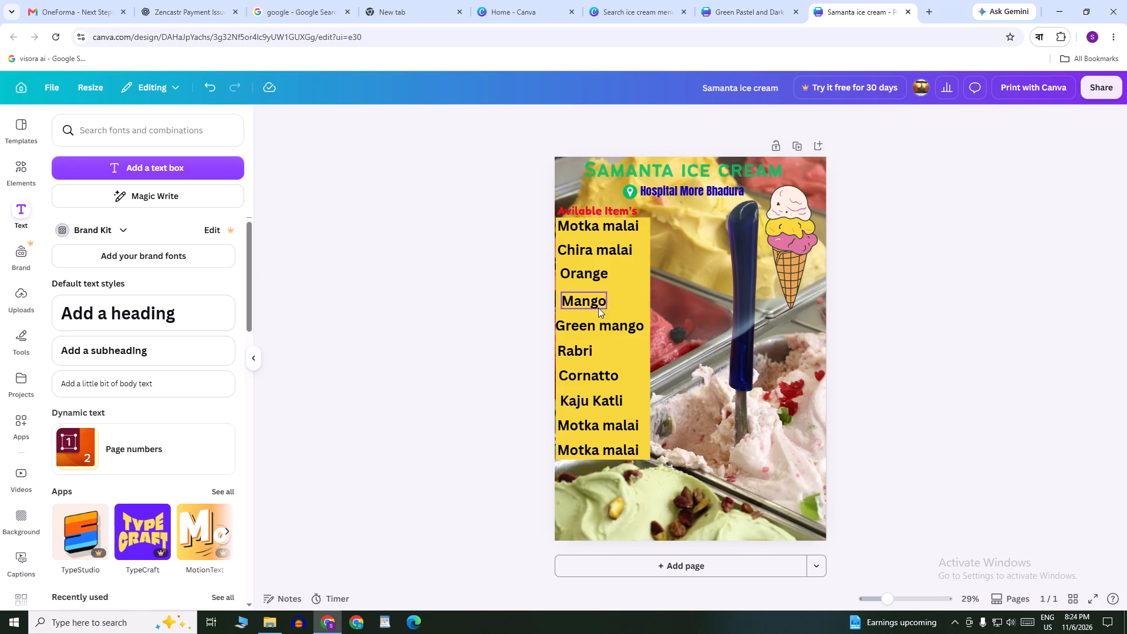
pyautogui.click(602, 301)
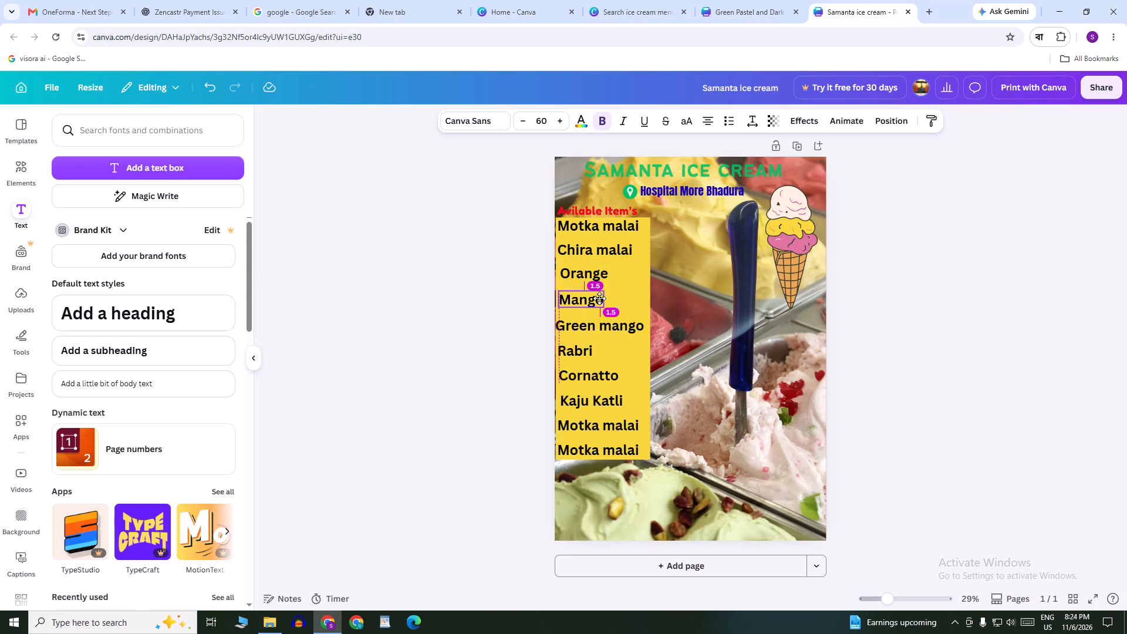
pyautogui.moveTo(917, 313); pyautogui.dragTo(910, 313)
pyautogui.click(608, 376)
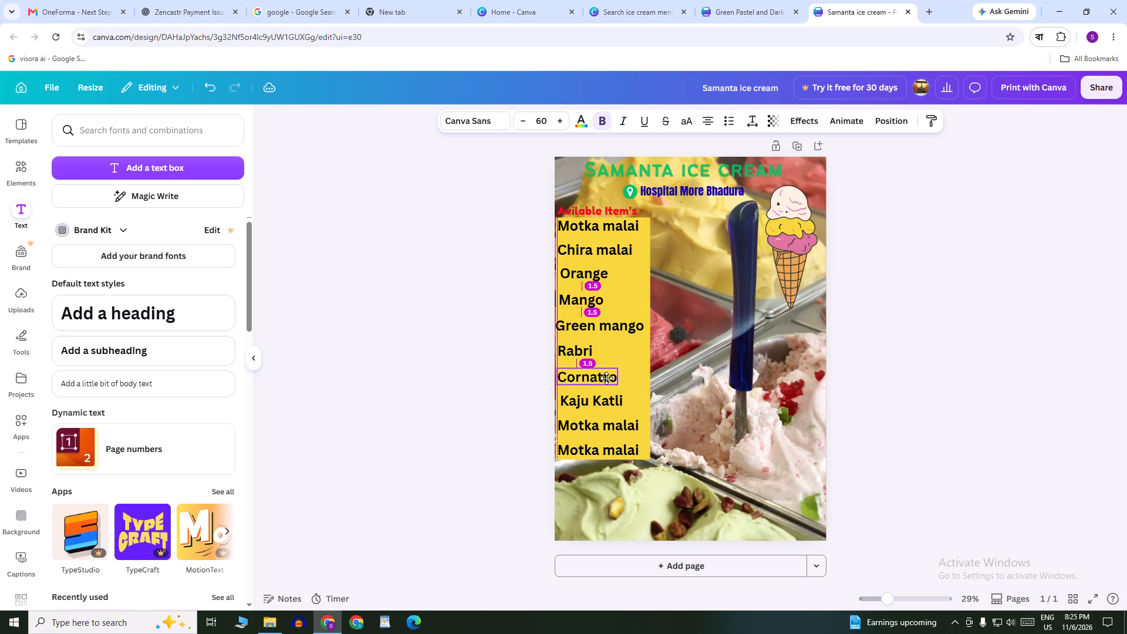
# Nudge the Orange text slightly left in the item list to line up with Mango below it.
pyautogui.click(998, 356)
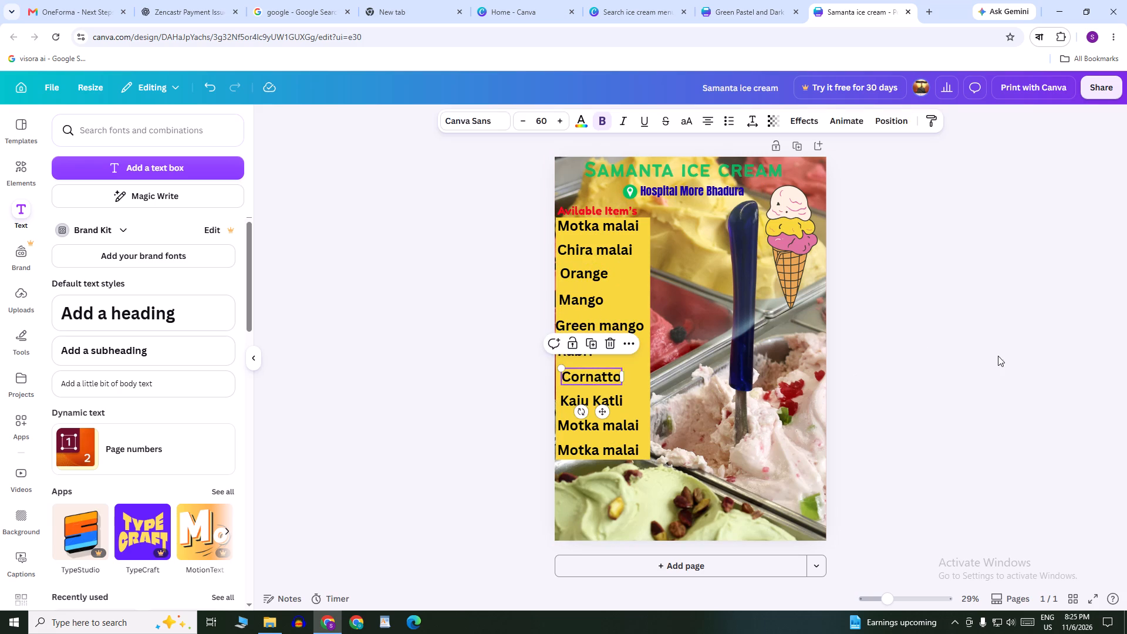
pyautogui.click(586, 267)
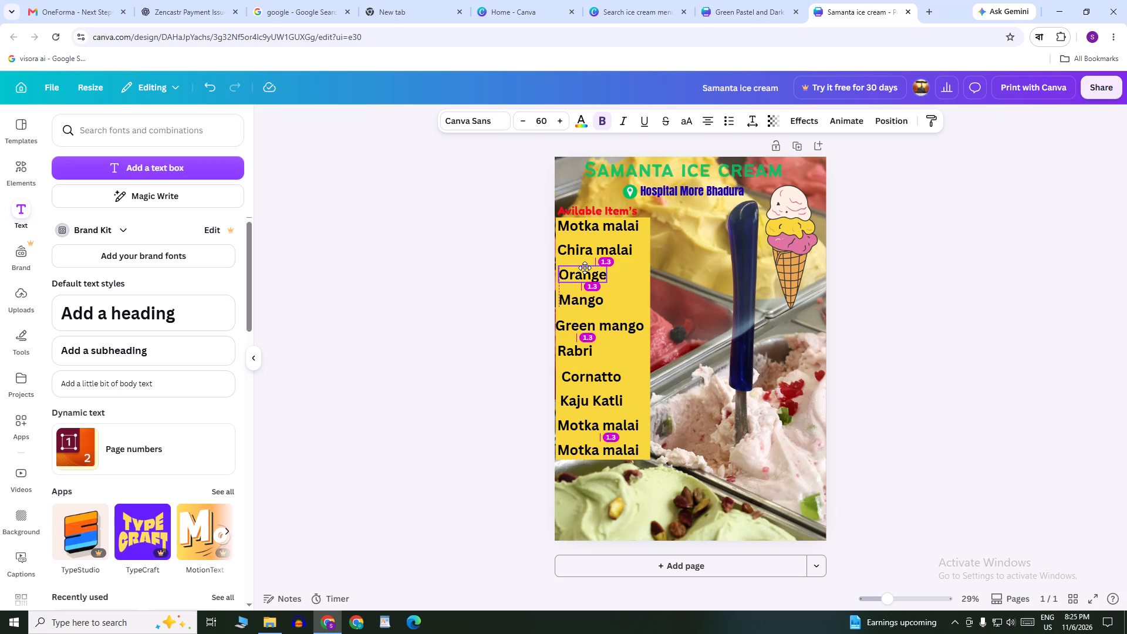
pyautogui.click(900, 265)
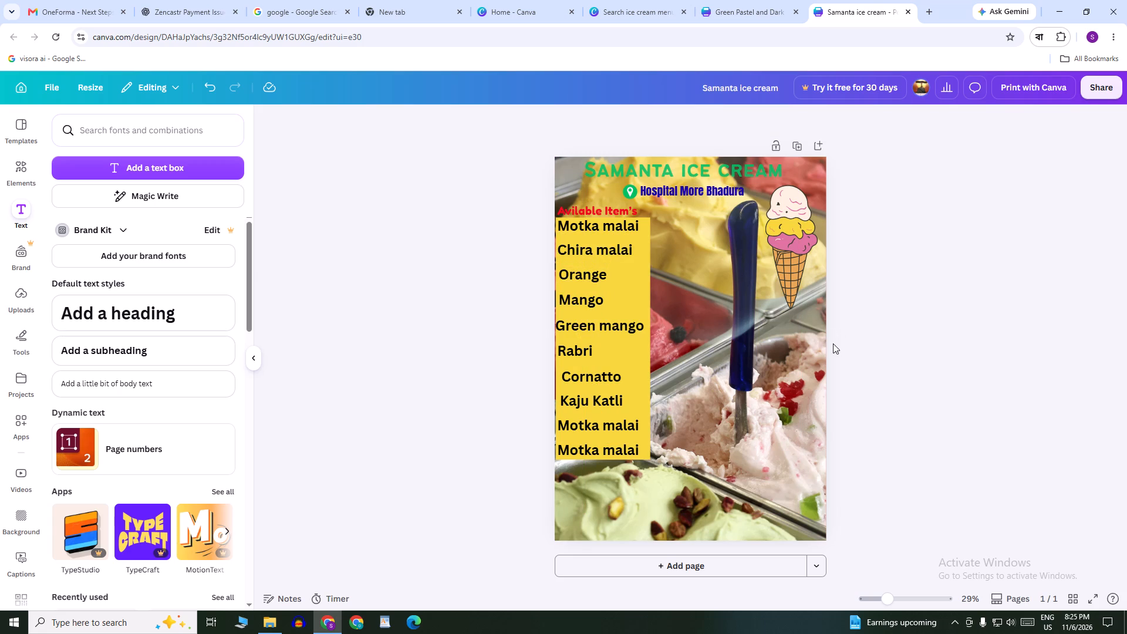
# Replace the ninth row's text in the item list with "Butterscotch".
pyautogui.doubleClick(607, 427)
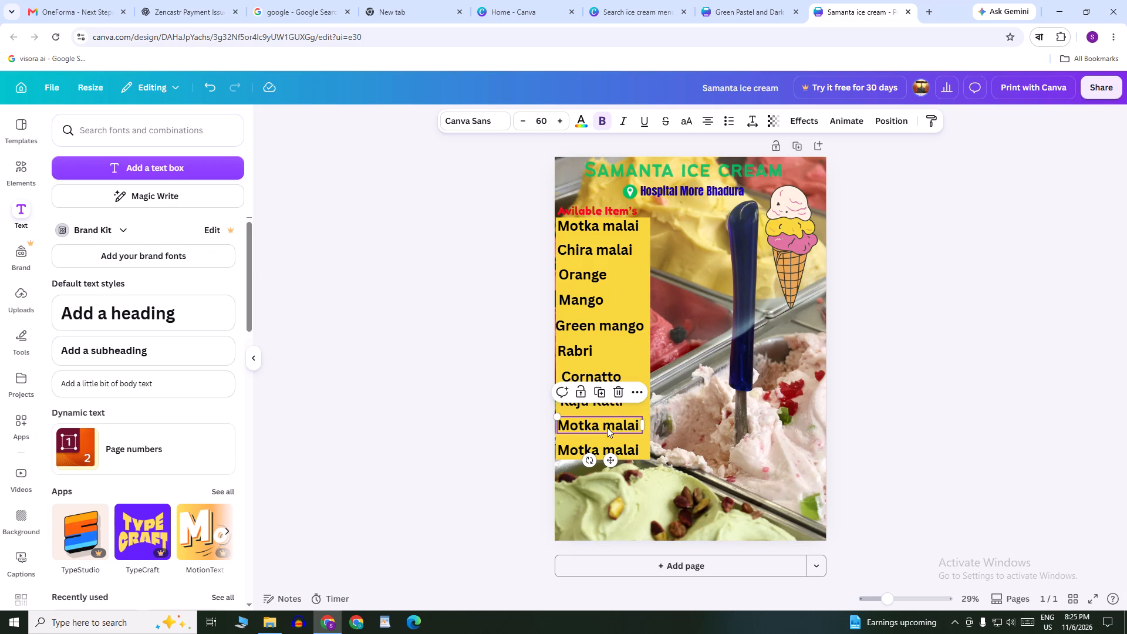
pyautogui.press('BackSpace')
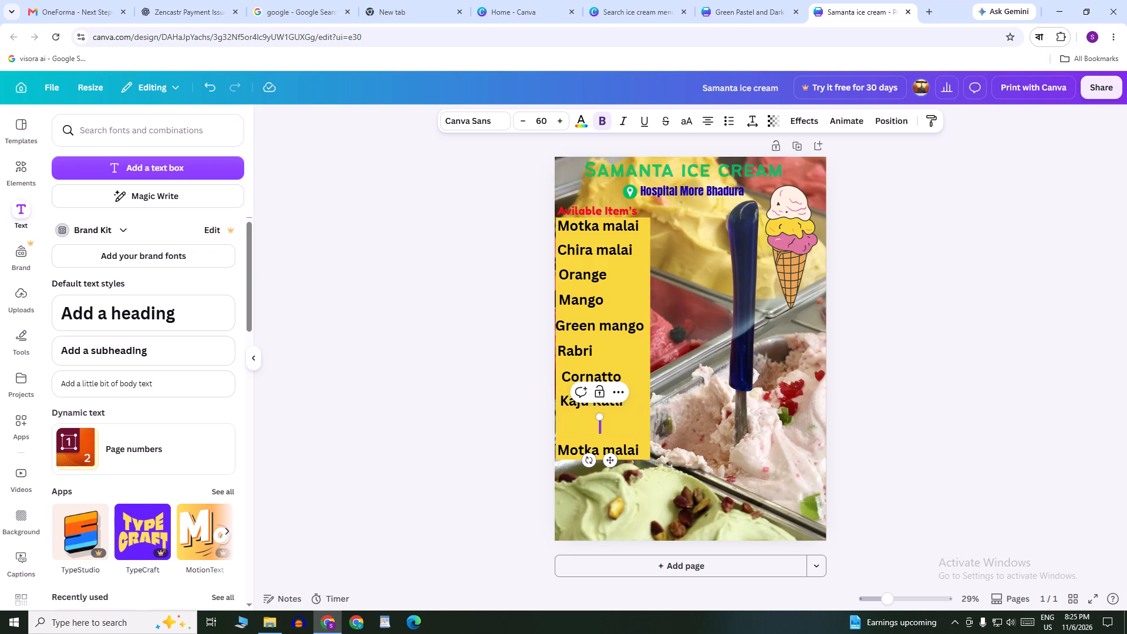
pyautogui.hotkey('shift', 'b')
pyautogui.press('BackSpace')
pyautogui.write('Butterscotch')
pyautogui.doubleClick(967, 411)
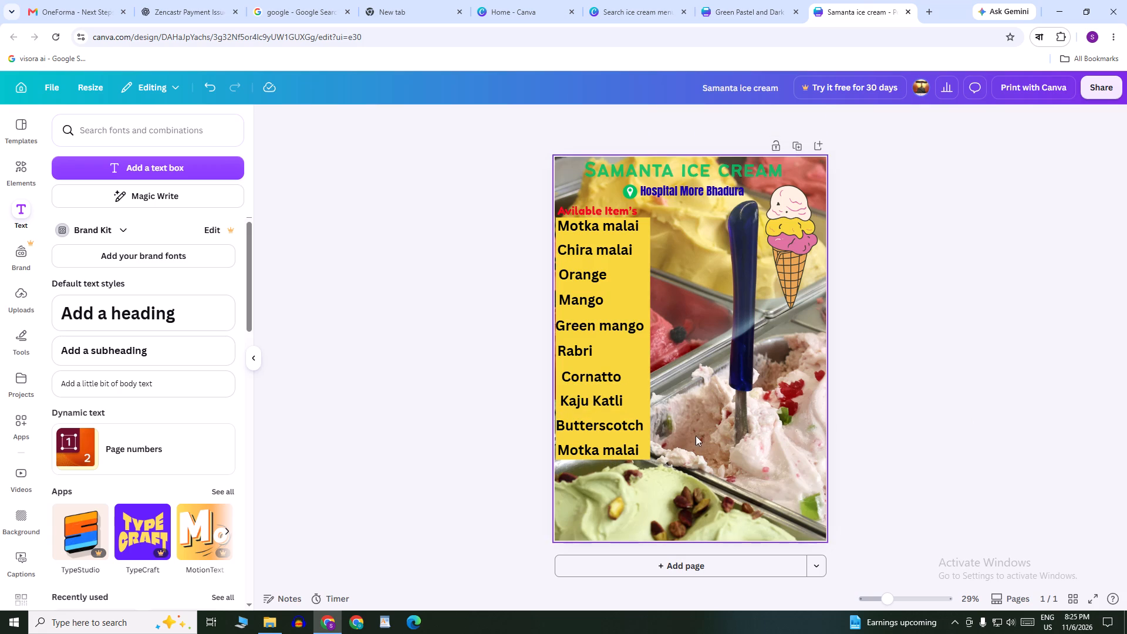
# Replace the tenth row's text in the item list with "Twoin-One" and shift it left beneath Butterscotch.
pyautogui.doubleClick(631, 454)
pyautogui.press('BackSpace')
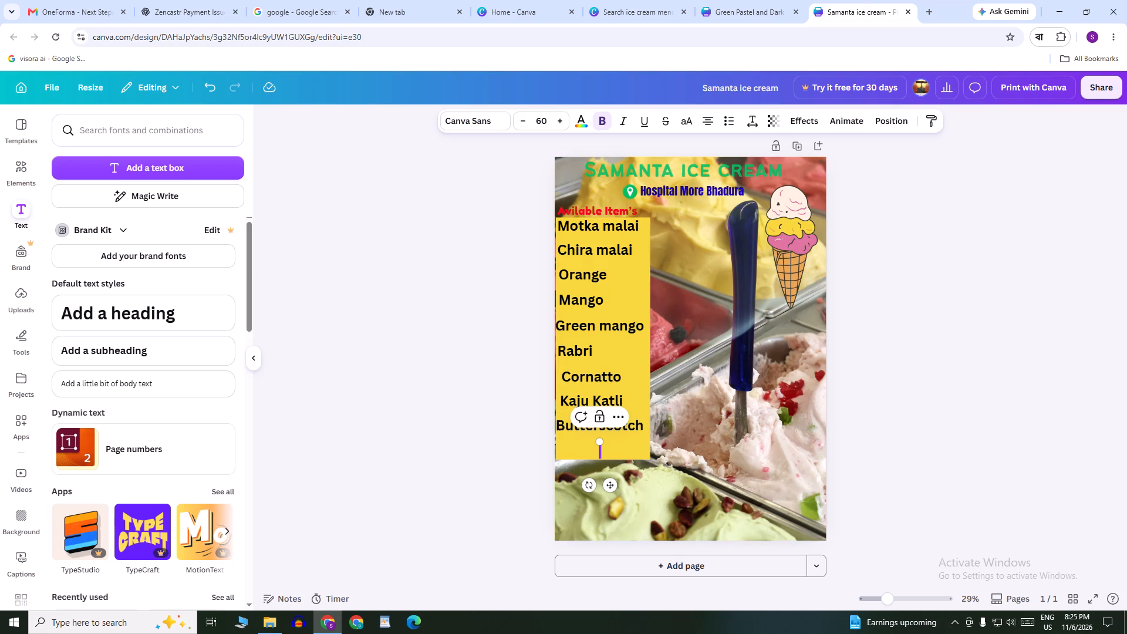
pyautogui.write('Twoin')
pyautogui.write('-One')
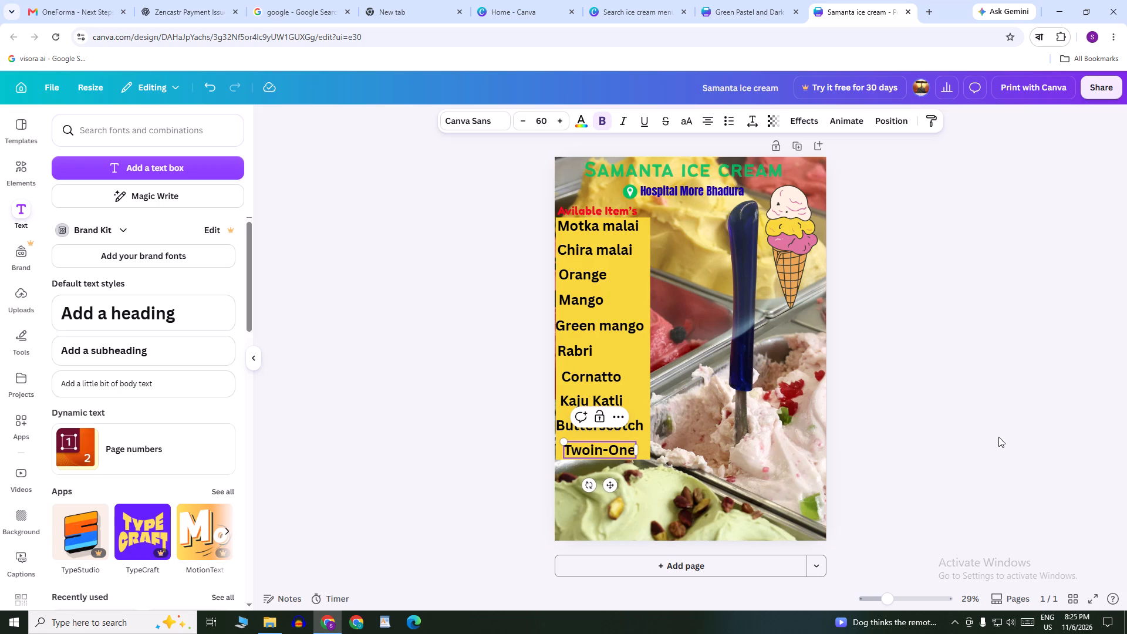
pyautogui.click(998, 437)
pyautogui.moveTo(612, 447); pyautogui.dragTo(605, 448)
pyautogui.click(987, 353)
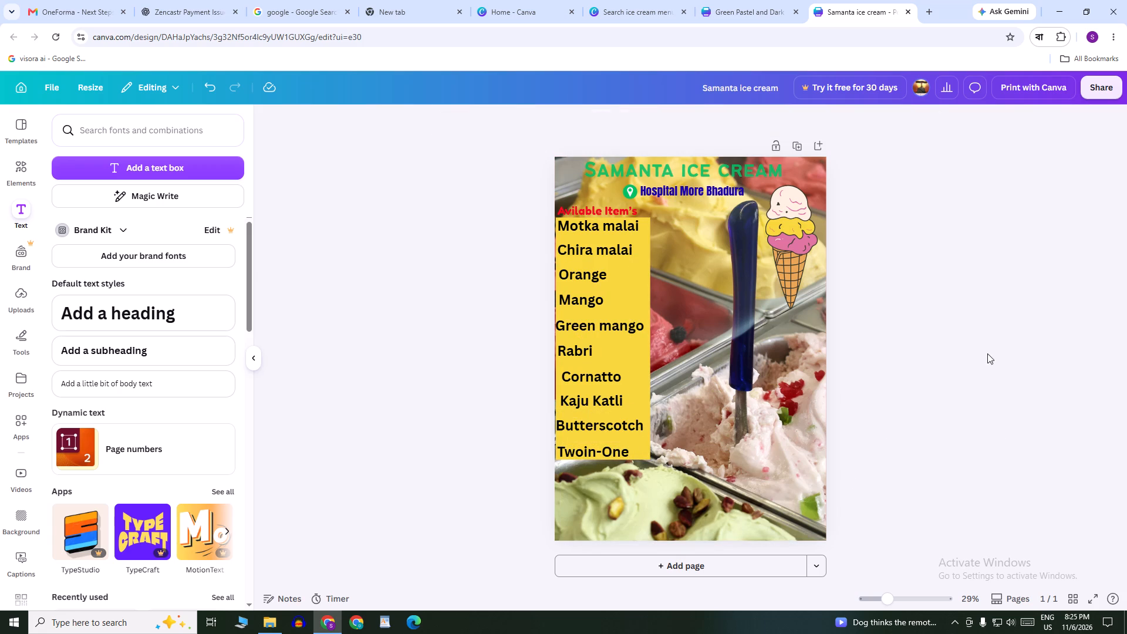
pyautogui.click(1014, 342)
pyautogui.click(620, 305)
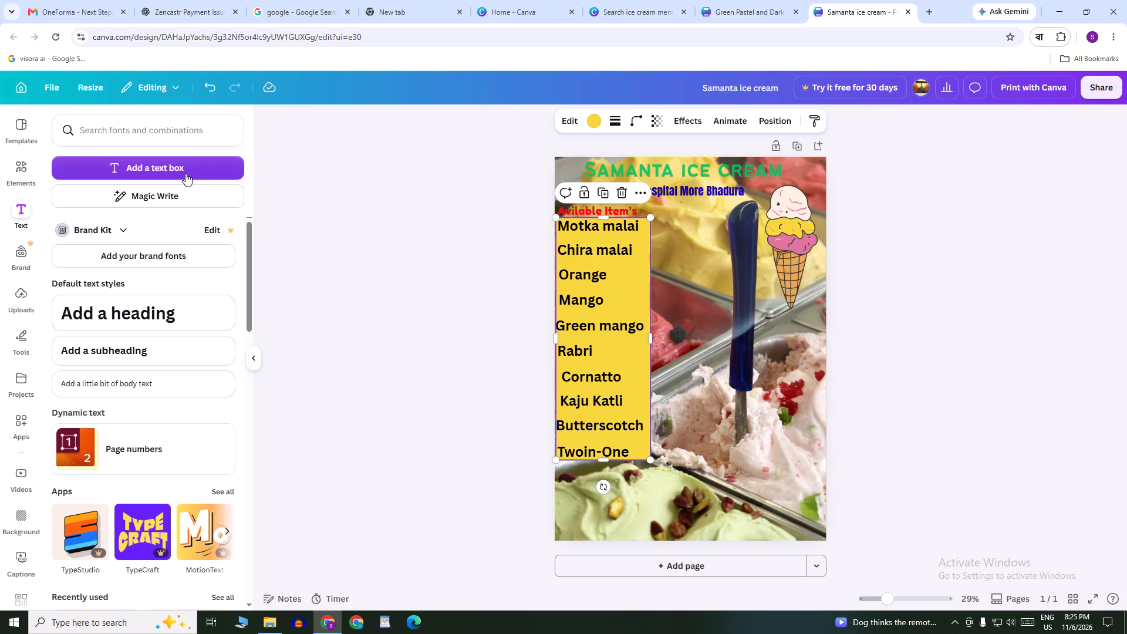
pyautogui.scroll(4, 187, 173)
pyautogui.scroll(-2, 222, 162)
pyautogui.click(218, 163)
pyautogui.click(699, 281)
# Nudge the Cornatto text slightly left to line up with Orange and Mango in the item list.
pyautogui.click(602, 377)
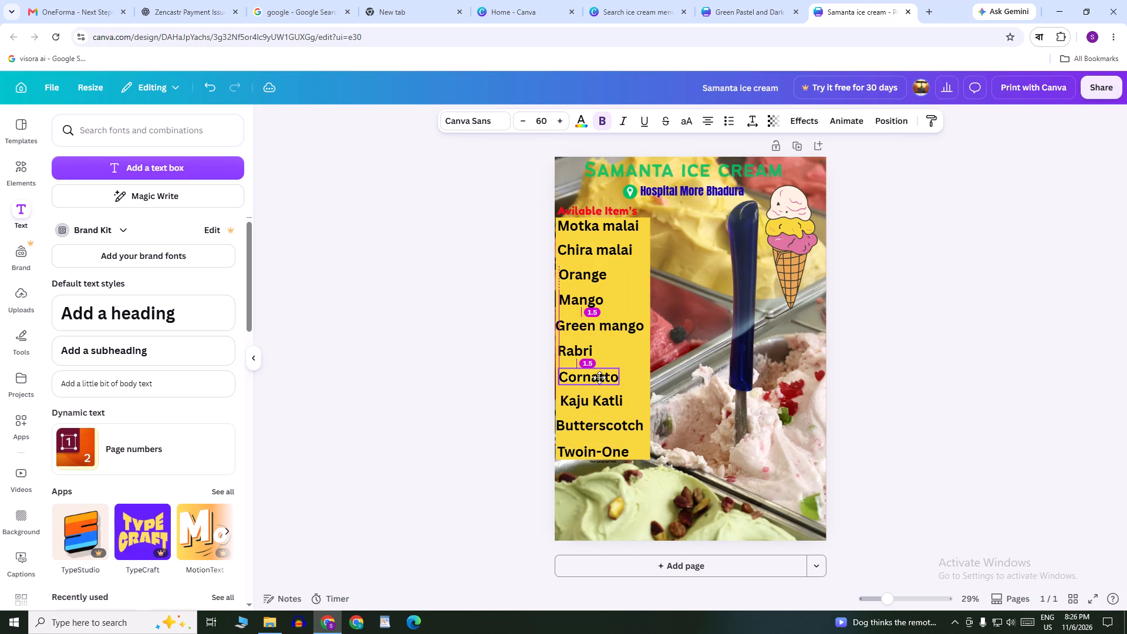
pyautogui.click(685, 367)
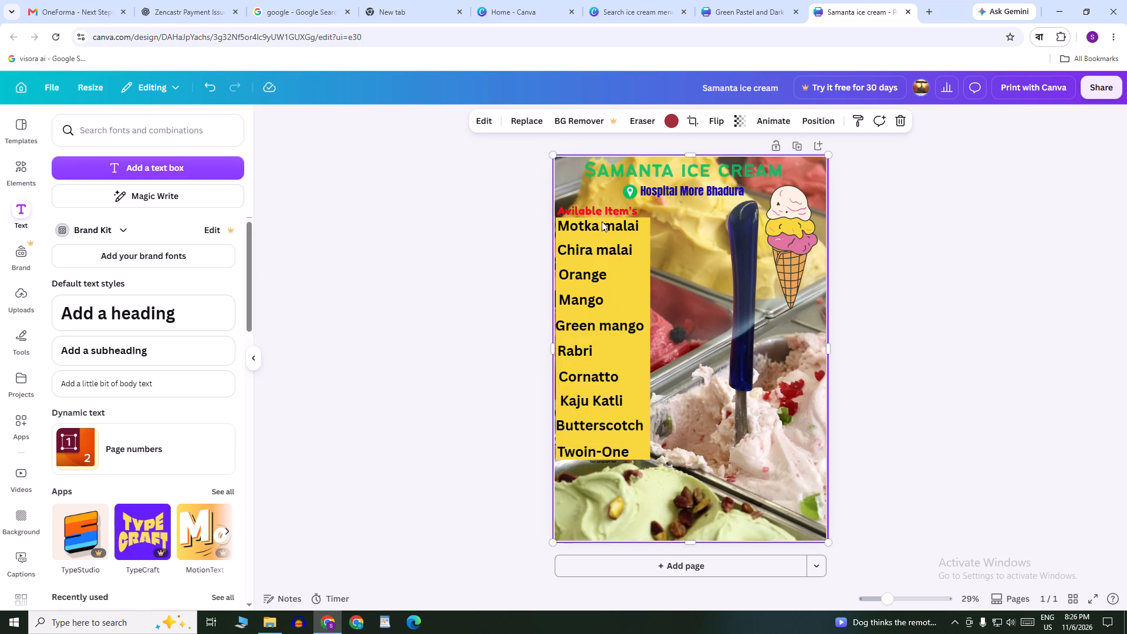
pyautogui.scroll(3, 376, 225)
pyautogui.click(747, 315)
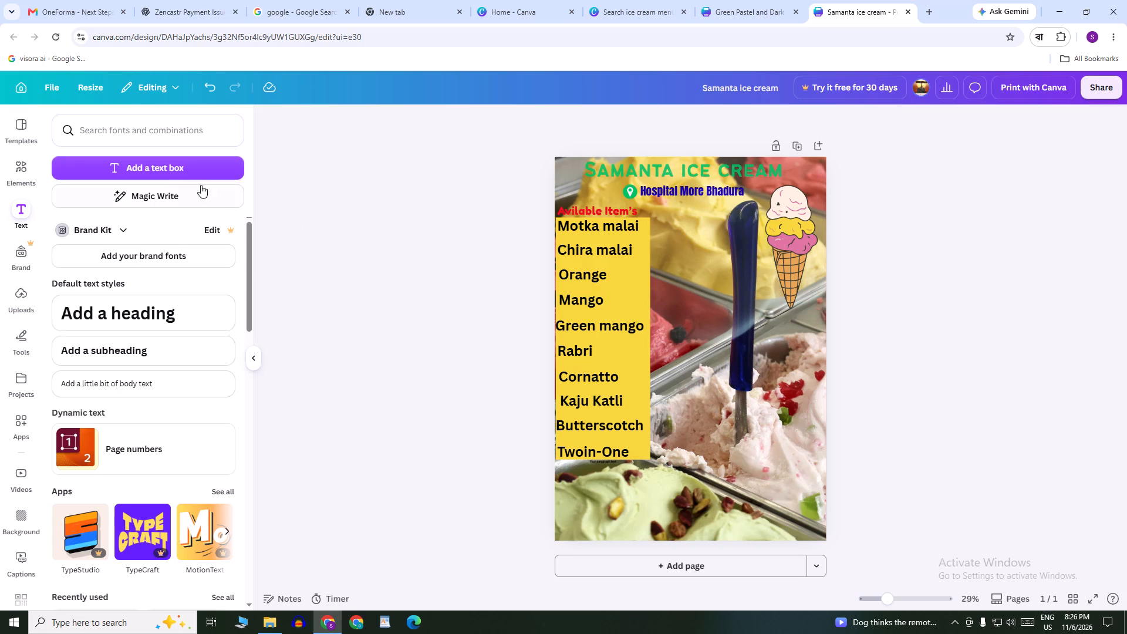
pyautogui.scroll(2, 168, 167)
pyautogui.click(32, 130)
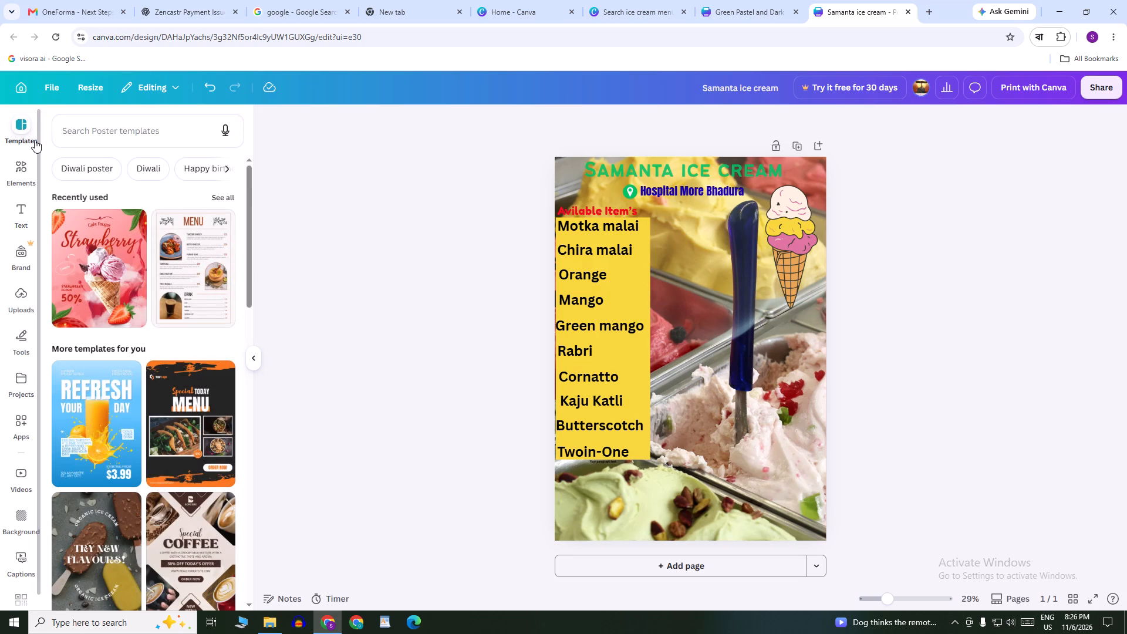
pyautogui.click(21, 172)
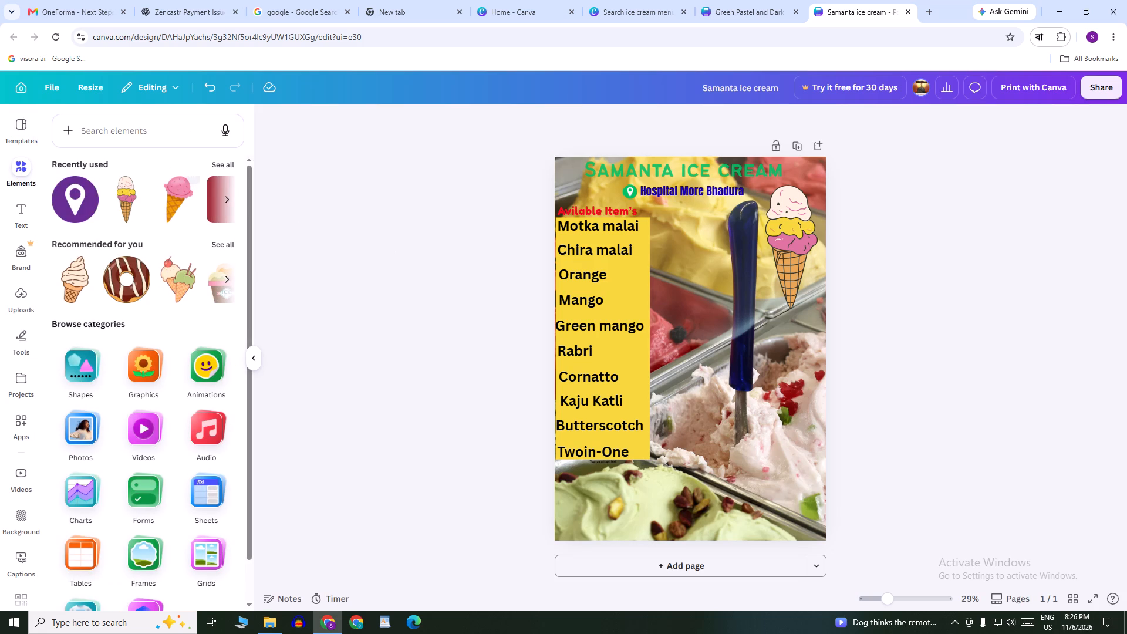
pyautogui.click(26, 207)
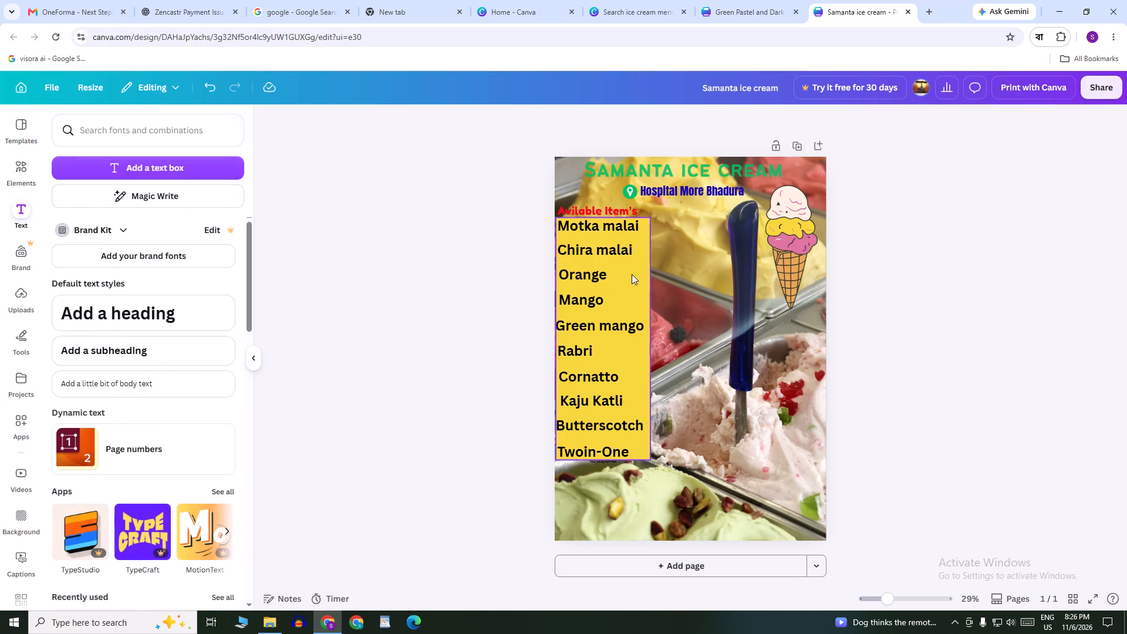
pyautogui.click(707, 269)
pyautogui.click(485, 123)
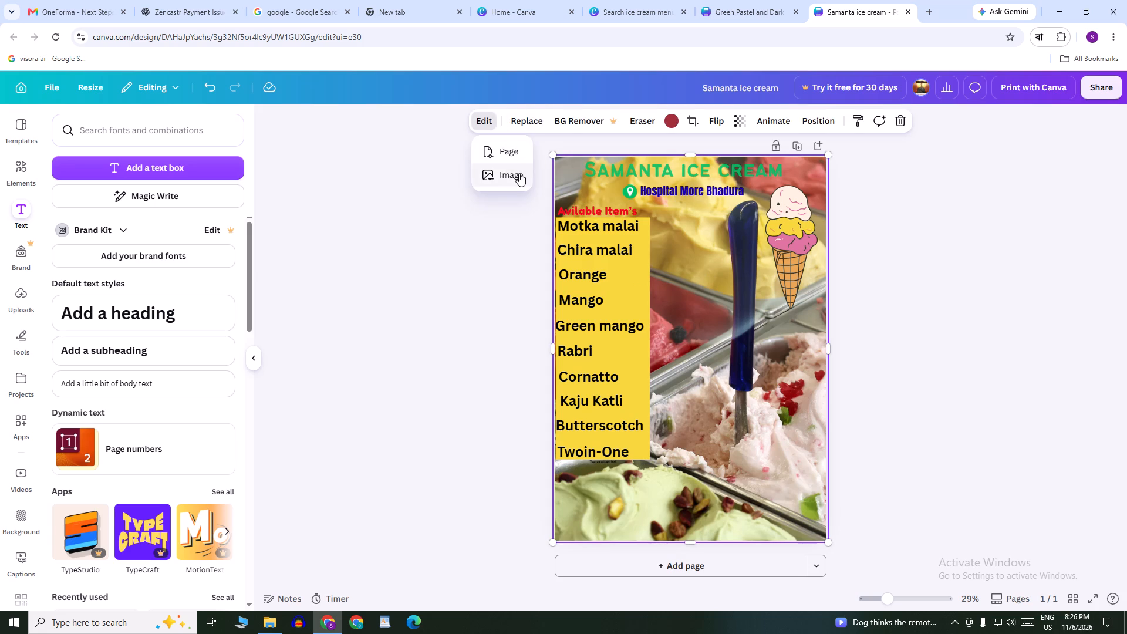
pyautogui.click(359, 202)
# Add a text box to the poster with font size 80 and the text "Price".
pyautogui.click(163, 168)
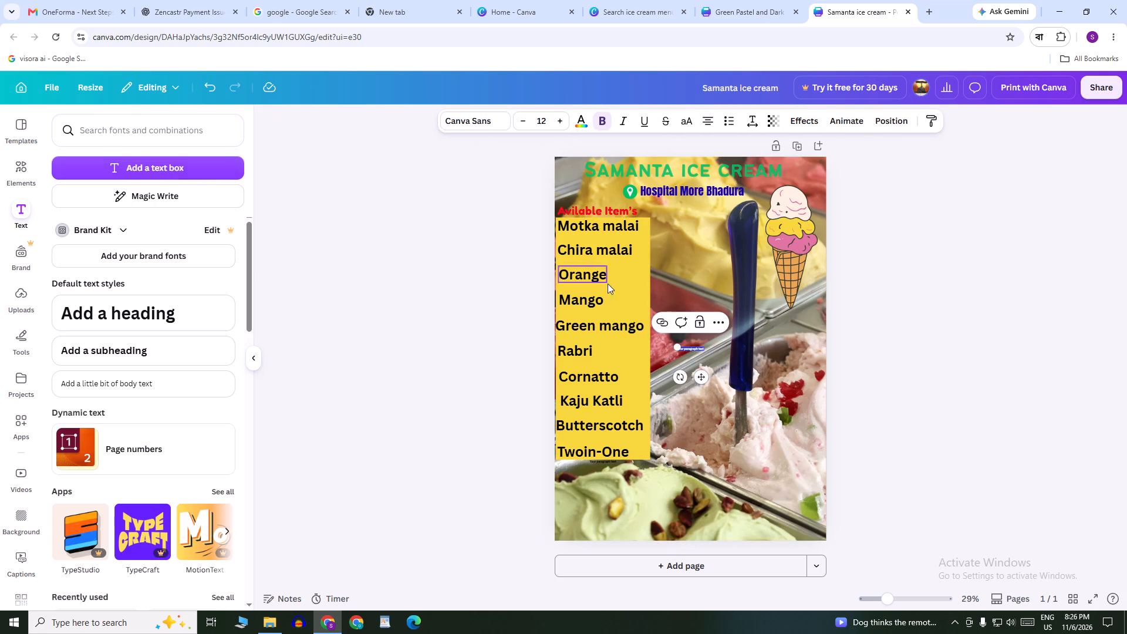
pyautogui.click(546, 124)
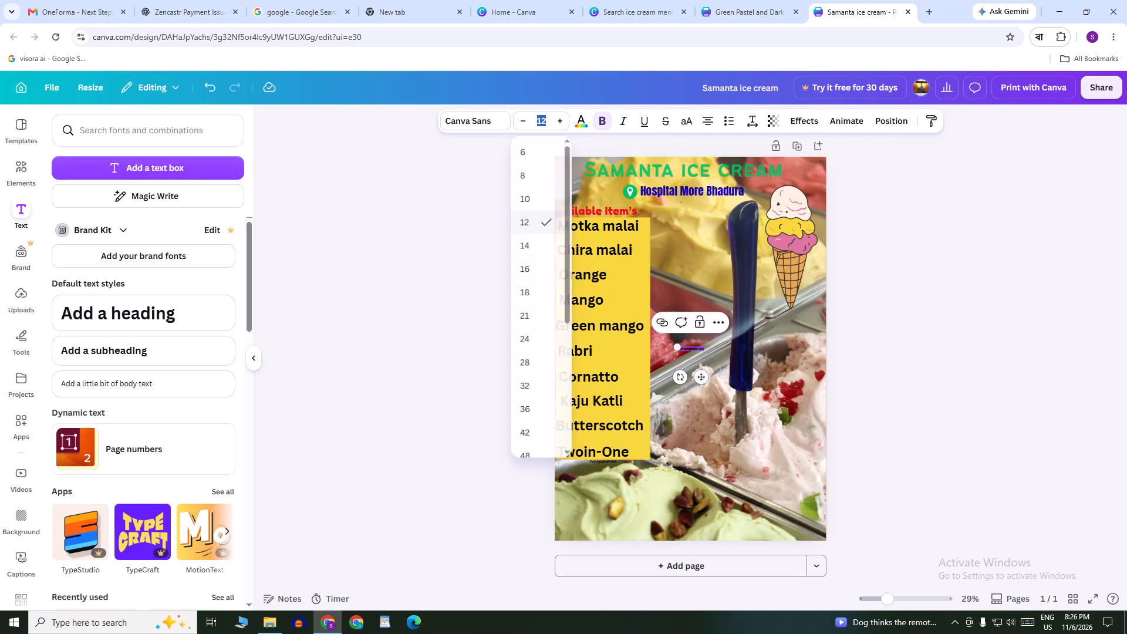
pyautogui.press('8')
pyautogui.press('0')
pyautogui.press('Return')
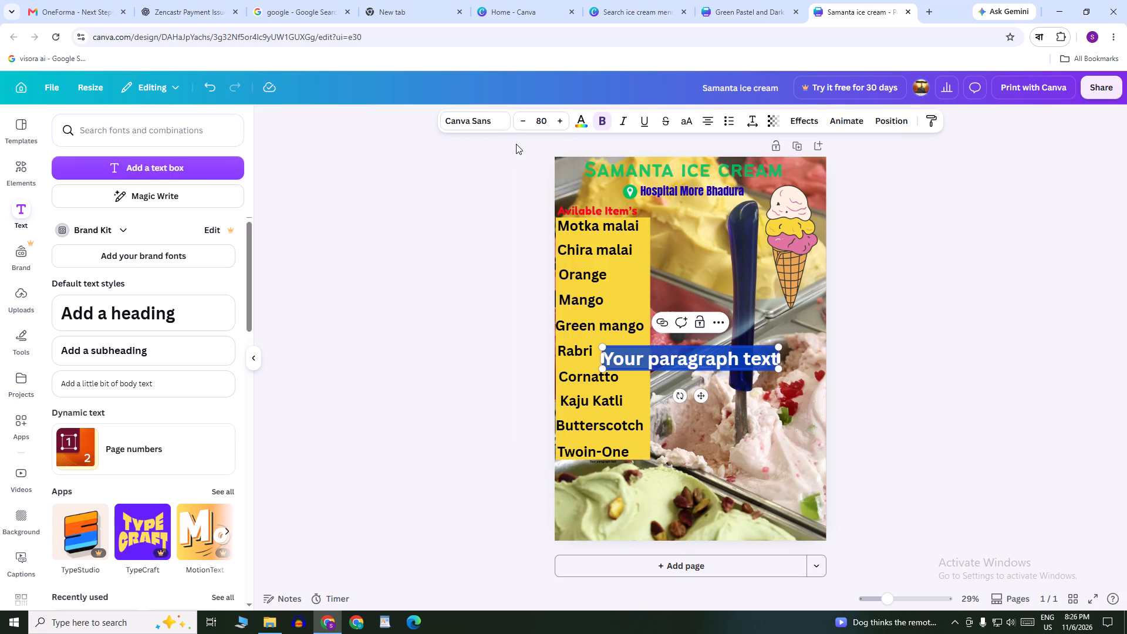
pyautogui.hotkey('shift', 'p')
pyautogui.press('r')
pyautogui.press('i')
pyautogui.write('ce')
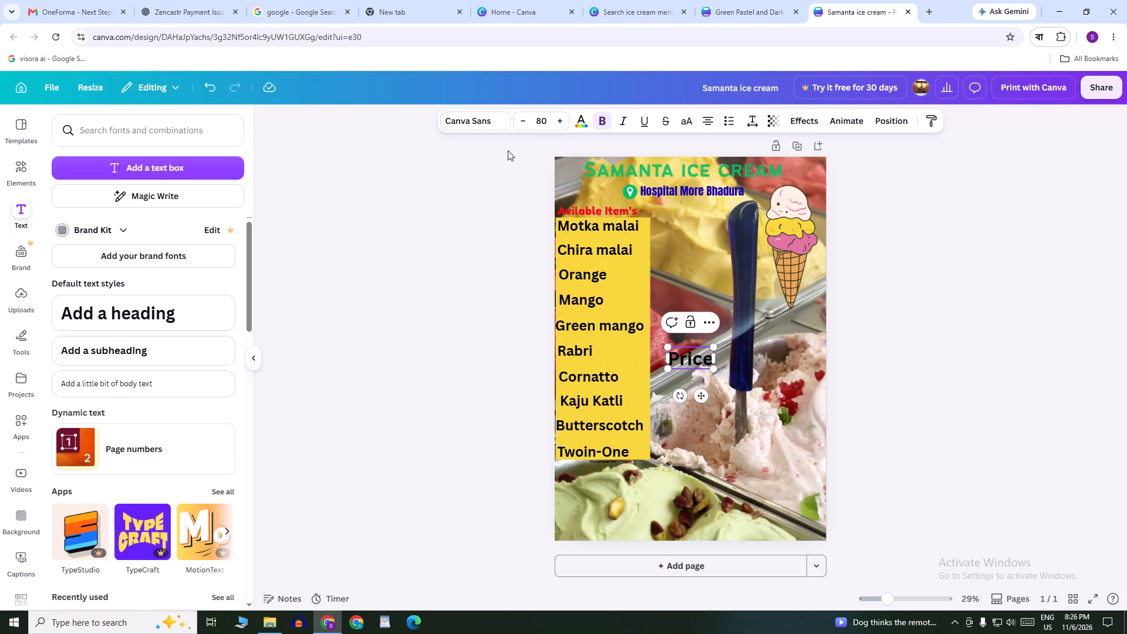
pyautogui.press('BackSpace')
pyautogui.press('BackSpace')
pyautogui.write('se')
pyautogui.press('BackSpace')
pyautogui.press('BackSpace')
pyautogui.write('ce')
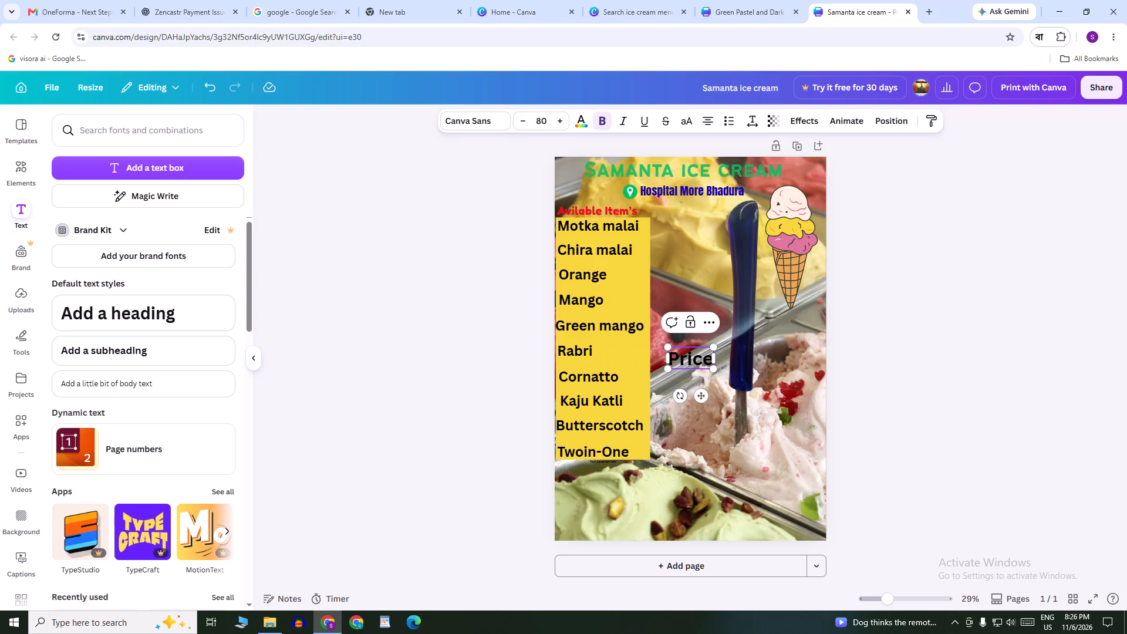
pyautogui.click(945, 277)
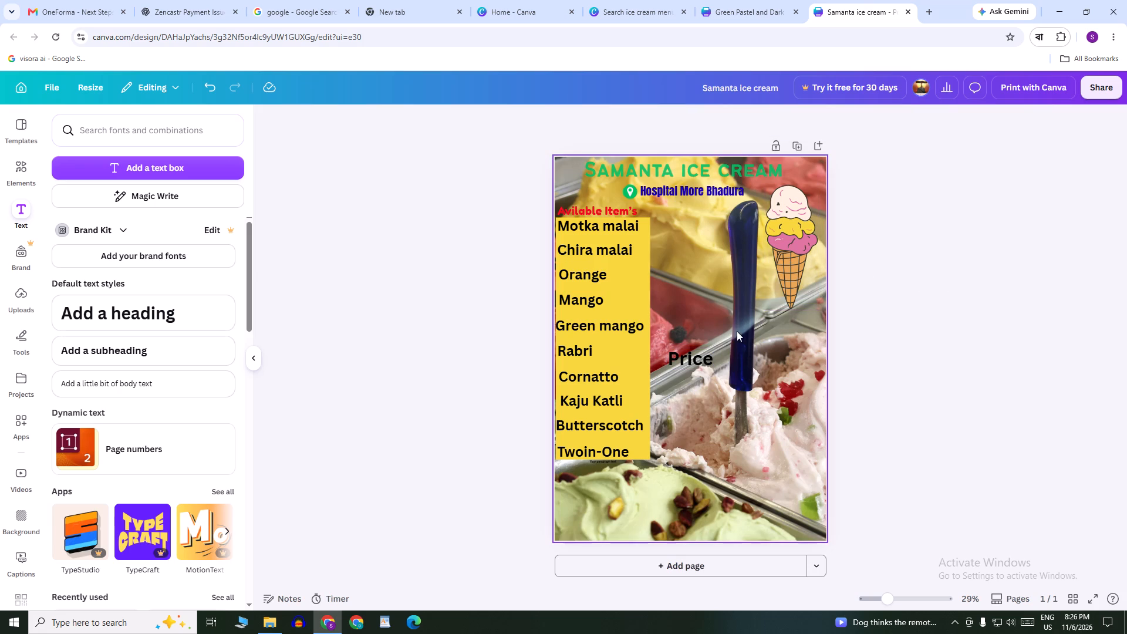
# Move the Price text up beneath the Hospital More Bhadura line, level with the "Avilable Item's" heading.
pyautogui.moveTo(704, 360); pyautogui.dragTo(713, 215)
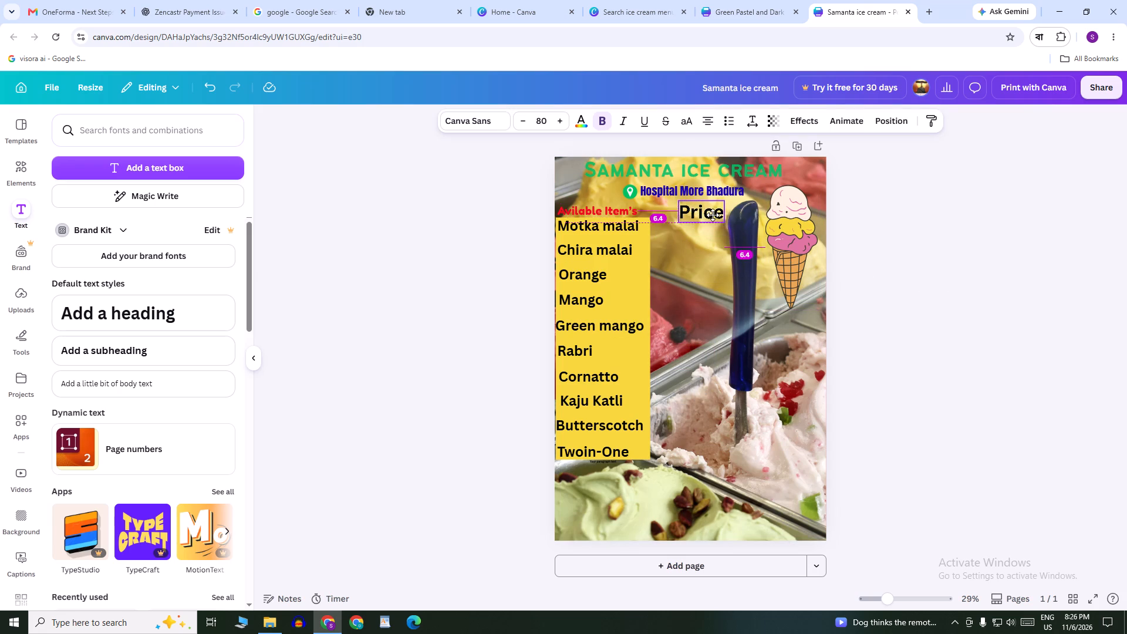
pyautogui.moveTo(713, 215); pyautogui.dragTo(716, 211)
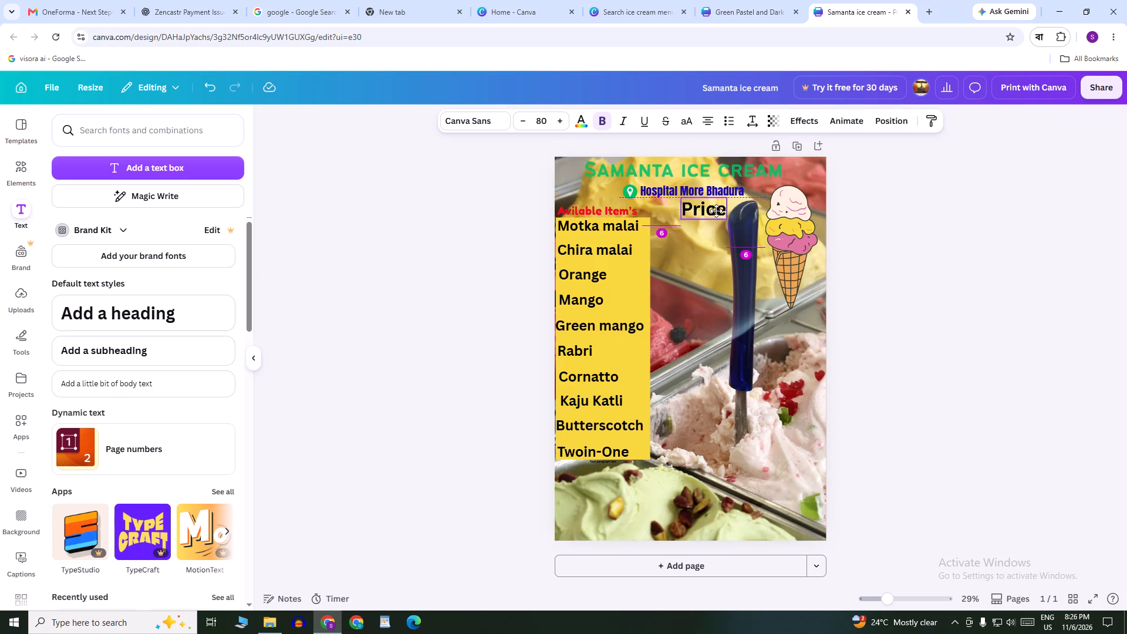
pyautogui.moveTo(716, 211); pyautogui.dragTo(710, 211)
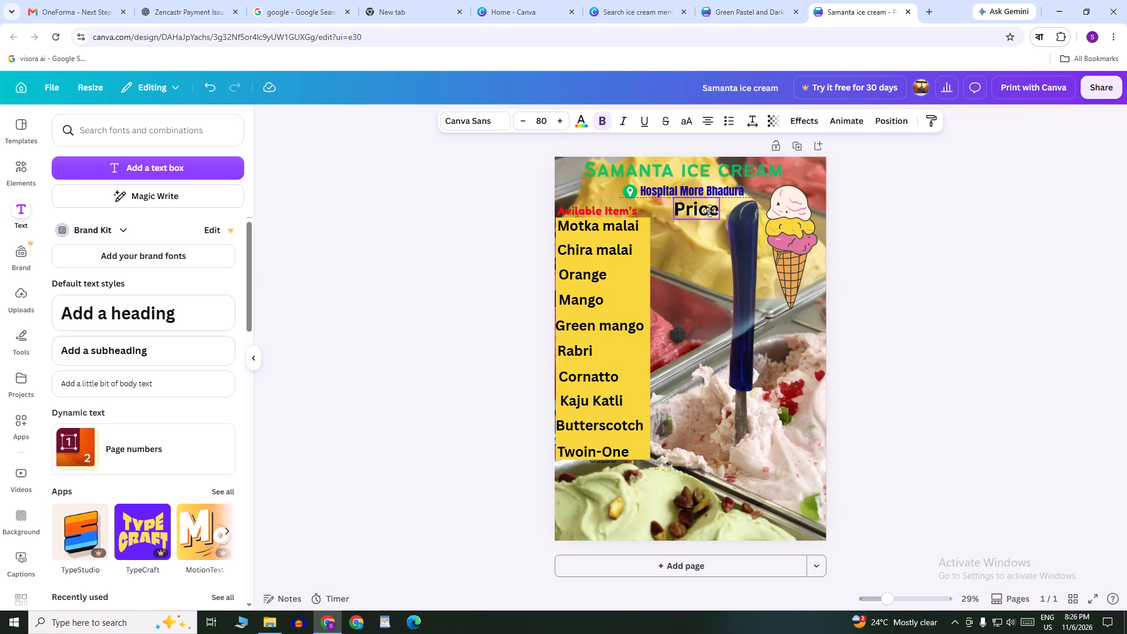
pyautogui.moveTo(710, 211); pyautogui.dragTo(705, 213)
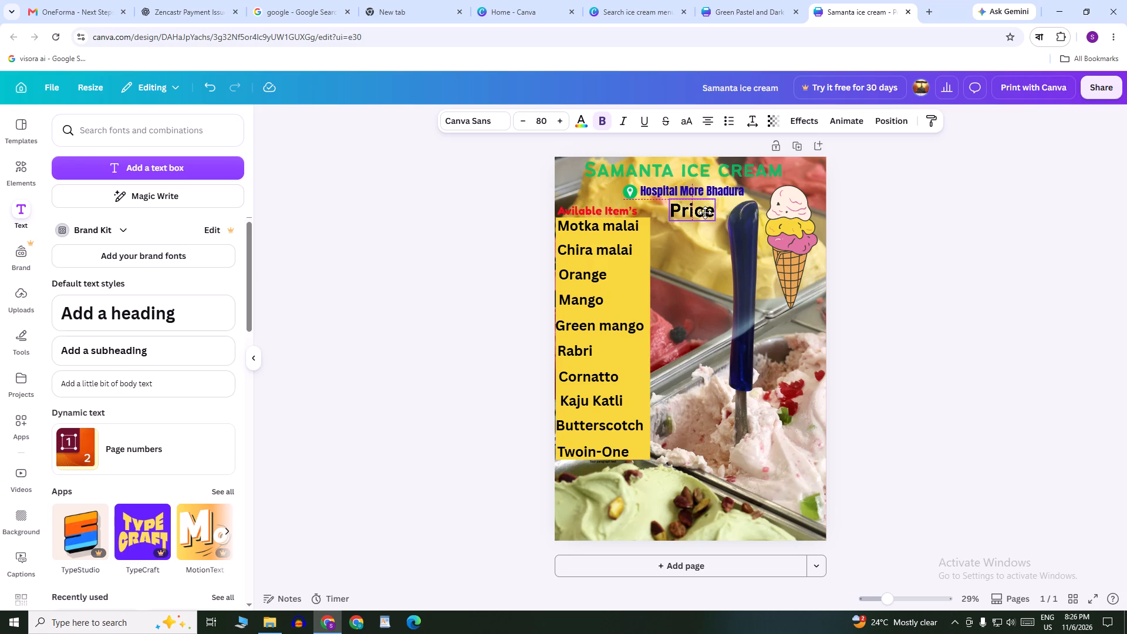
pyautogui.moveTo(705, 213); pyautogui.dragTo(703, 213)
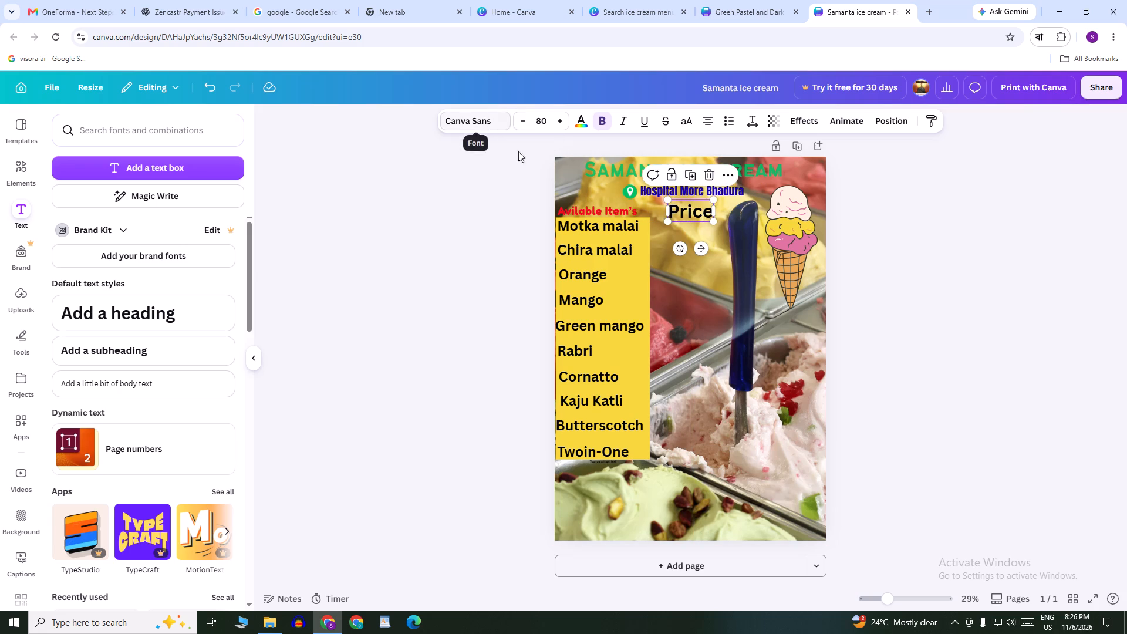
# Change the Price text's font to Fredoka, matching the "Avilable Item's" heading.
pyautogui.click(606, 207)
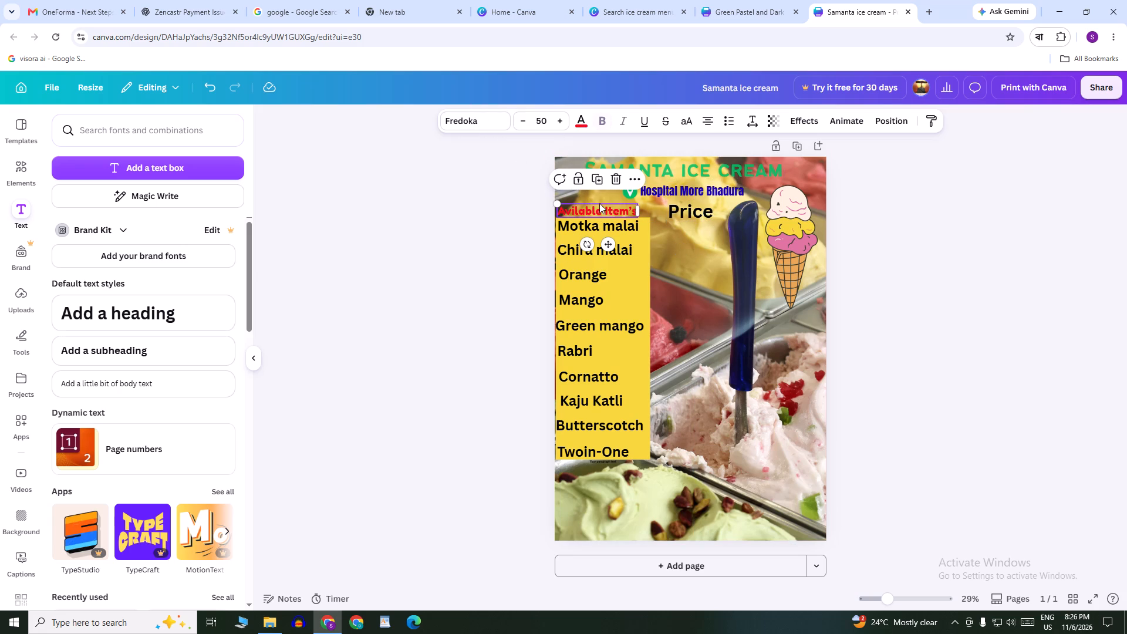
pyautogui.click(616, 210)
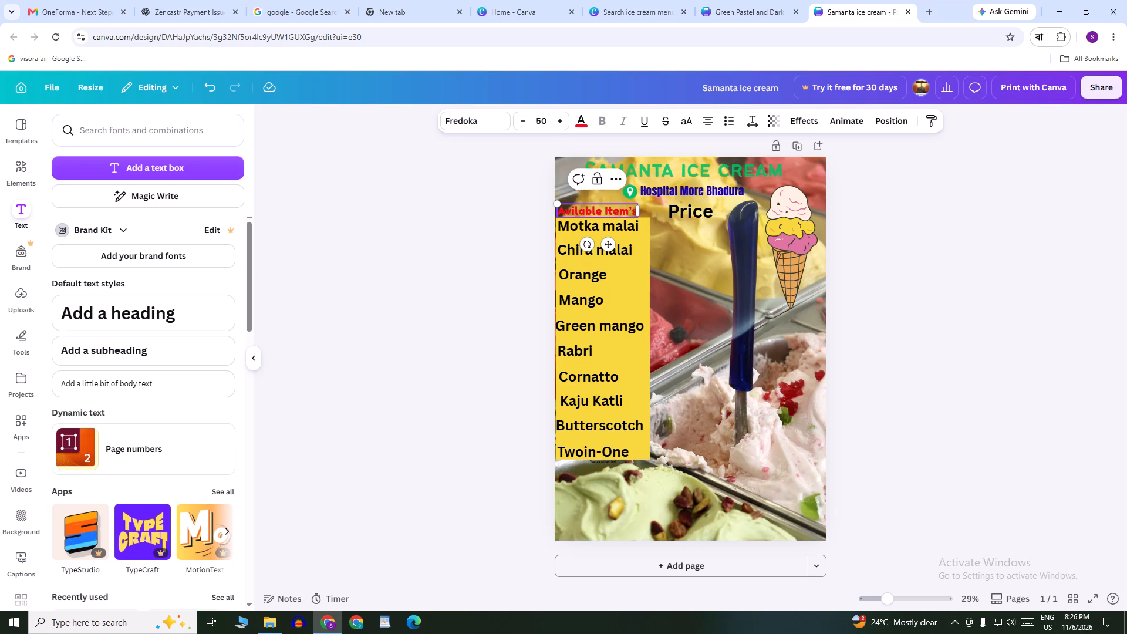
pyautogui.click(702, 209)
pyautogui.click(482, 120)
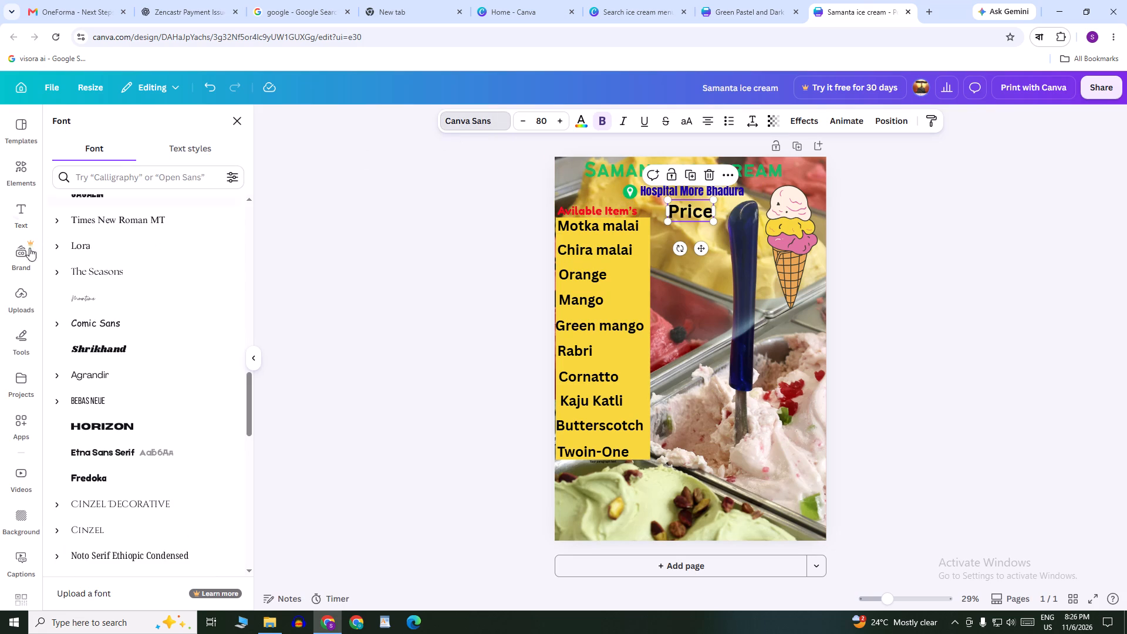
pyautogui.scroll(6, 183, 409)
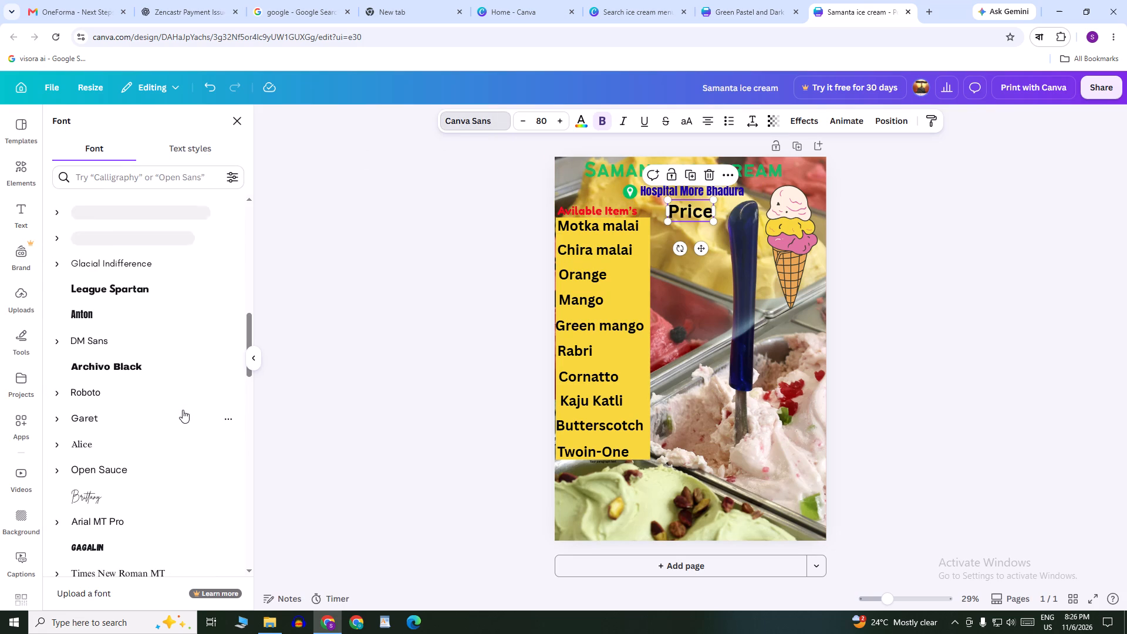
pyautogui.scroll(18, 182, 410)
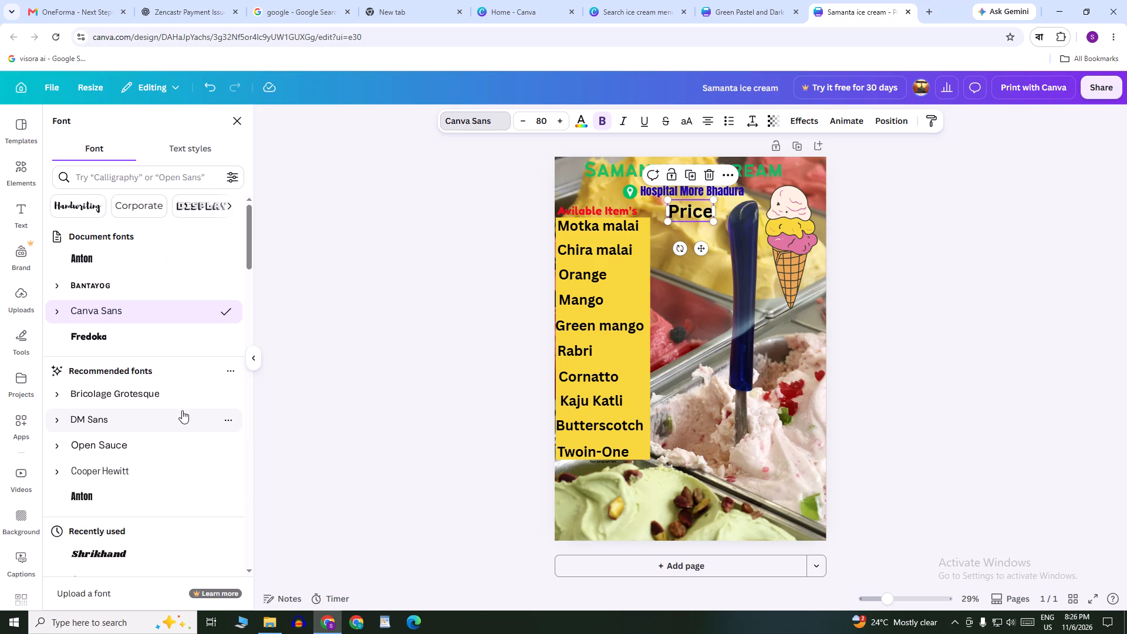
pyautogui.click(143, 338)
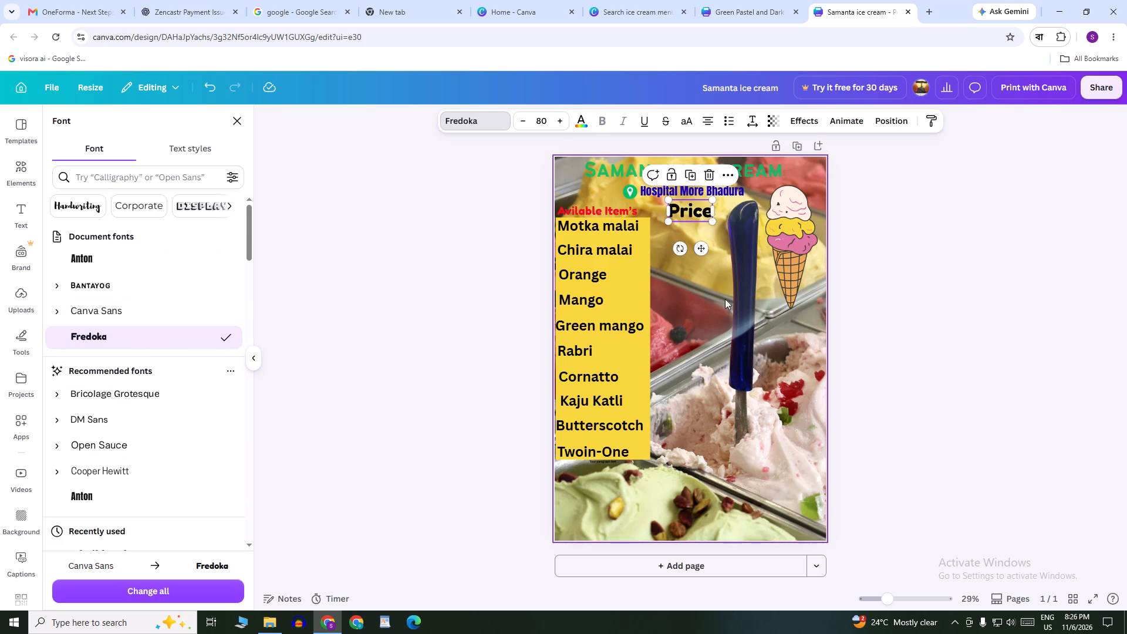
# Set the Price text's font size to 50, the same as the "Avilable Item's" heading.
pyautogui.tripleClick(522, 120)
pyautogui.tripleClick(522, 120)
pyautogui.tripleClick(522, 120)
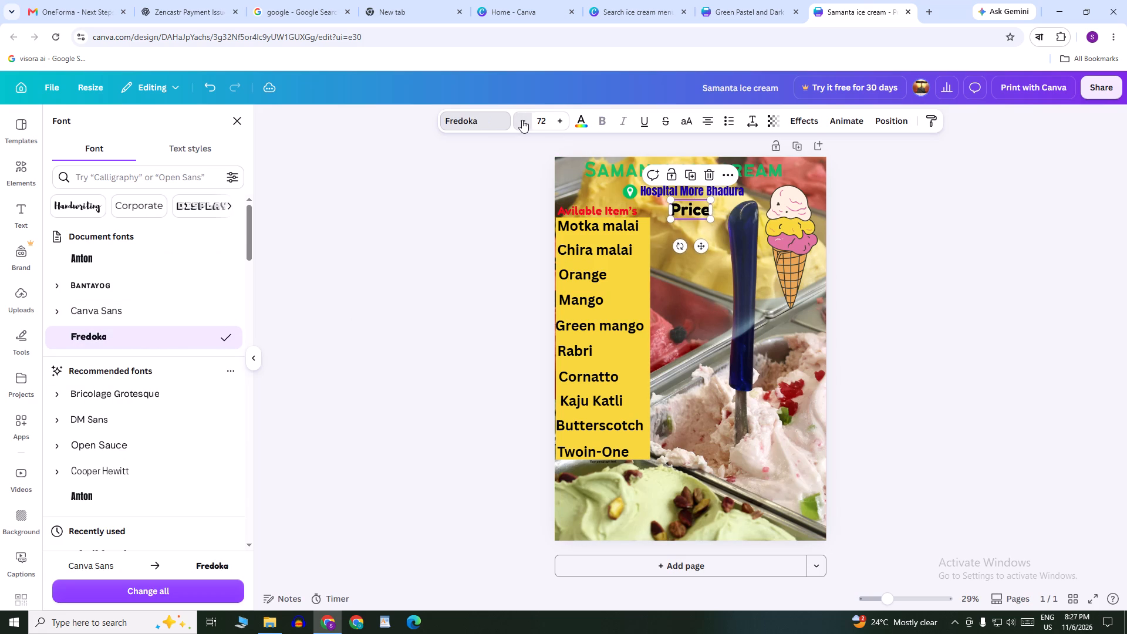
pyautogui.click(693, 206)
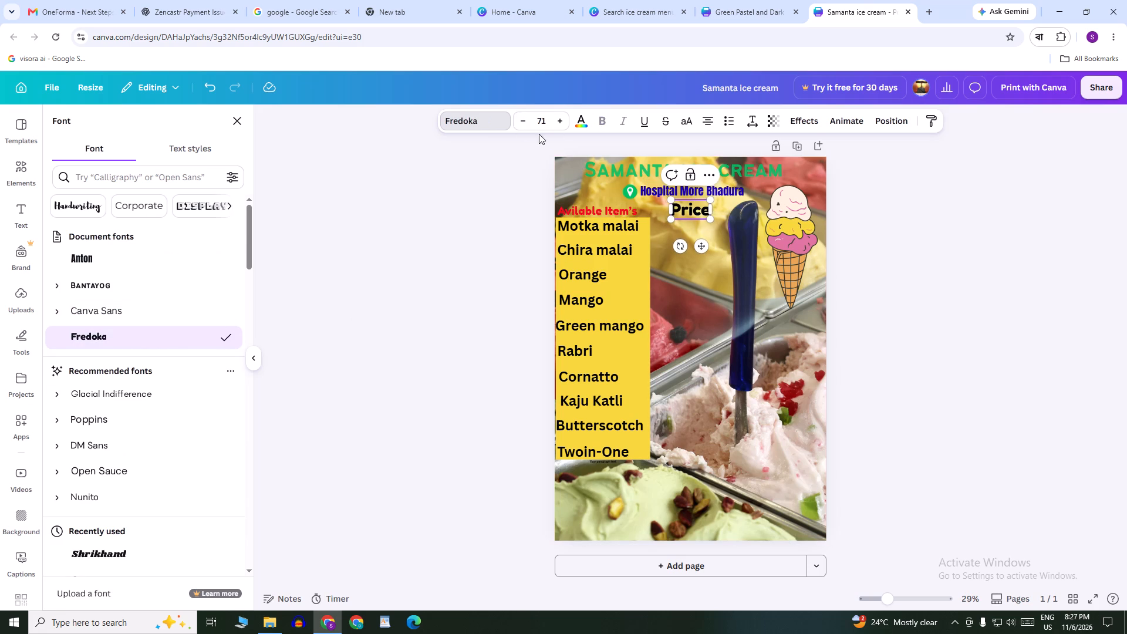
pyautogui.click(538, 122)
pyautogui.write('50')
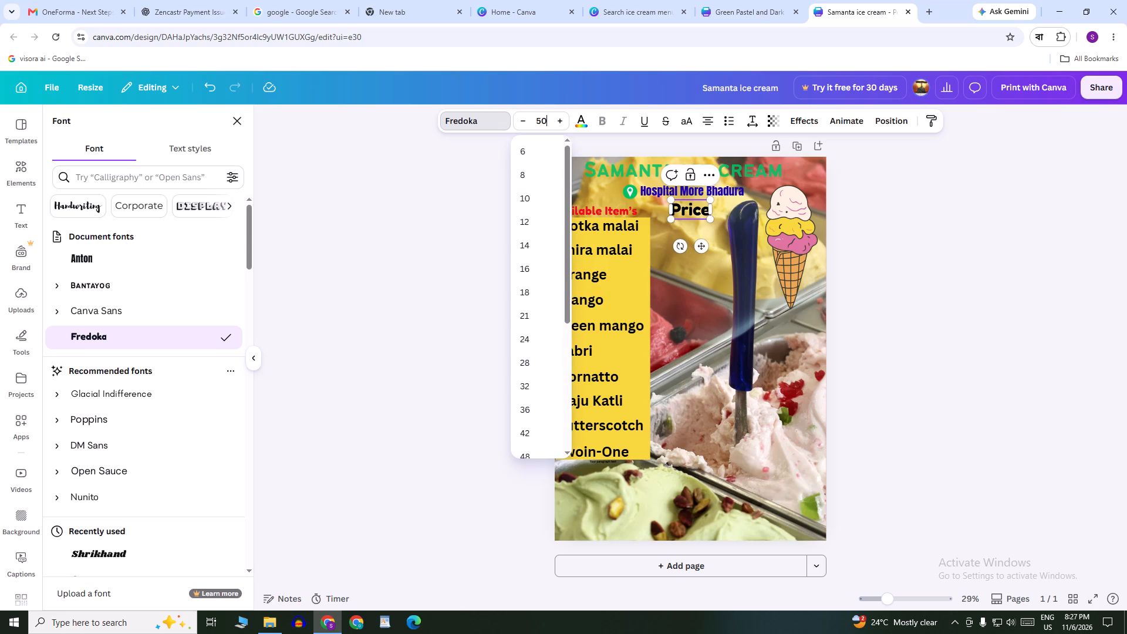
pyautogui.press('Return')
pyautogui.click(1028, 230)
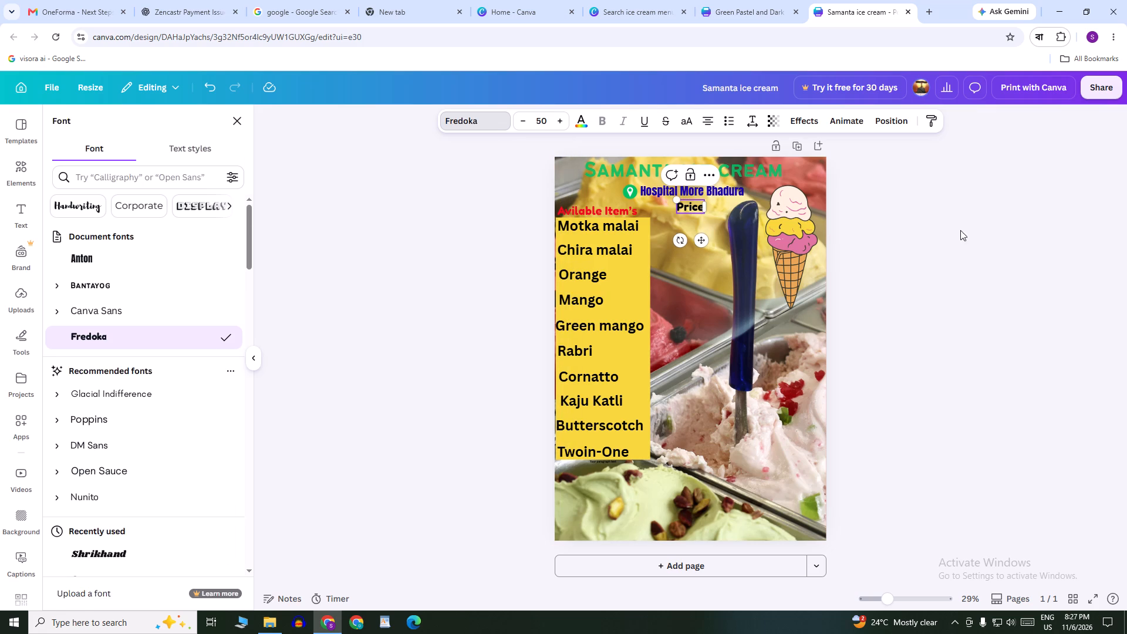
pyautogui.click(963, 200)
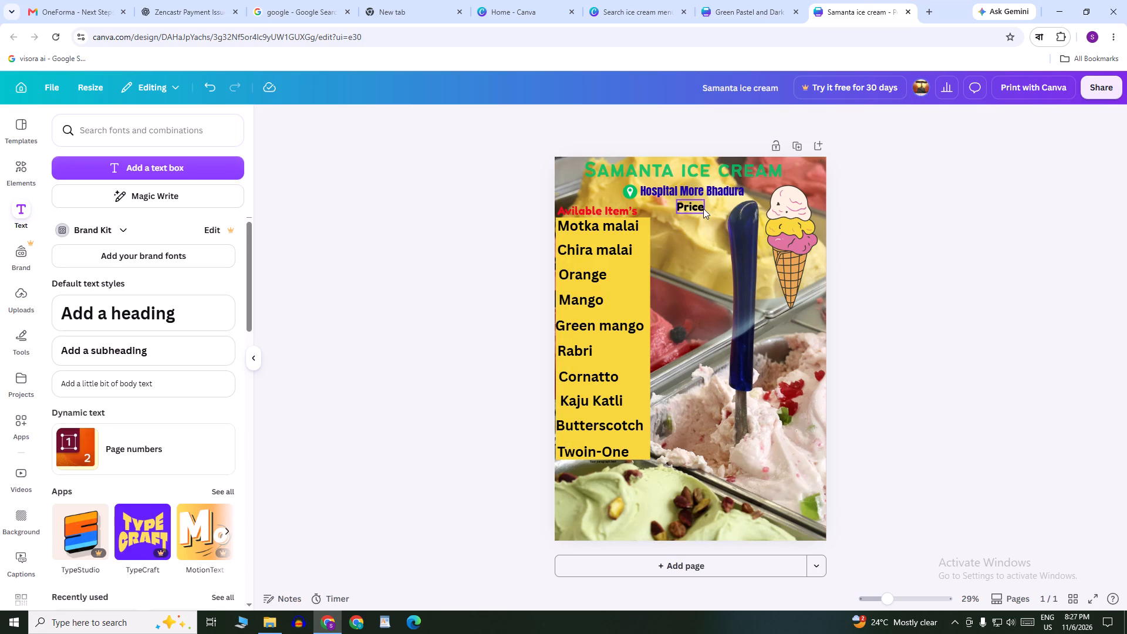
# Move the Price text slightly down to line up with the "Avilable Item's" heading.
pyautogui.click(703, 208)
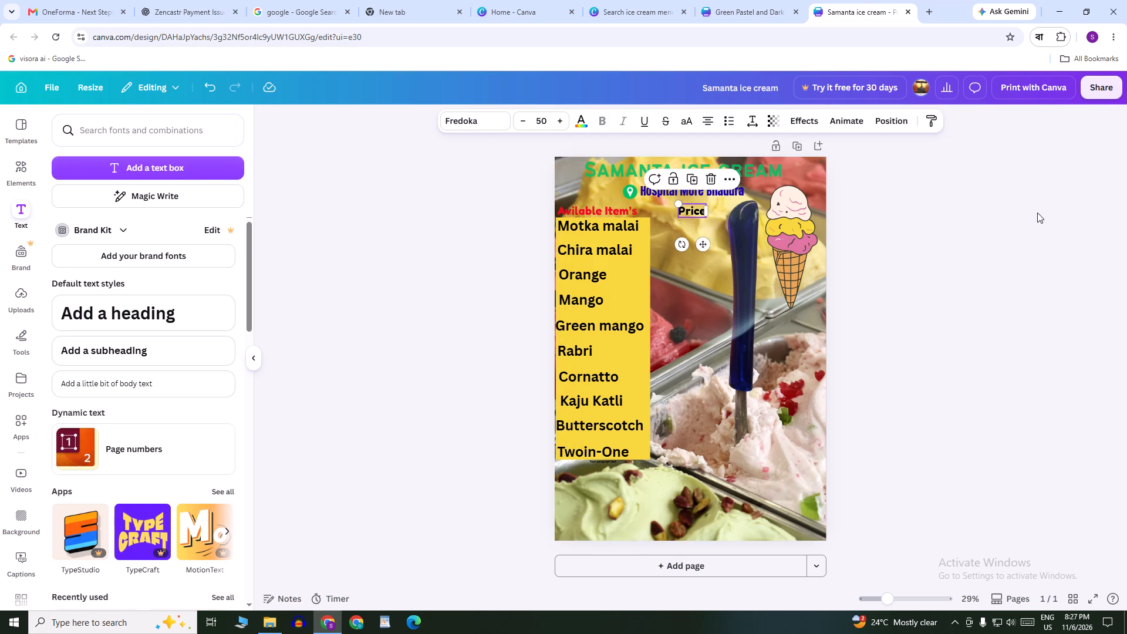
pyautogui.click(1037, 213)
# Recolor the Price text with the dark red already used in the design.
pyautogui.doubleClick(699, 207)
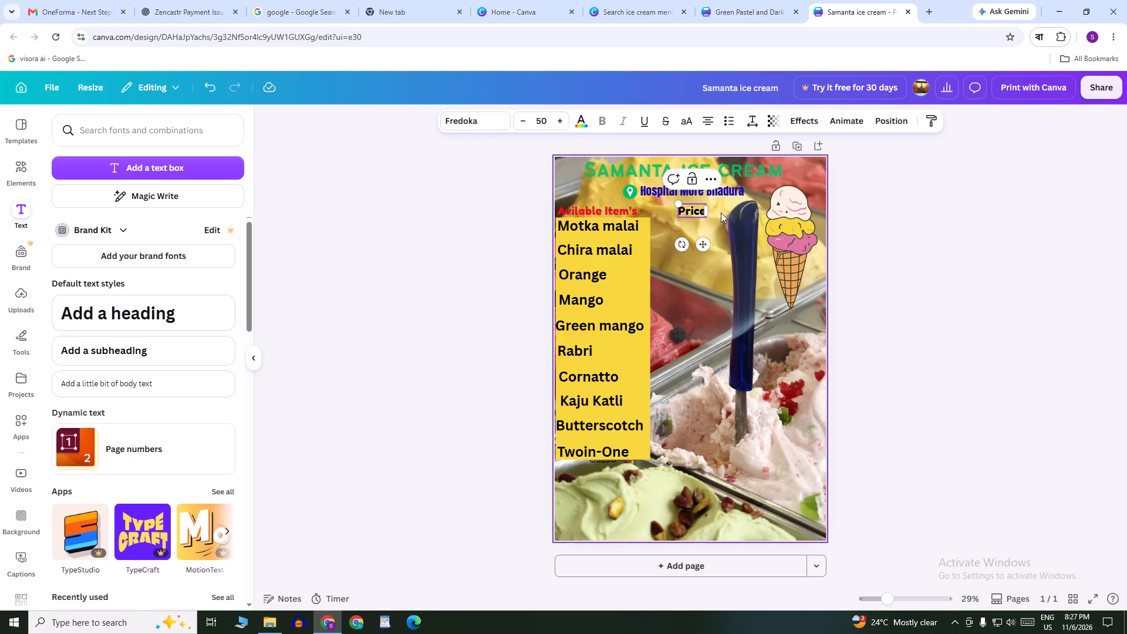
pyautogui.hotkey('ctrl', 'a')
pyautogui.click(582, 122)
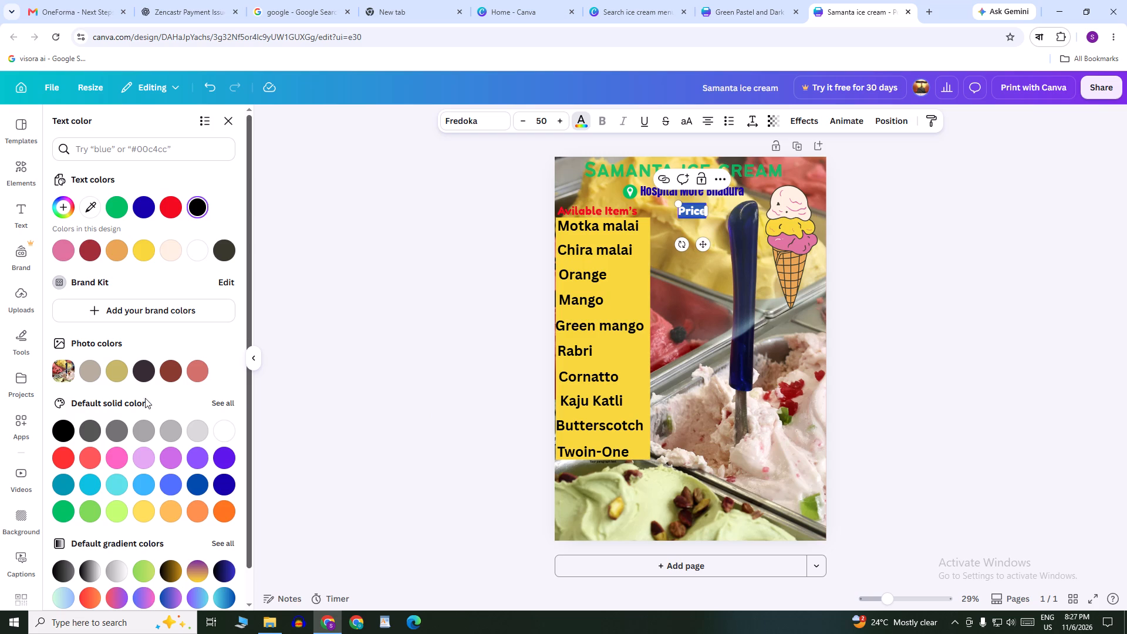
pyautogui.scroll(-7, 124, 407)
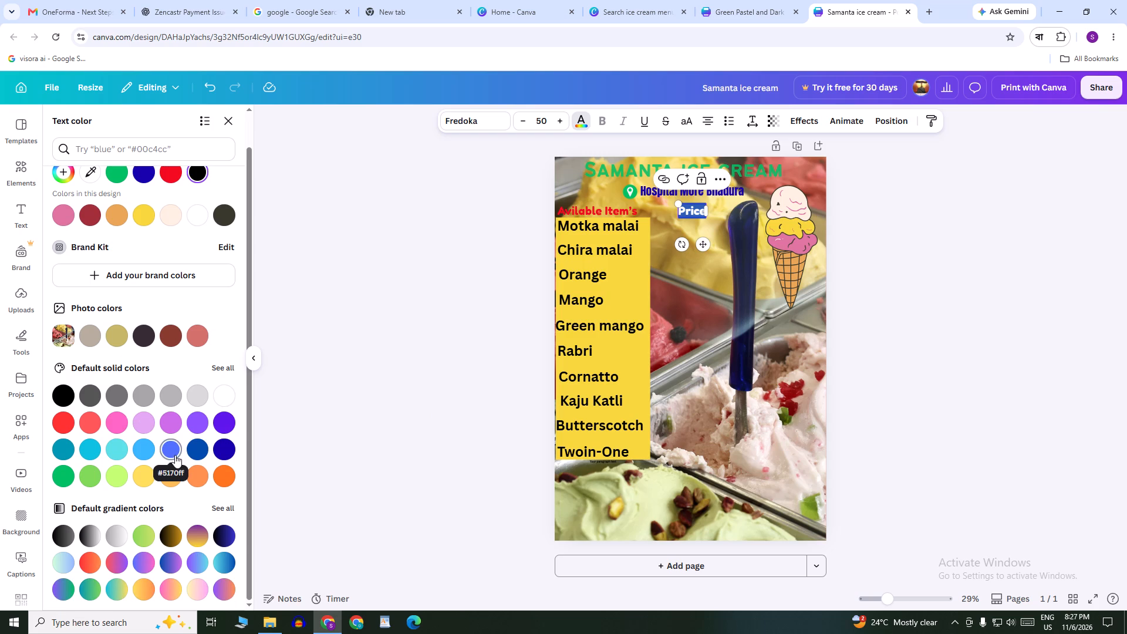
pyautogui.click(116, 456)
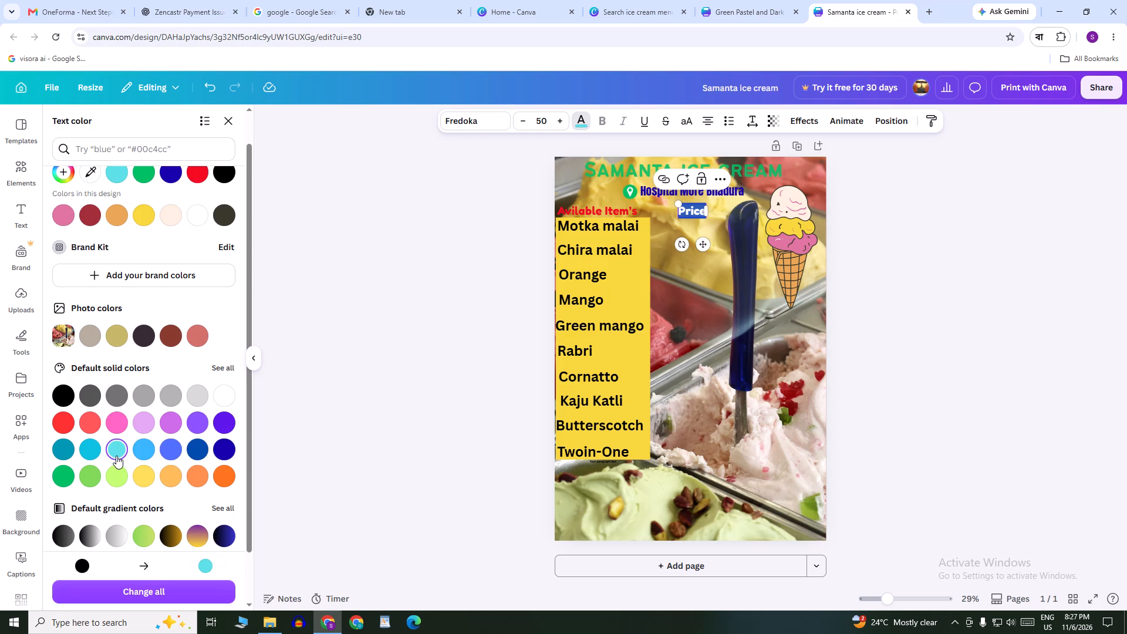
pyautogui.click(64, 478)
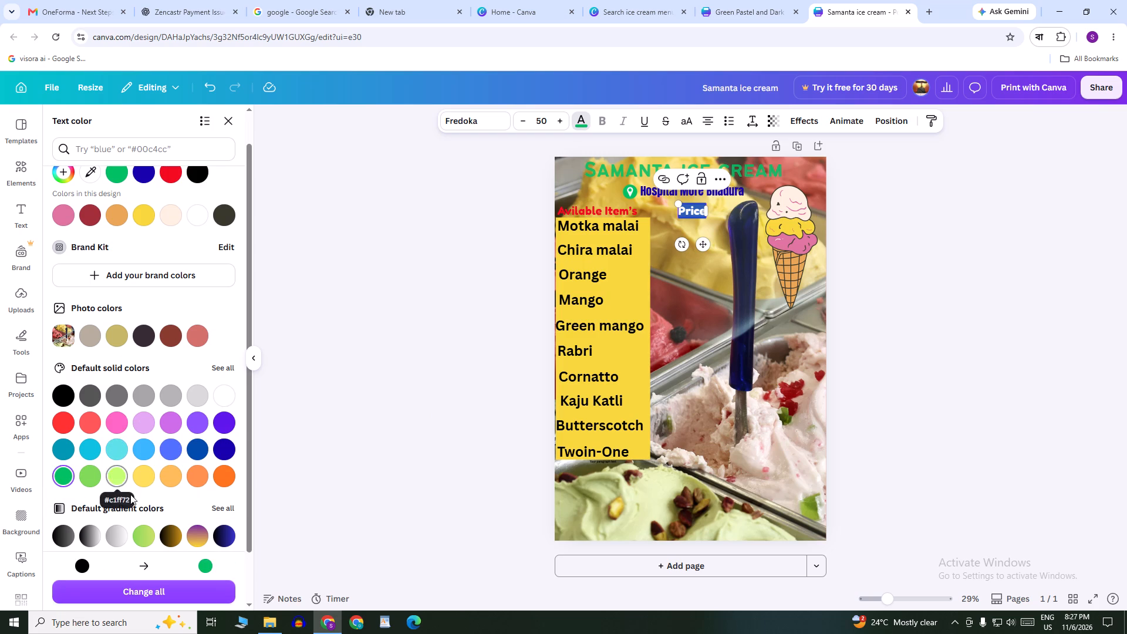
pyautogui.scroll(-2, 157, 507)
pyautogui.scroll(2, 163, 505)
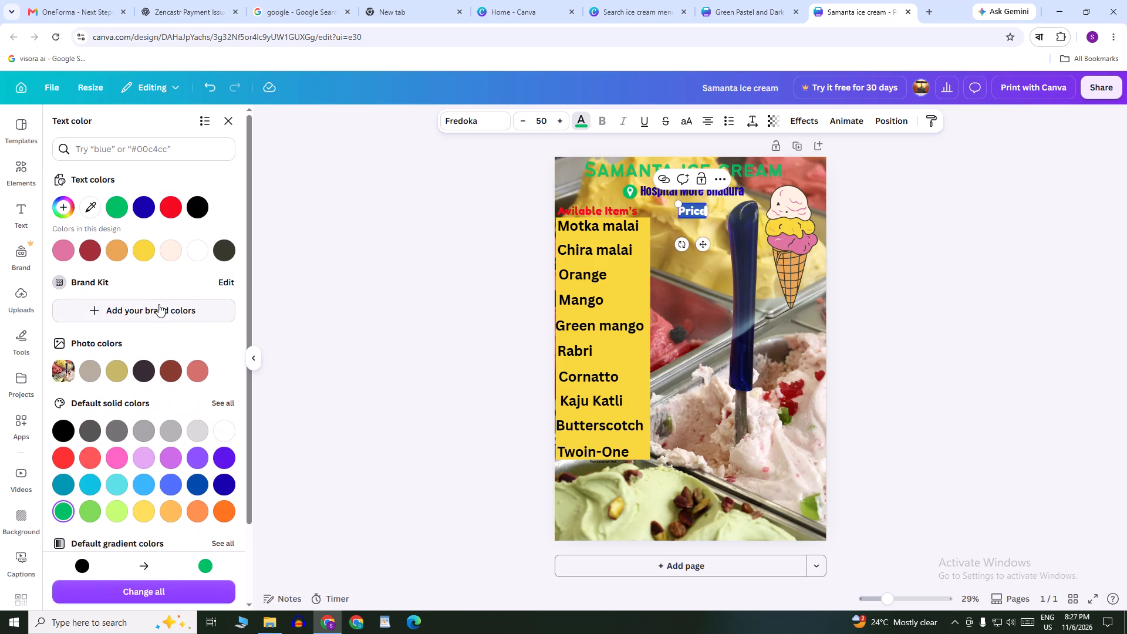
pyautogui.click(89, 253)
pyautogui.doubleClick(302, 274)
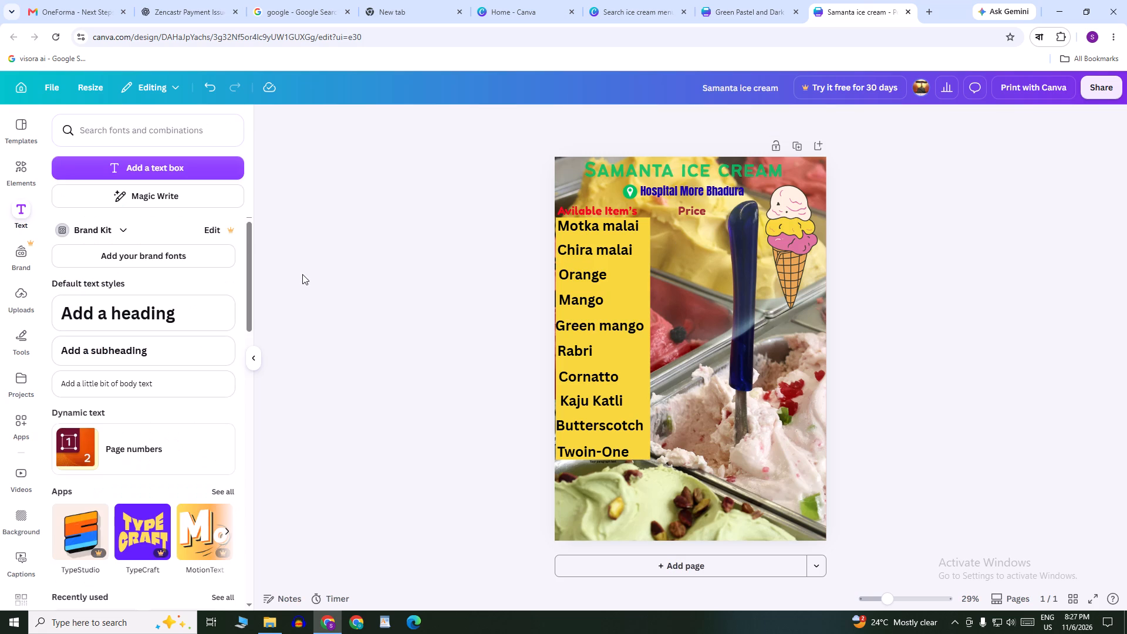
pyautogui.click(701, 211)
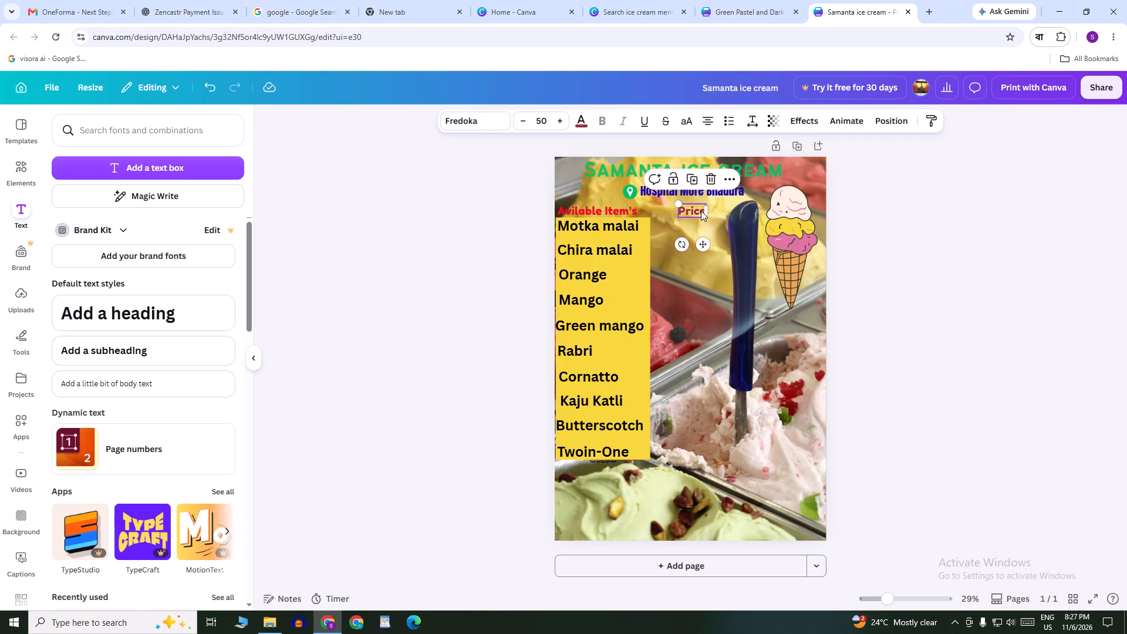
pyautogui.click(399, 245)
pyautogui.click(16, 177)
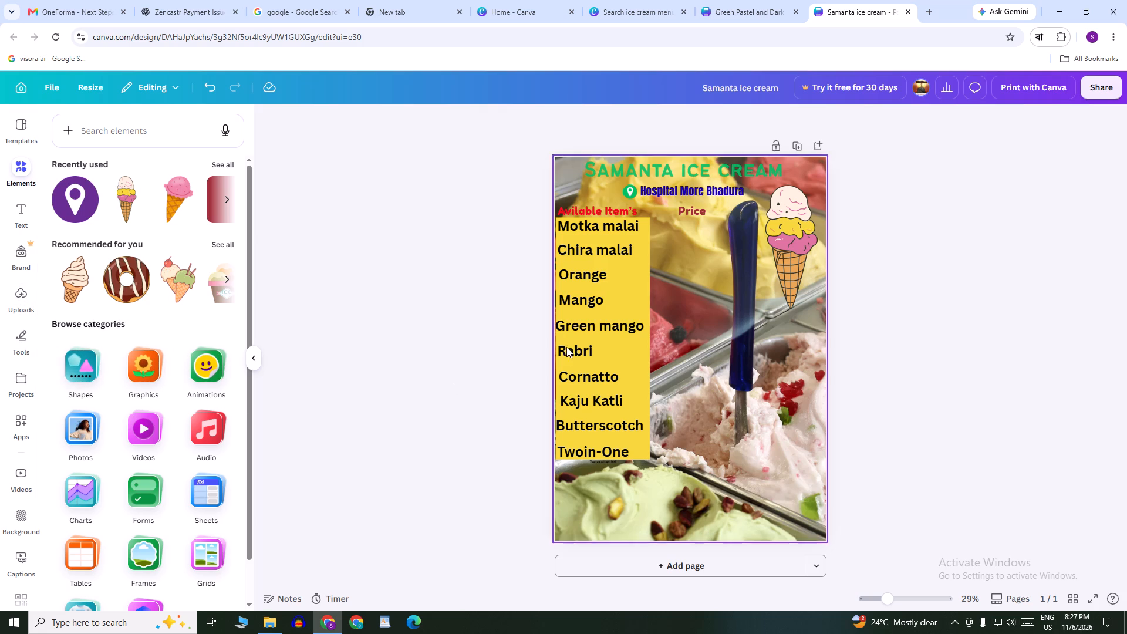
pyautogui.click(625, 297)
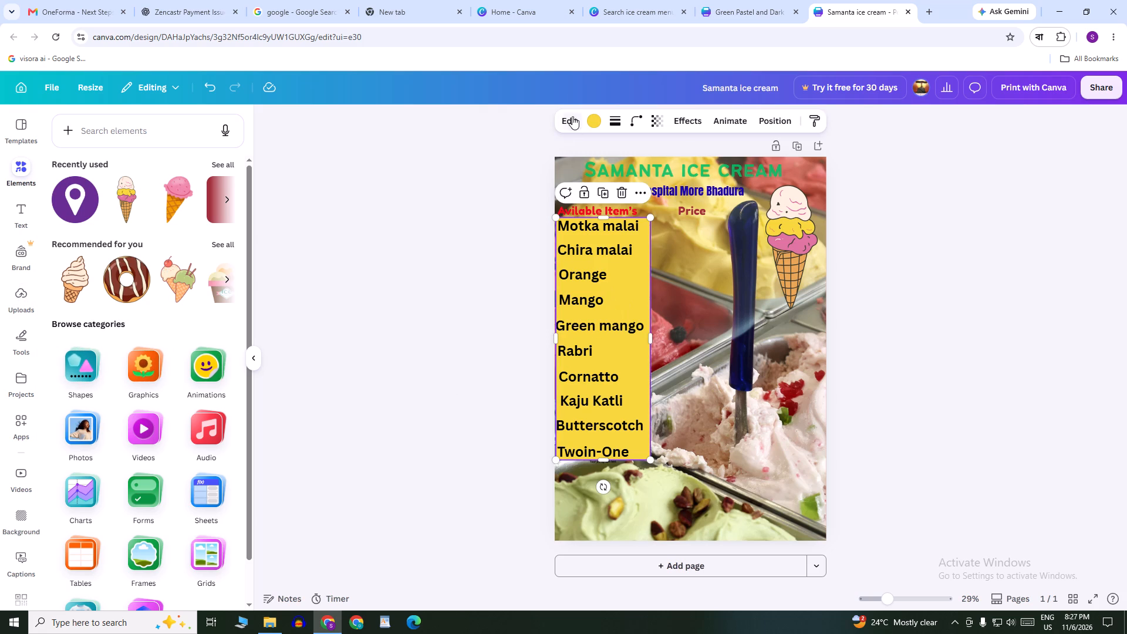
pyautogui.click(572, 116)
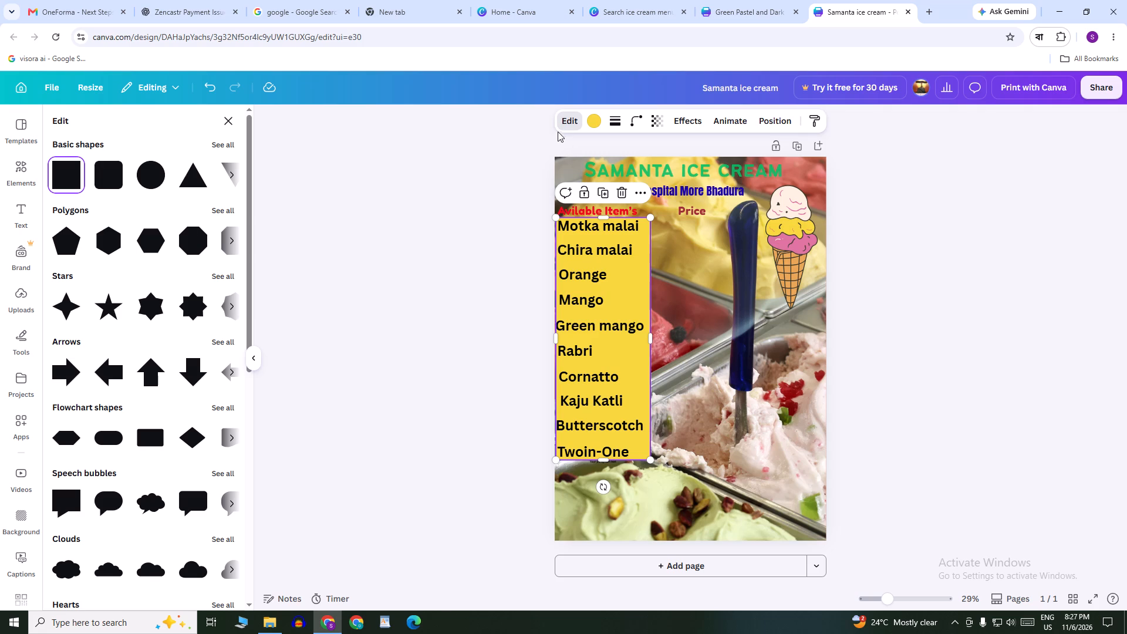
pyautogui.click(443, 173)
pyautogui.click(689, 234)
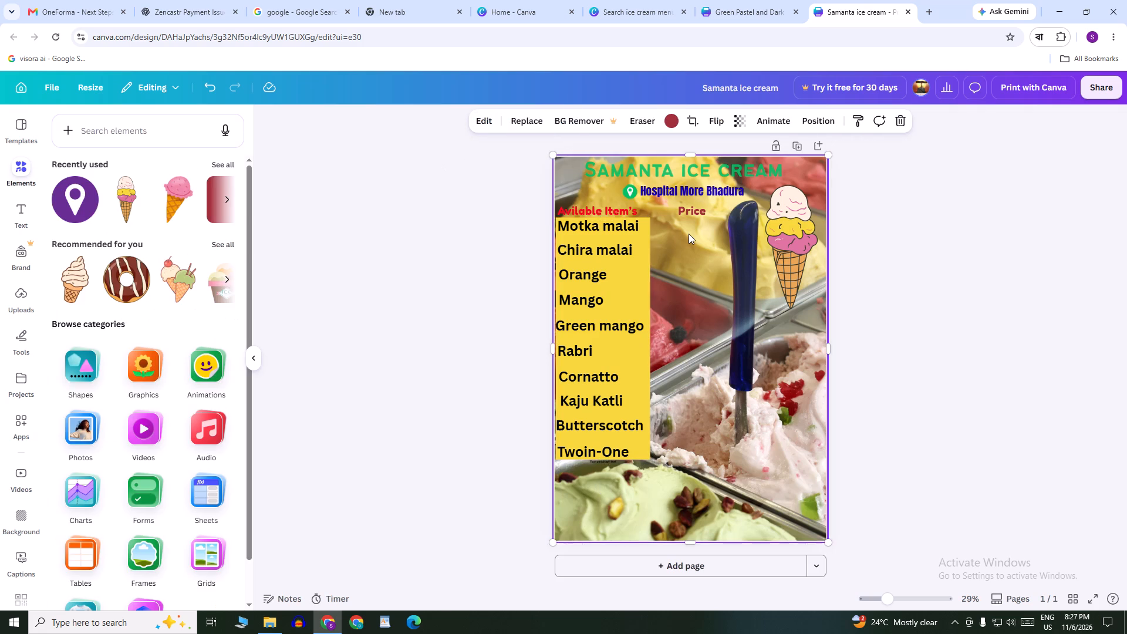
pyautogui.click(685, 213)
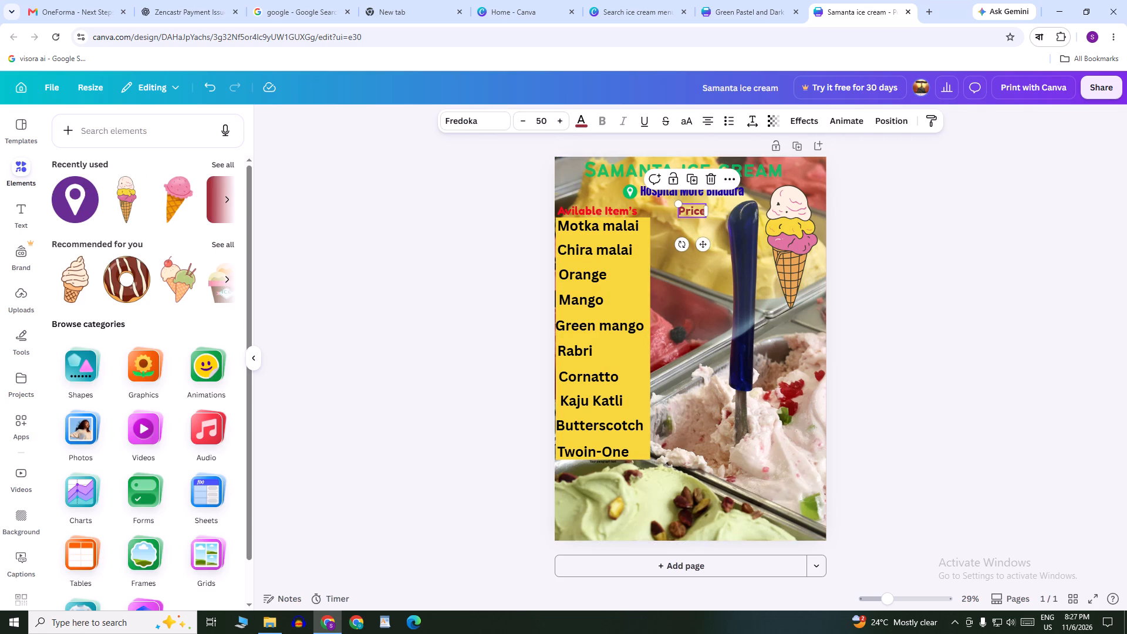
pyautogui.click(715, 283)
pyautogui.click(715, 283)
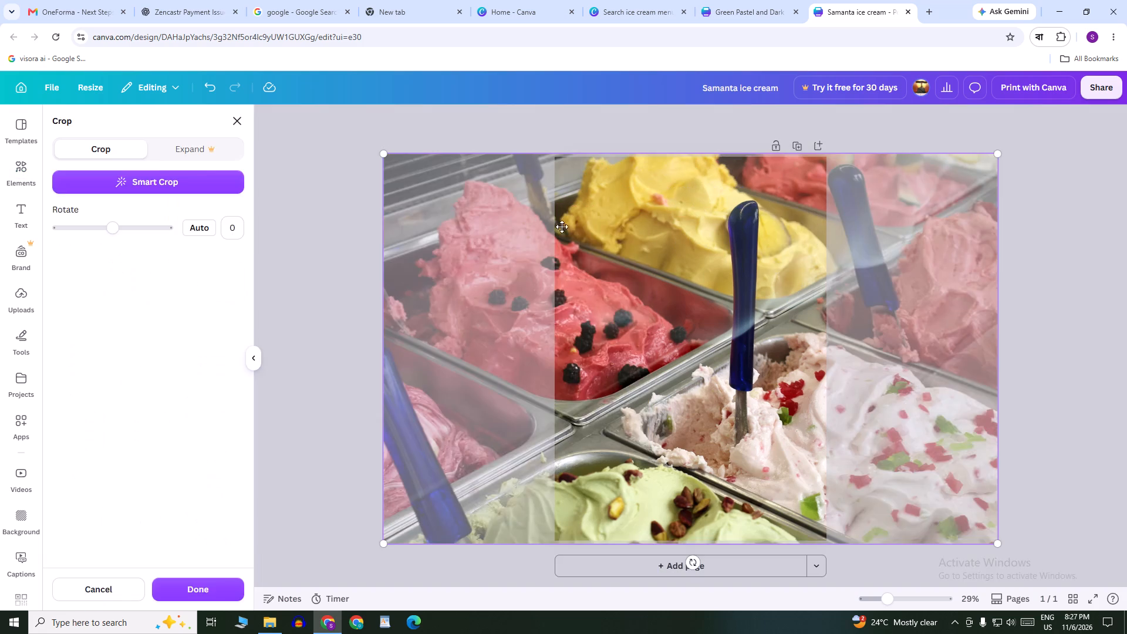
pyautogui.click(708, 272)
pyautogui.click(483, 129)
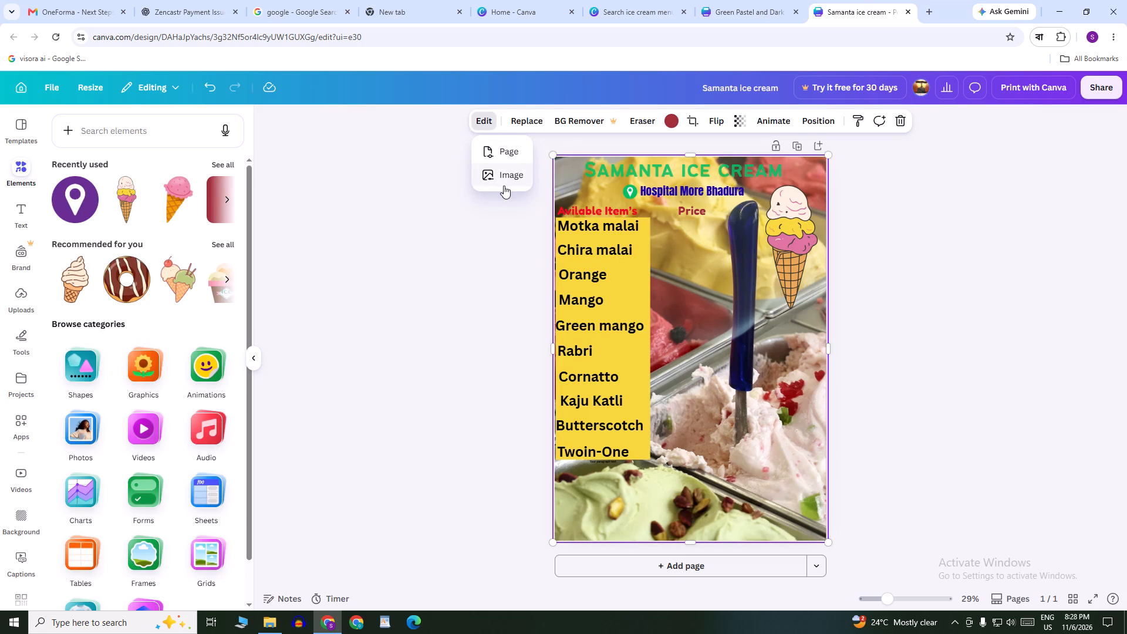
# Add a square shape and place it under the Price heading, flush against the yellow item panel and level with its top edge.
pyautogui.click(20, 341)
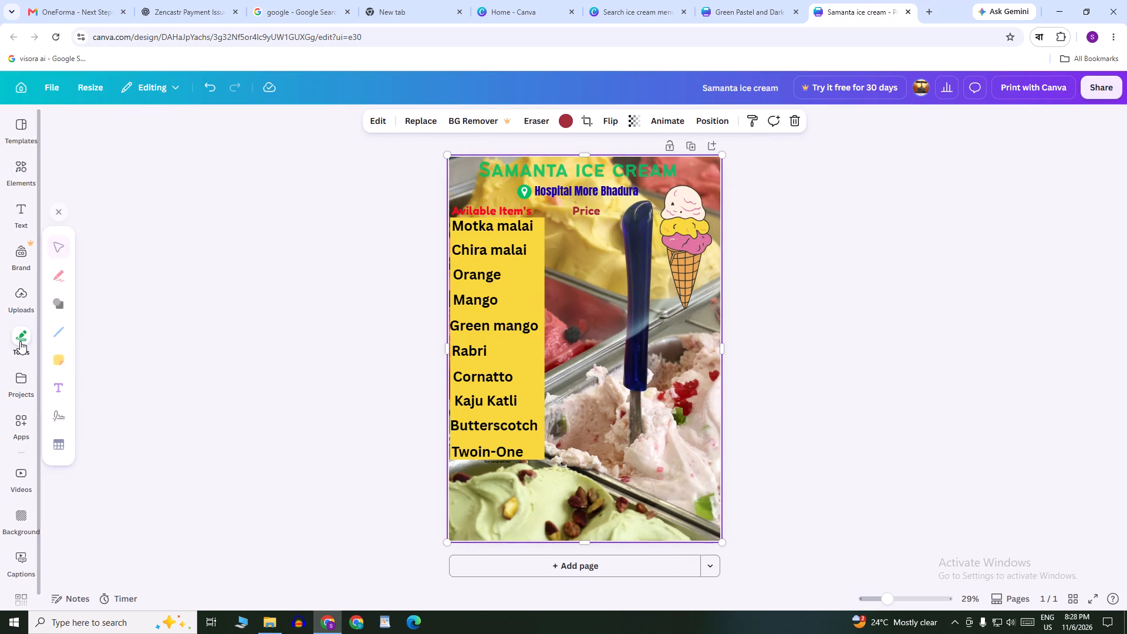
pyautogui.click(59, 304)
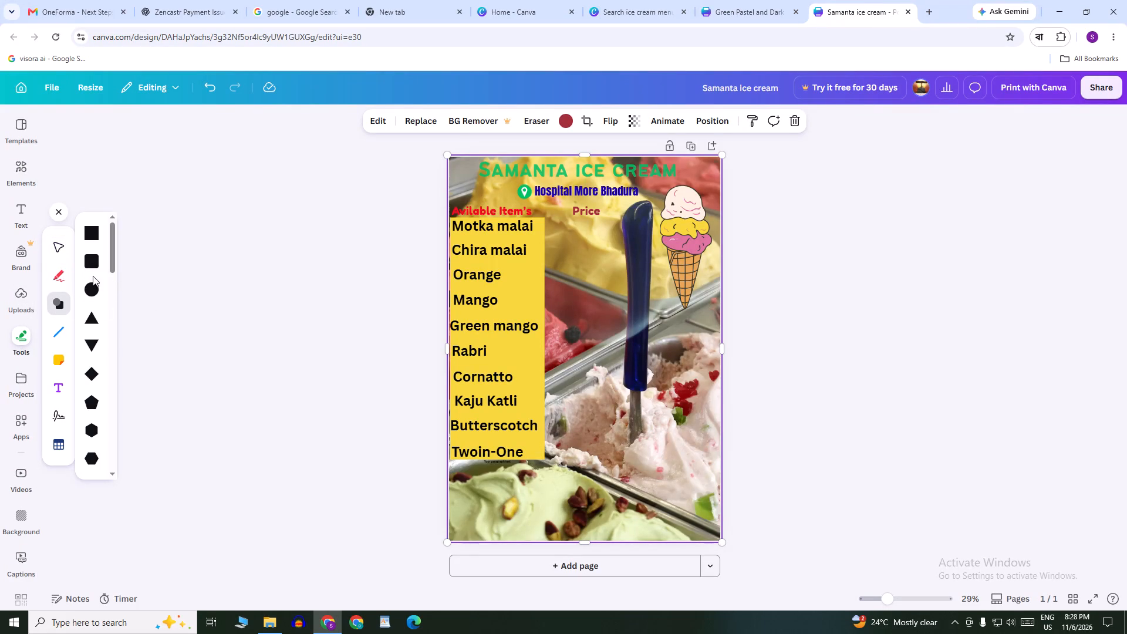
pyautogui.click(95, 236)
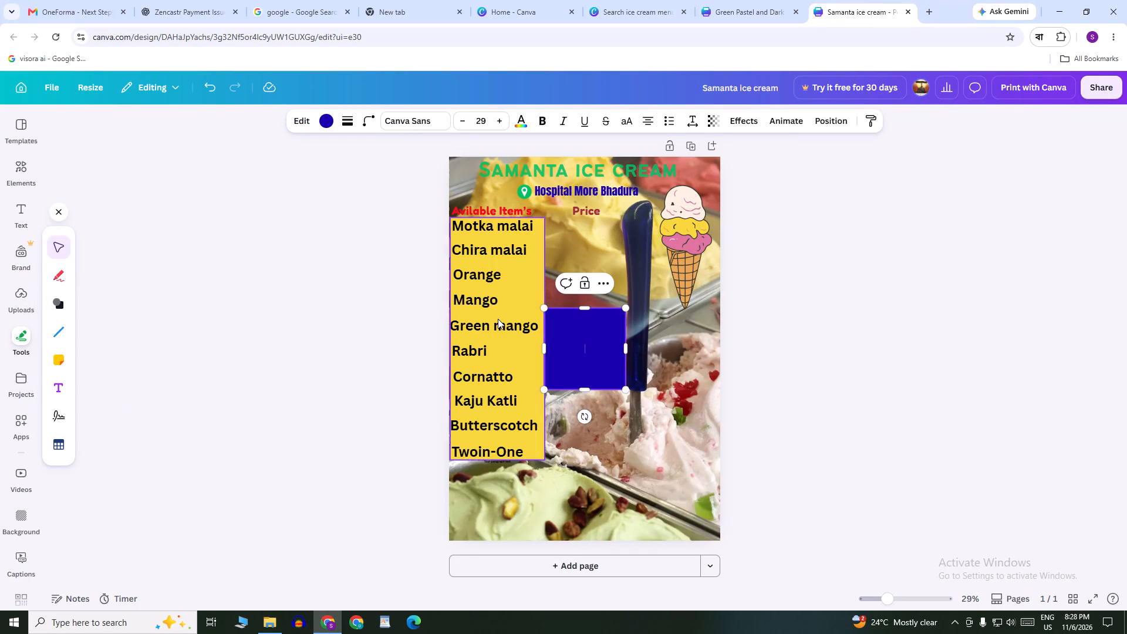
pyautogui.moveTo(592, 341); pyautogui.dragTo(596, 257)
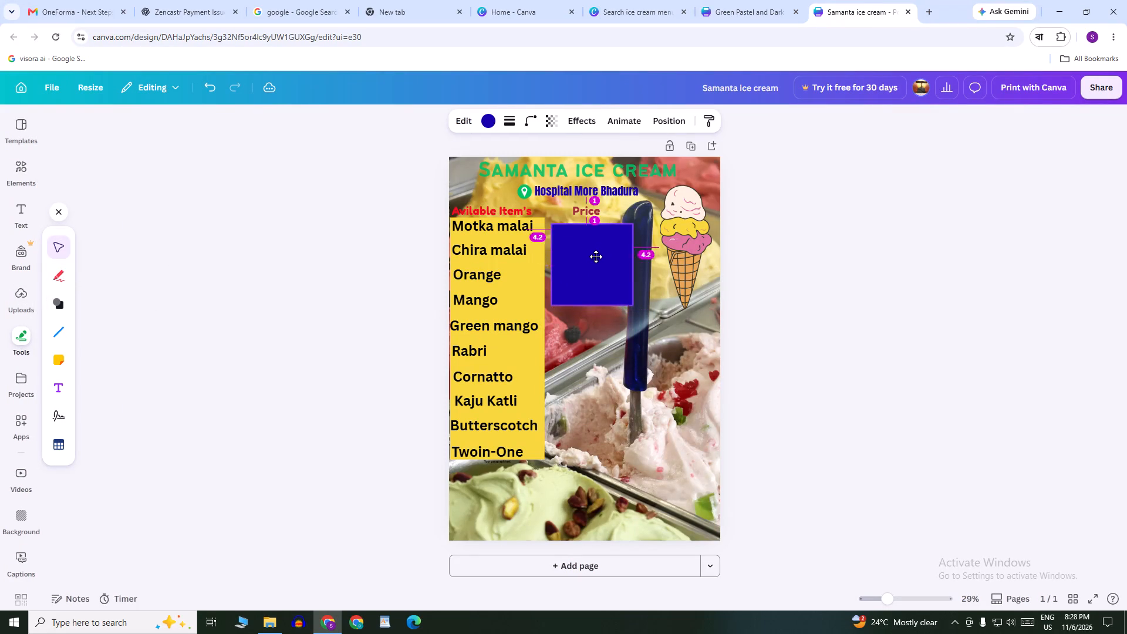
pyautogui.moveTo(596, 257); pyautogui.dragTo(592, 249)
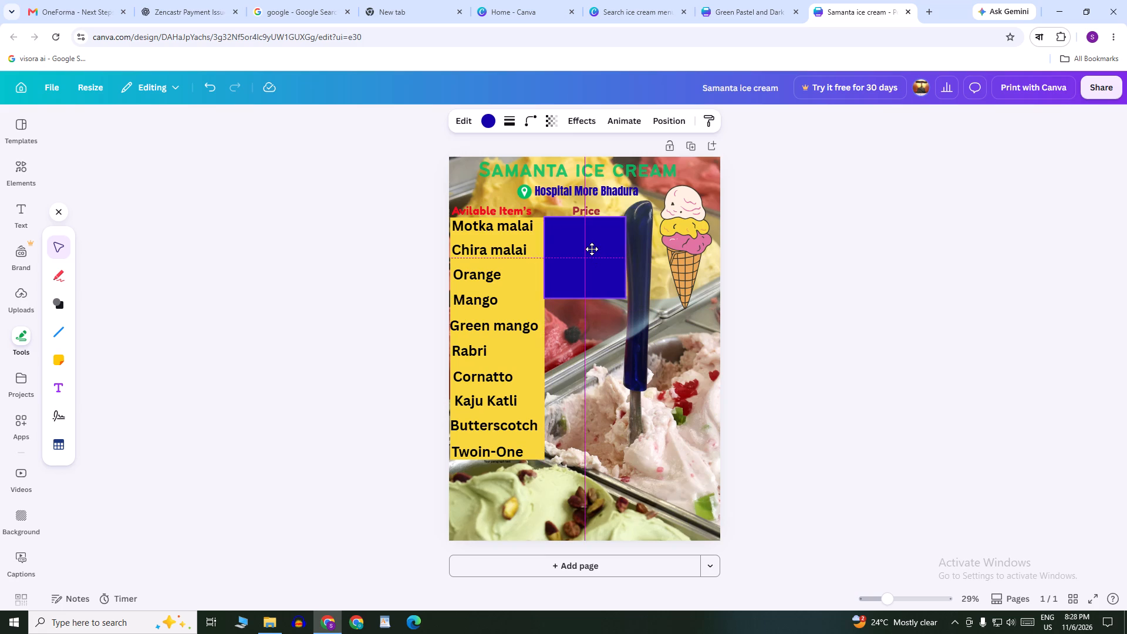
pyautogui.moveTo(592, 249); pyautogui.dragTo(595, 252)
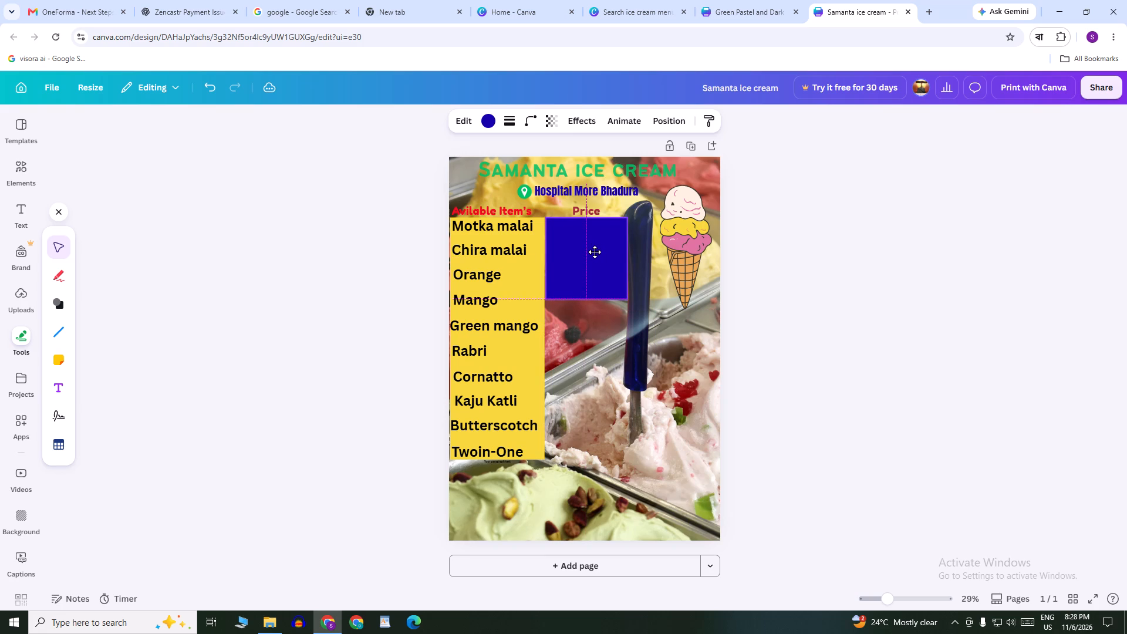
pyautogui.moveTo(595, 252); pyautogui.dragTo(593, 252)
# Stretch the blue square under Price downward until its bottom edge is level with the bottom of the yellow item panel.
pyautogui.moveTo(590, 299); pyautogui.dragTo(601, 435)
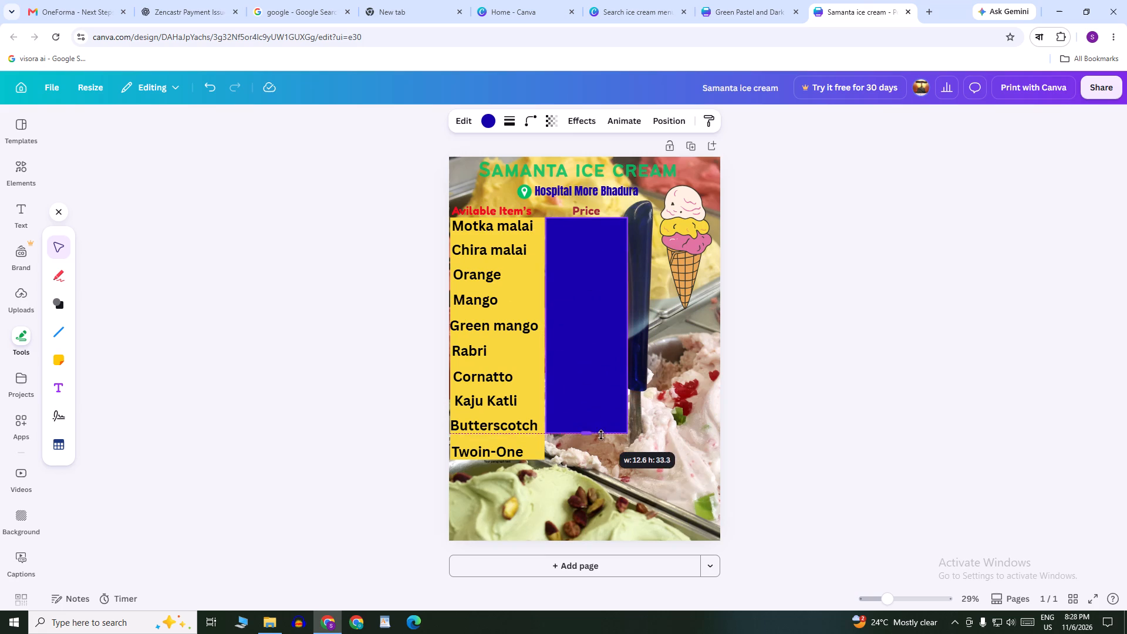
pyautogui.moveTo(601, 435); pyautogui.dragTo(602, 457)
pyautogui.click(846, 375)
pyautogui.click(600, 290)
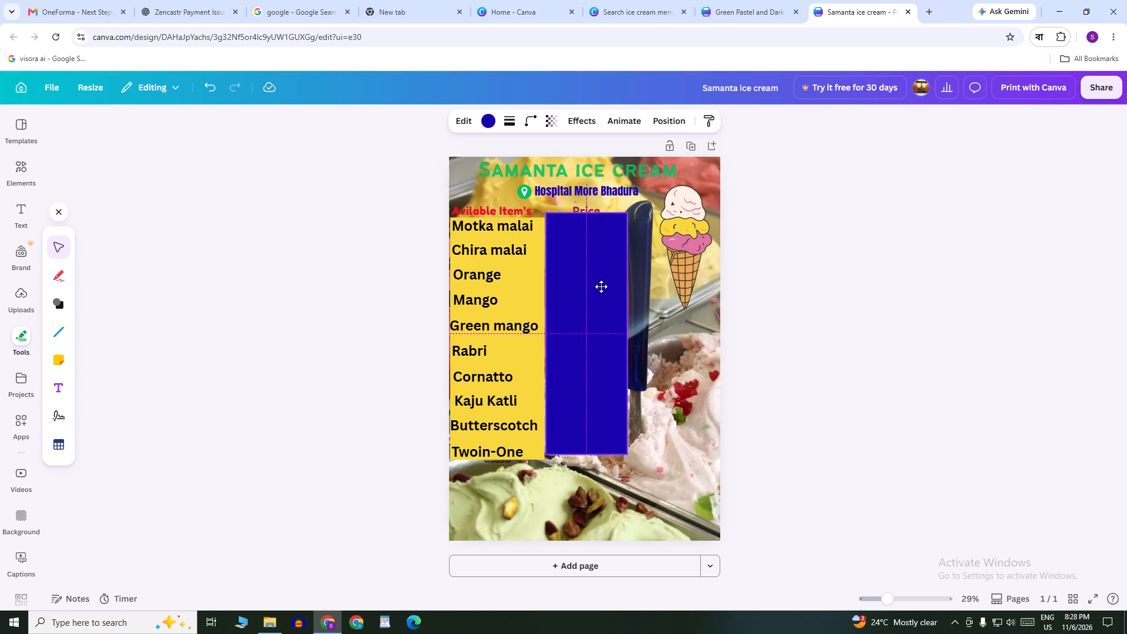
pyautogui.click(878, 288)
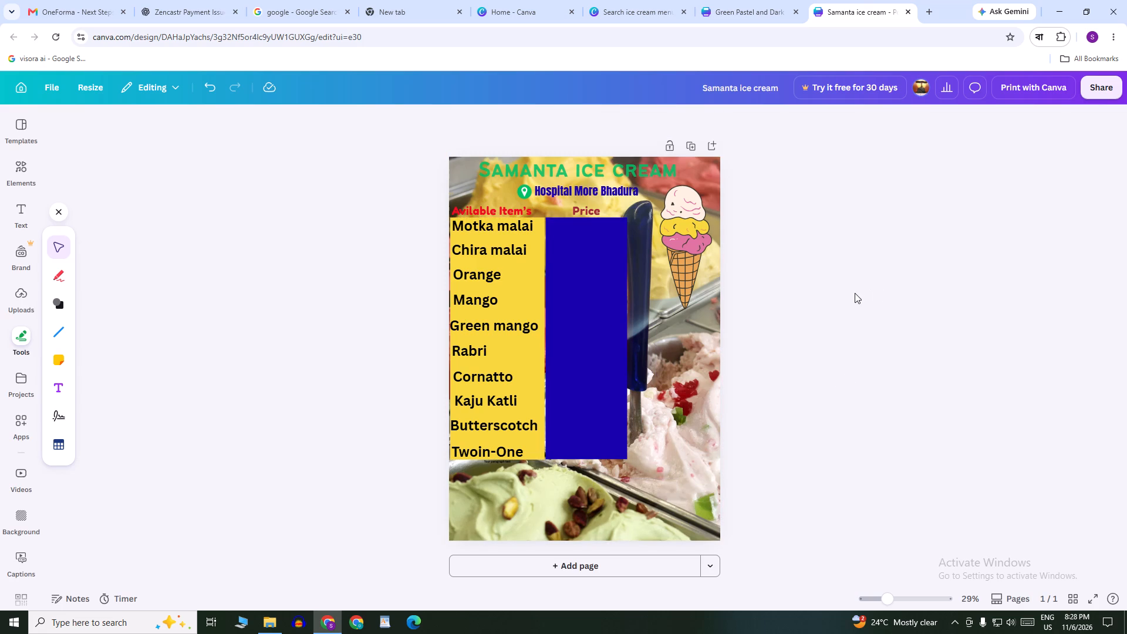
# Recolor the blue price panel with the khaki tone from the poster's photo colors.
pyautogui.click(613, 303)
pyautogui.click(492, 114)
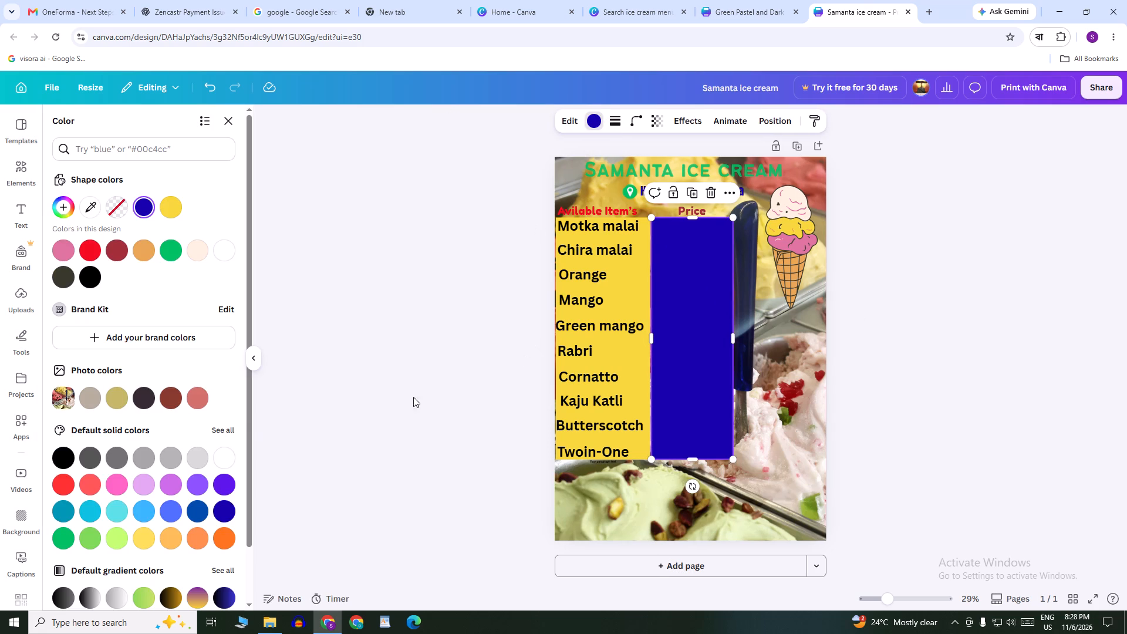
pyautogui.click(113, 393)
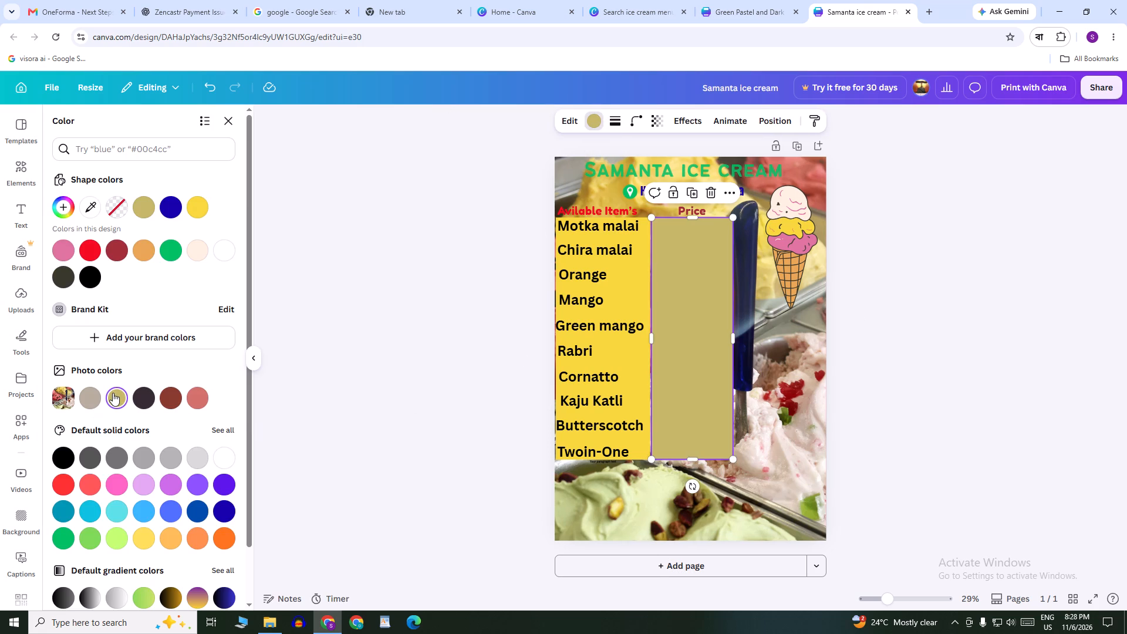
pyautogui.click(958, 339)
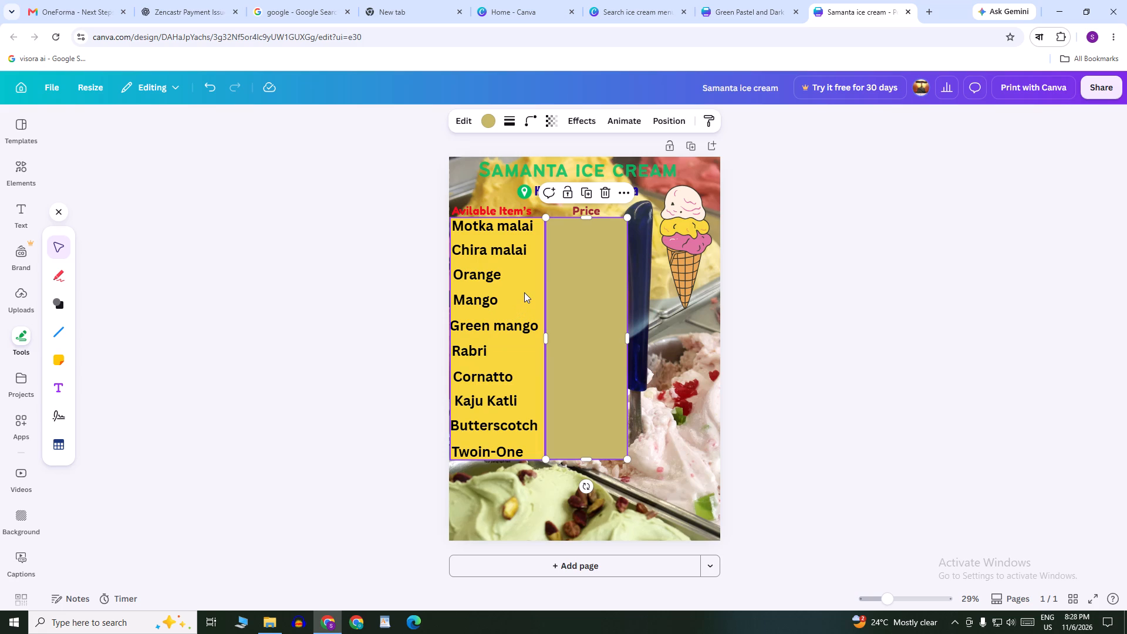
pyautogui.click(863, 251)
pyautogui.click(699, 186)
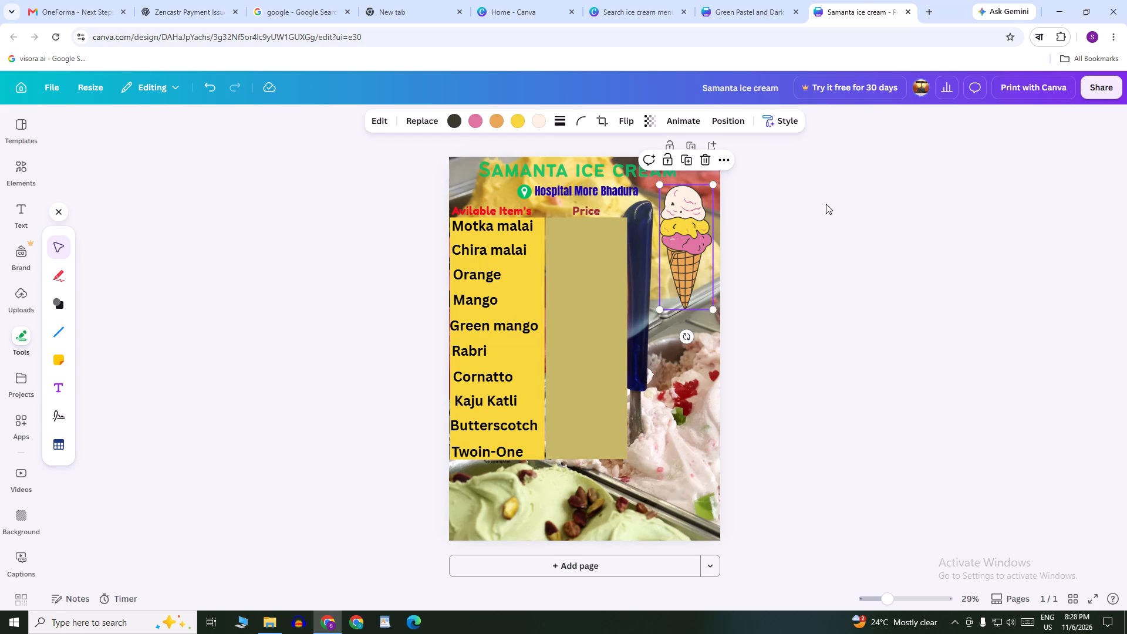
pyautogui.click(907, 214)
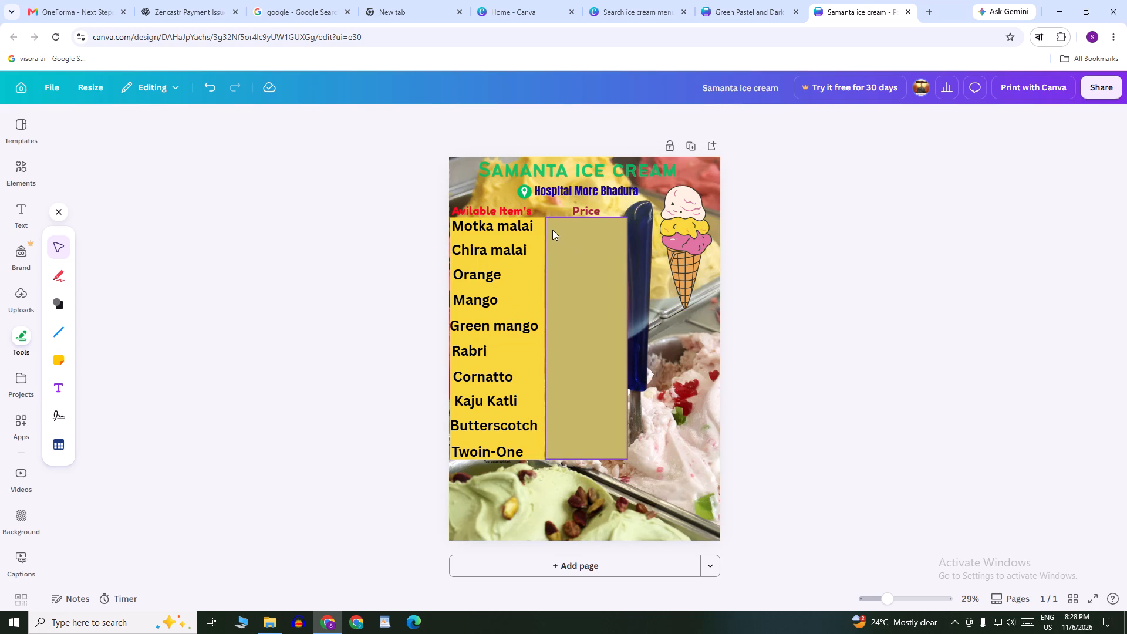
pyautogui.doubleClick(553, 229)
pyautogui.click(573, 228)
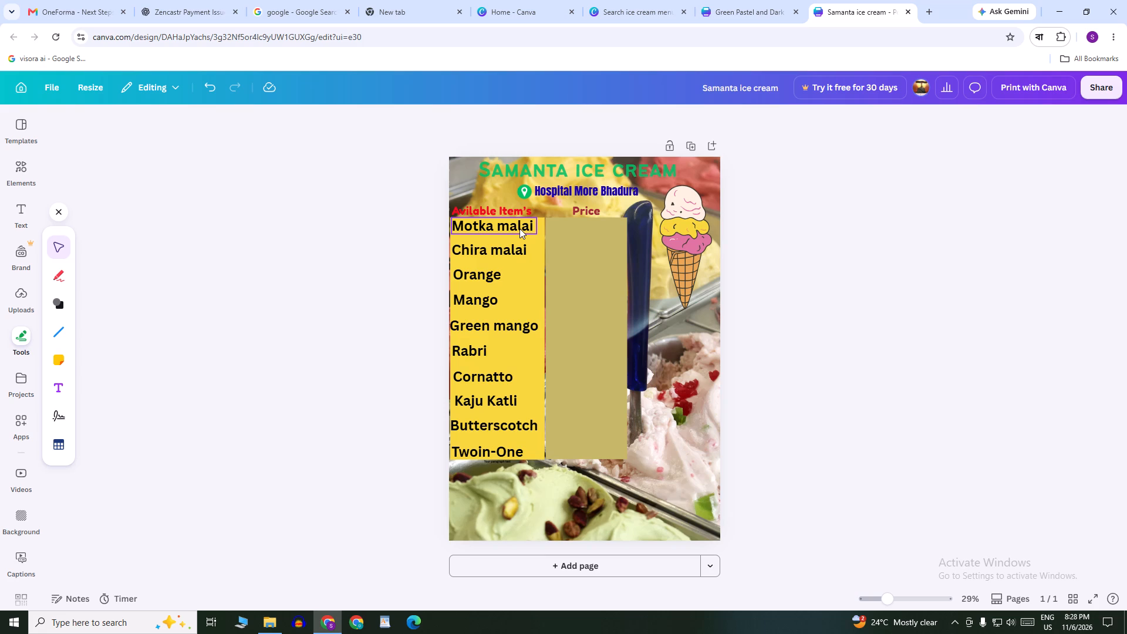
# Duplicate the "Motka malai" text and move the copy to the top of the khaki price panel, beside the original.
pyautogui.rightClick(519, 227)
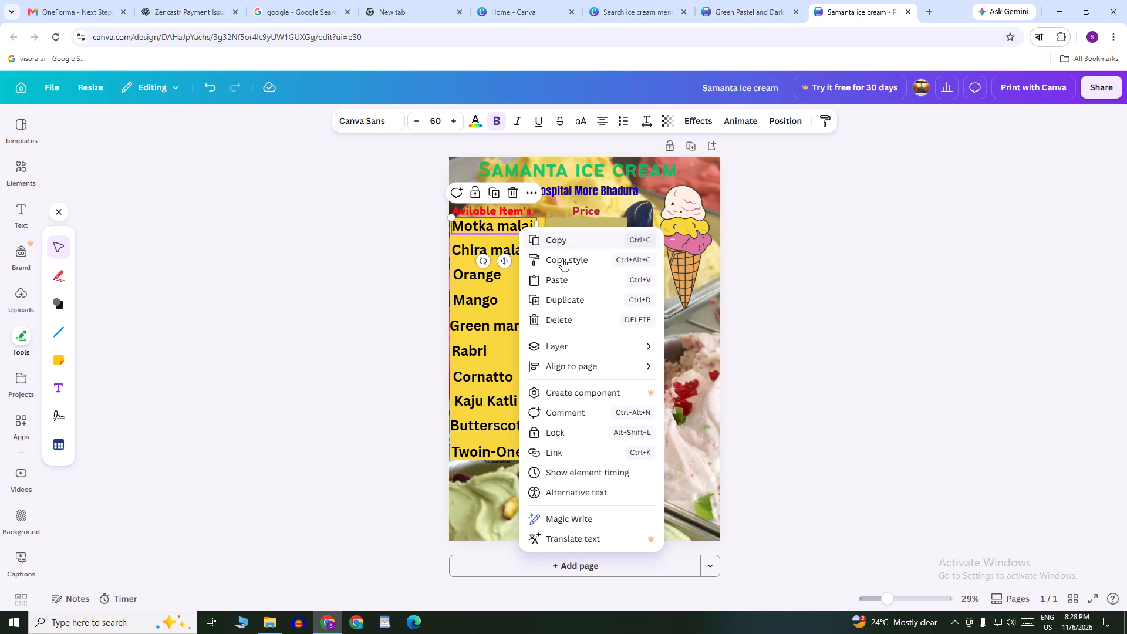
pyautogui.click(593, 298)
pyautogui.moveTo(516, 227); pyautogui.dragTo(517, 228)
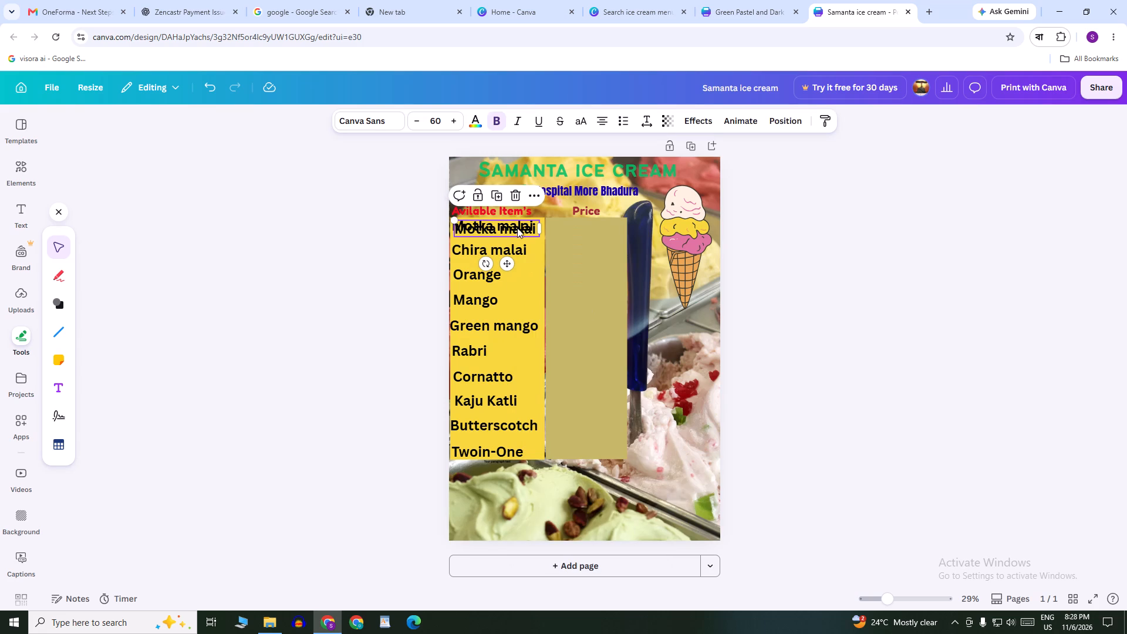
pyautogui.moveTo(517, 228); pyautogui.dragTo(614, 239)
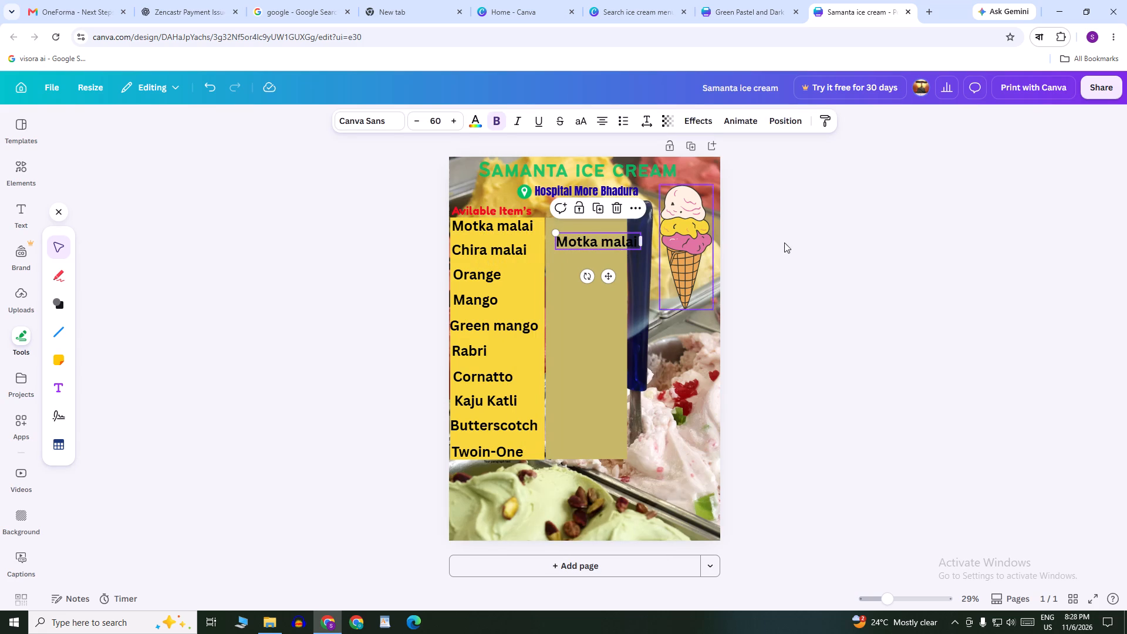
pyautogui.click(862, 241)
pyautogui.moveTo(620, 241); pyautogui.dragTo(609, 227)
# Replace the copied text with "Rs" and widen its text box so it fits on one line.
pyautogui.doubleClick(603, 227)
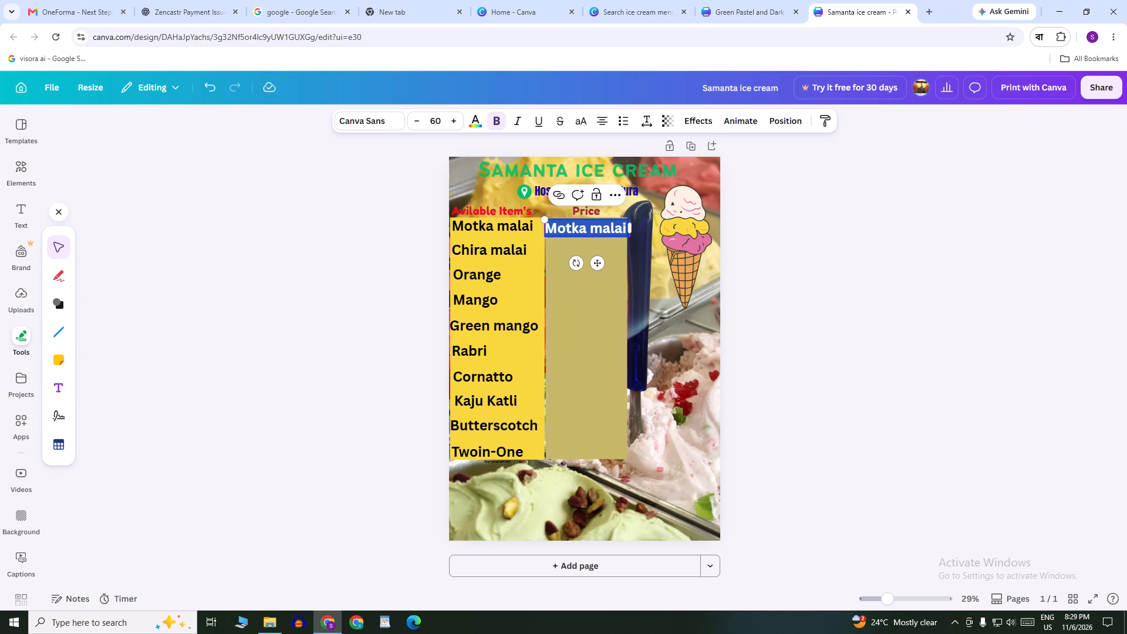
pyautogui.hotkey('shift', 'r')
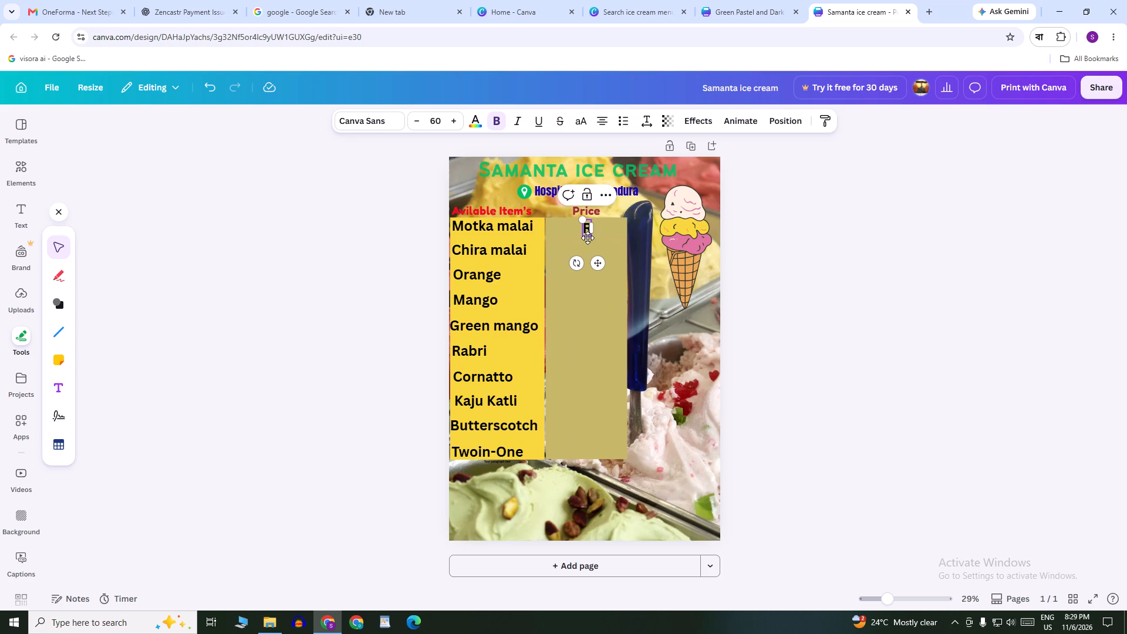
pyautogui.press('s')
pyautogui.moveTo(595, 229); pyautogui.dragTo(614, 229)
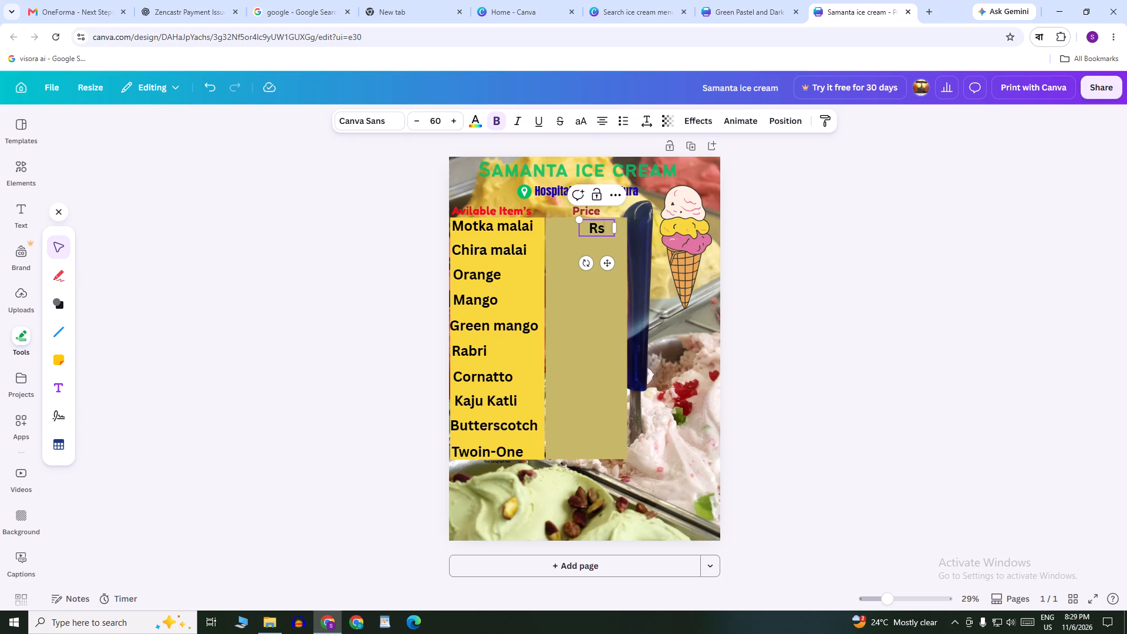
pyautogui.click(602, 228)
pyautogui.click(805, 247)
# Place the "Rs" text box flush with the price panel's inner edge, level with Motka malai, widen it and left-align its text.
pyautogui.moveTo(598, 227); pyautogui.dragTo(565, 228)
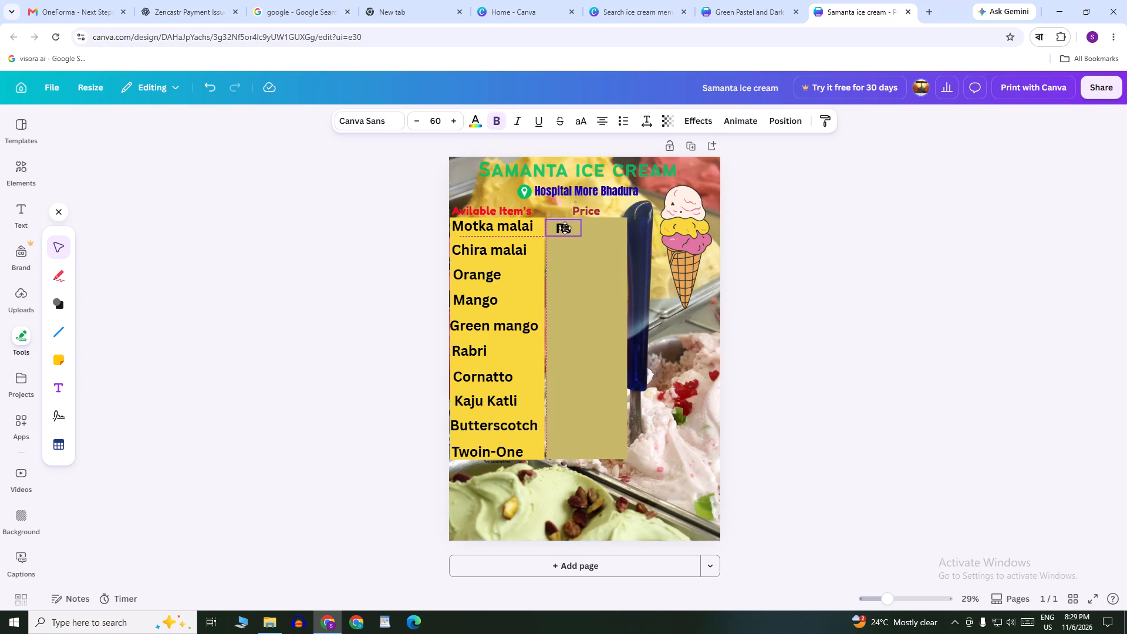
pyautogui.moveTo(565, 228); pyautogui.dragTo(565, 226)
pyautogui.moveTo(581, 226); pyautogui.dragTo(608, 227)
pyautogui.click(588, 227)
pyautogui.click(598, 124)
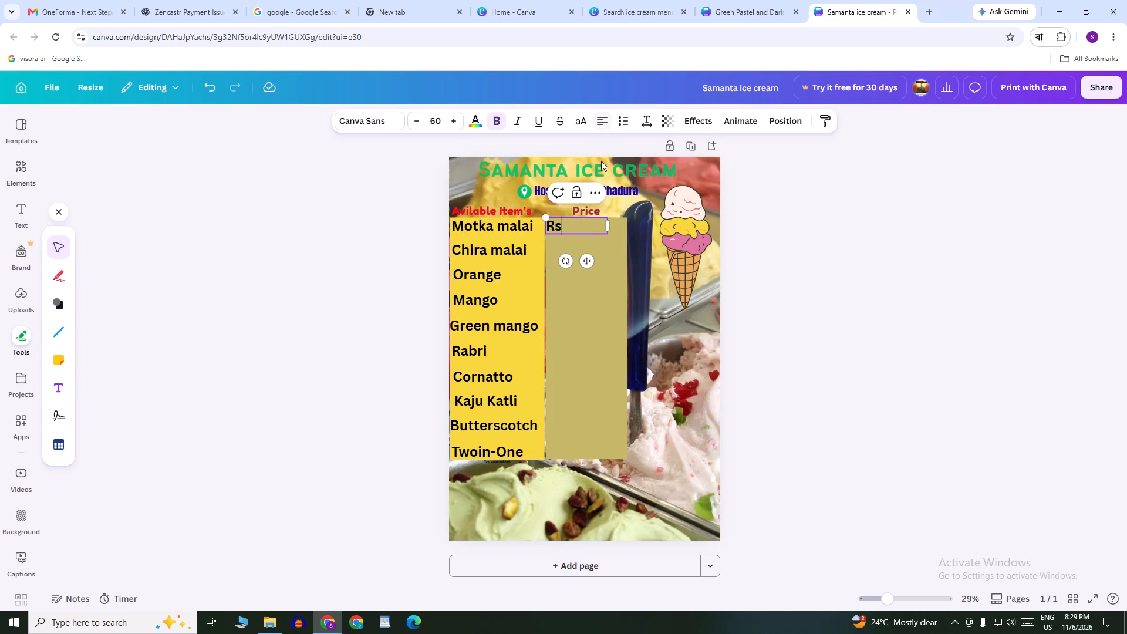
# Complete the Motka malai price so that it reads "Rs10".
pyautogui.click(595, 232)
pyautogui.click(591, 232)
pyautogui.write('10')
pyautogui.doubleClick(561, 245)
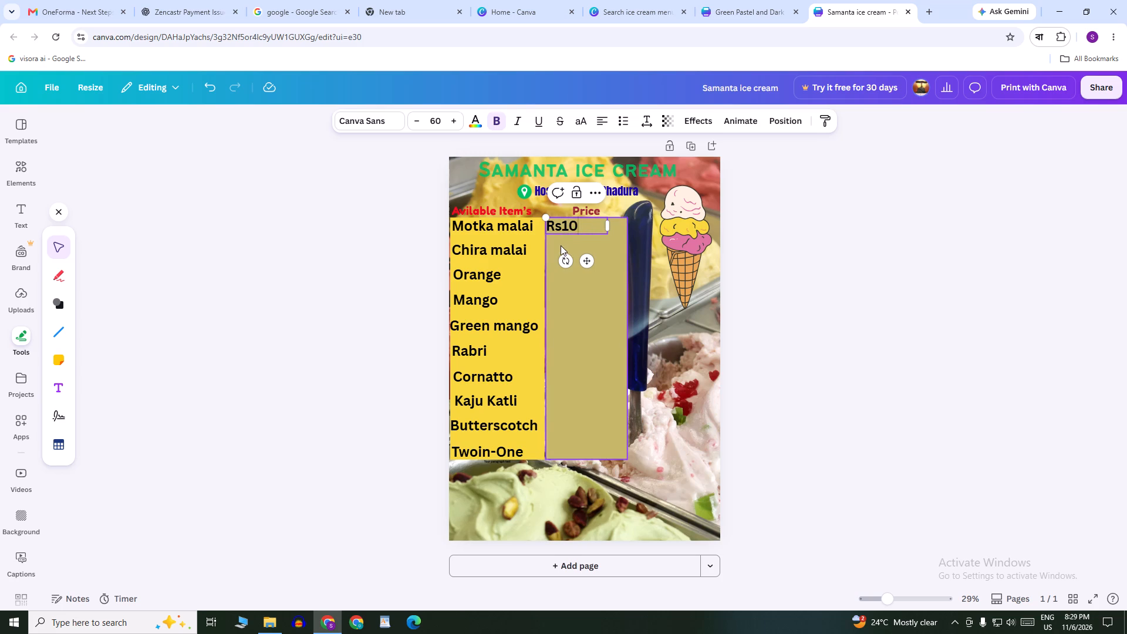
# Duplicate the "Rs10" text and place the copy directly below it, level with Chira malai.
pyautogui.click(568, 226)
pyautogui.rightClick(568, 226)
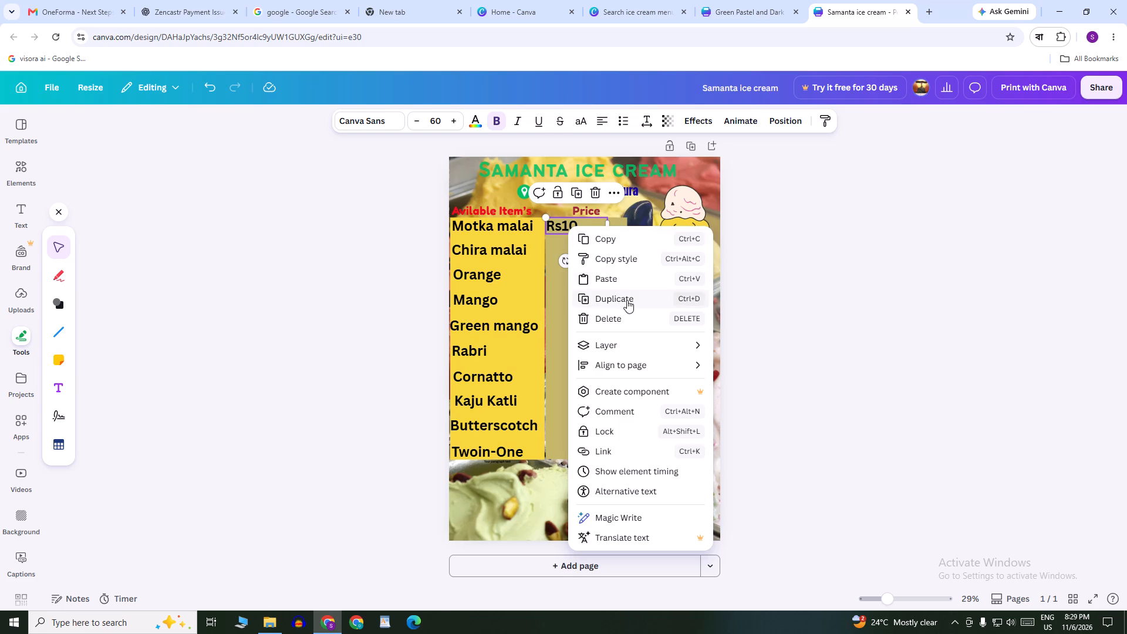
pyautogui.click(629, 299)
pyautogui.moveTo(682, 223); pyautogui.dragTo(644, 247)
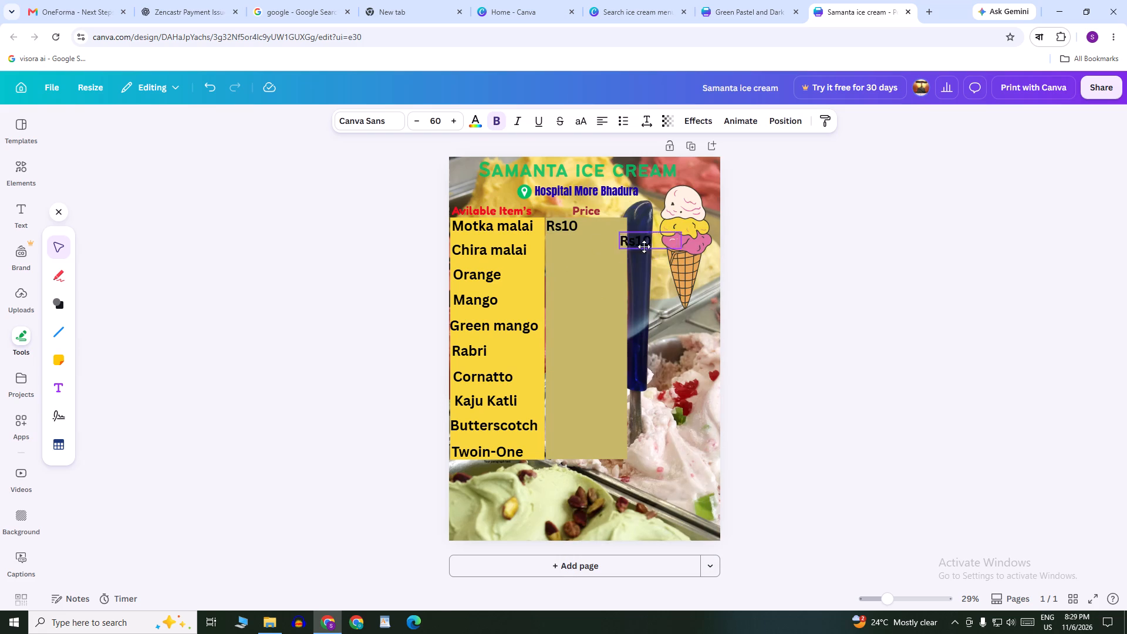
pyautogui.moveTo(644, 247); pyautogui.dragTo(588, 251)
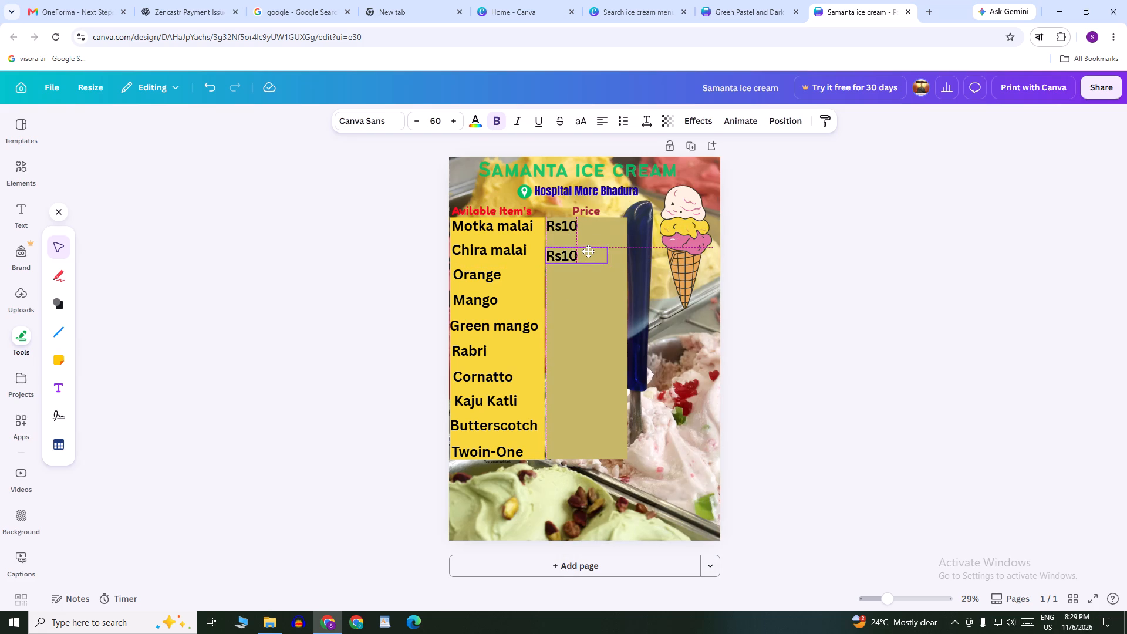
pyautogui.moveTo(588, 251); pyautogui.dragTo(588, 249)
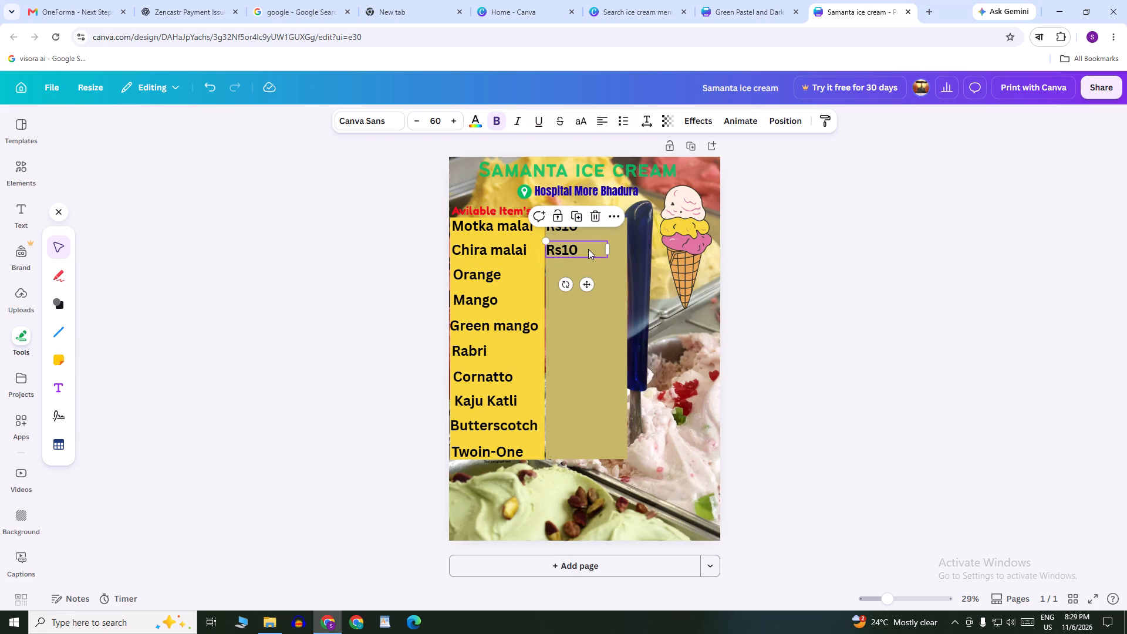
# Change the Chira malai price to "Rs12".
pyautogui.doubleClick(588, 249)
pyautogui.click(588, 249)
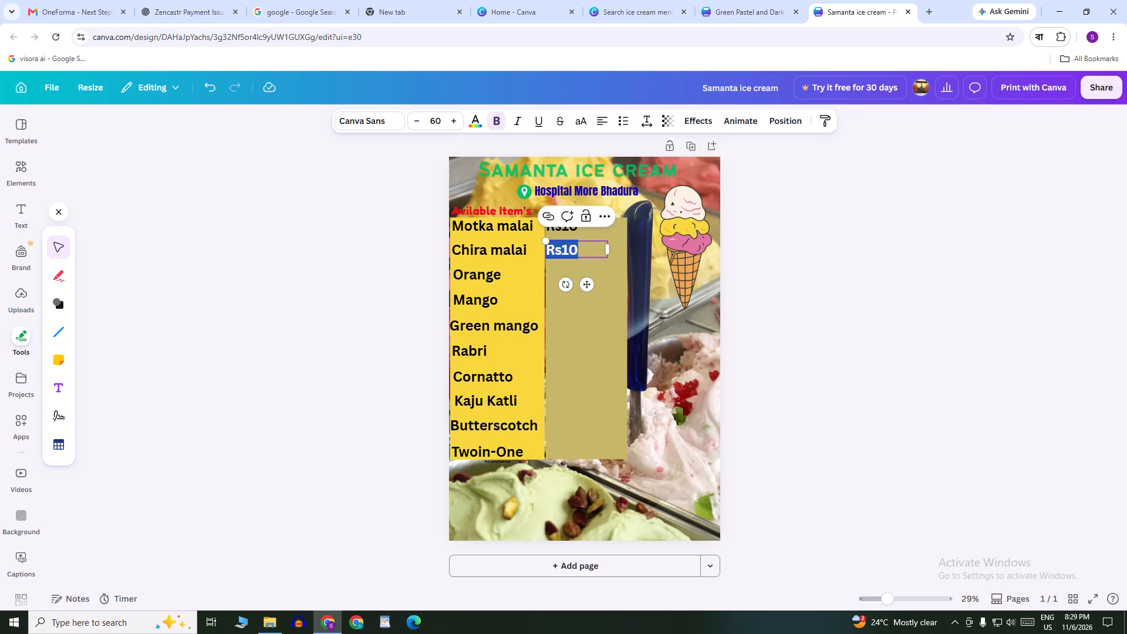
pyautogui.doubleClick(588, 249)
pyautogui.click(618, 252)
pyautogui.click(564, 255)
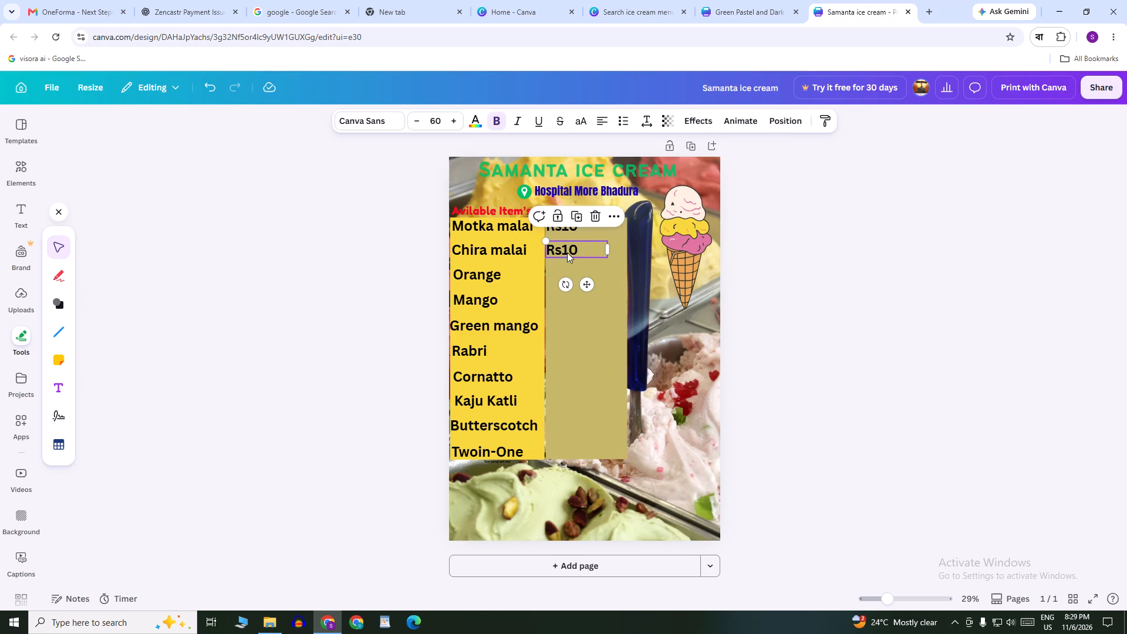
pyautogui.tripleClick(579, 248)
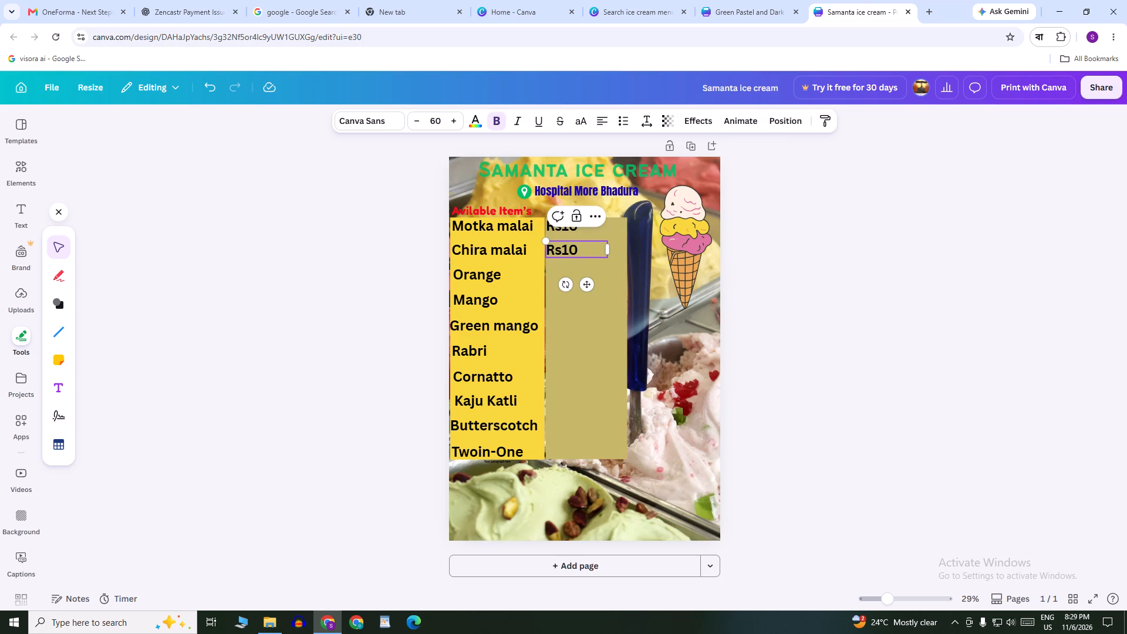
pyautogui.press('BackSpace')
pyautogui.press('2')
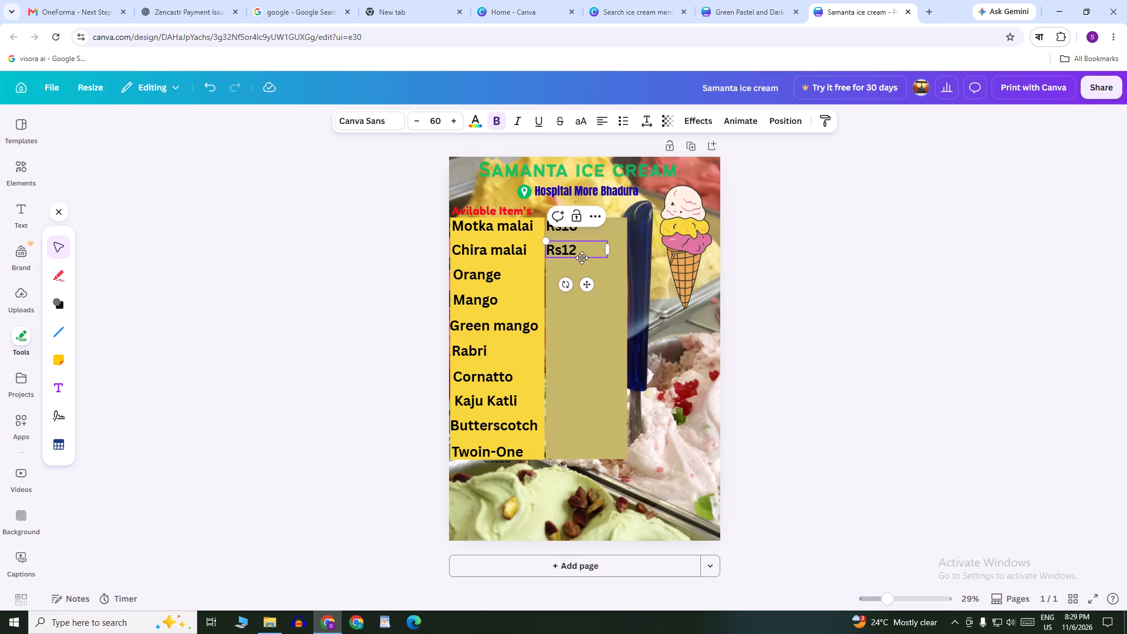
pyautogui.click(586, 251)
pyautogui.click(596, 269)
# Duplicate the "Rs12" text to add a price beside Orange.
pyautogui.click(591, 249)
pyautogui.rightClick(591, 249)
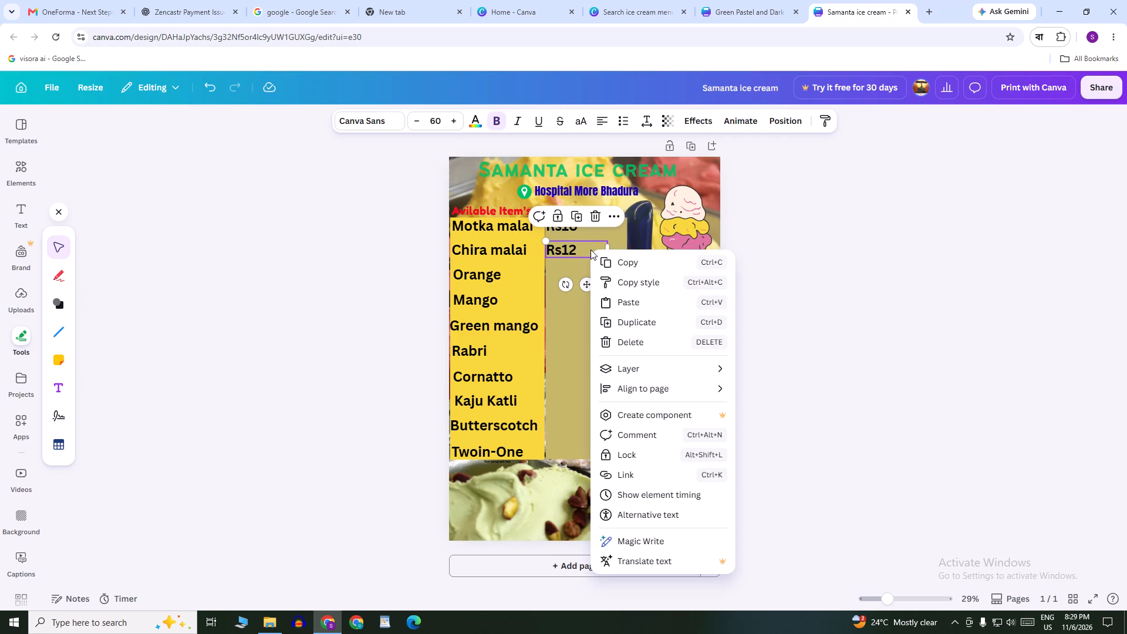
pyautogui.click(645, 324)
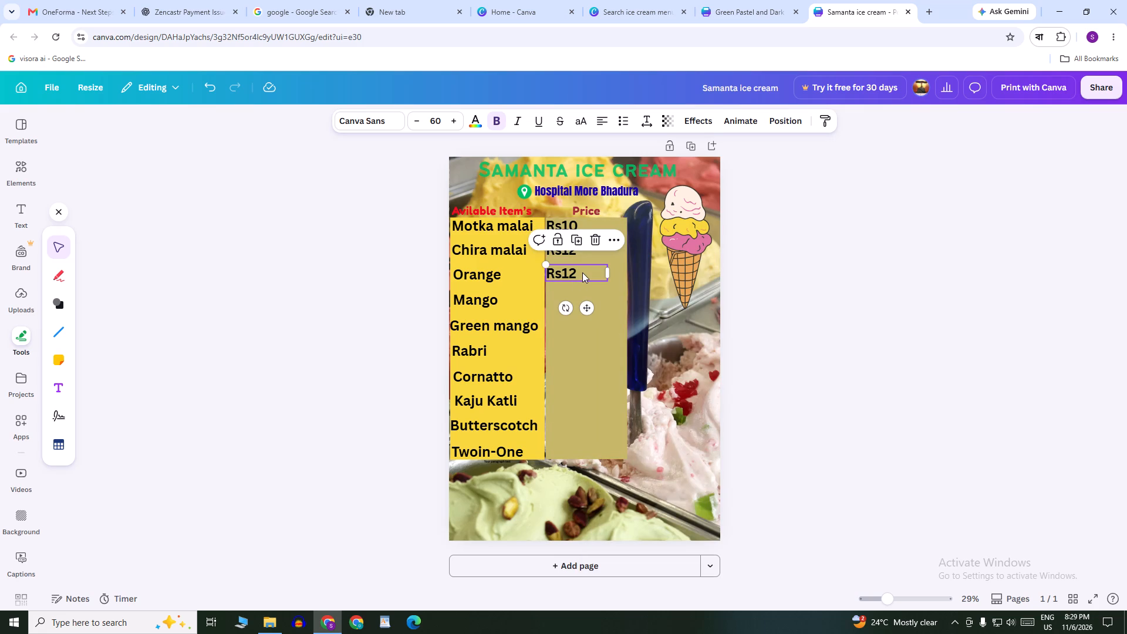
# Change the Orange price to "Rs15".
pyautogui.click(582, 272)
pyautogui.doubleClick(582, 272)
pyautogui.click(582, 272)
pyautogui.click(582, 272)
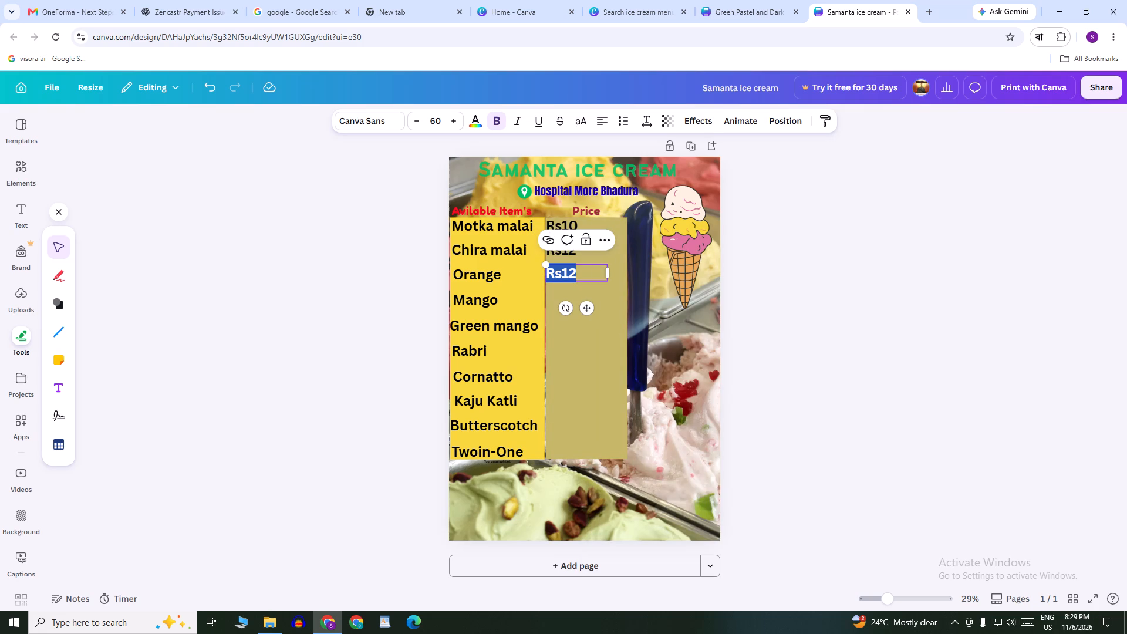
pyautogui.click(596, 271)
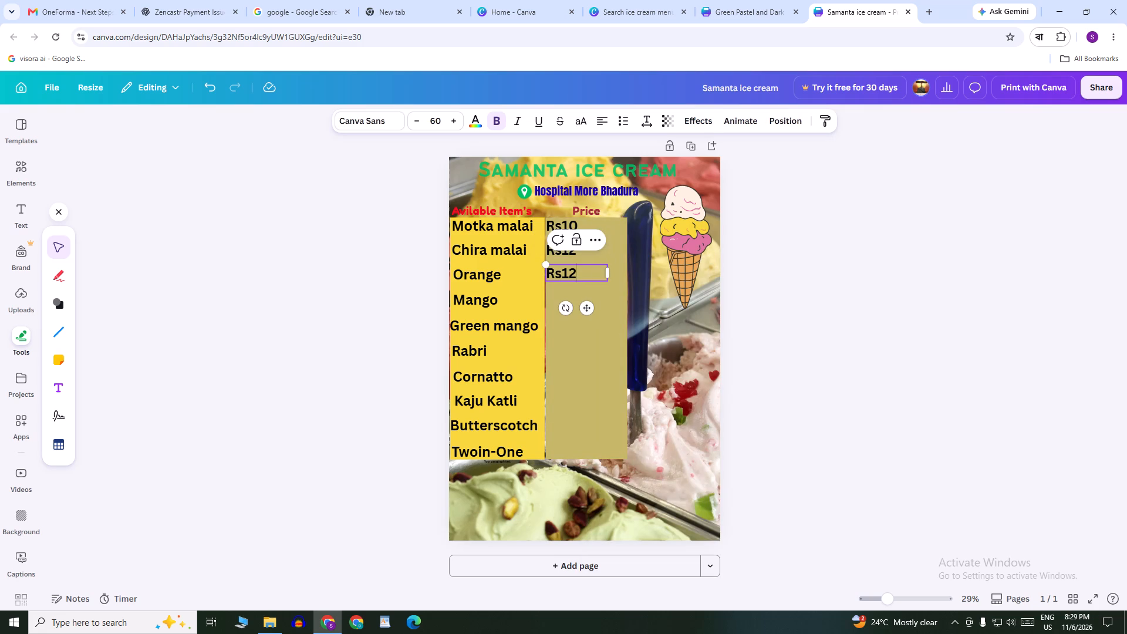
pyautogui.press('BackSpace')
pyautogui.press('5')
pyautogui.click(878, 258)
# Duplicate the Orange price text and change the copy beside Mango to "Rs18".
pyautogui.click(565, 269)
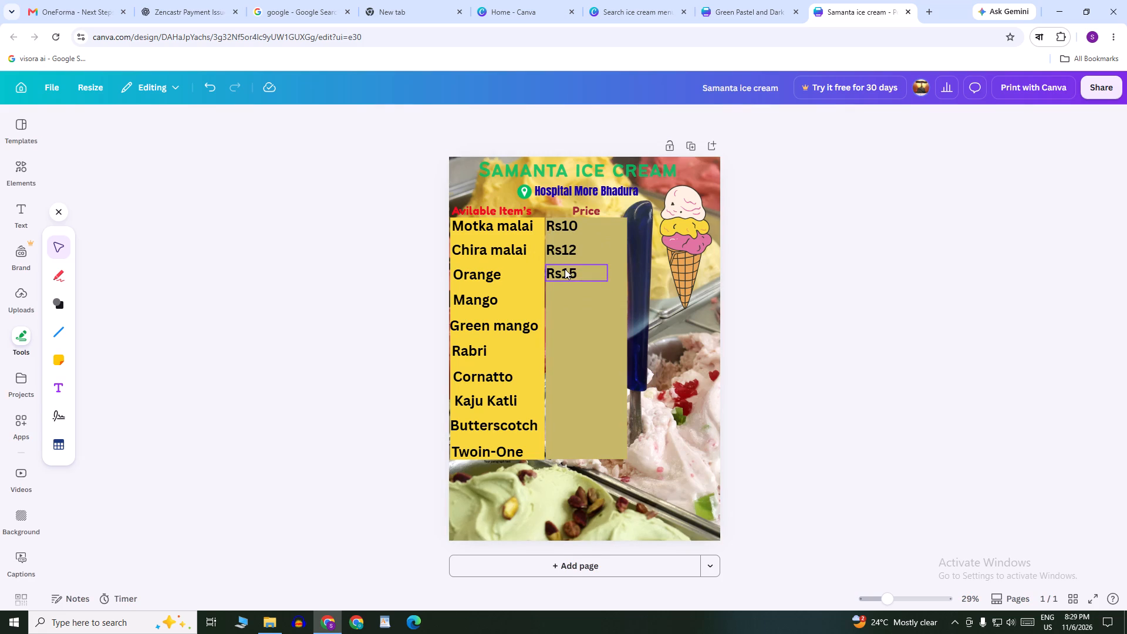
pyautogui.rightClick(565, 269)
pyautogui.click(623, 342)
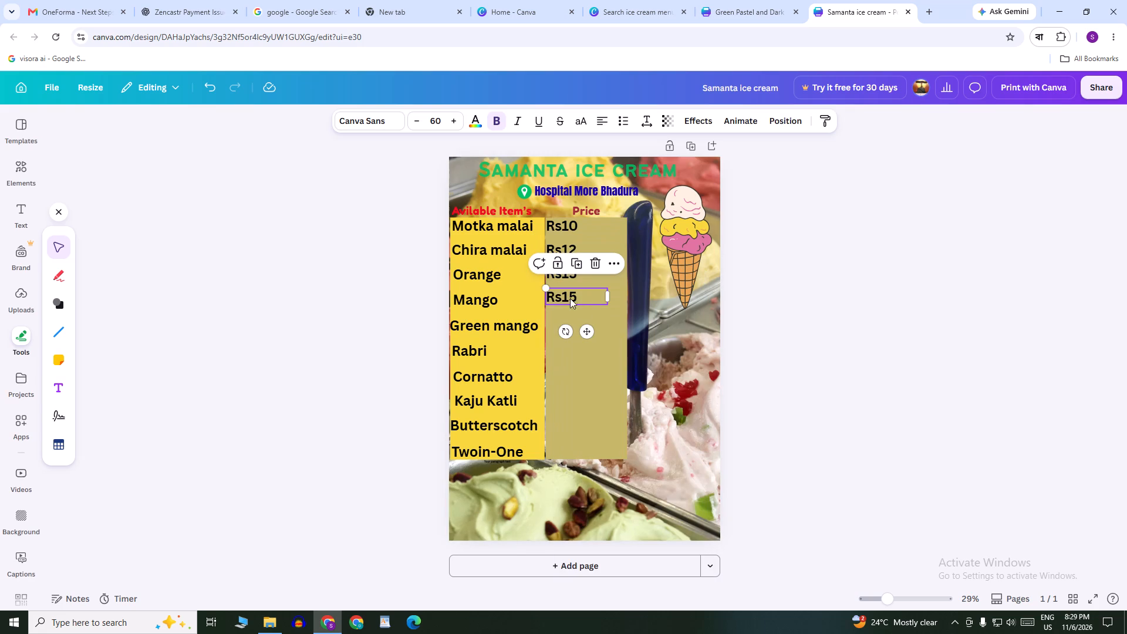
pyautogui.tripleClick(591, 295)
pyautogui.click(571, 296)
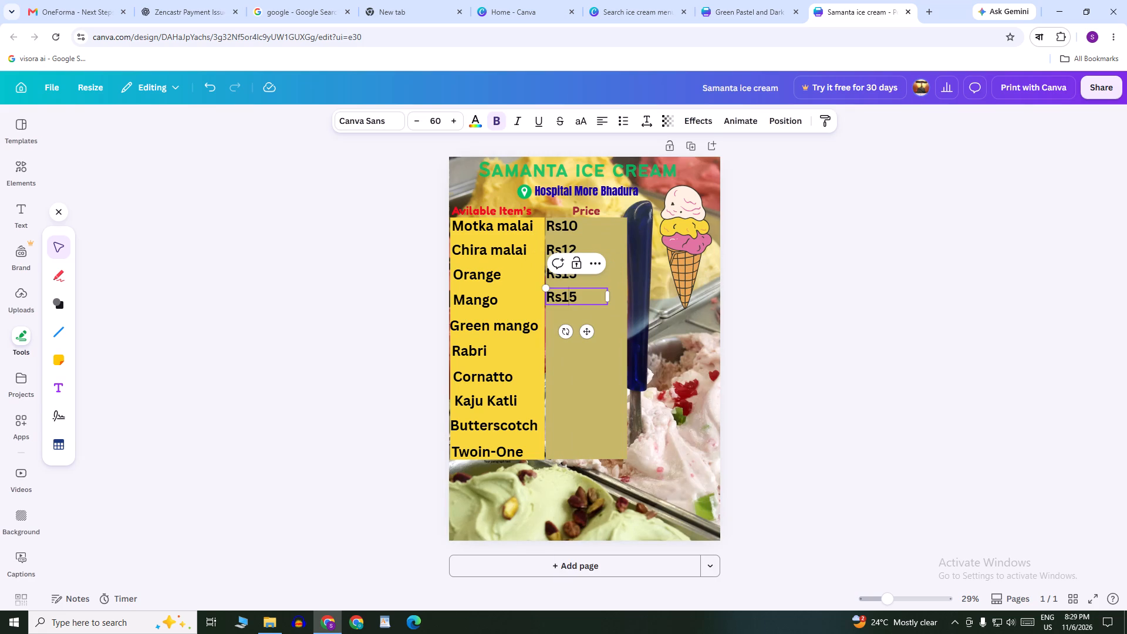
pyautogui.click(582, 298)
pyautogui.press('BackSpace')
pyautogui.press('8')
pyautogui.click(814, 282)
# Duplicate the Mango price text and change the copy beside Green mango to "Rs20".
pyautogui.click(572, 296)
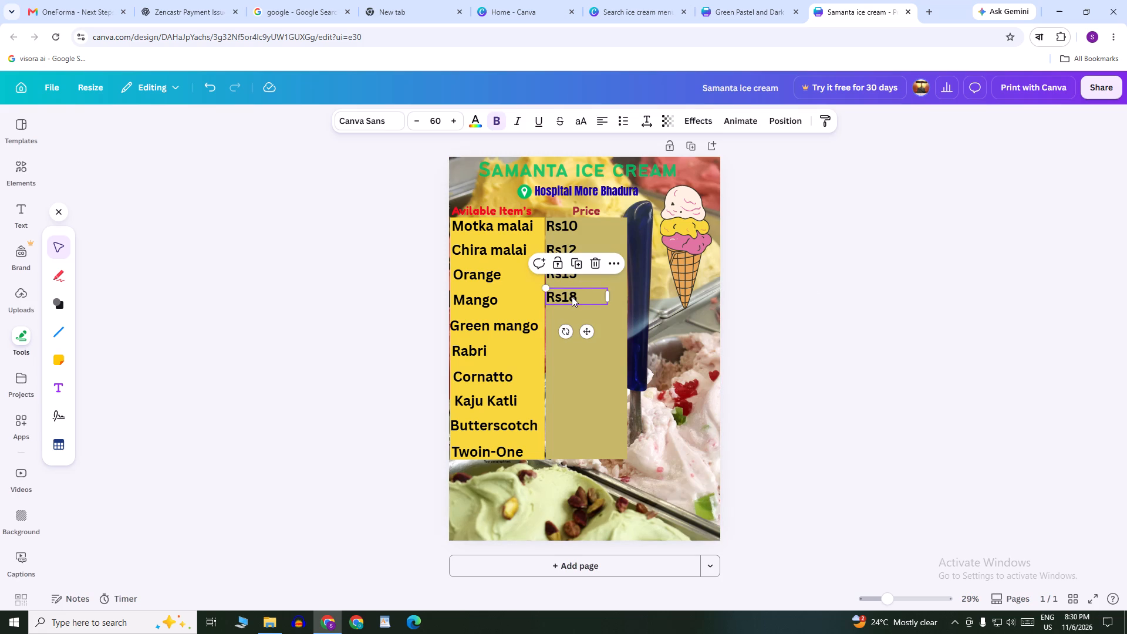
pyautogui.click(613, 264)
pyautogui.click(649, 356)
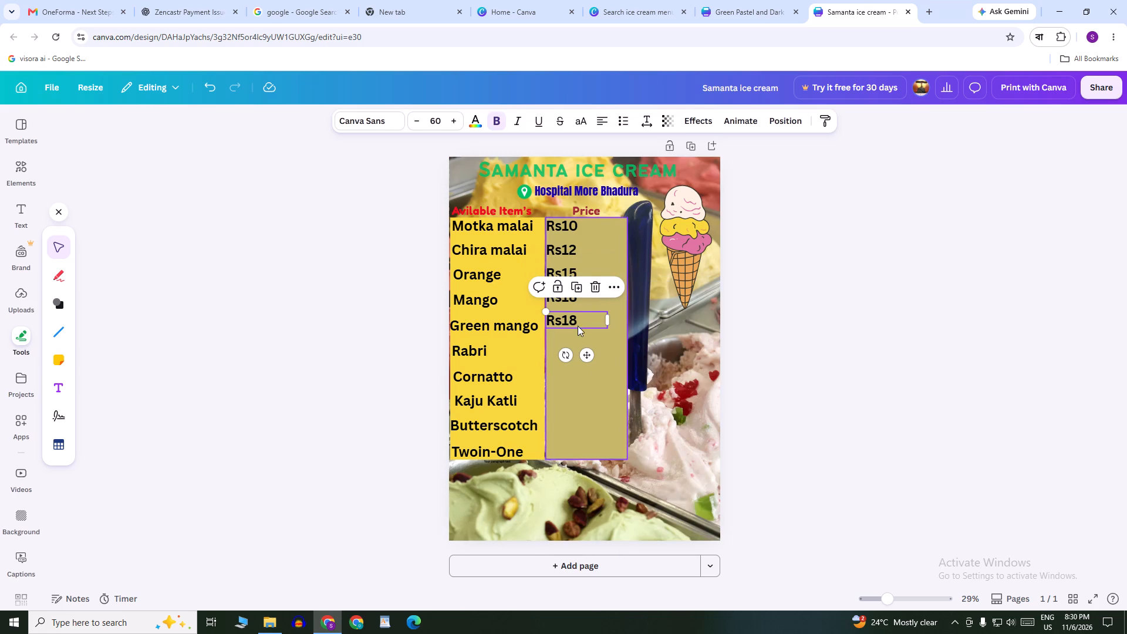
pyautogui.tripleClick(590, 321)
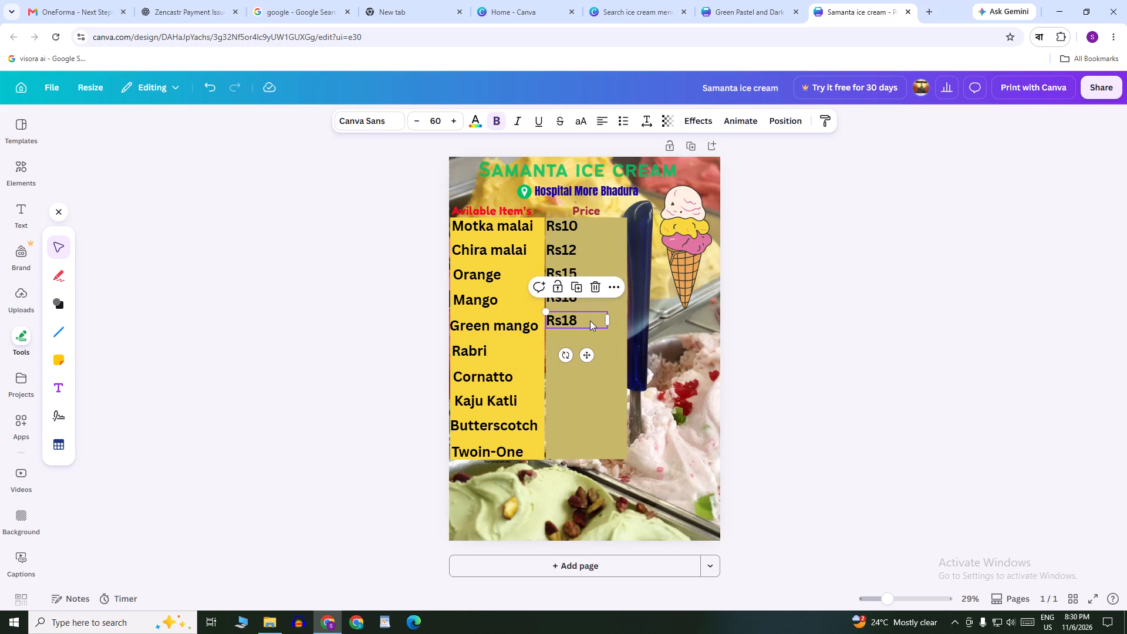
pyautogui.click(575, 315)
pyautogui.click(583, 319)
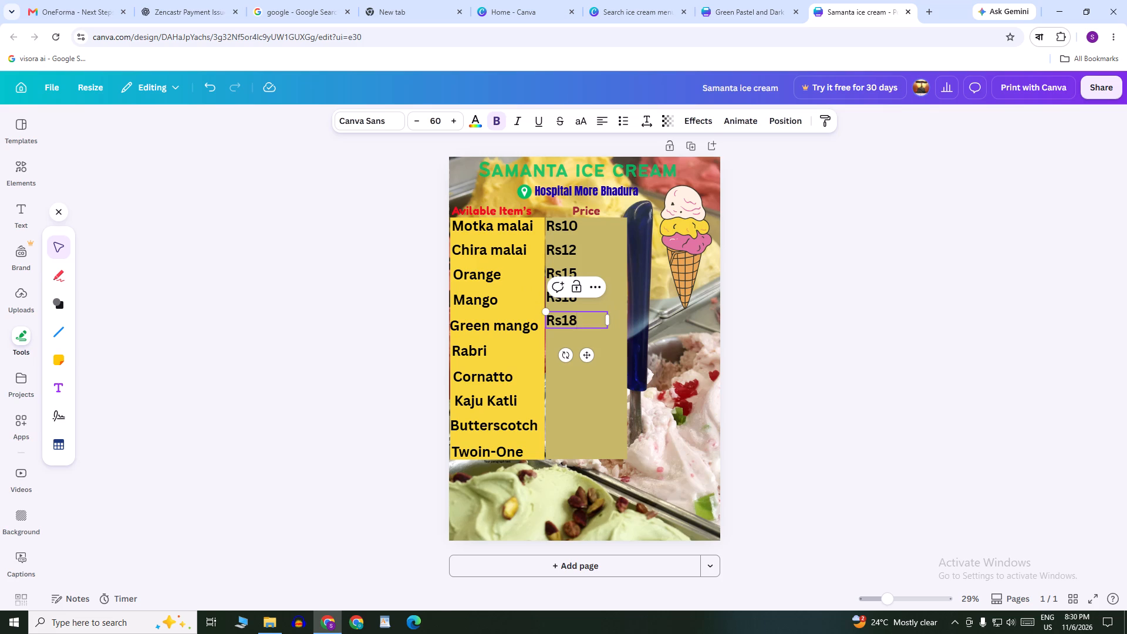
pyautogui.press('BackSpace')
pyautogui.press('BackSpace')
pyautogui.write('20')
pyautogui.click(781, 349)
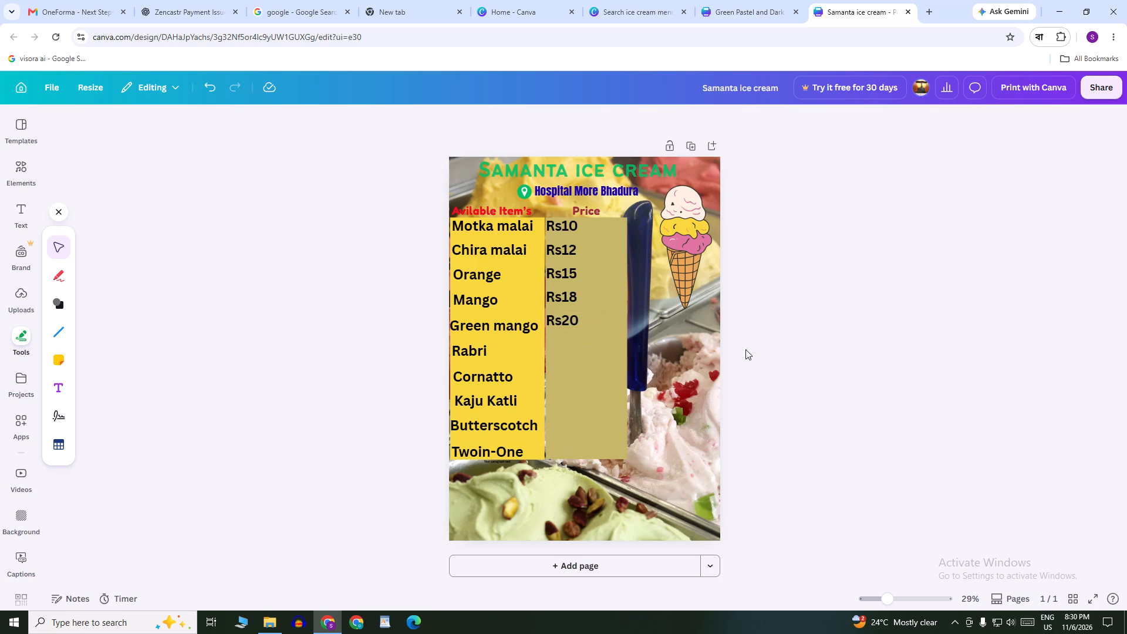
# Duplicate the Green mango price text and change the copy beside Rabri to "Rs25".
pyautogui.click(559, 315)
pyautogui.click(612, 286)
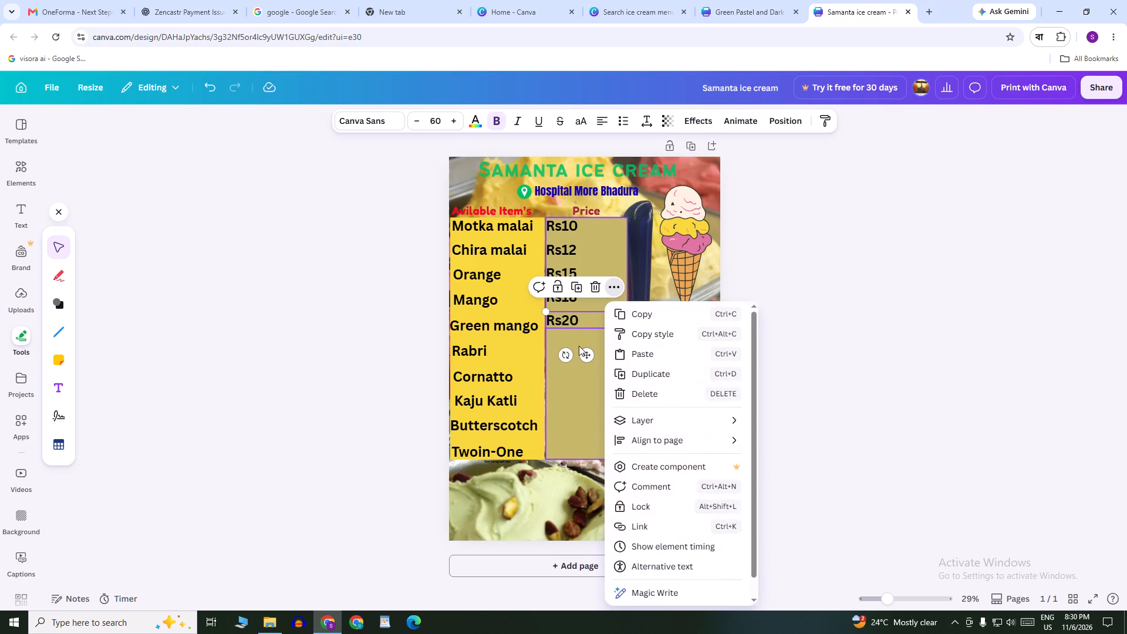
pyautogui.click(667, 371)
pyautogui.tripleClick(590, 343)
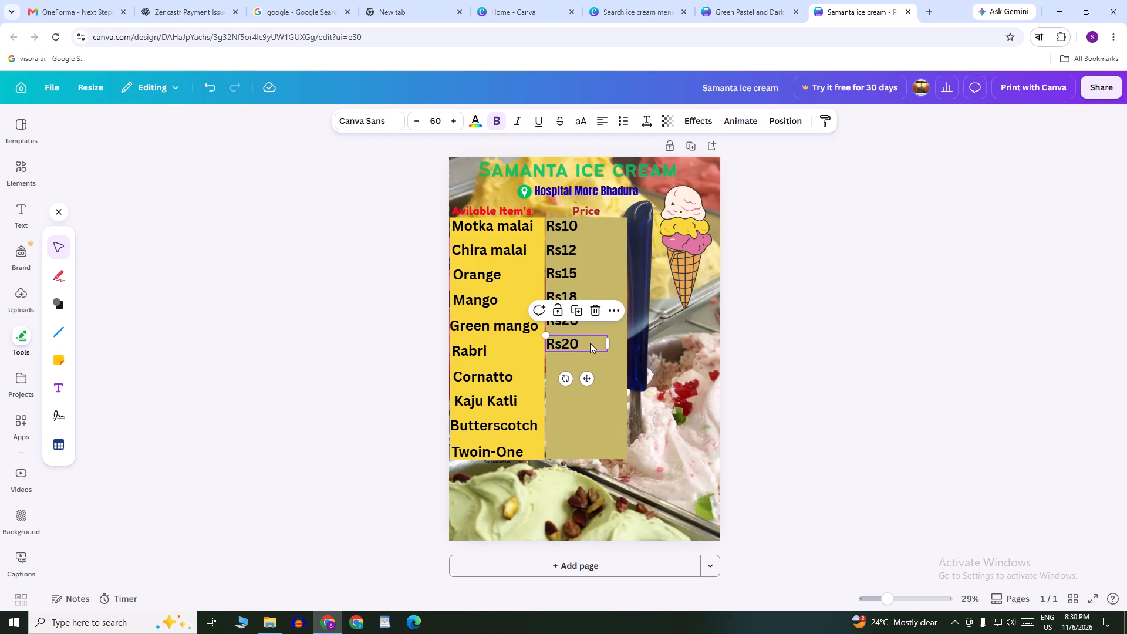
pyautogui.click(580, 340)
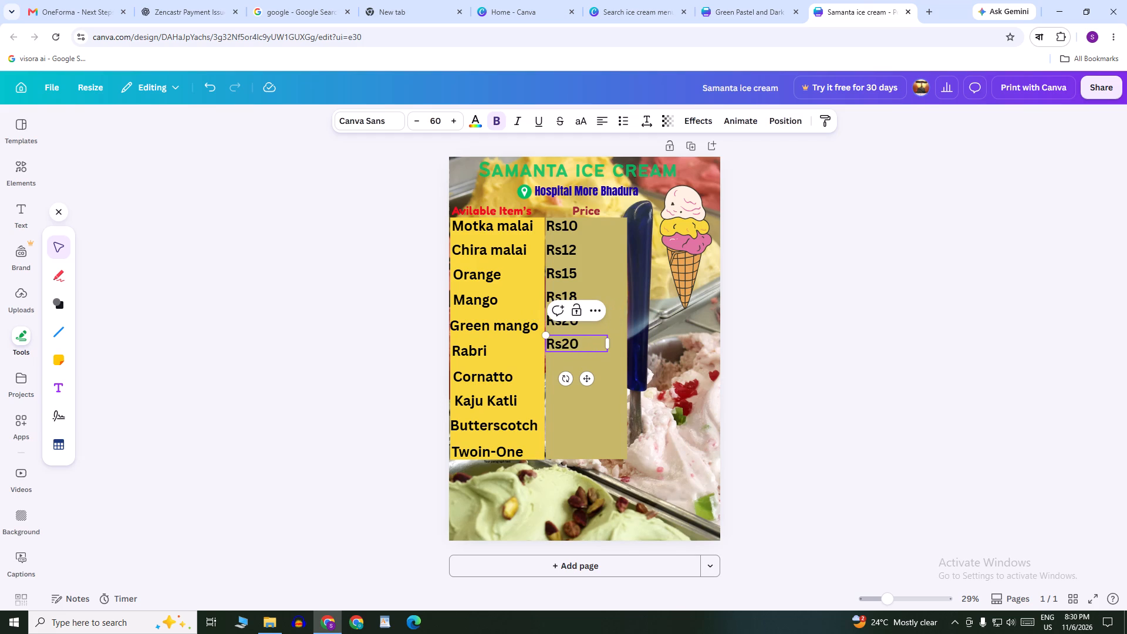
pyautogui.press('BackSpace')
pyautogui.press('BackSpace')
pyautogui.write('25')
pyautogui.click(839, 347)
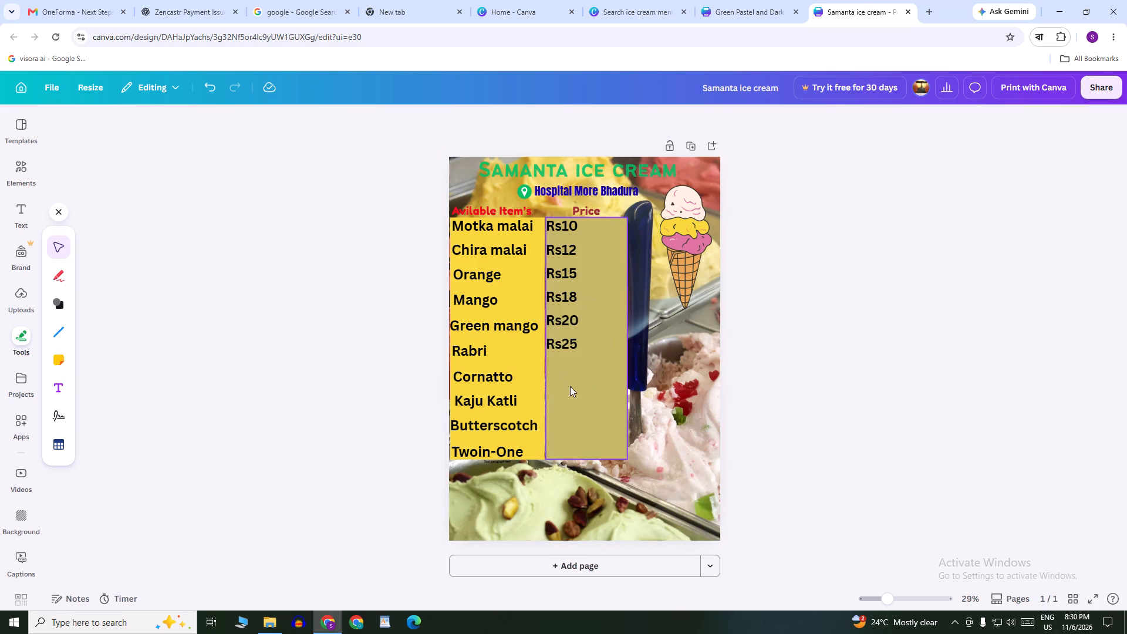
# Nudge the Kaju Katli and Cornatto labels slightly to line up with the other names in the item list.
pyautogui.click(504, 377)
pyautogui.click(509, 402)
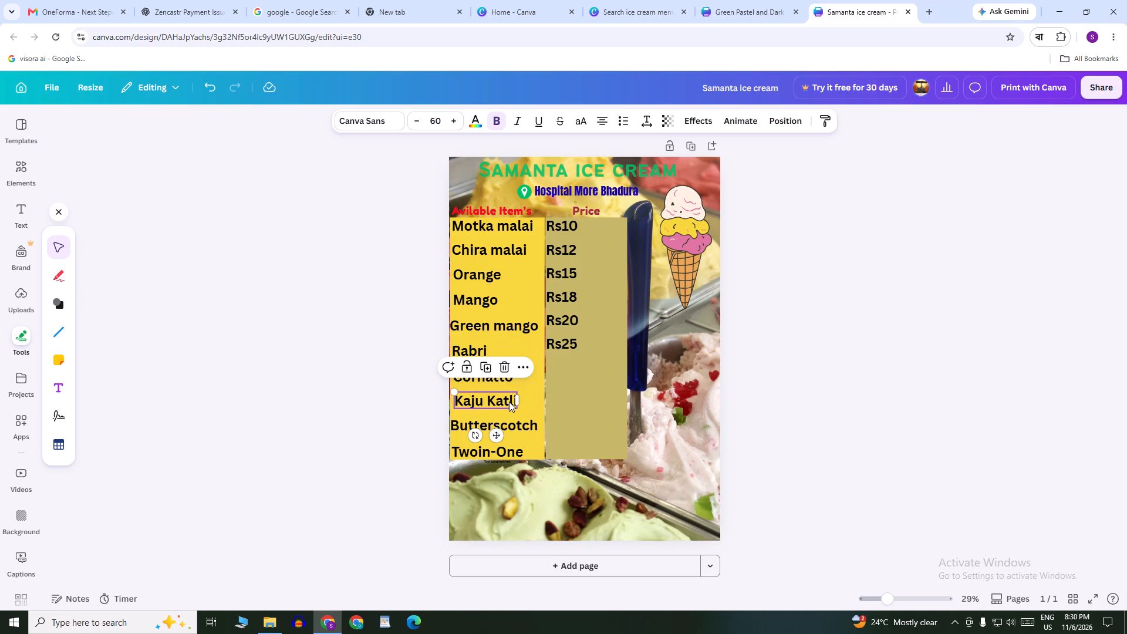
pyautogui.click(509, 402)
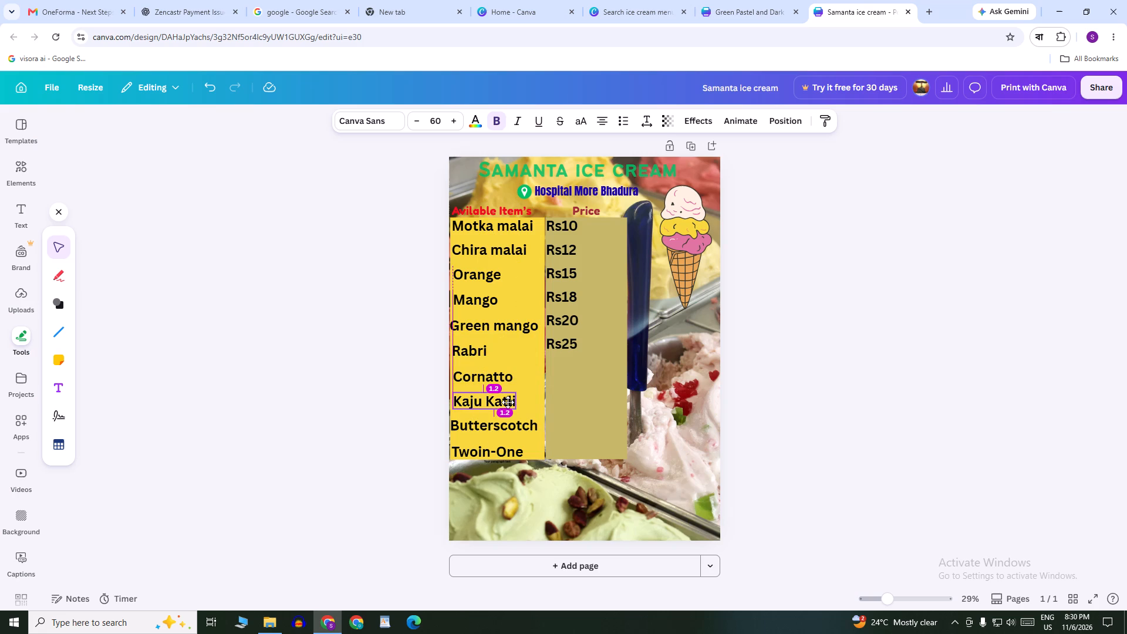
pyautogui.click(791, 379)
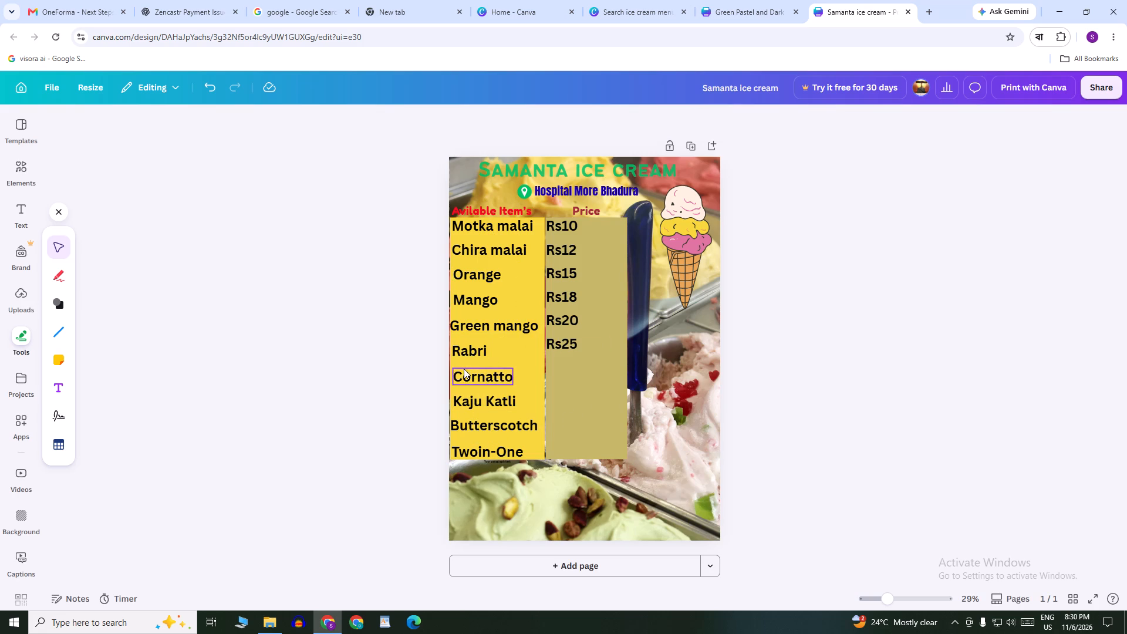
pyautogui.click(463, 375)
pyautogui.click(470, 377)
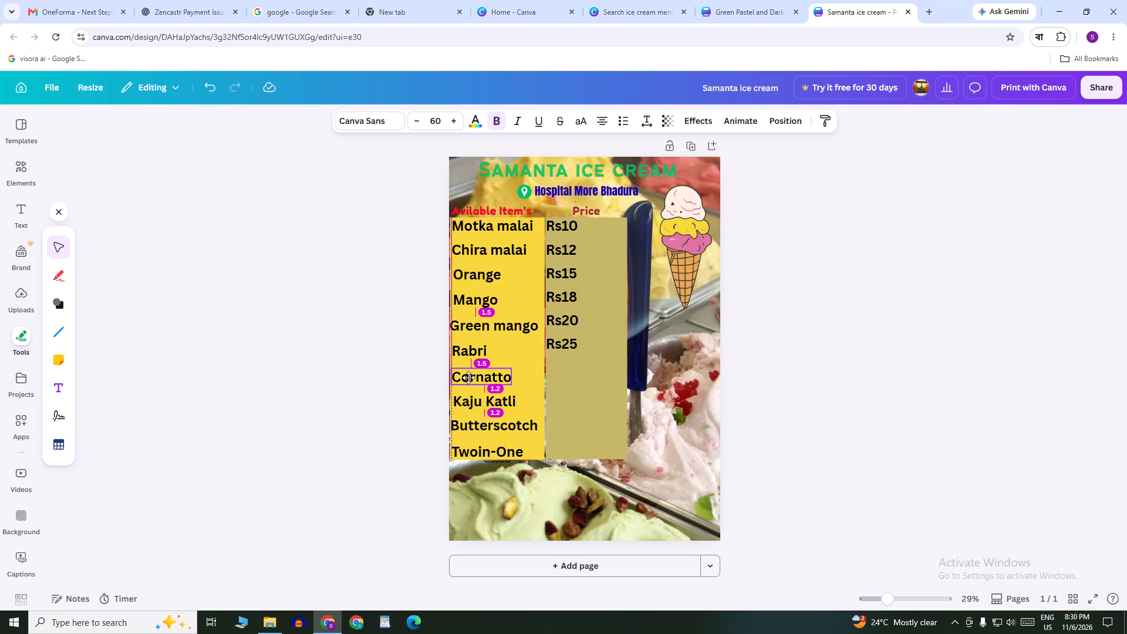
pyautogui.click(834, 373)
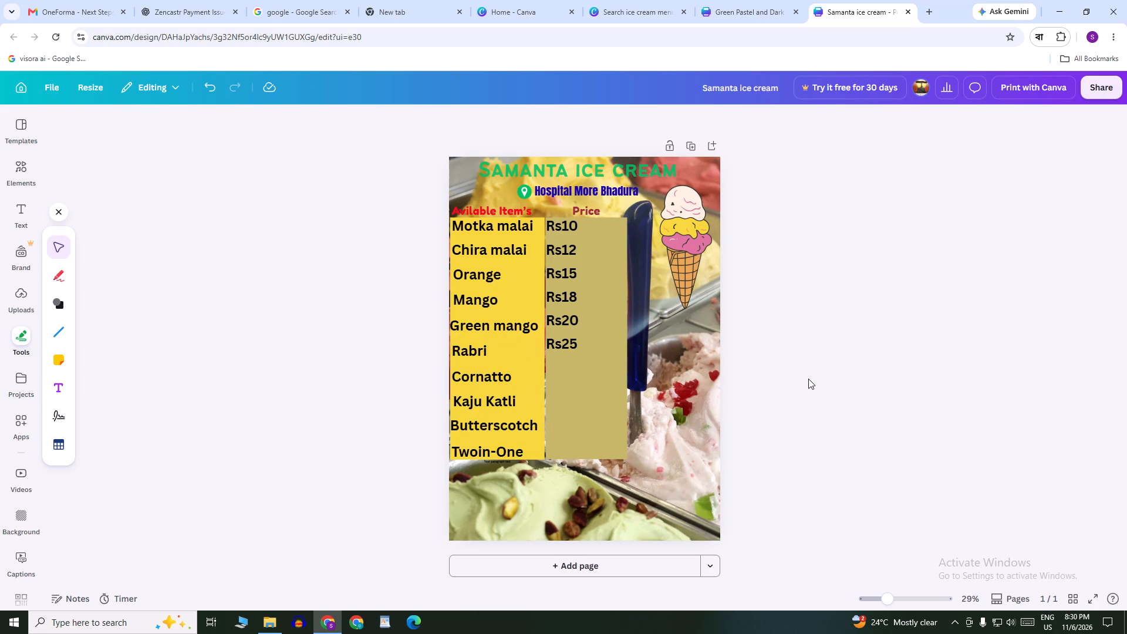
# Shift the Rs25, Rs20, Rs18 and Rs15 prices slightly down to line up with Rabri, Green mango, Mango and Orange.
pyautogui.click(554, 336)
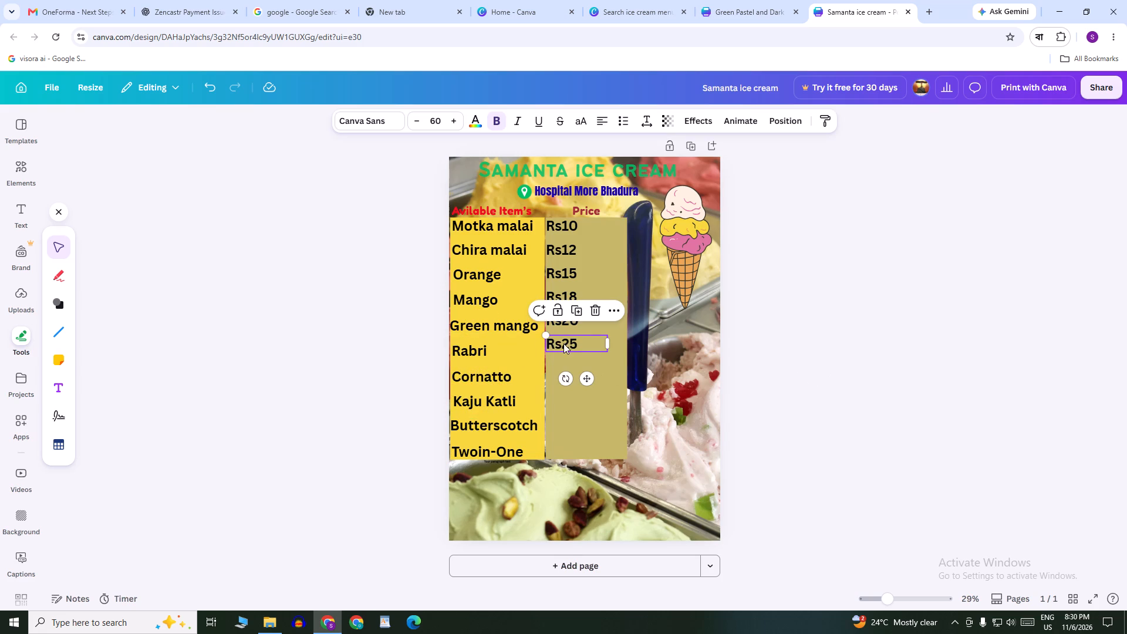
pyautogui.click(587, 343)
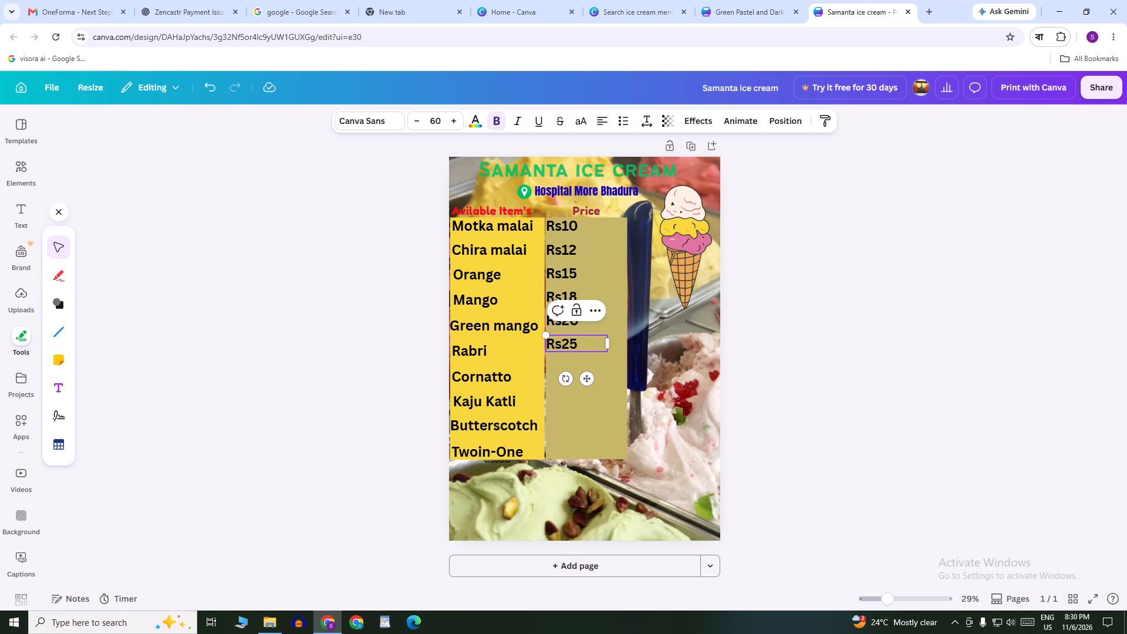
pyautogui.moveTo(581, 353); pyautogui.dragTo(581, 359)
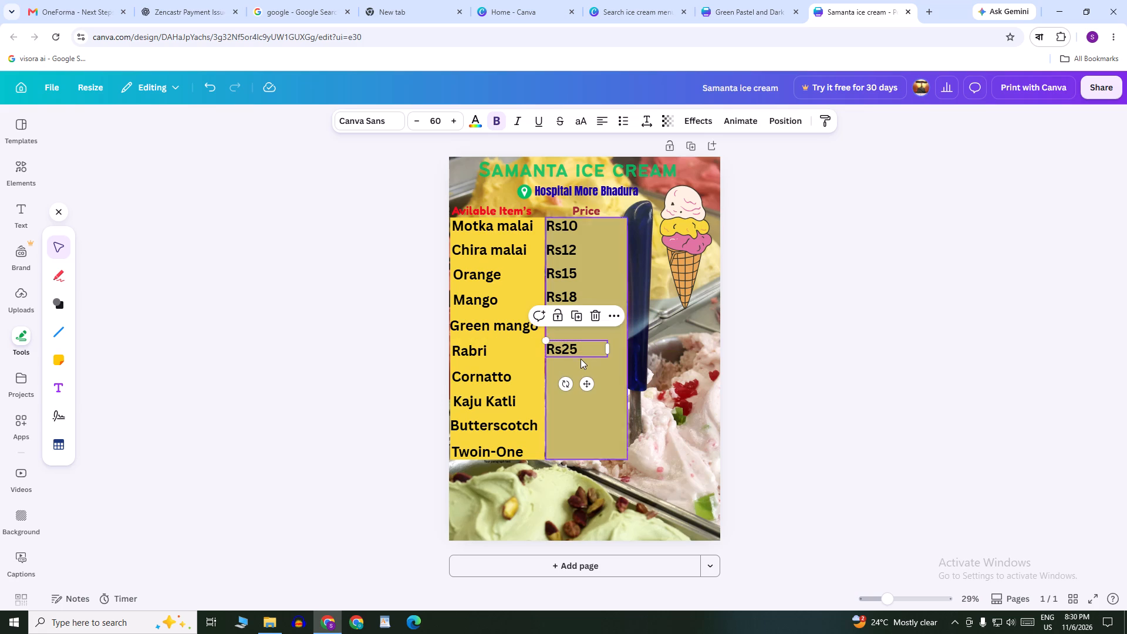
pyautogui.click(829, 315)
pyautogui.moveTo(570, 321); pyautogui.dragTo(570, 322)
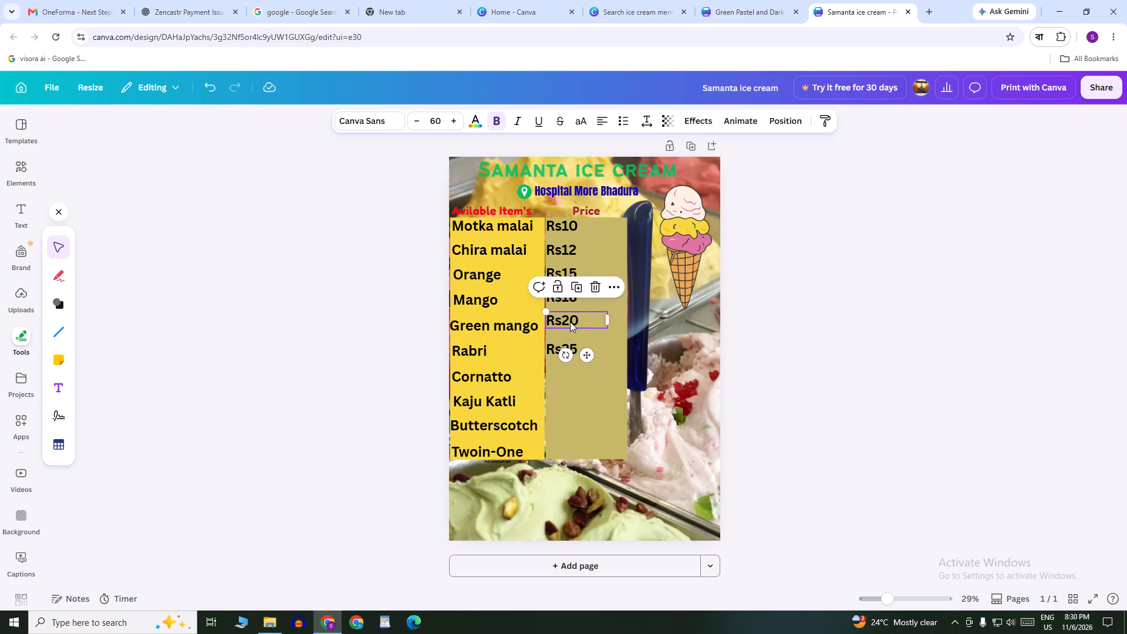
pyautogui.moveTo(570, 322); pyautogui.dragTo(570, 326)
pyautogui.click(834, 308)
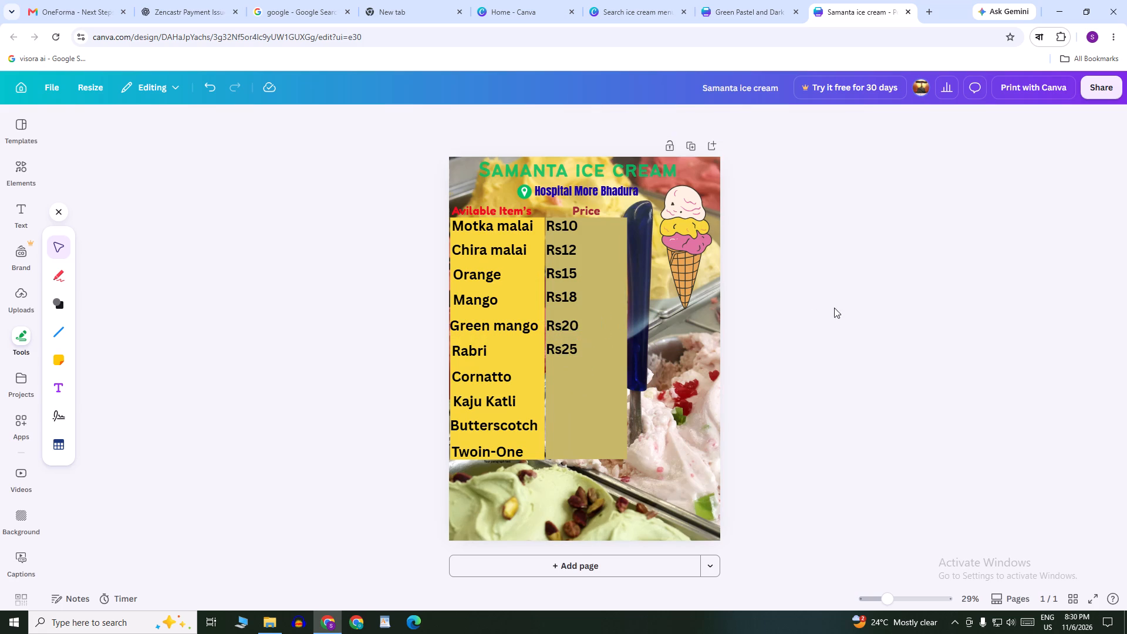
pyautogui.click(569, 293)
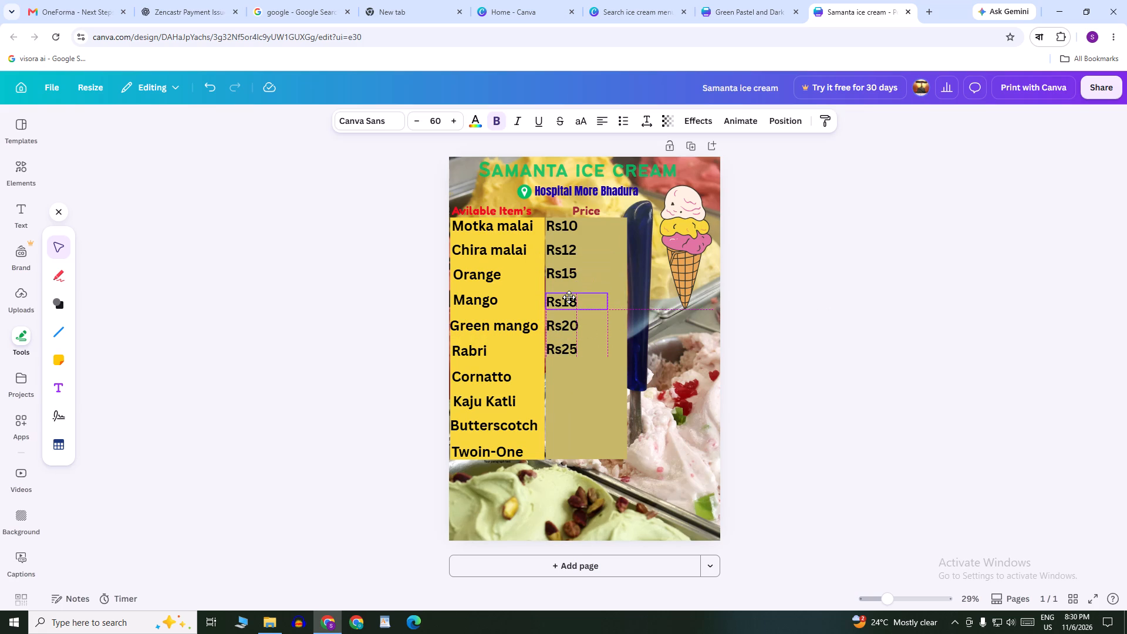
pyautogui.moveTo(848, 294); pyautogui.dragTo(839, 294)
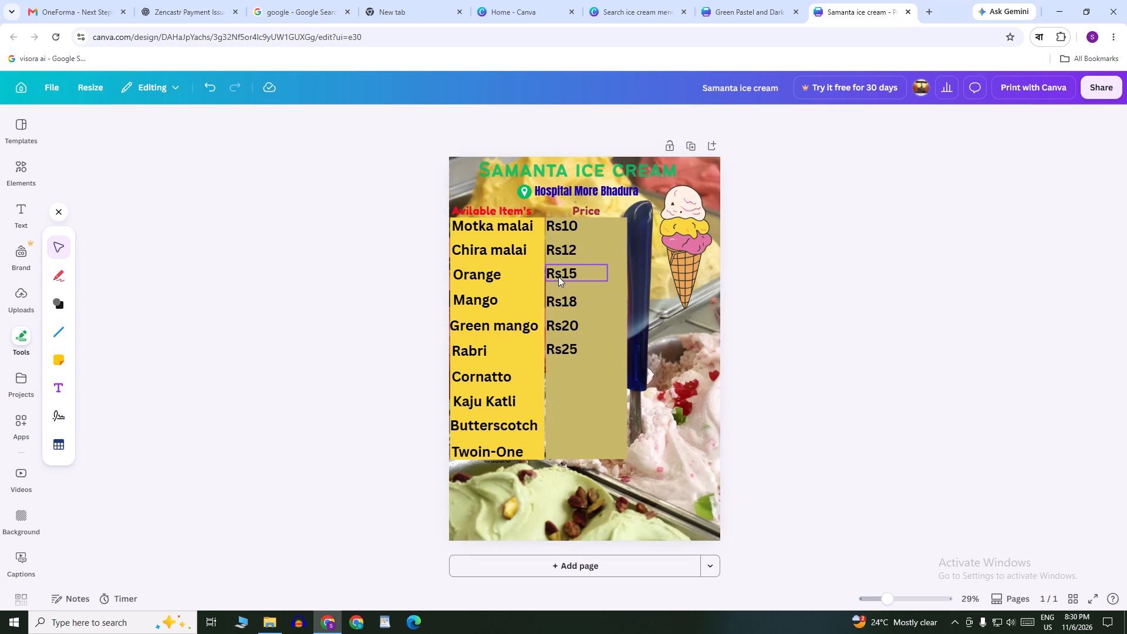
pyautogui.click(559, 274)
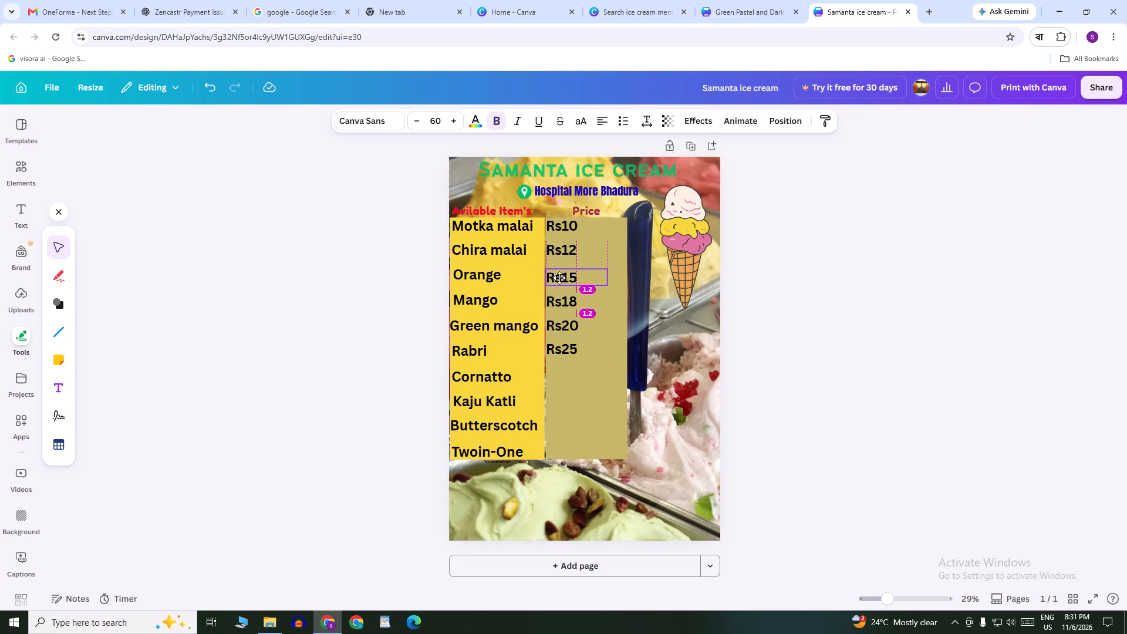
pyautogui.click(805, 256)
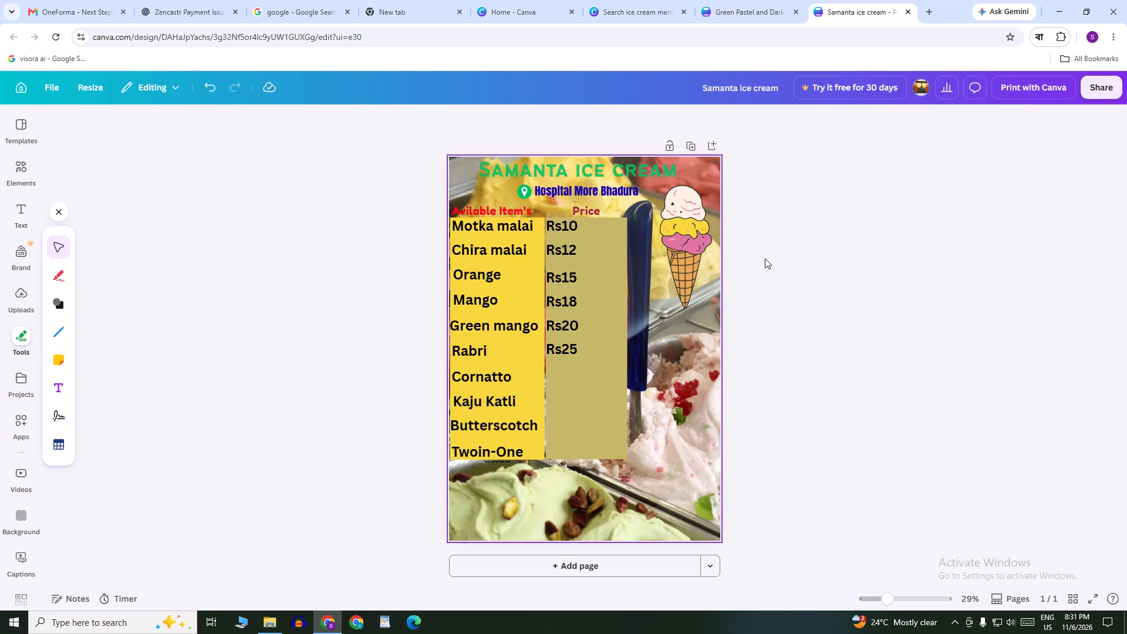
# Duplicate the Rabri price text and change the copy beside Cornatto to "Rs30".
pyautogui.click(474, 373)
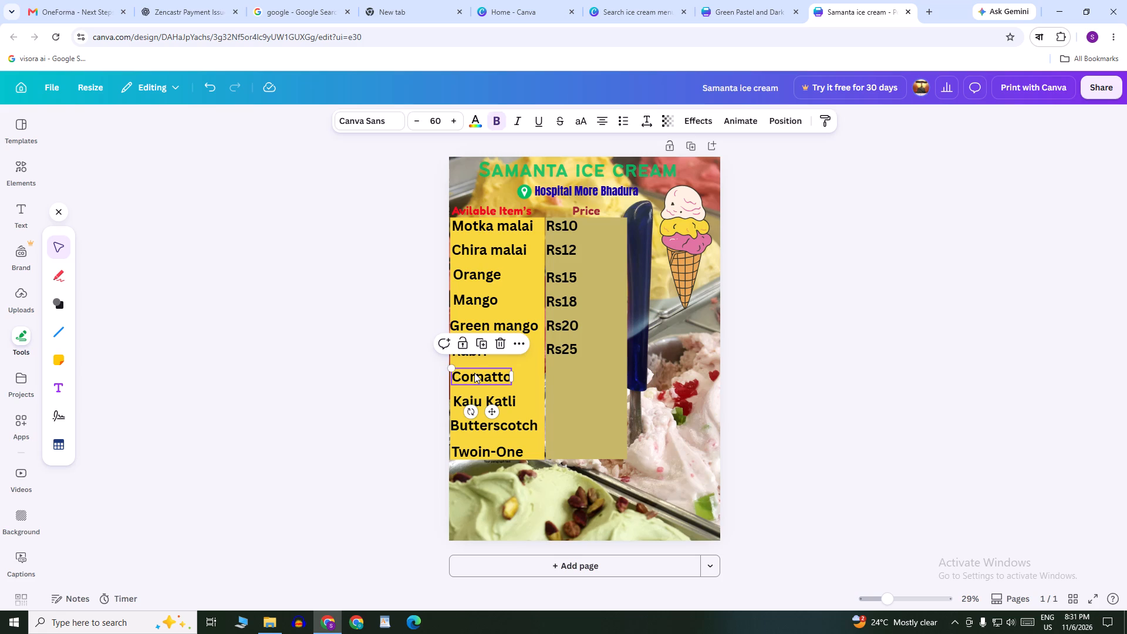
pyautogui.doubleClick(506, 374)
pyautogui.click(579, 368)
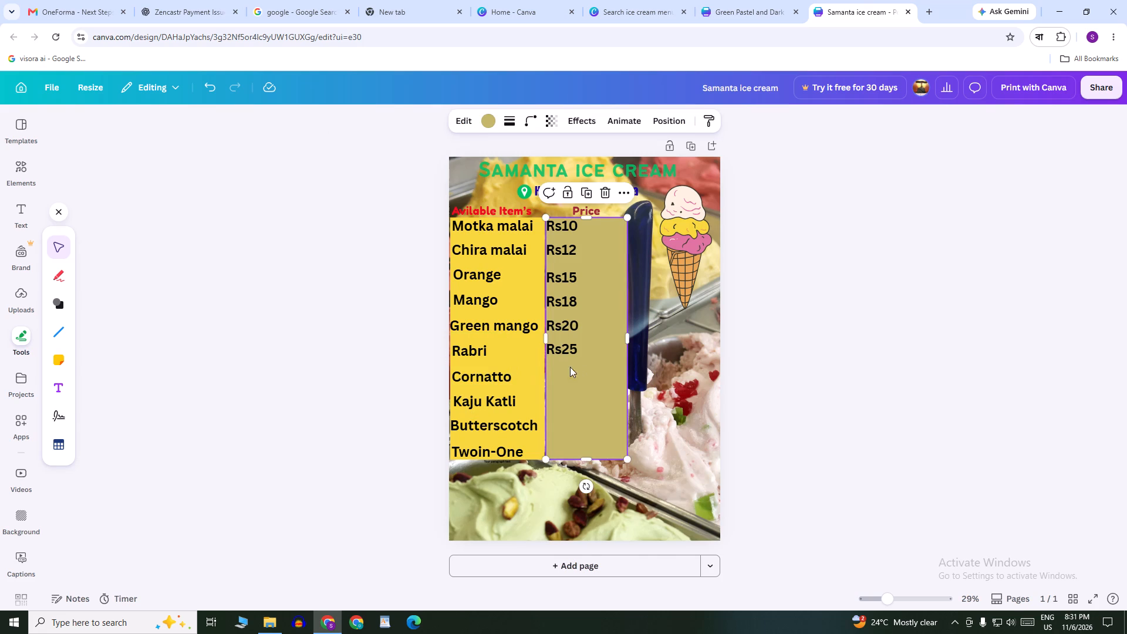
pyautogui.rightClick(563, 339)
pyautogui.click(664, 352)
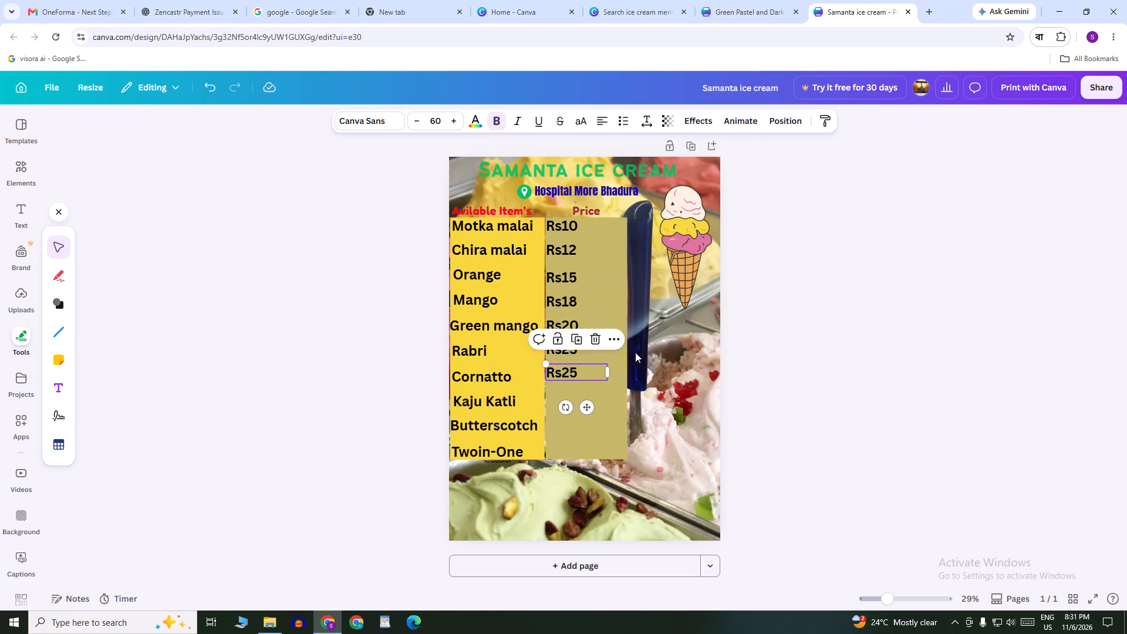
pyautogui.doubleClick(591, 373)
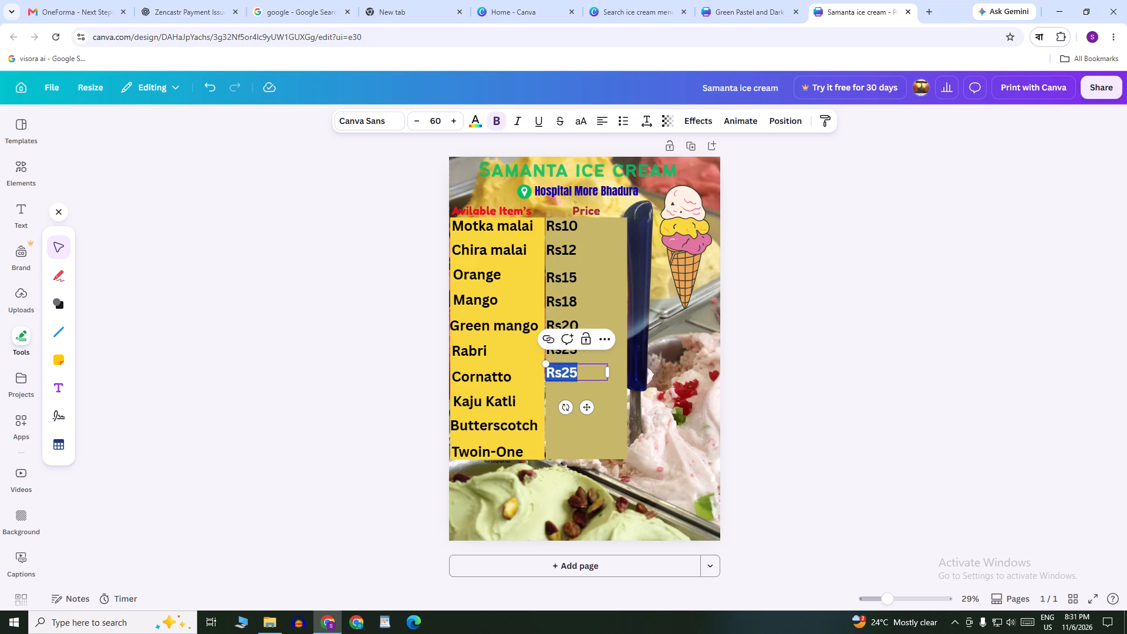
pyautogui.click(586, 371)
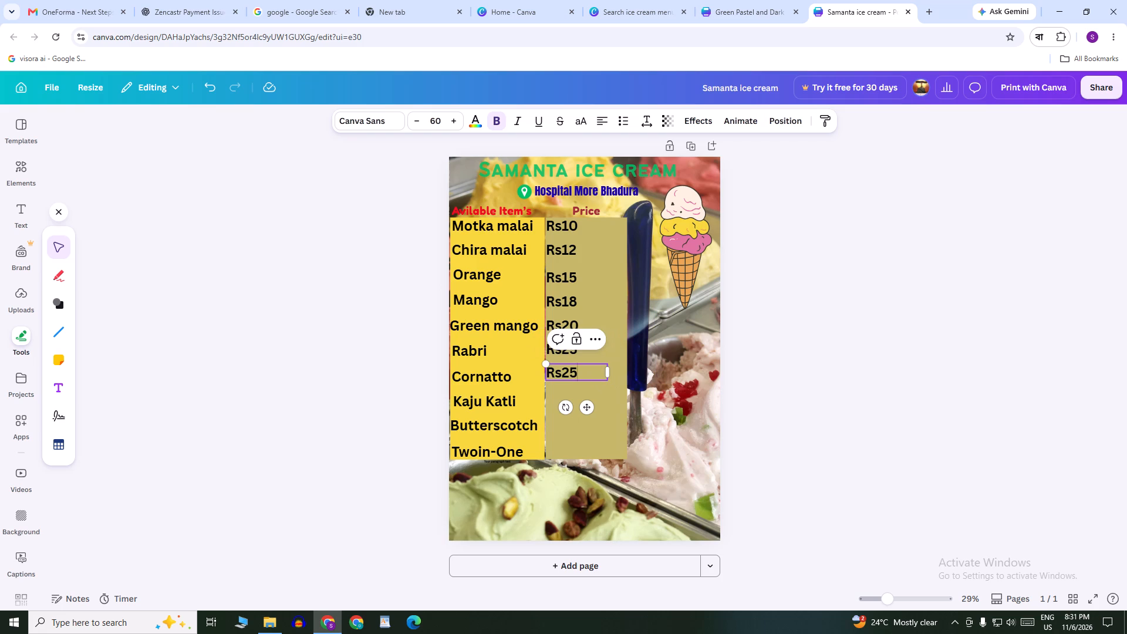
pyautogui.press('BackSpace')
pyautogui.press('BackSpace')
pyautogui.write('30')
# Duplicate the Cornatto price text and change the copy beside Kaju Katli to "Rs35".
pyautogui.click(835, 371)
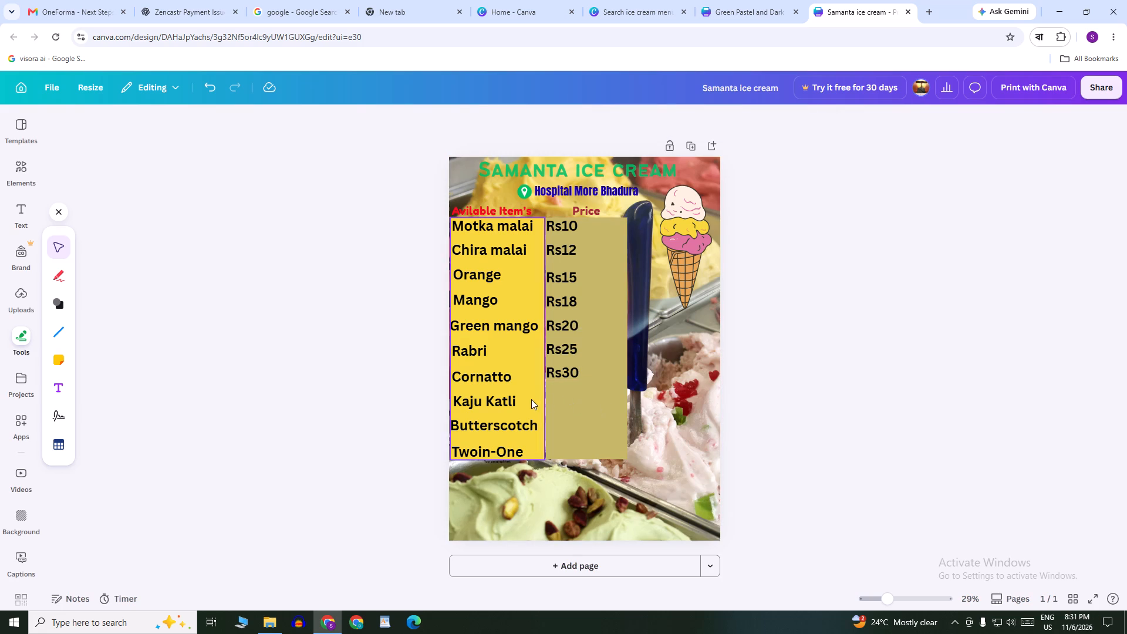
pyautogui.rightClick(565, 368)
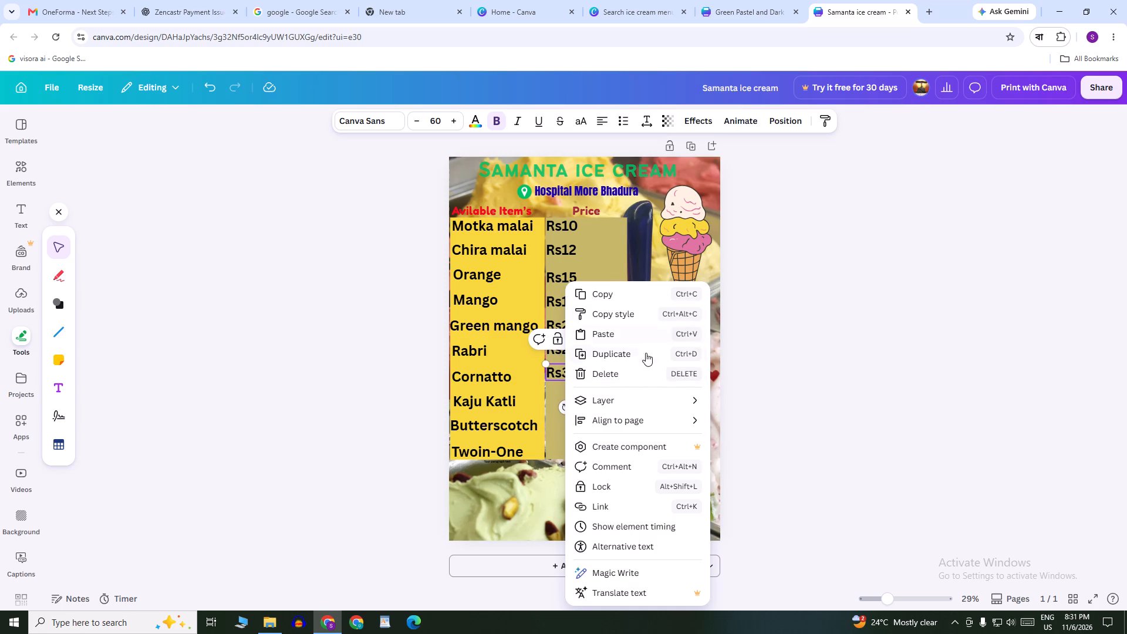
pyautogui.click(646, 354)
pyautogui.tripleClick(591, 396)
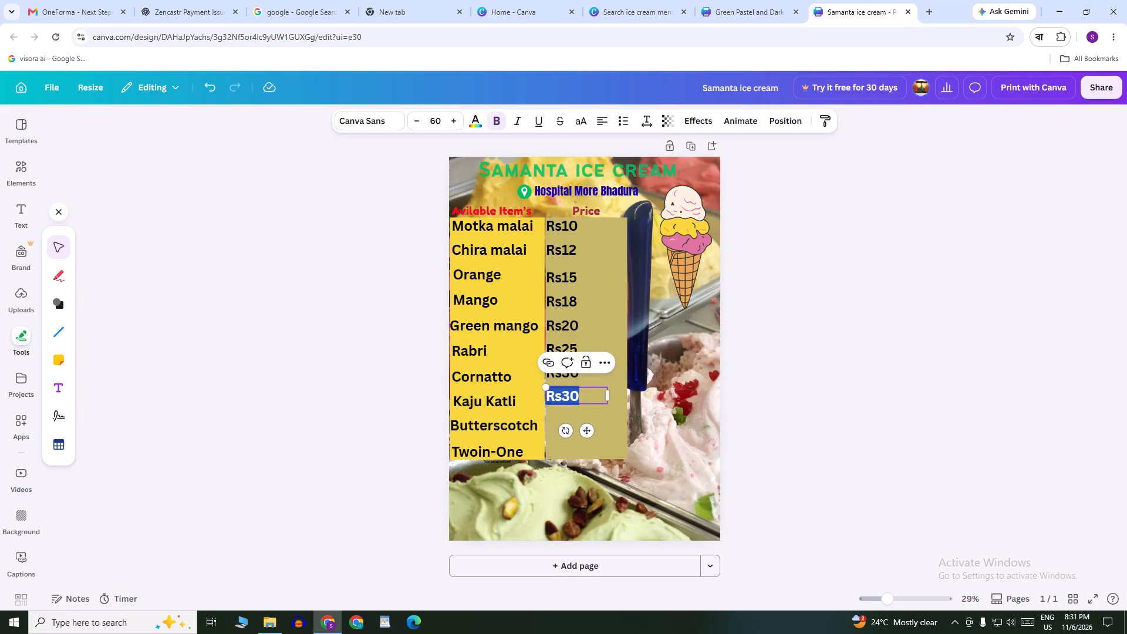
pyautogui.click(592, 393)
pyautogui.press('BackSpace')
pyautogui.press('5')
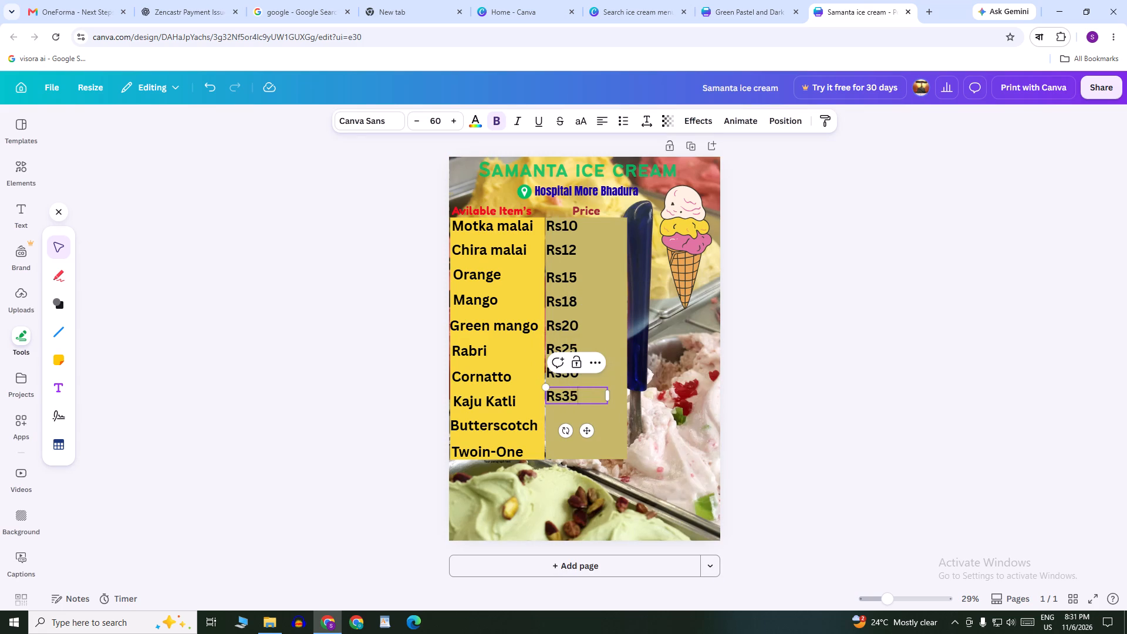
pyautogui.click(807, 400)
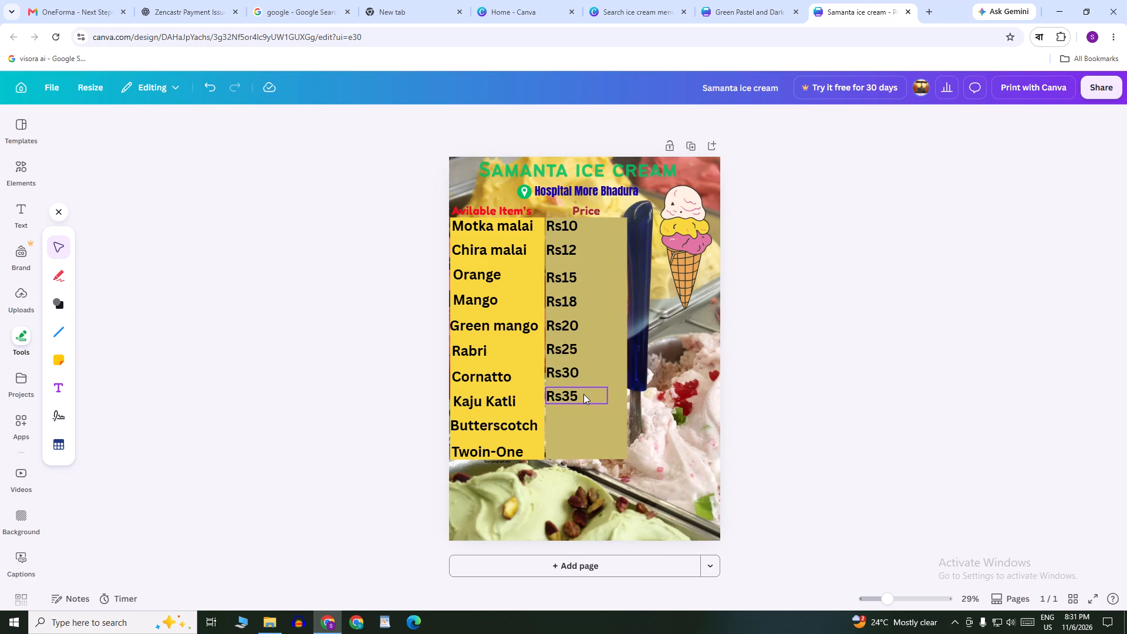
# Duplicate the Kaju Katli price text and change the copy beside Butterscotch to "Rs55".
pyautogui.click(583, 394)
pyautogui.click(612, 363)
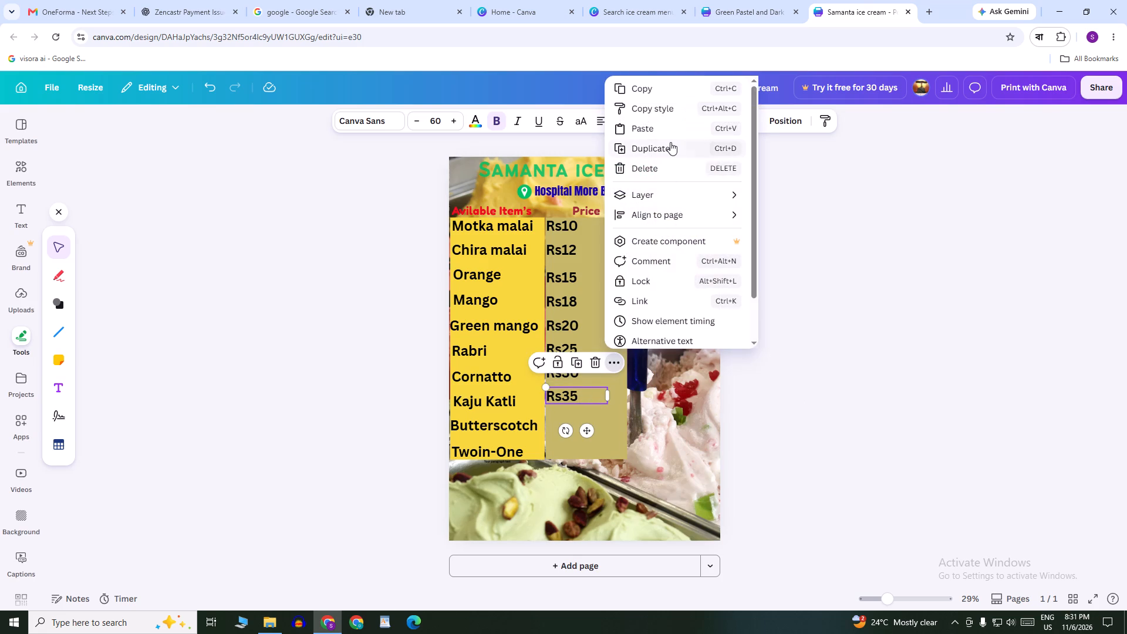
pyautogui.click(670, 141)
pyautogui.doubleClick(581, 414)
pyautogui.click(581, 414)
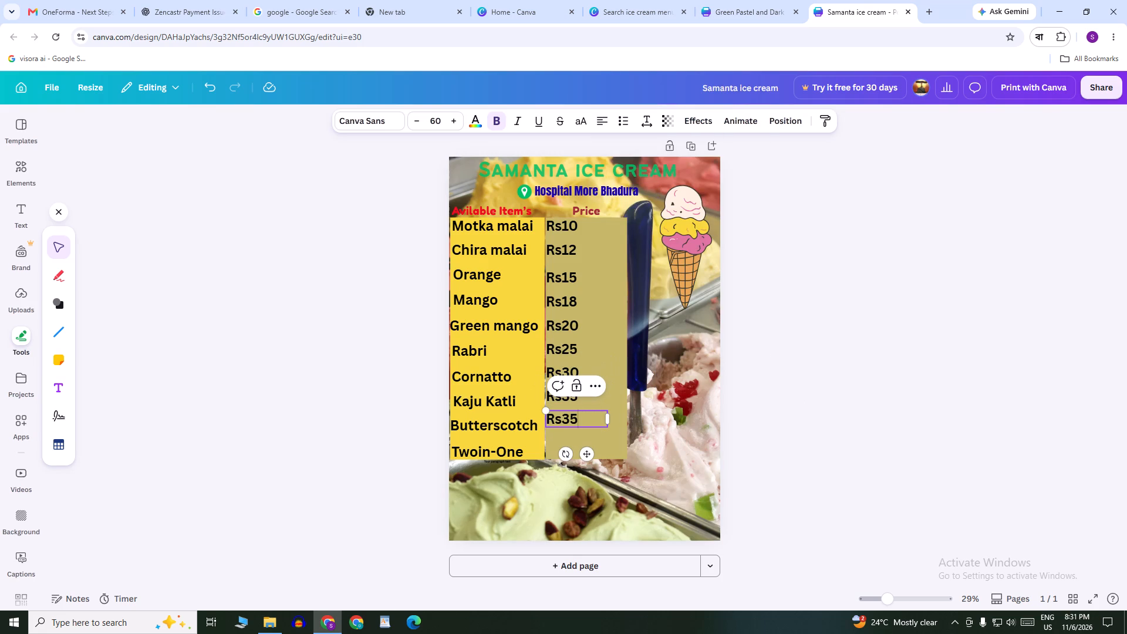
pyautogui.press('BackSpace')
pyautogui.press('BackSpace')
pyautogui.write('55')
pyautogui.click(835, 399)
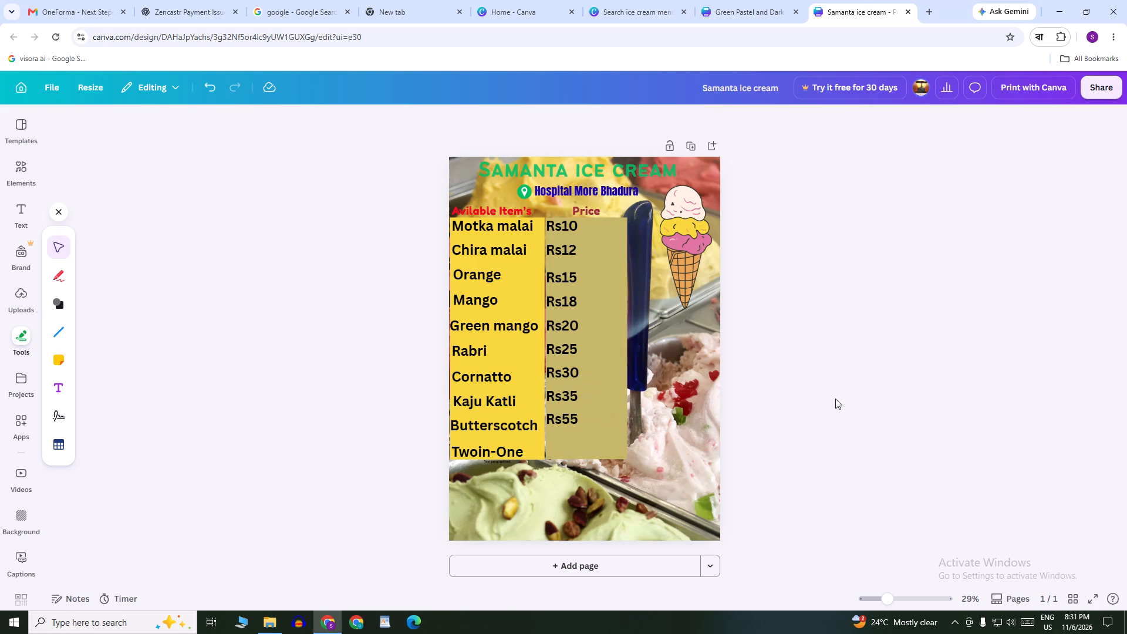
pyautogui.doubleClick(581, 420)
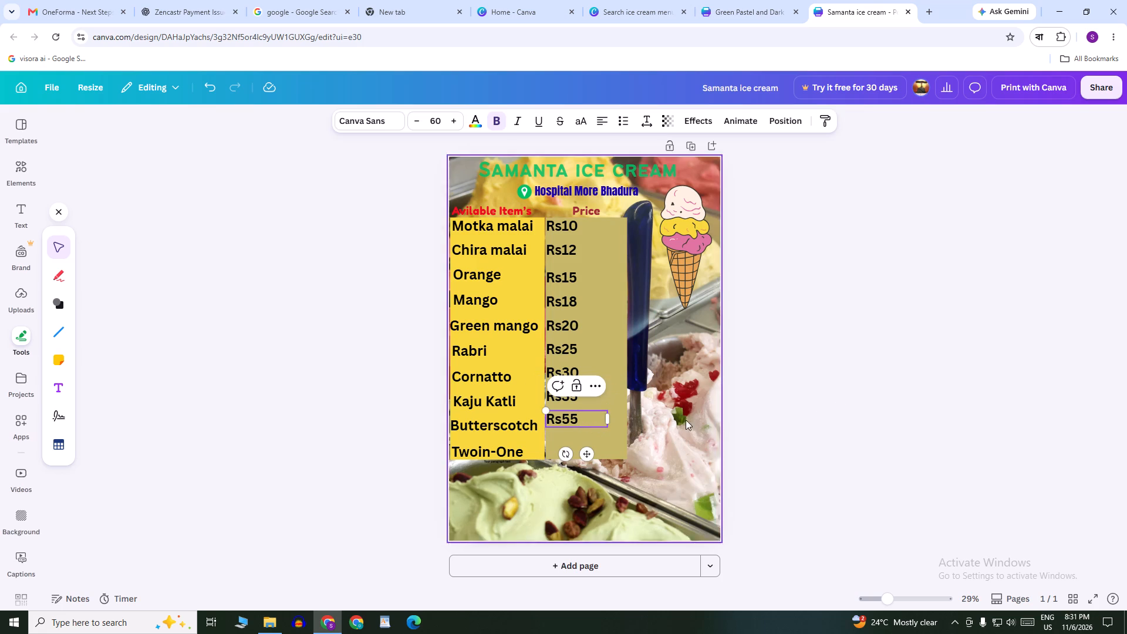
pyautogui.click(814, 420)
# Duplicate the Butterscotch price text and enter "Rs55" in the copy beside Twoin-One.
pyautogui.click(581, 423)
pyautogui.rightClick(582, 419)
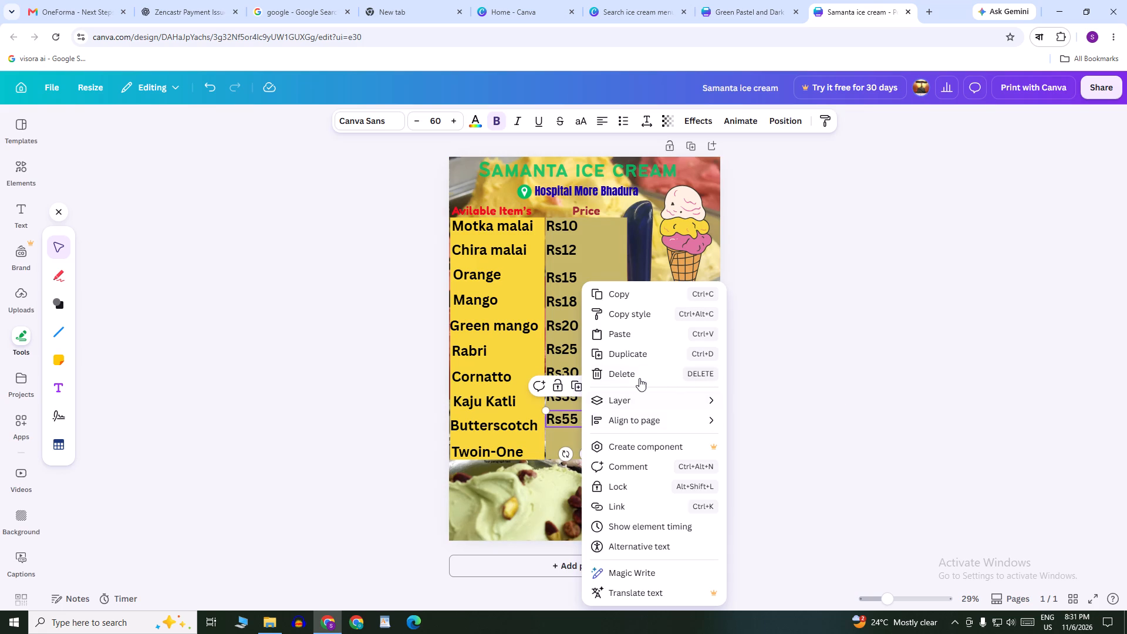
pyautogui.click(658, 358)
pyautogui.doubleClick(593, 444)
pyautogui.click(593, 444)
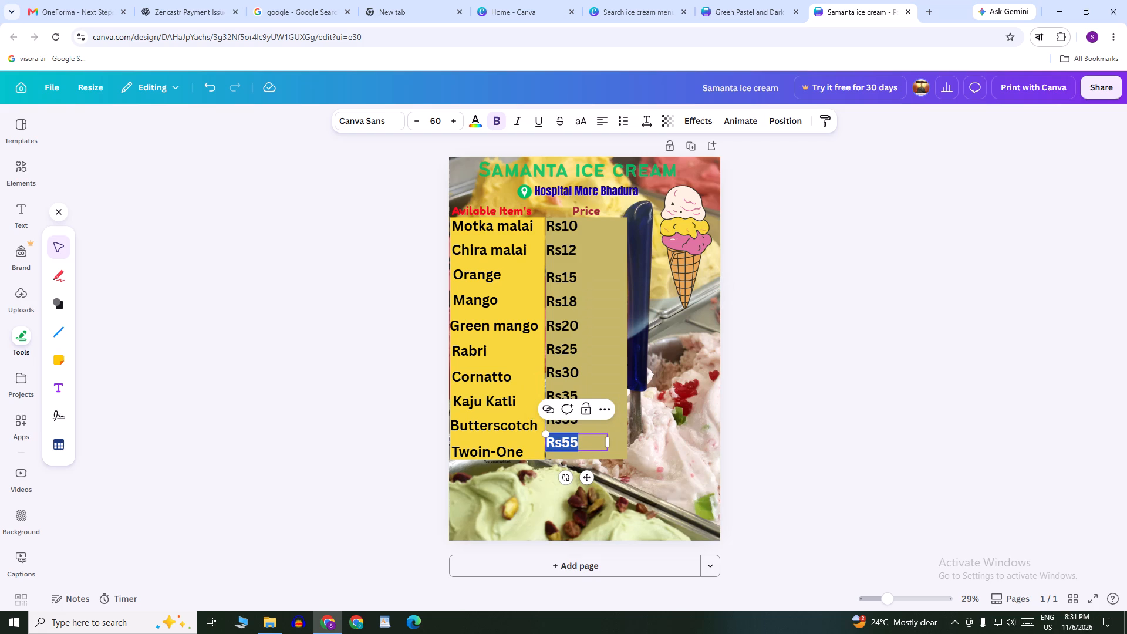
pyautogui.click(592, 443)
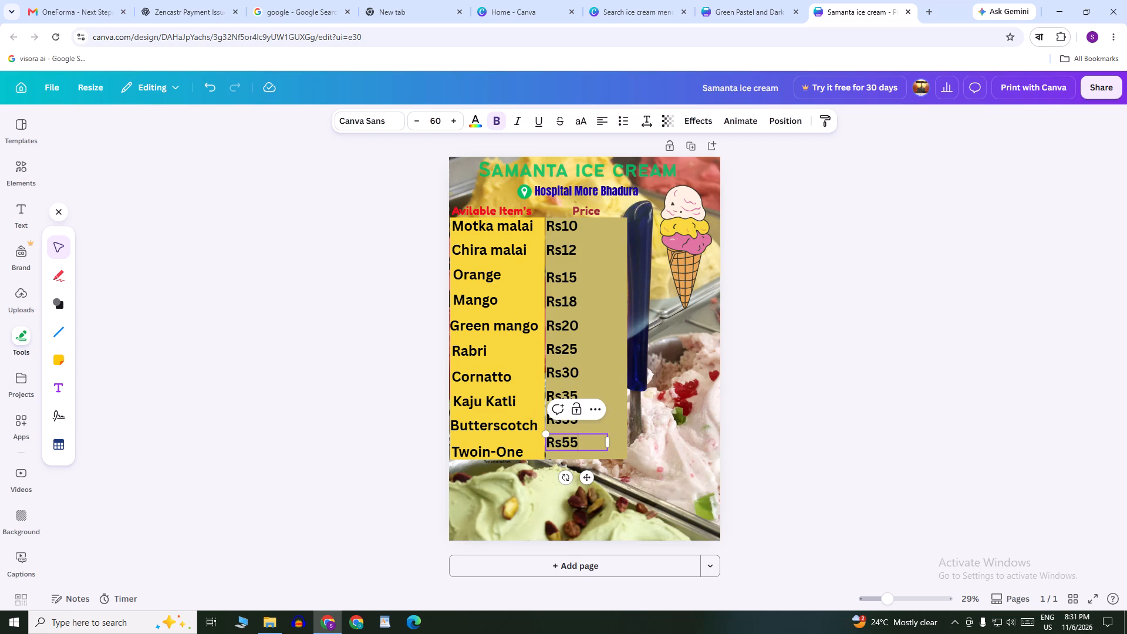
pyautogui.press('BackSpace')
pyautogui.press('BackSpace')
pyautogui.write('55')
pyautogui.doubleClick(881, 404)
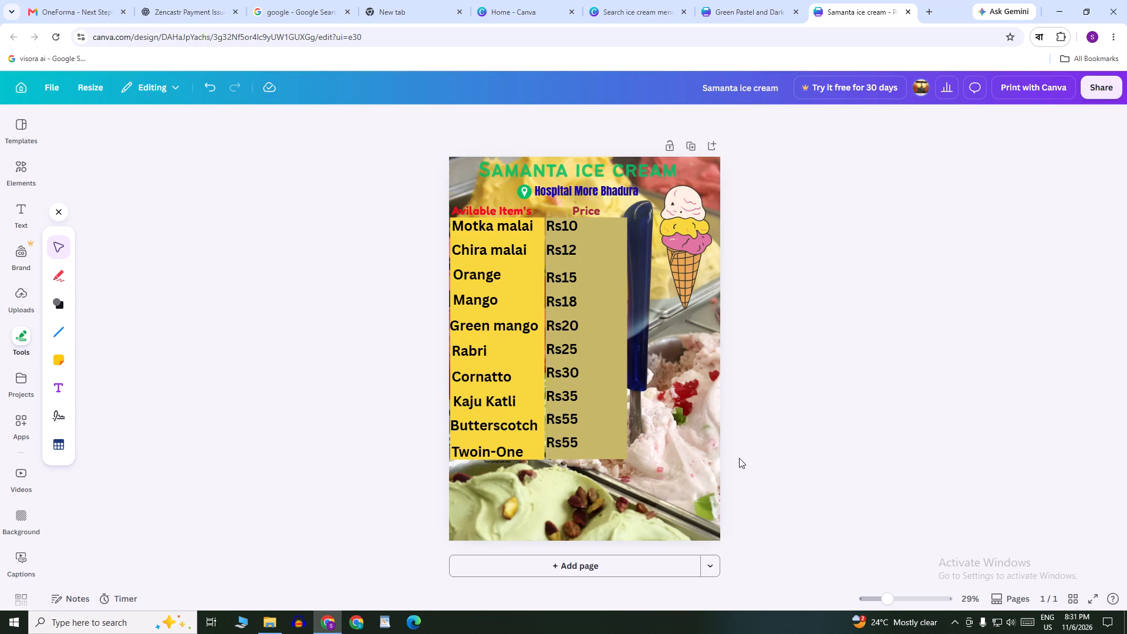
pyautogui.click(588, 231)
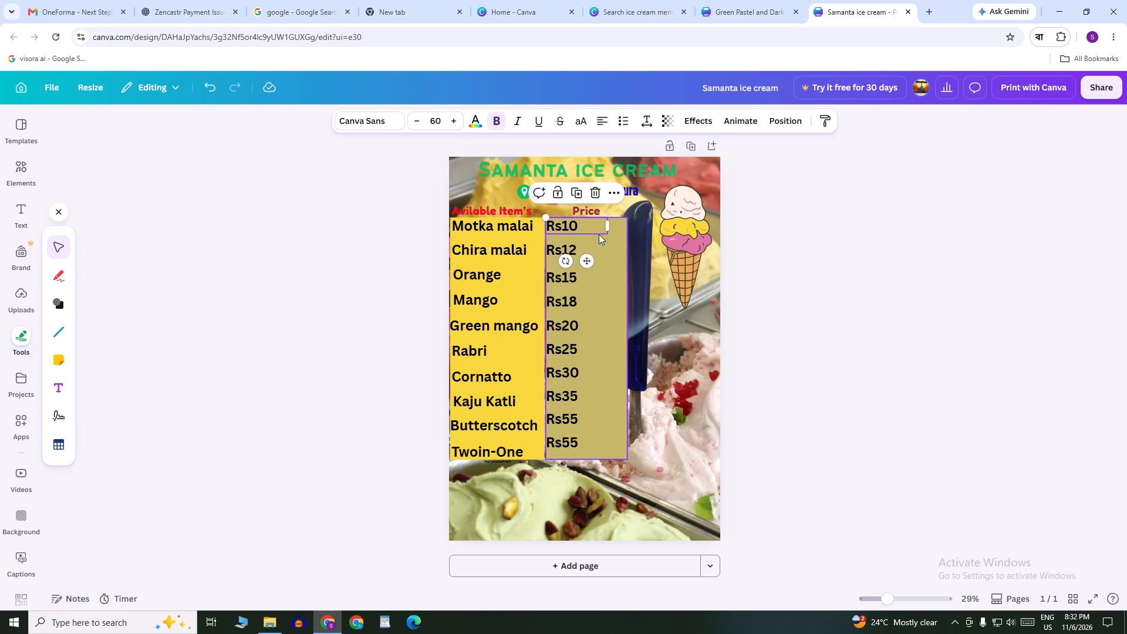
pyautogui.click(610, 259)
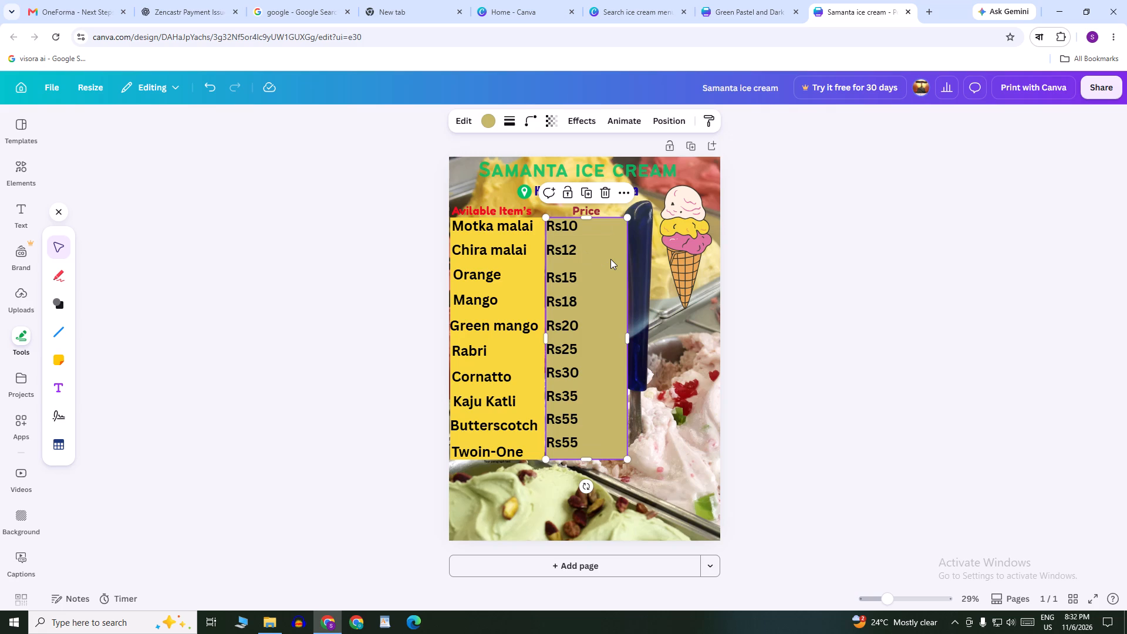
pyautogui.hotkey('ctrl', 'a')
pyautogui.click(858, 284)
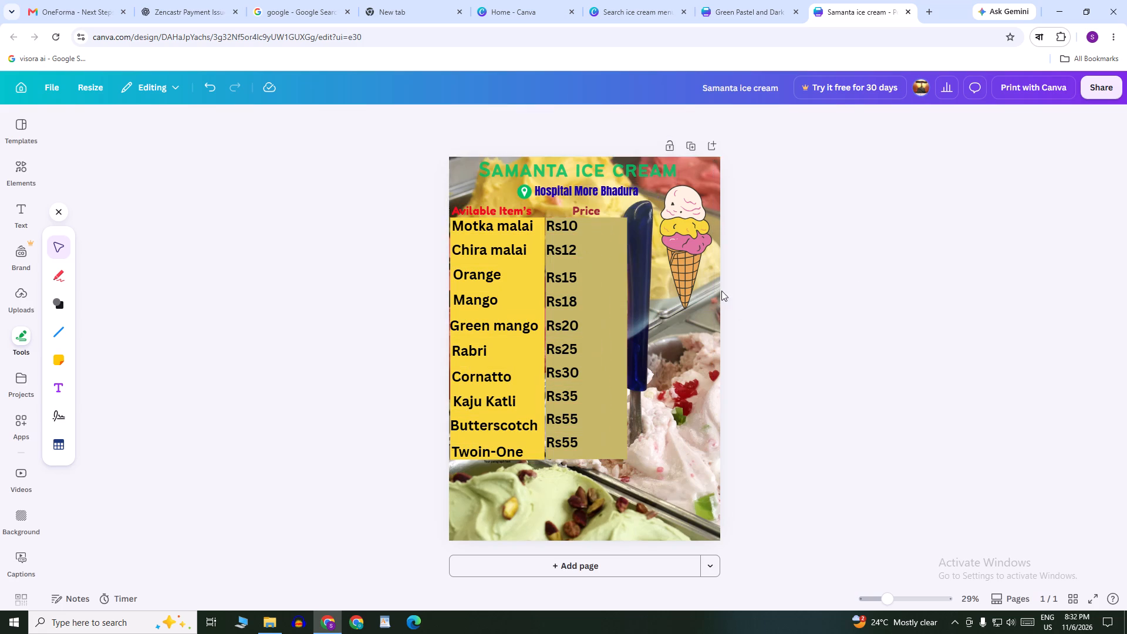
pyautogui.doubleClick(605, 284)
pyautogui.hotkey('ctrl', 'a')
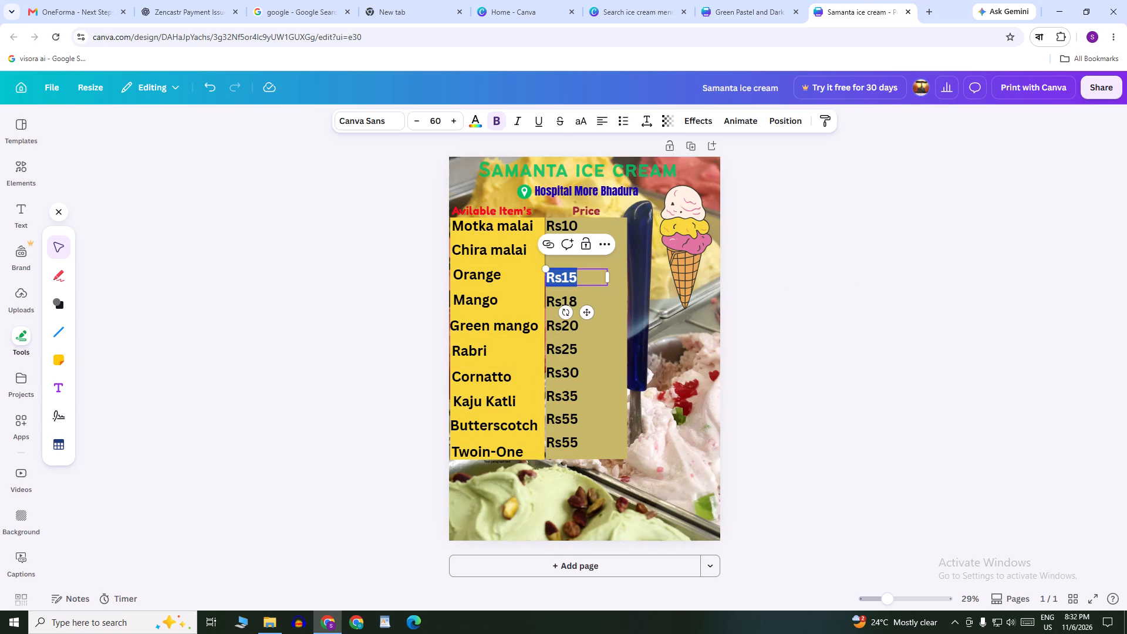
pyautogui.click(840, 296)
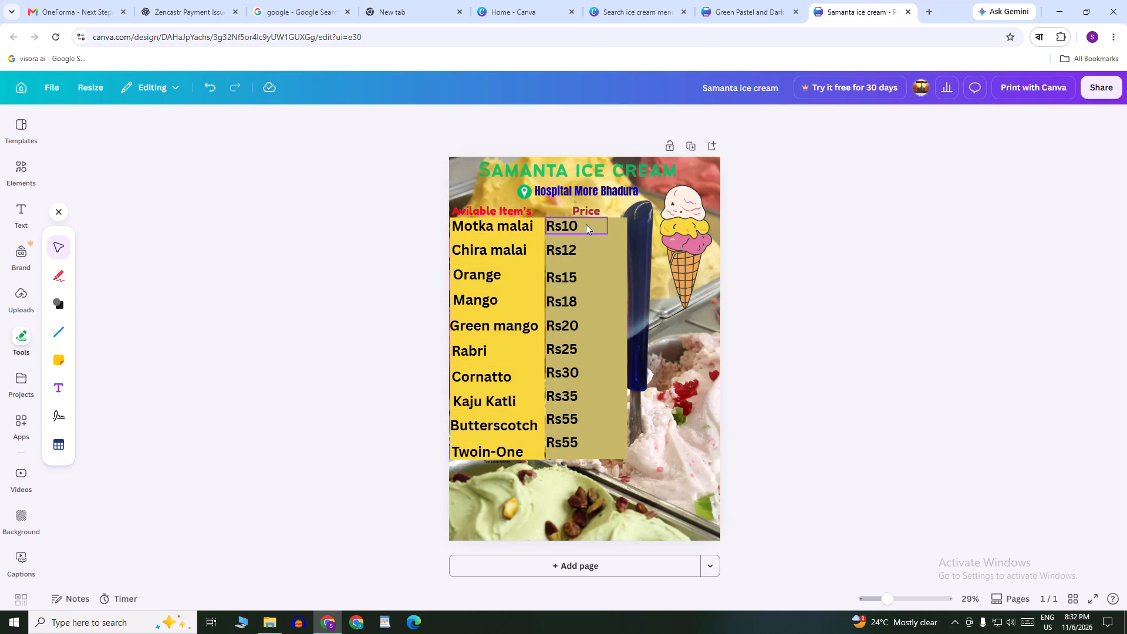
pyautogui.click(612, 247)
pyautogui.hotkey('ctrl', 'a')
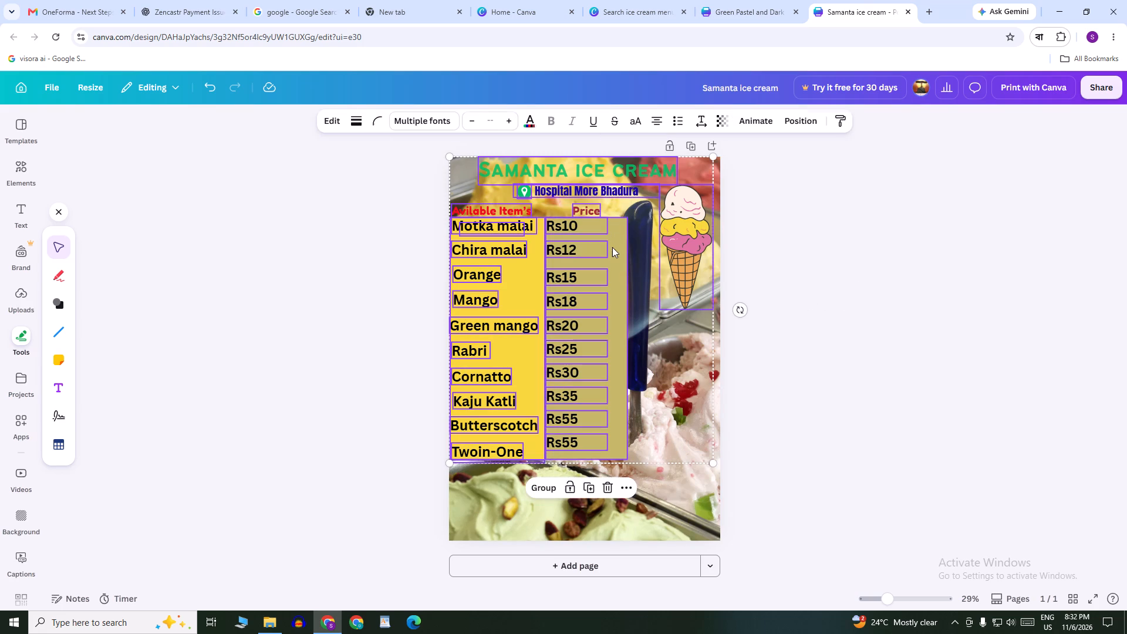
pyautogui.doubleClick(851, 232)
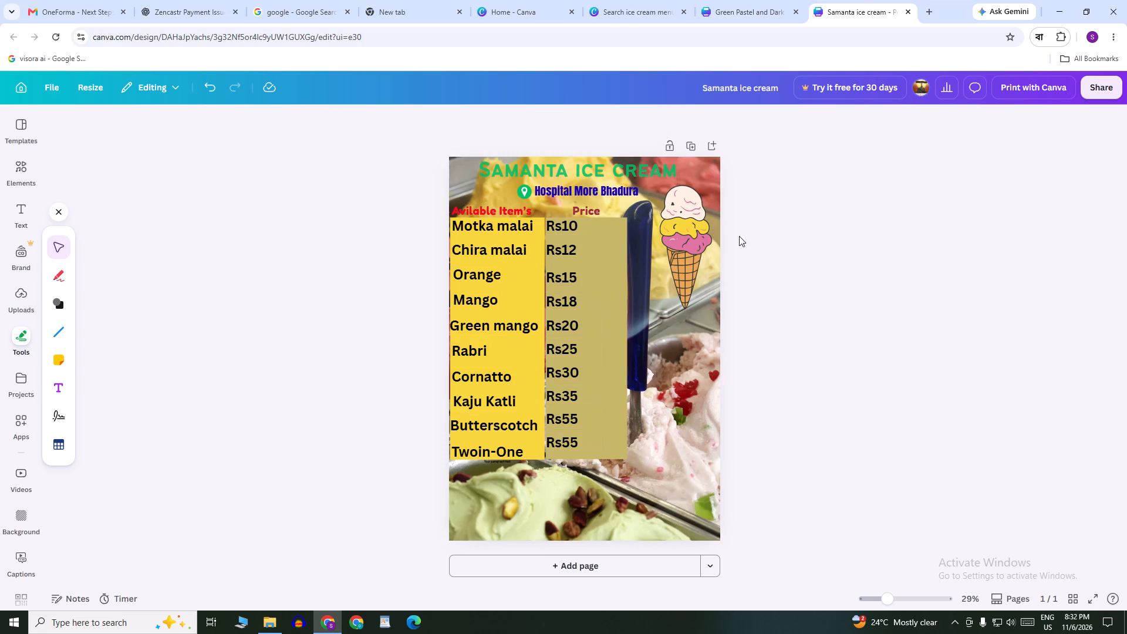
# Set the font of the Rs10 price beside Motka malai to Shrikhand.
pyautogui.click(586, 227)
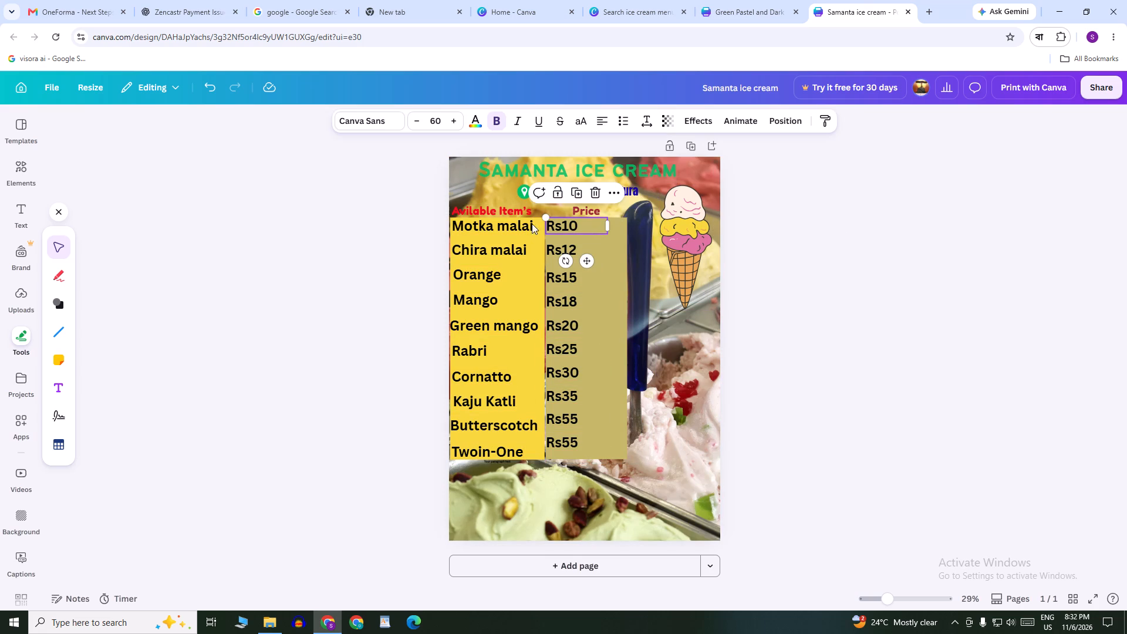
pyautogui.click(377, 125)
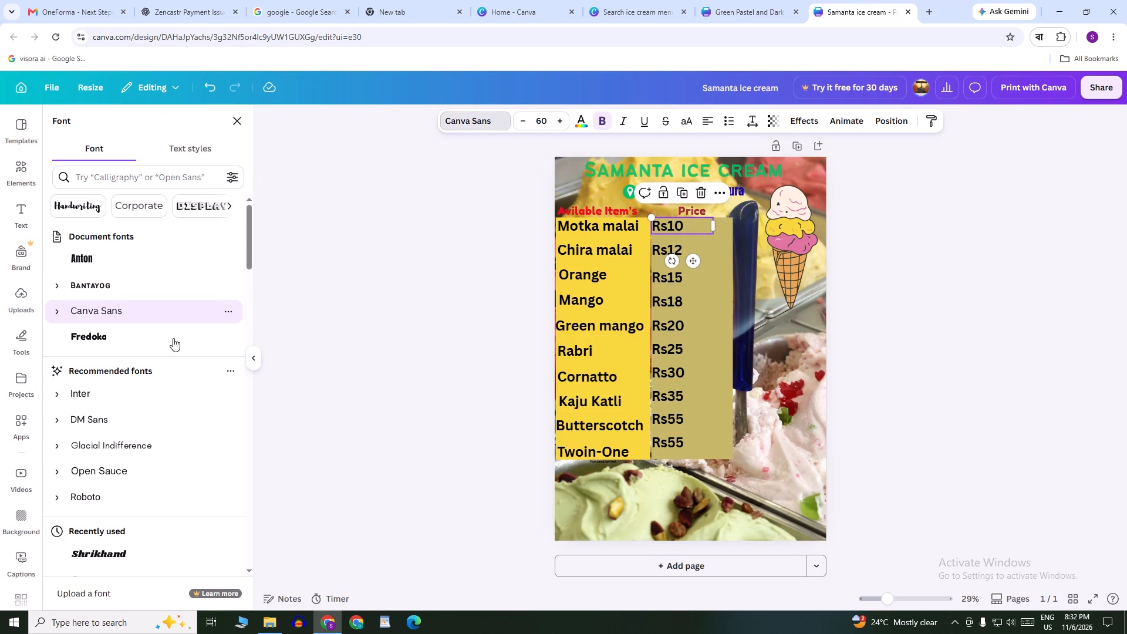
pyautogui.scroll(-2, 174, 342)
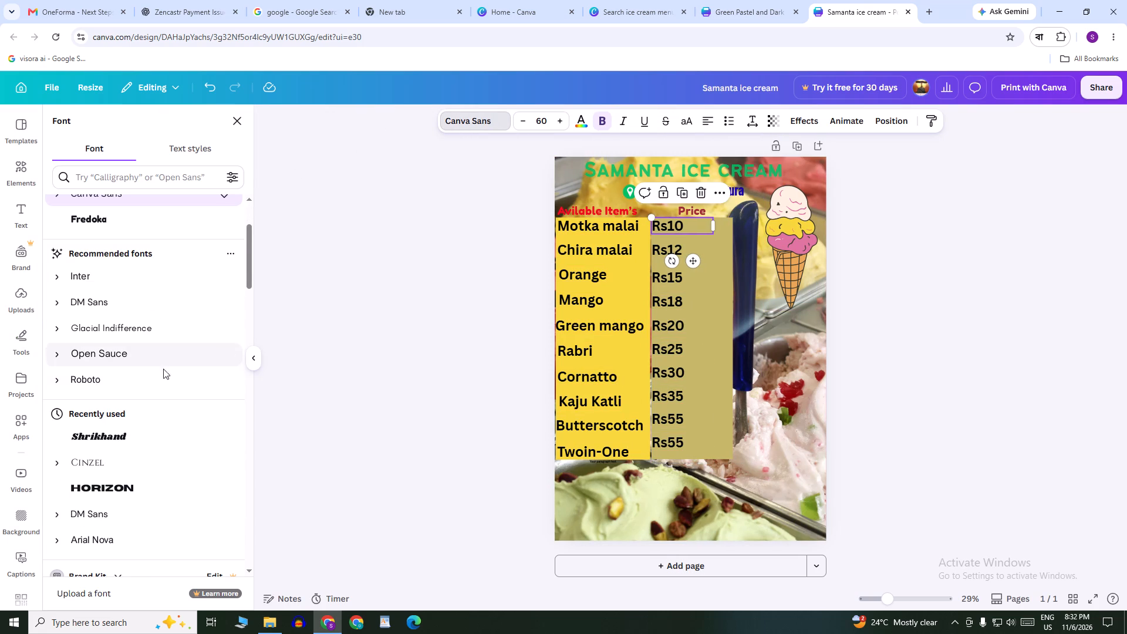
pyautogui.click(159, 383)
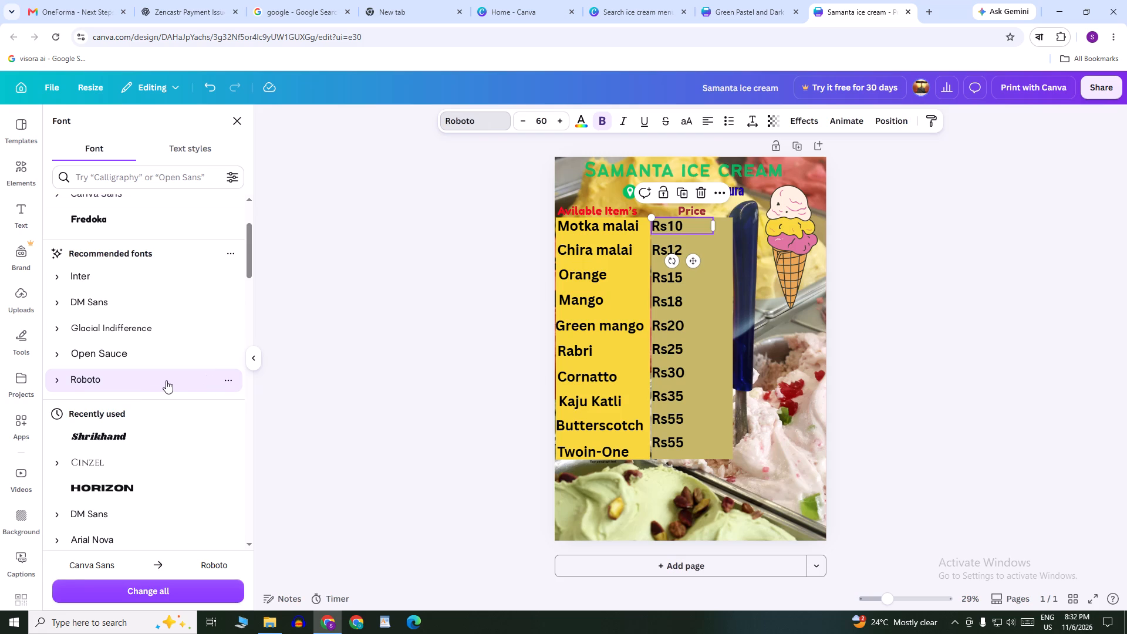
pyautogui.click(156, 433)
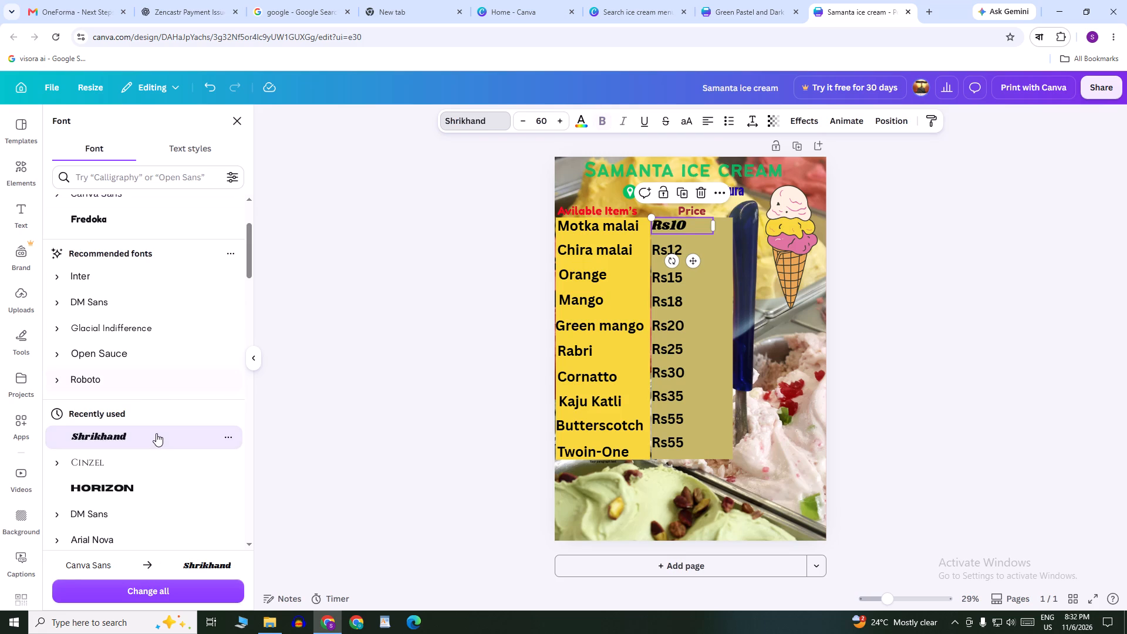
# Set the font of the Rs12 price beside Chira malai to Shrikhand.
pyautogui.doubleClick(665, 244)
pyautogui.click(703, 247)
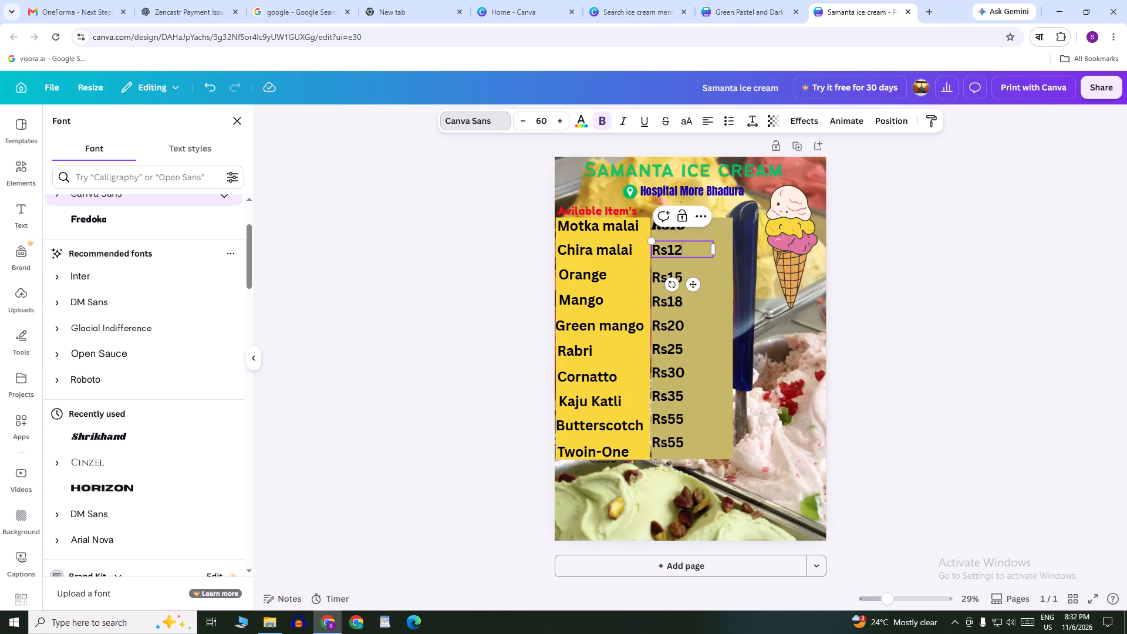
pyautogui.hotkey('ctrl', 'a')
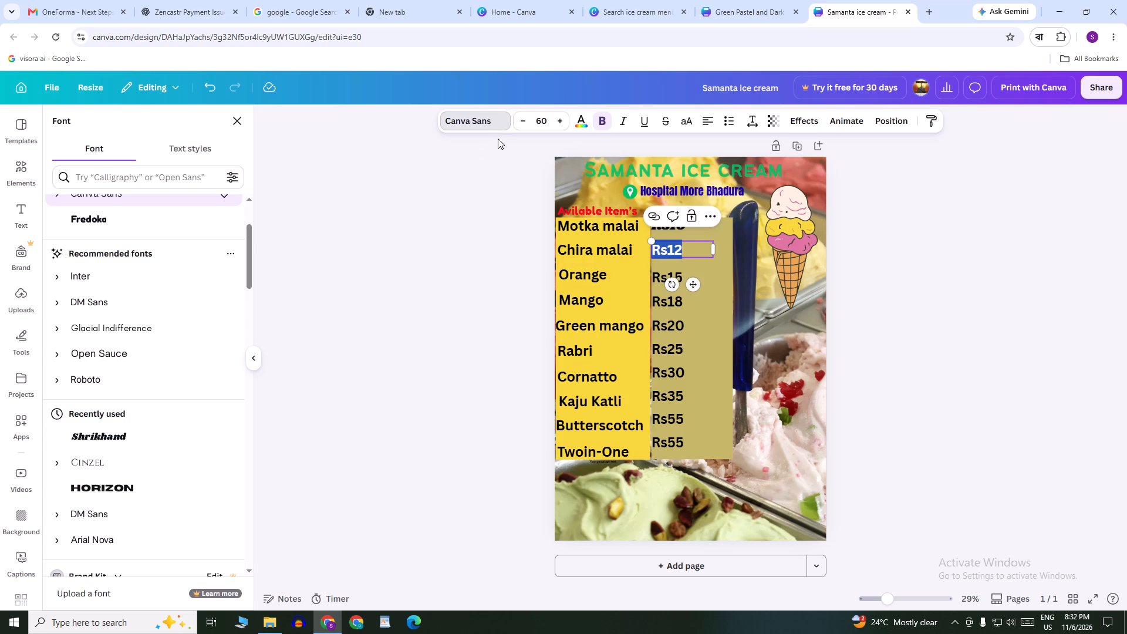
pyautogui.click(489, 126)
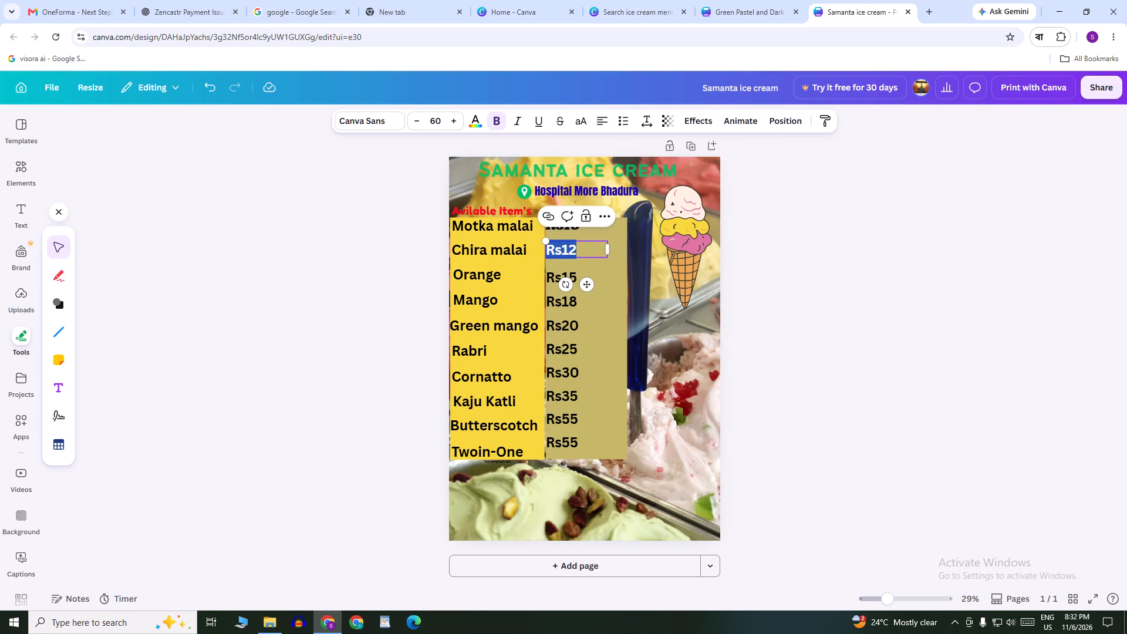
pyautogui.click(574, 252)
pyautogui.click(372, 114)
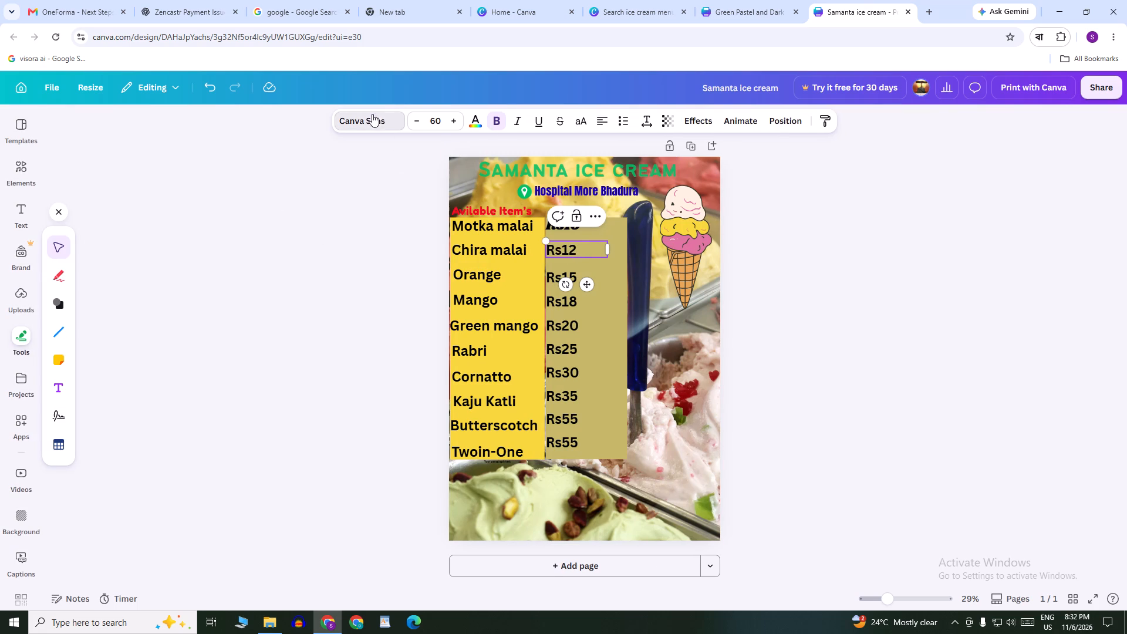
pyautogui.click(157, 245)
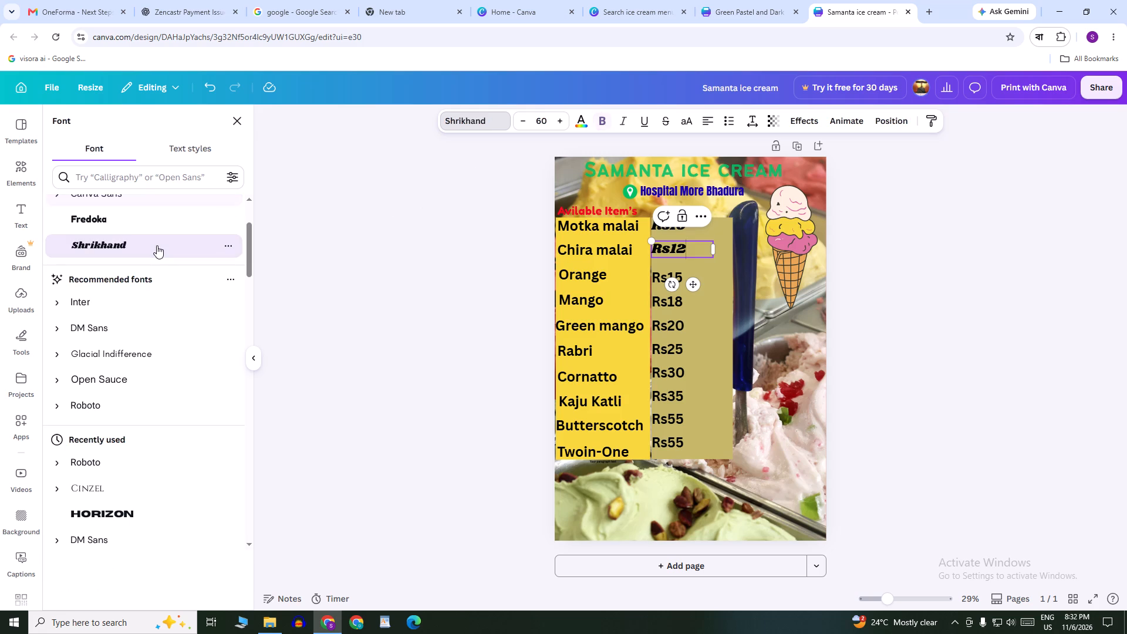
# Set the font of the Rs15 price beside Orange to Shrikhand.
pyautogui.doubleClick(662, 272)
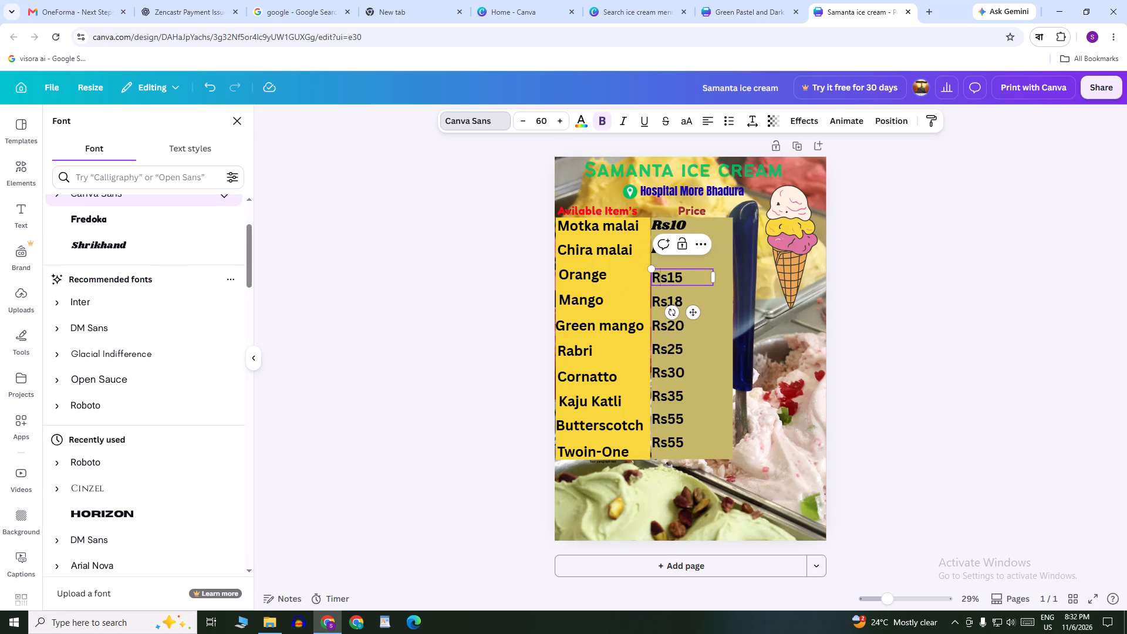
pyautogui.click(686, 272)
pyautogui.hotkey('ctrl', 'a')
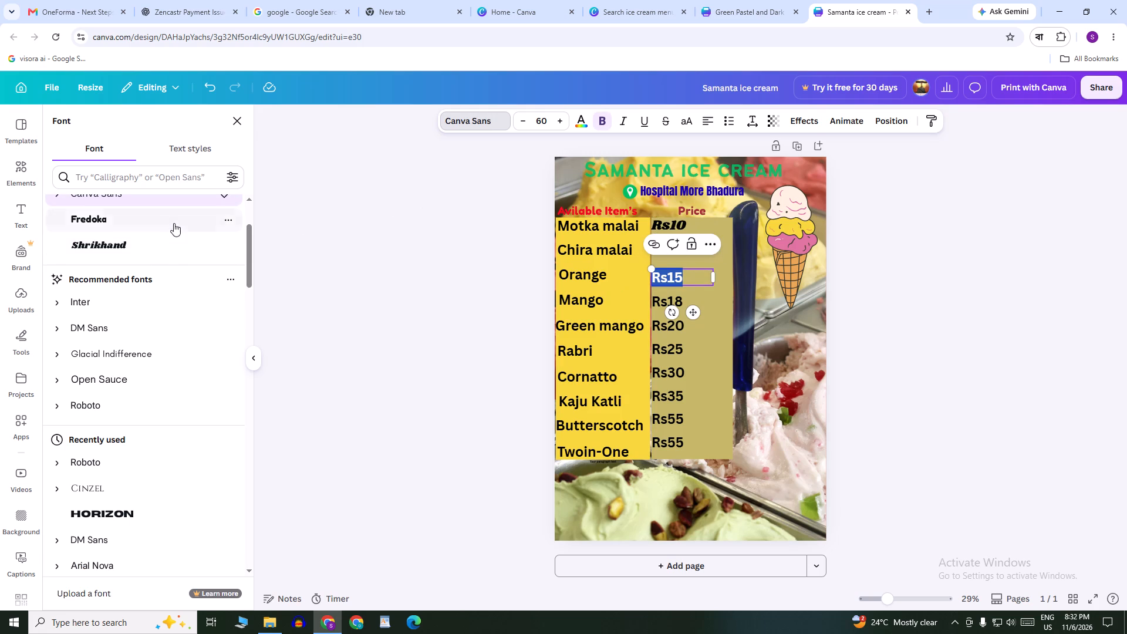
pyautogui.click(171, 242)
# Set the font of the Rs18 price beside Mango and the Rs20 price beside Green mango to Shrikhand.
pyautogui.doubleClick(670, 295)
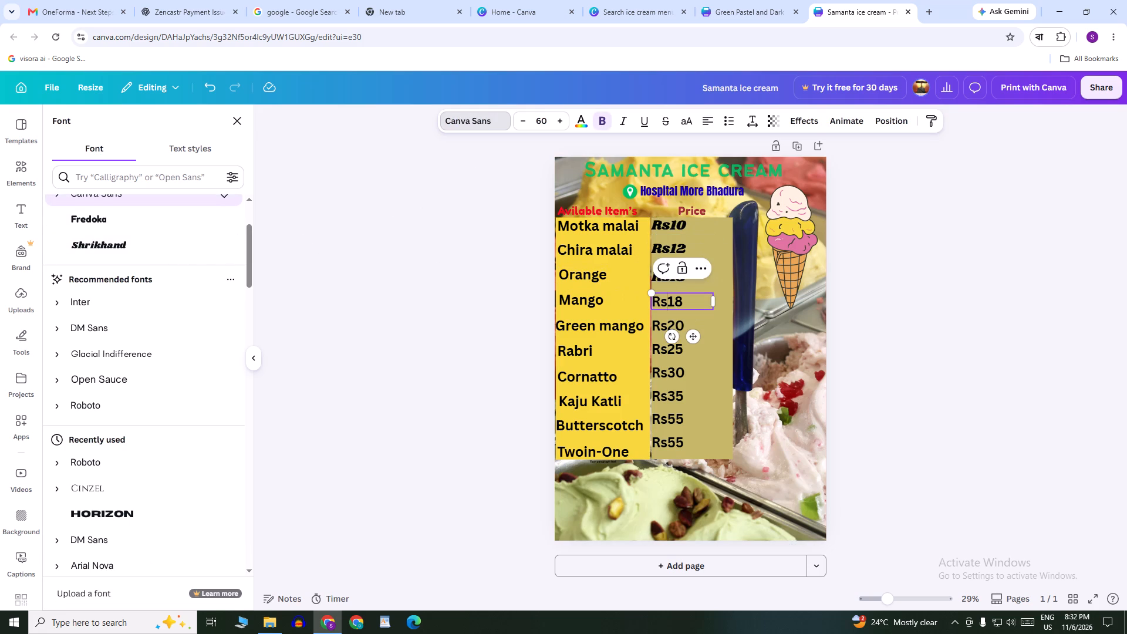
pyautogui.click(685, 296)
pyautogui.hotkey('ctrl', 'a')
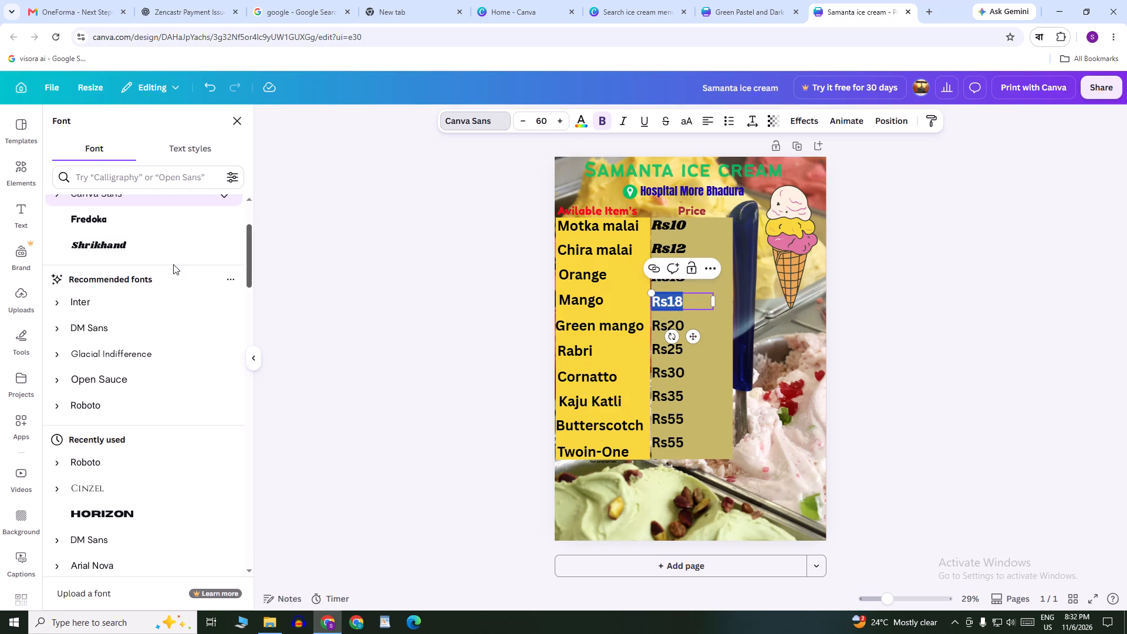
pyautogui.click(134, 242)
pyautogui.doubleClick(681, 319)
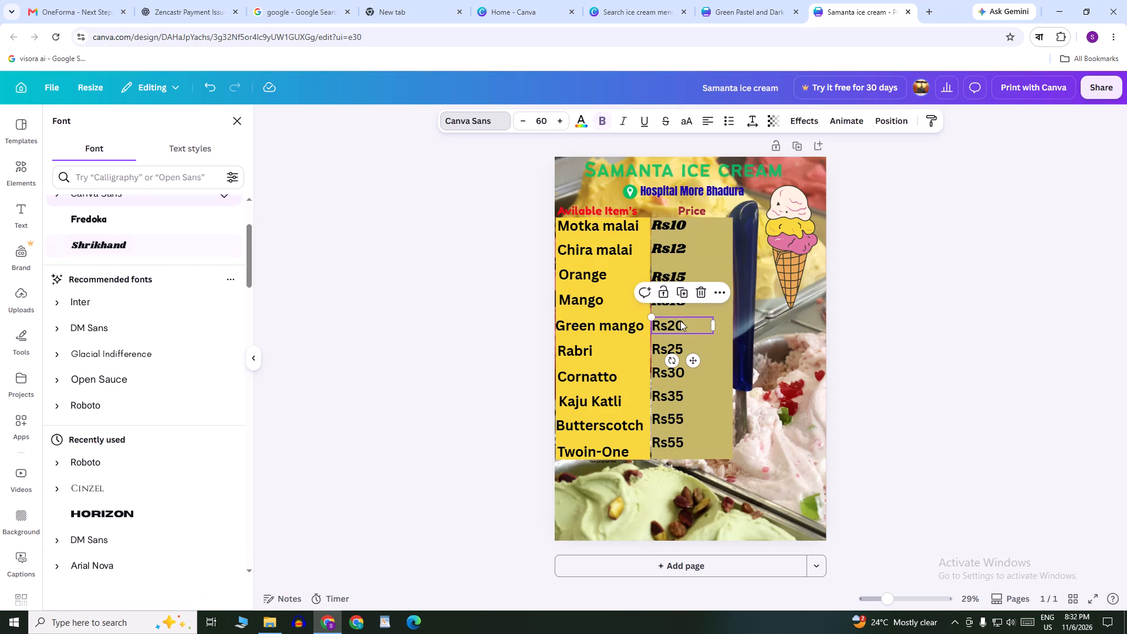
pyautogui.hotkey('ctrl', 'a')
pyautogui.click(174, 245)
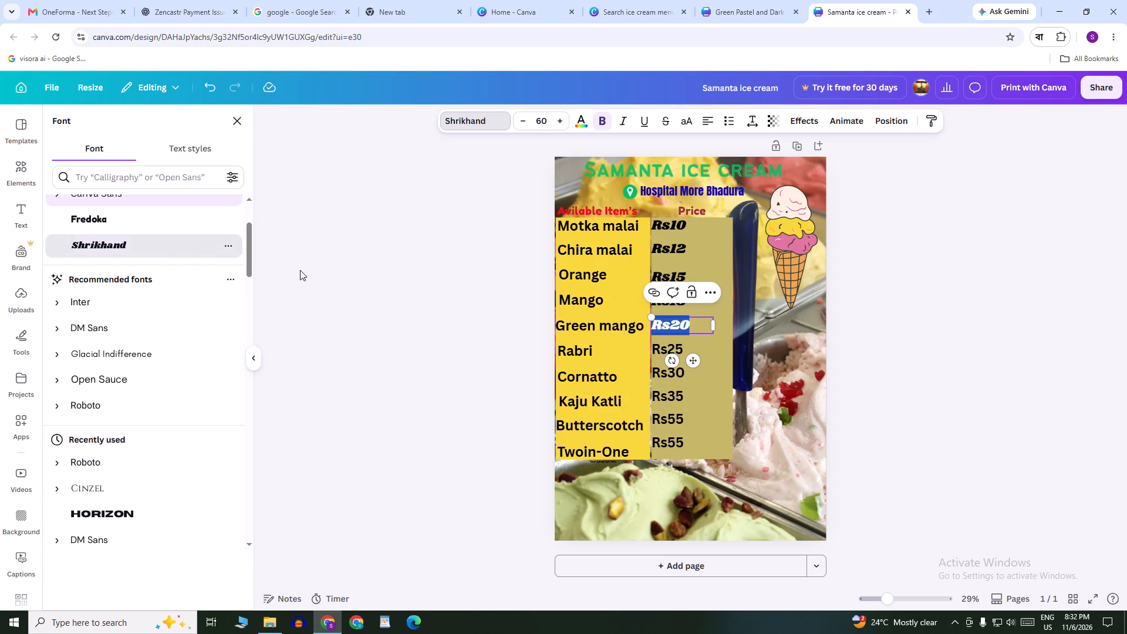
# Set the font of the Rs25 price beside Rabri and the Rs30 price beside Cornatto to Shrikhand.
pyautogui.doubleClick(686, 343)
pyautogui.hotkey('ctrl', 'a')
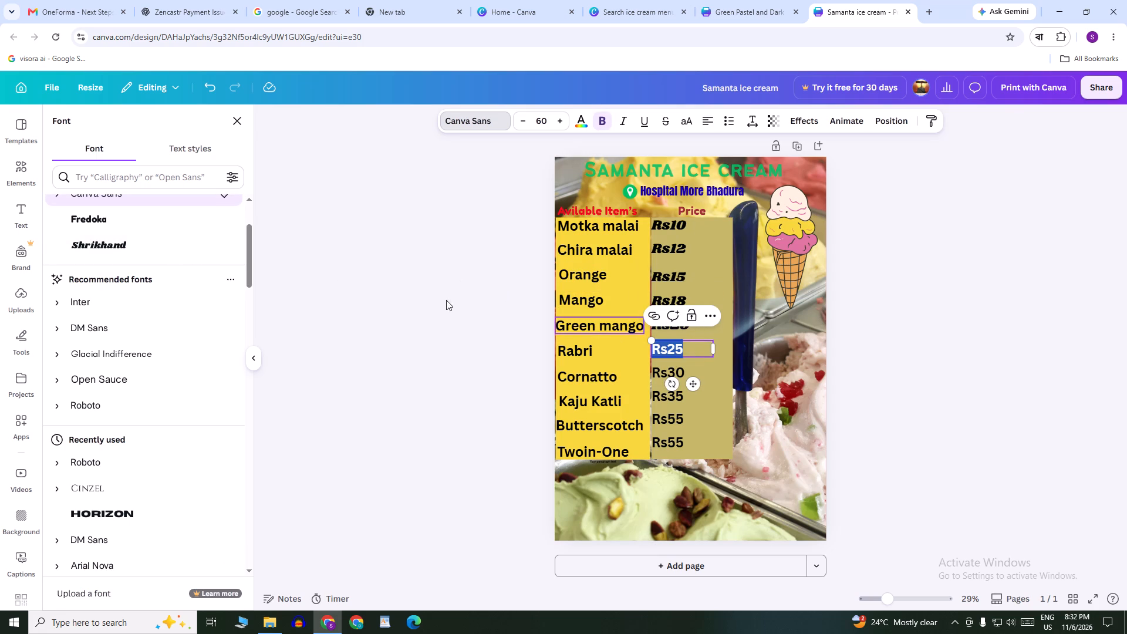
pyautogui.click(158, 250)
pyautogui.doubleClick(687, 369)
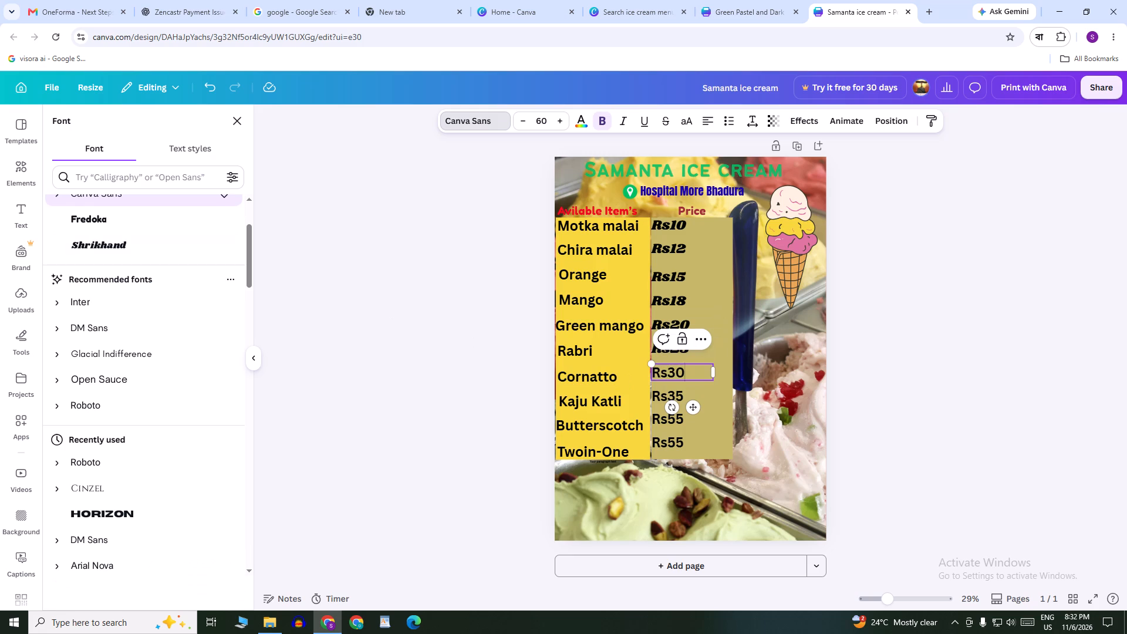
pyautogui.hotkey('ctrl', 'a')
pyautogui.click(136, 248)
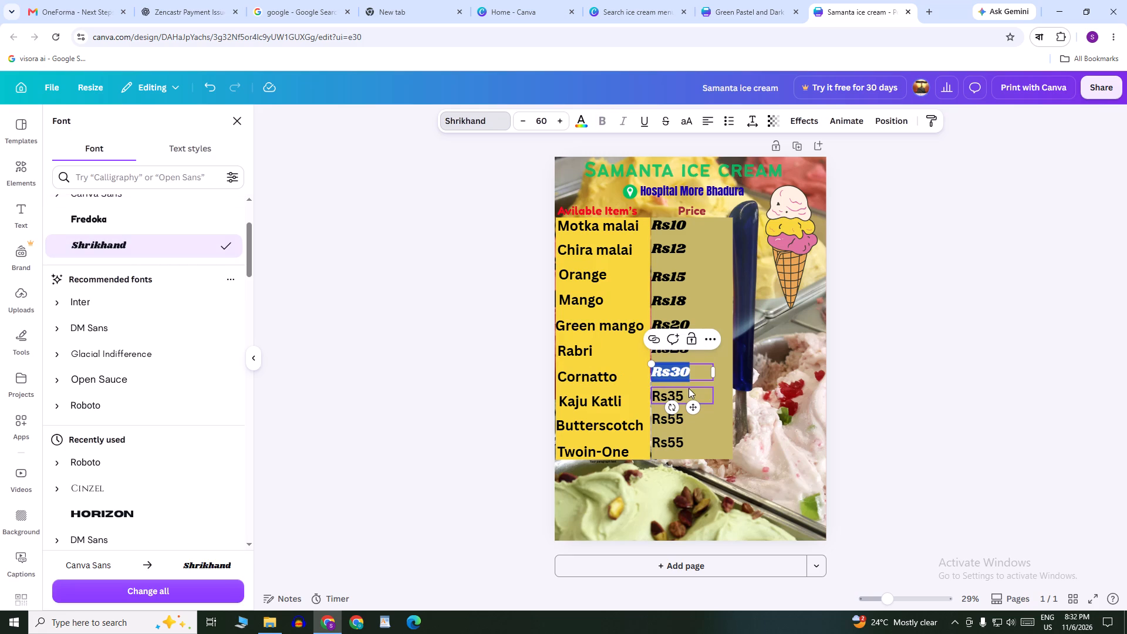
# Set the font of the Rs35 price beside Kaju Katli and the Rs55 price beside Butterscotch to Shrikhand.
pyautogui.doubleClick(686, 392)
pyautogui.hotkey('ctrl', 'a')
pyautogui.click(147, 238)
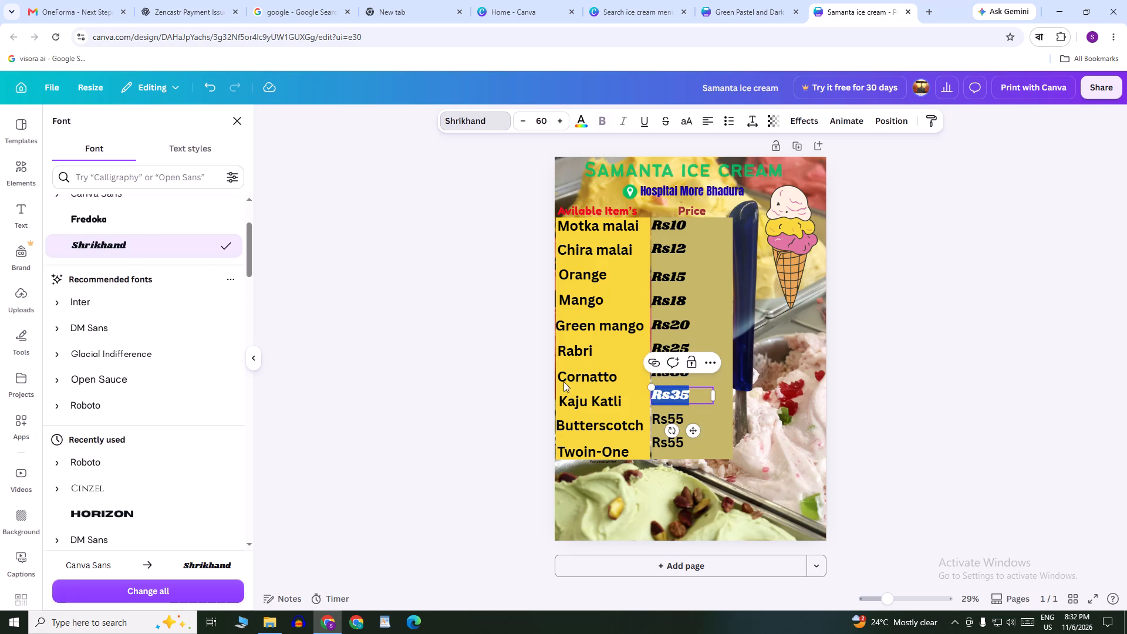
pyautogui.doubleClick(676, 414)
pyautogui.hotkey('ctrl', 'a')
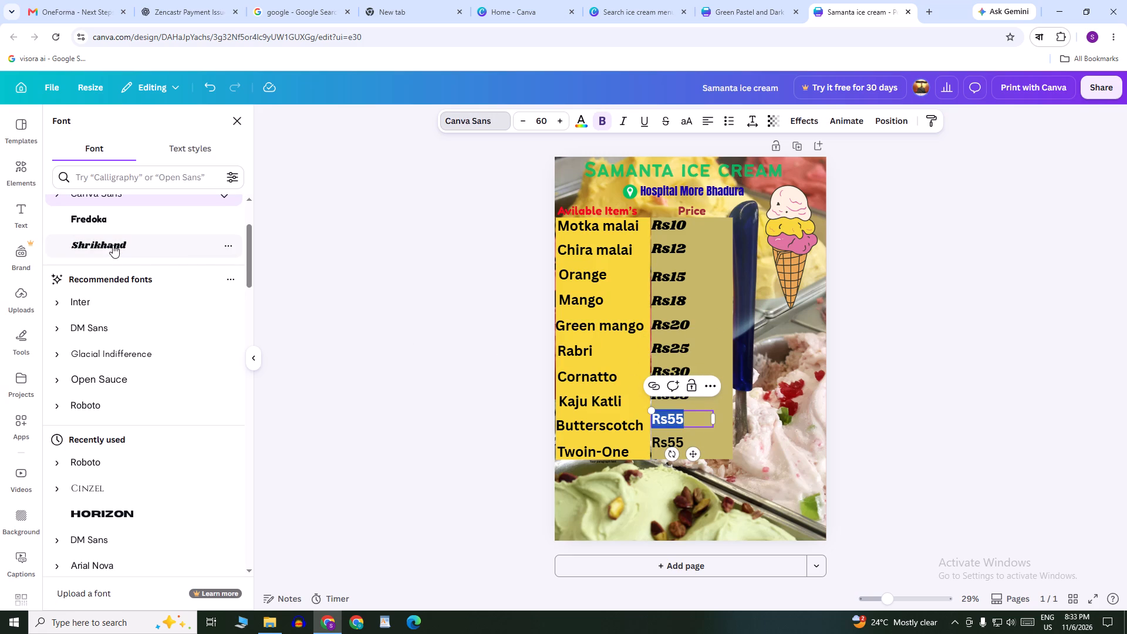
pyautogui.click(113, 245)
# Set the font of the Rs55 price beside Twoin-One to Shrikhand and deselect it.
pyautogui.doubleClick(691, 440)
pyautogui.hotkey('ctrl', 'a')
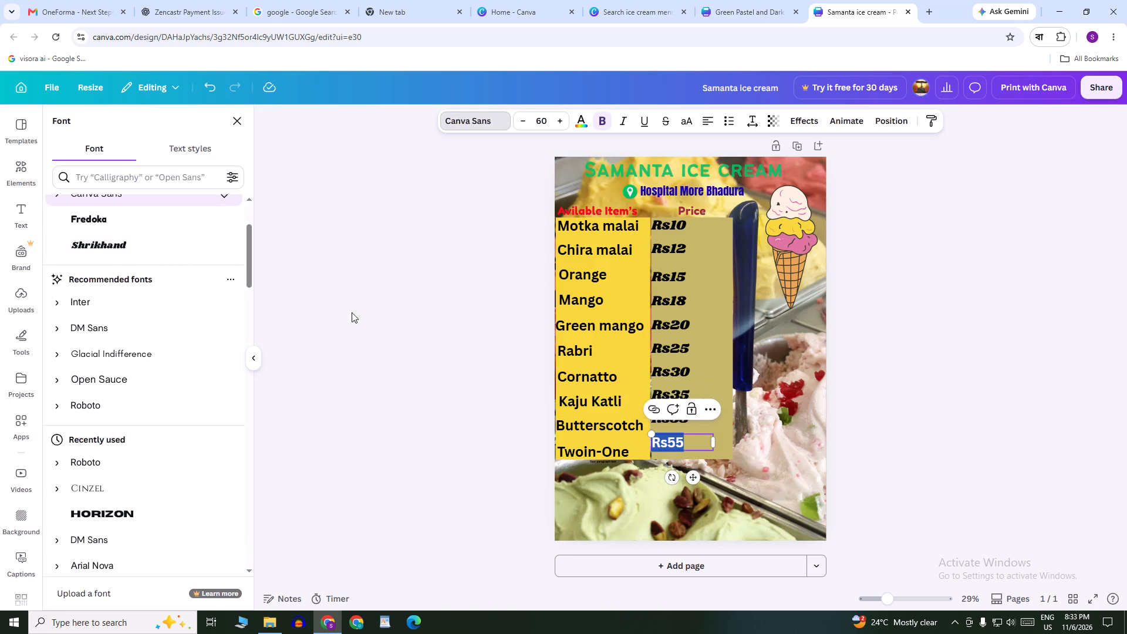
pyautogui.click(149, 246)
pyautogui.click(835, 316)
pyautogui.click(878, 311)
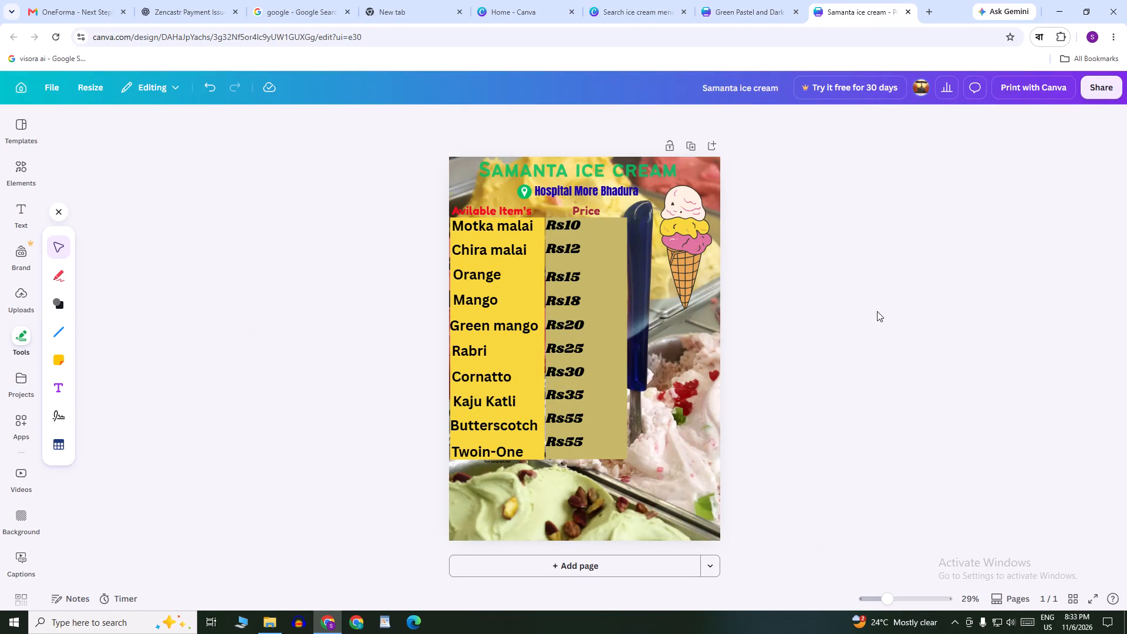
pyautogui.click(872, 313)
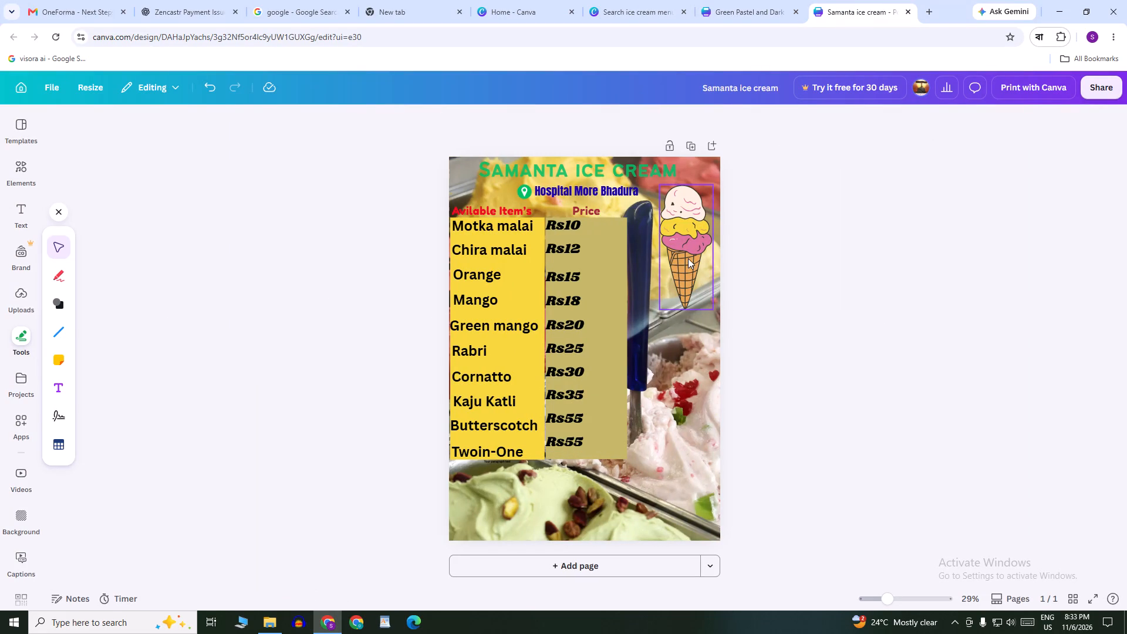
# Move the ice cream cone illustration down into the open area beside the price column.
pyautogui.moveTo(688, 258); pyautogui.dragTo(619, 334)
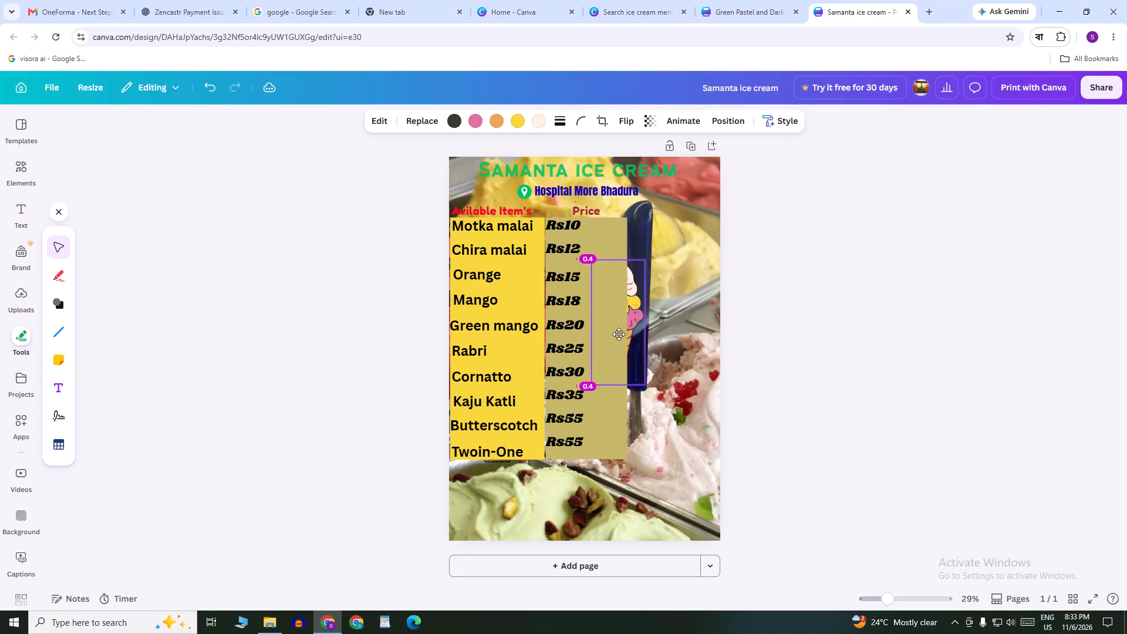
pyautogui.moveTo(619, 334); pyautogui.dragTo(676, 322)
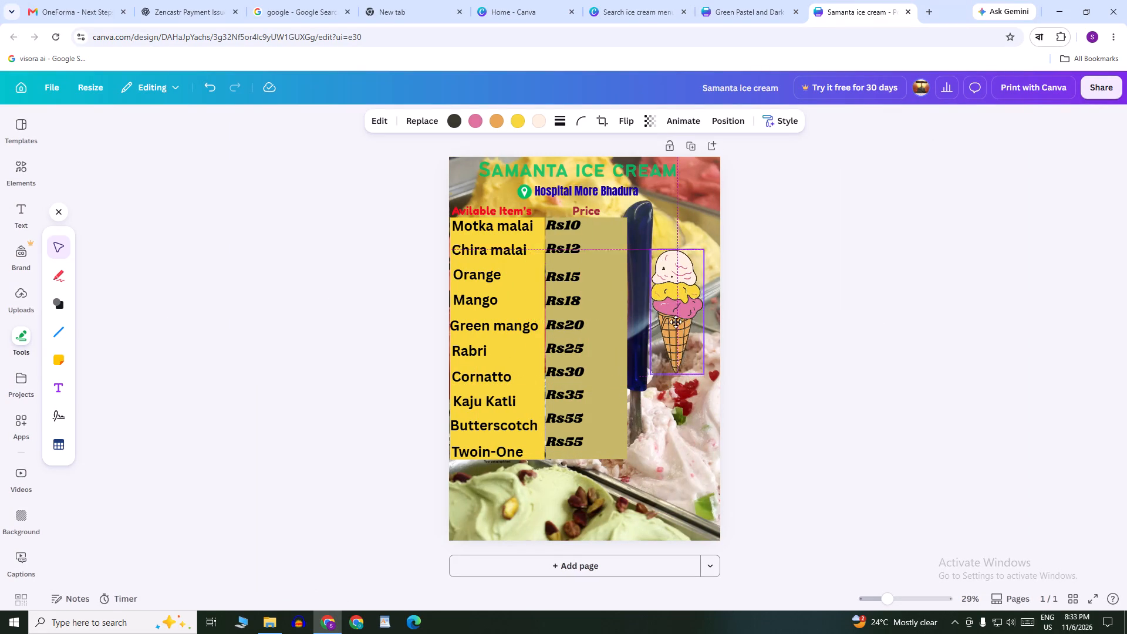
pyautogui.moveTo(676, 322); pyautogui.dragTo(682, 319)
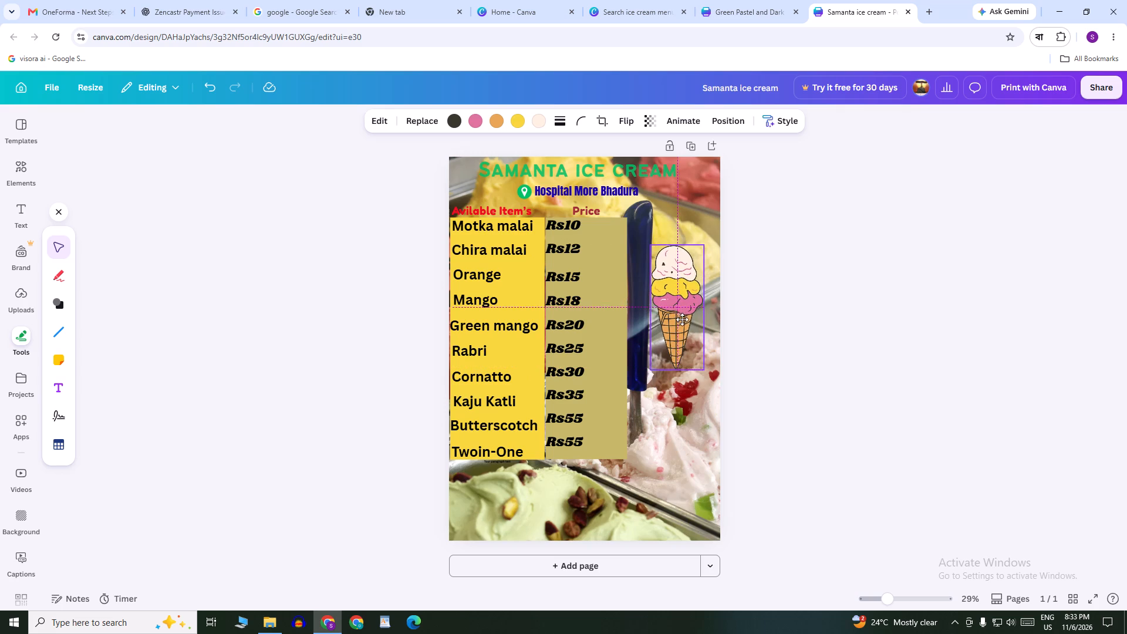
pyautogui.moveTo(682, 319); pyautogui.dragTo(673, 323)
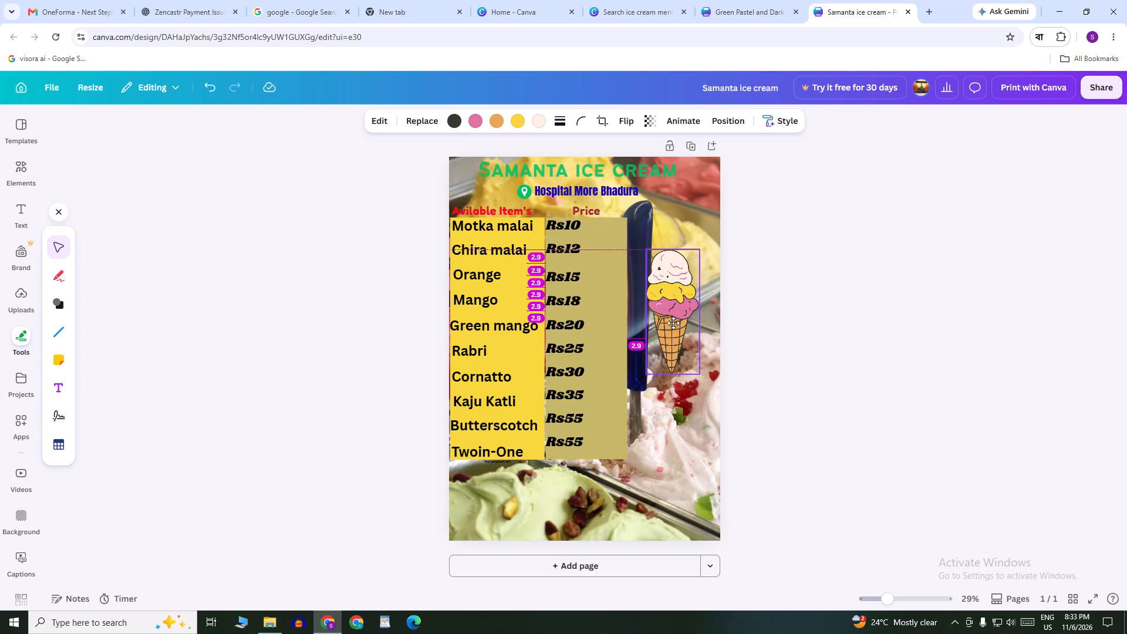
pyautogui.moveTo(673, 323); pyautogui.dragTo(673, 323)
# Enlarge the ice cream cone illustration and position it between the price column and the poster's right edge.
pyautogui.moveTo(701, 253); pyautogui.dragTo(718, 200)
pyautogui.moveTo(646, 374); pyautogui.dragTo(639, 400)
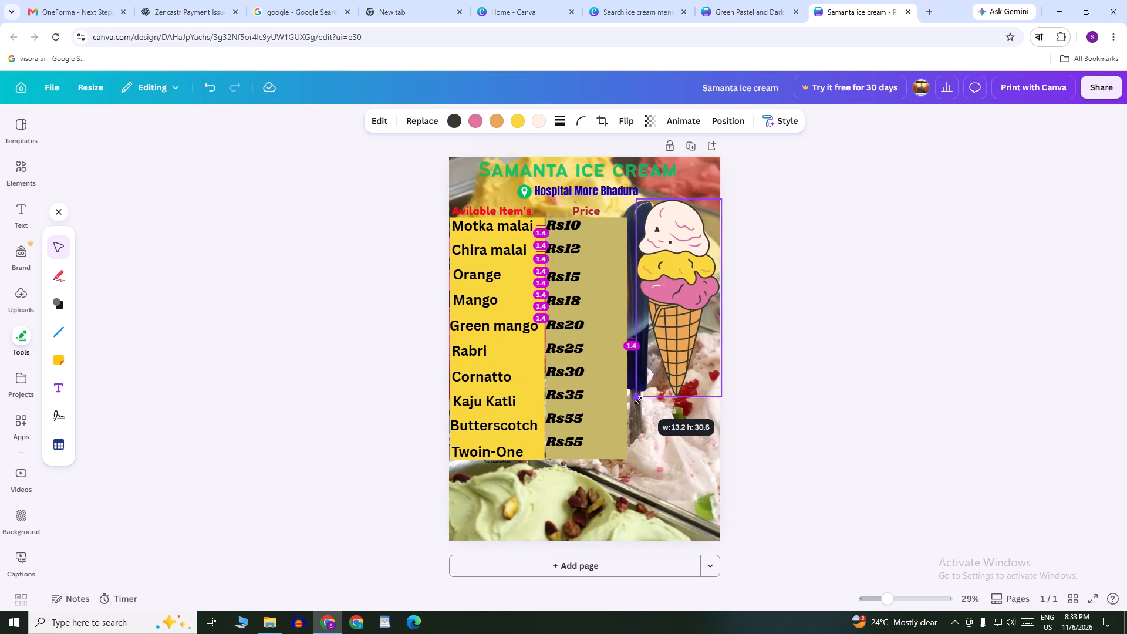
pyautogui.moveTo(639, 400); pyautogui.dragTo(640, 425)
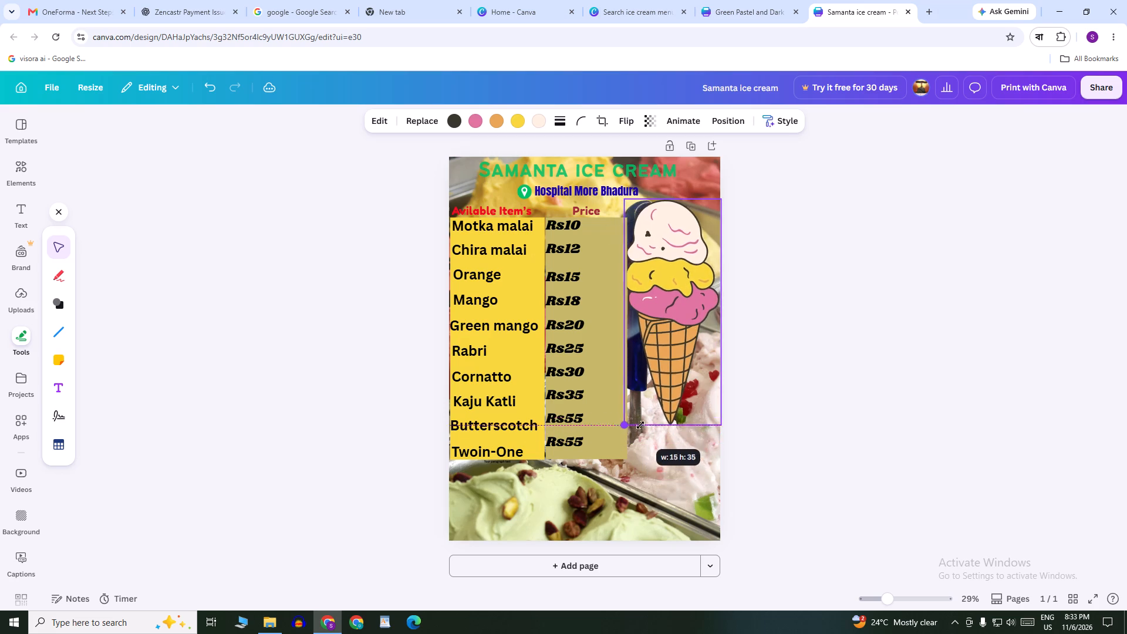
pyautogui.moveTo(640, 425); pyautogui.dragTo(651, 412)
pyautogui.moveTo(679, 326); pyautogui.dragTo(676, 353)
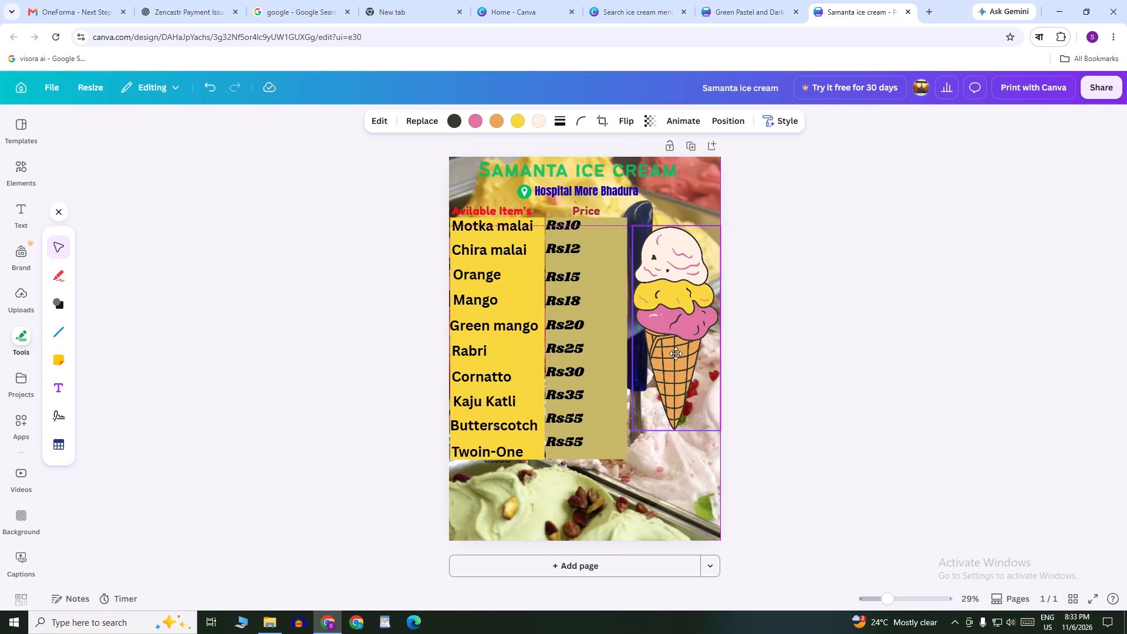
pyautogui.moveTo(676, 353); pyautogui.dragTo(681, 352)
pyautogui.click(913, 323)
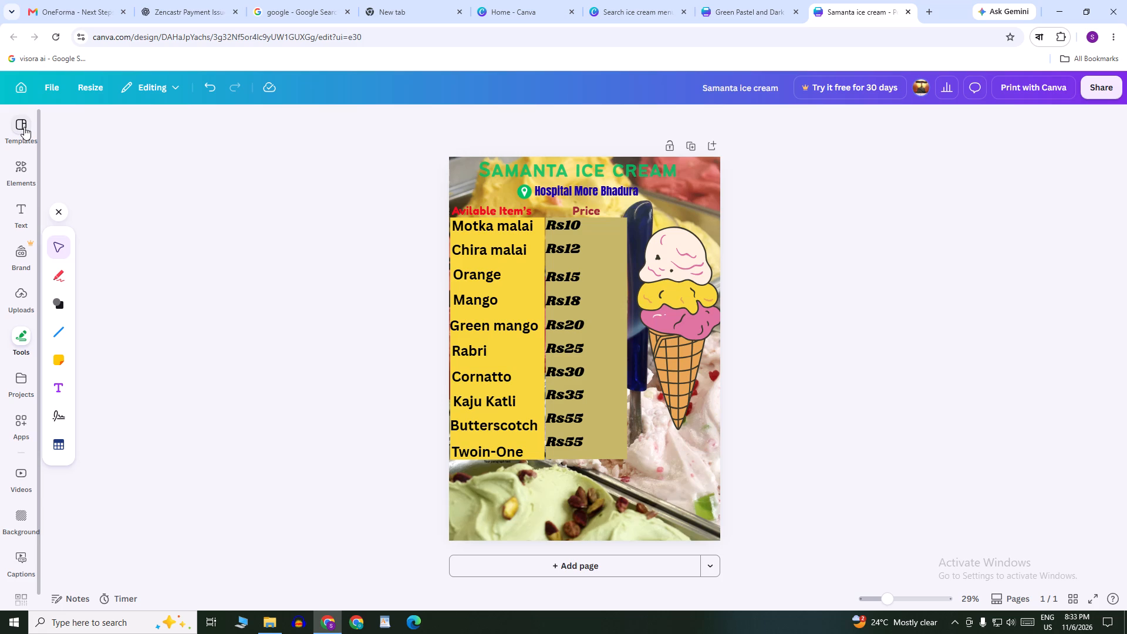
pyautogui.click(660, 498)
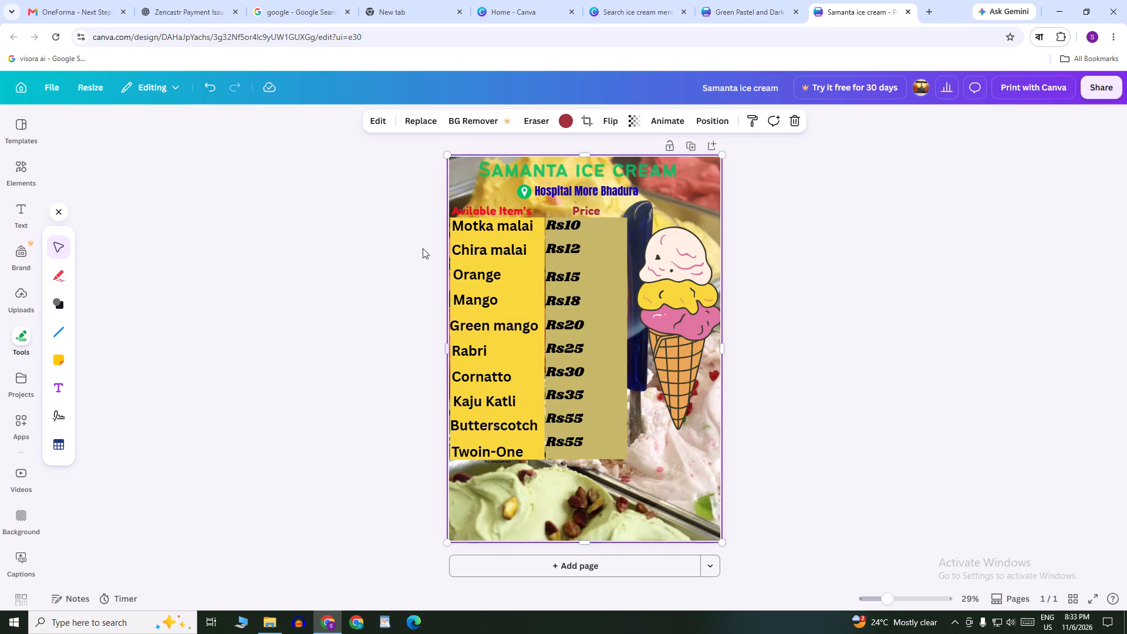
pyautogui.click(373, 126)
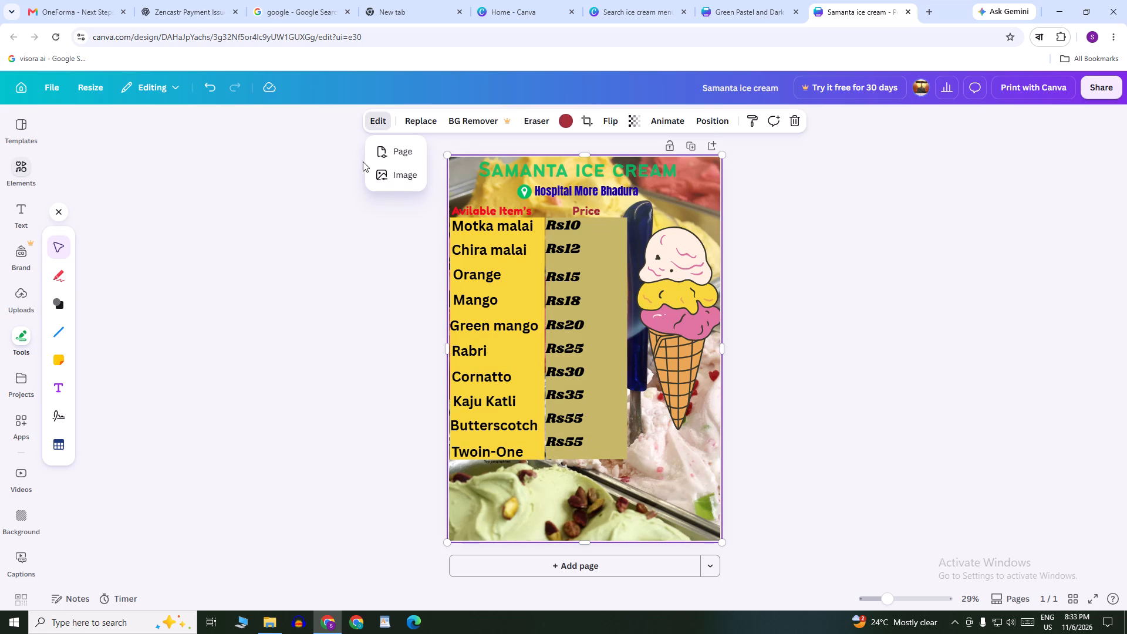
# Open the options for adding text to the poster.
pyautogui.click(21, 205)
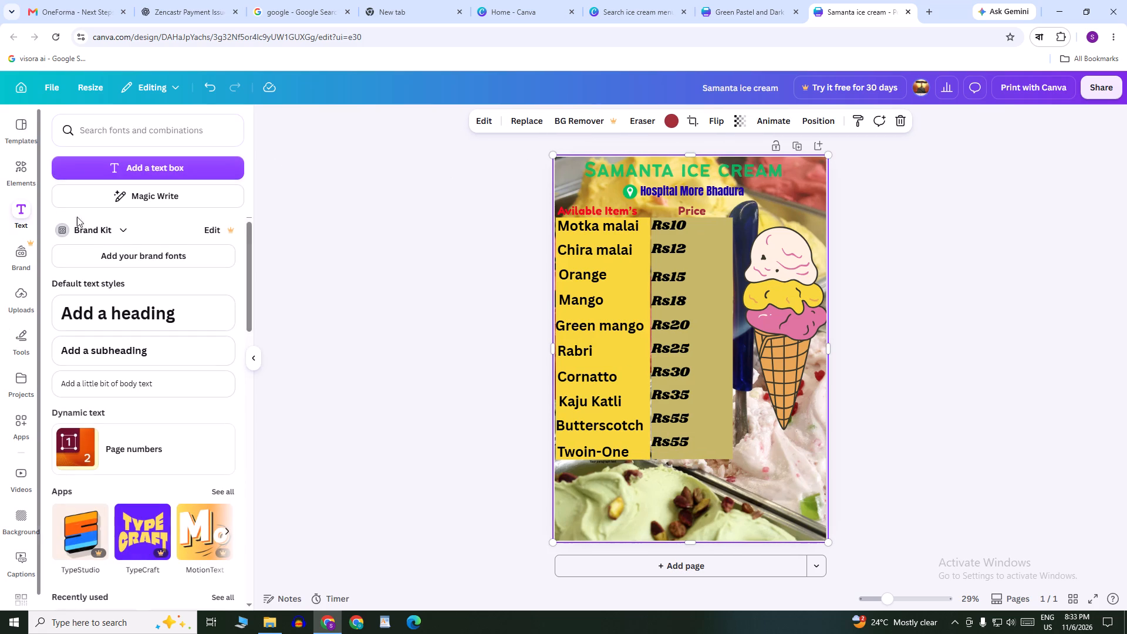
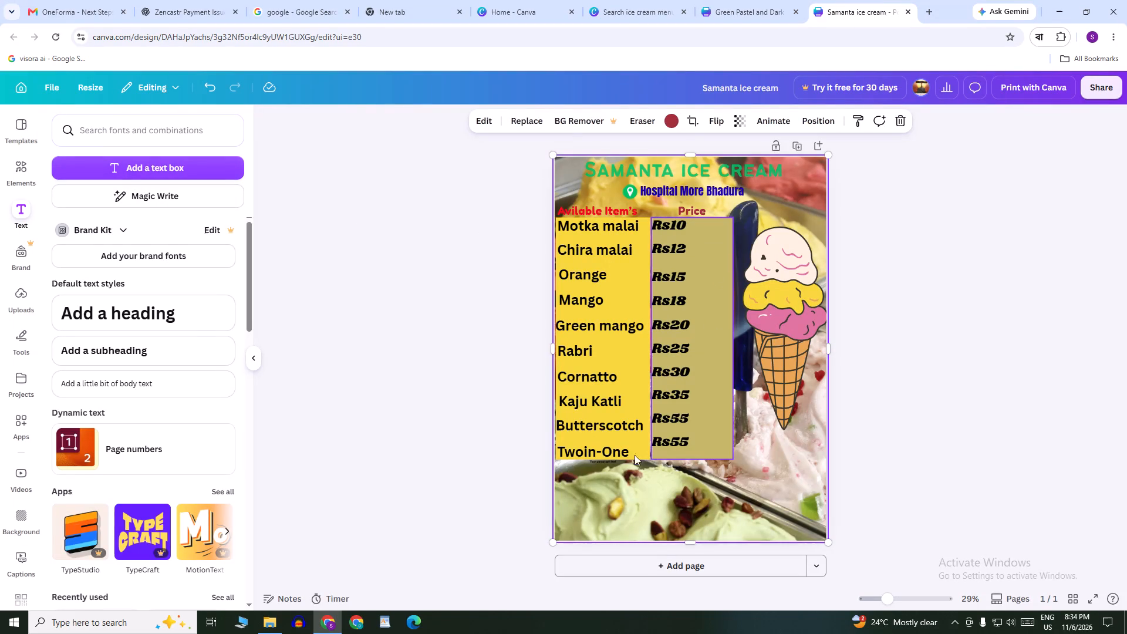
# Add a heading text box to the ice cream menu and replace its placeholder with "We supplay Ice-cream and plain ice".
pyautogui.click(193, 318)
pyautogui.click(757, 355)
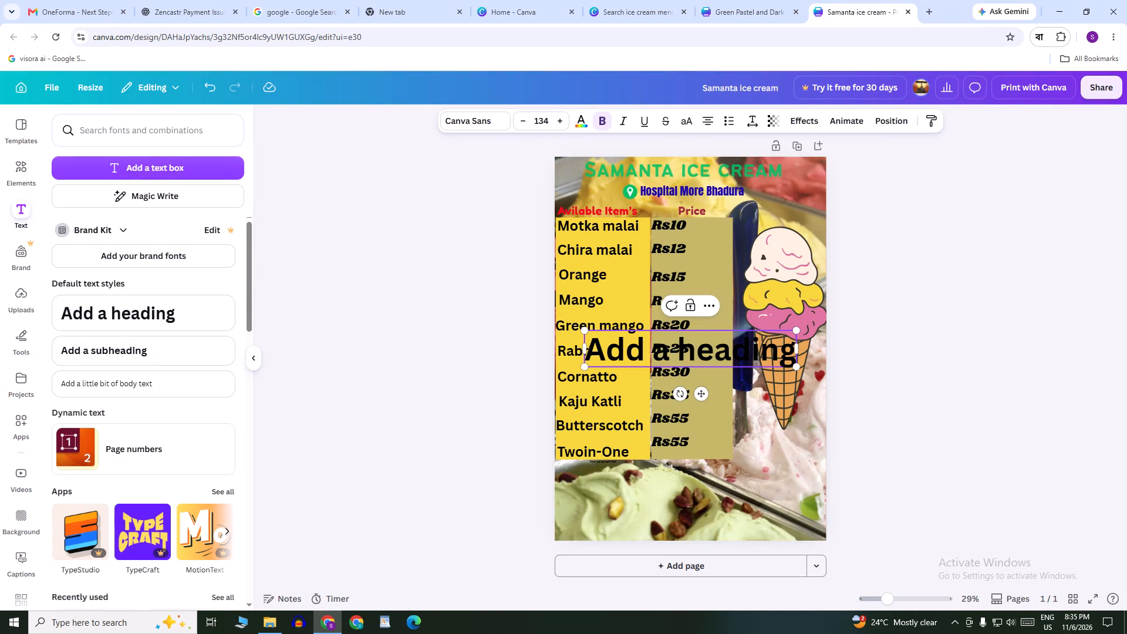
pyautogui.moveTo(789, 360); pyautogui.dragTo(764, 360)
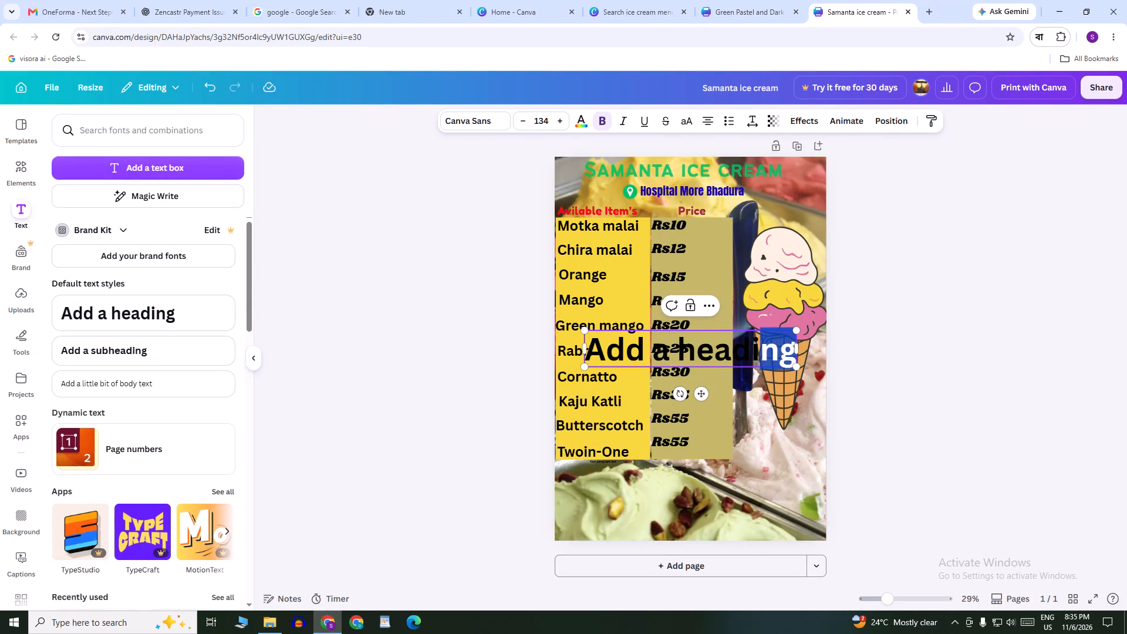
pyautogui.moveTo(764, 360); pyautogui.dragTo(591, 360)
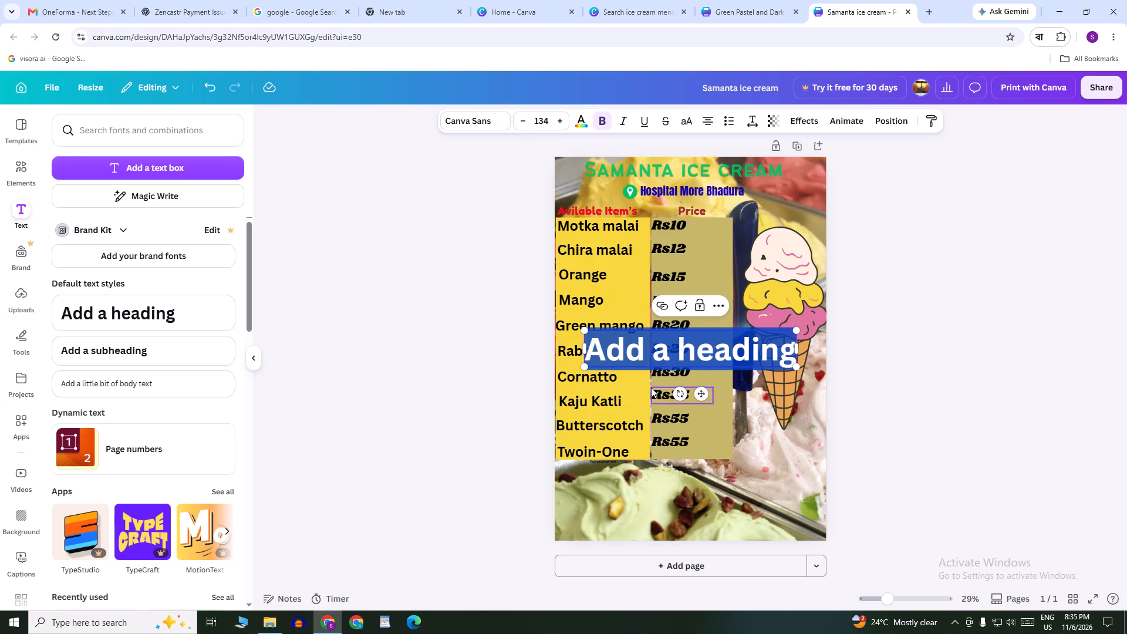
pyautogui.press('BackSpace')
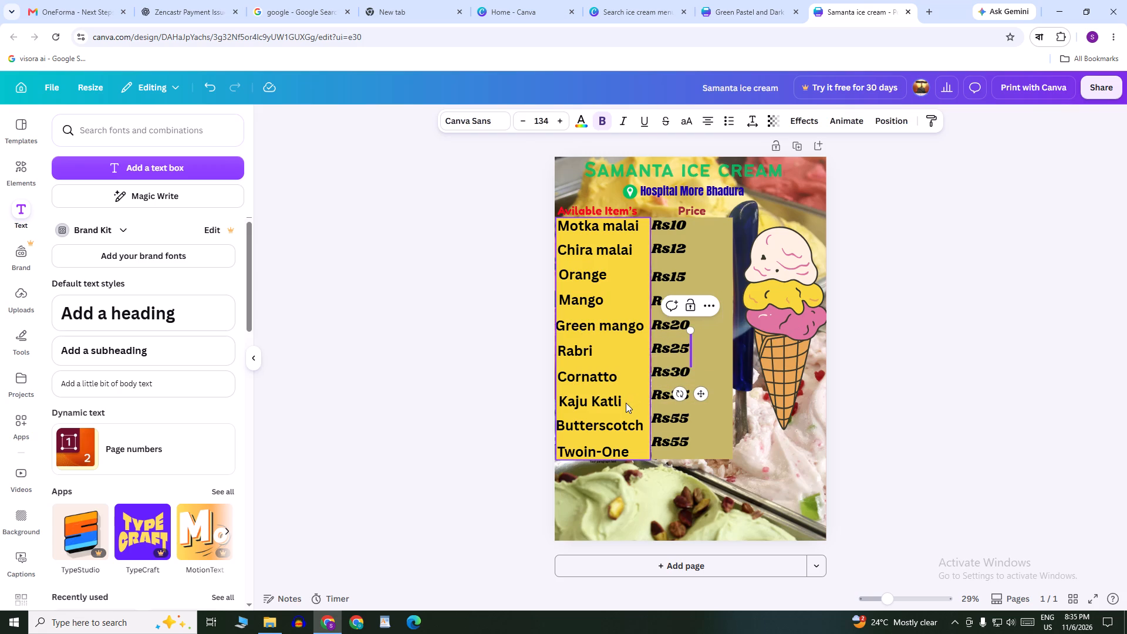
pyautogui.hotkey('shift', 'w')
pyautogui.press('e')
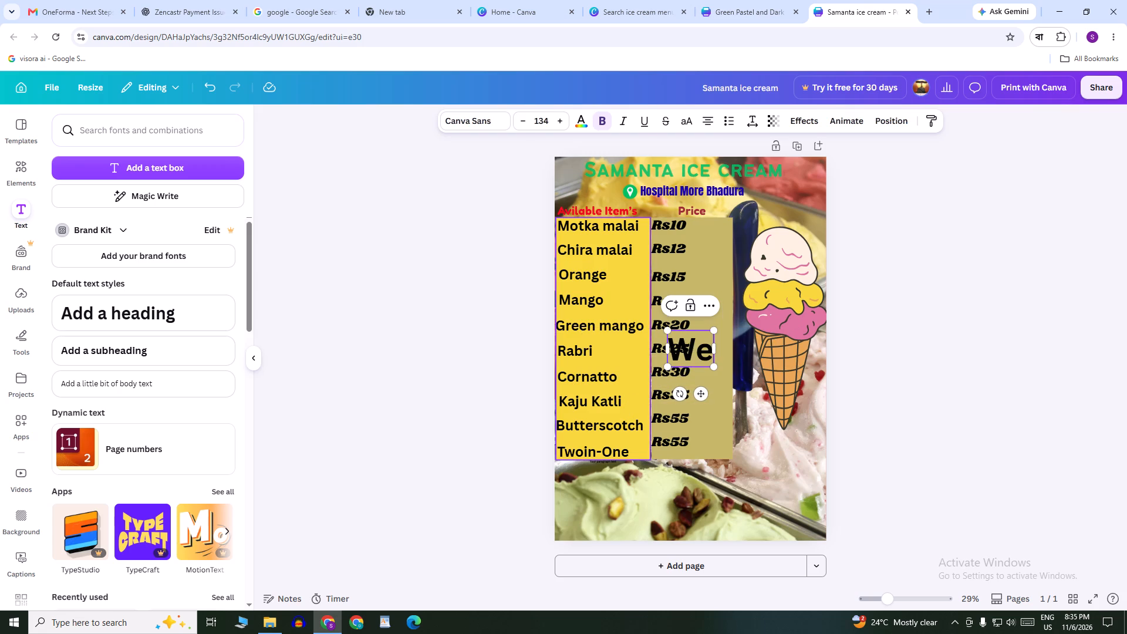
pyautogui.press('space')
pyautogui.write('s')
pyautogui.press('u')
pyautogui.write('ppl')
pyautogui.write('ay')
pyautogui.press('space')
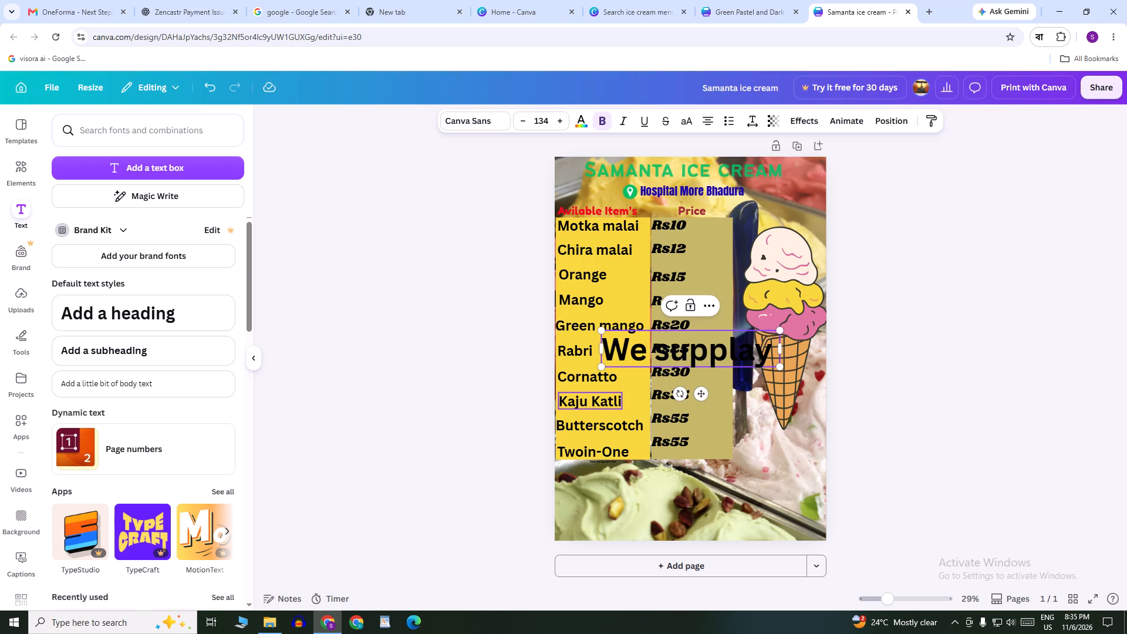
pyautogui.write('Icr')
pyautogui.press('BackSpace')
pyautogui.press('e')
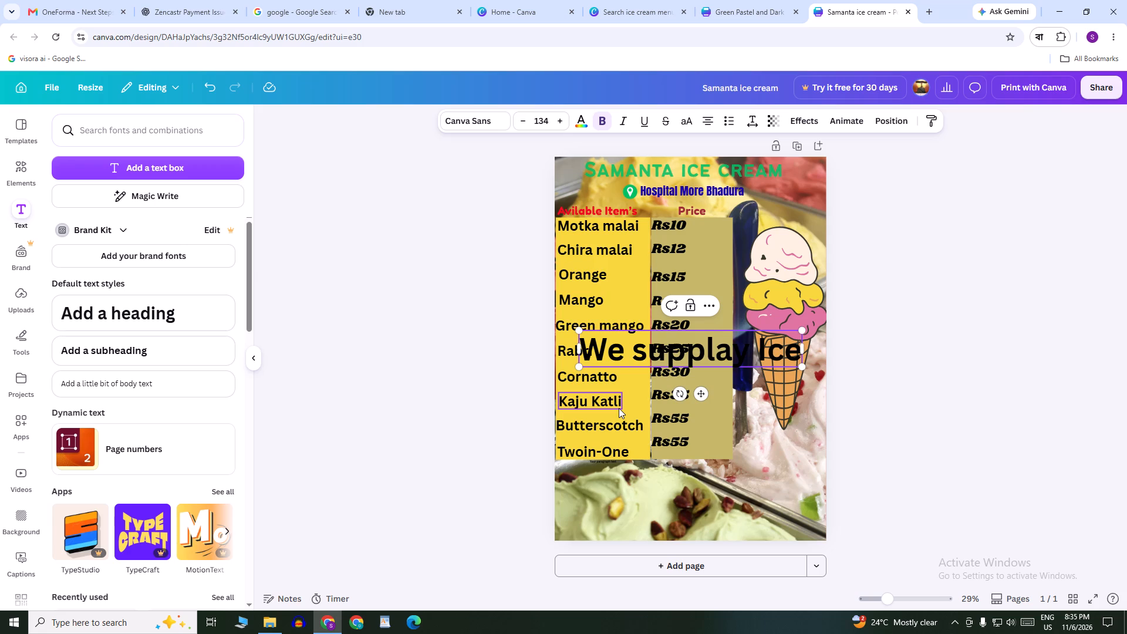
pyautogui.press('-')
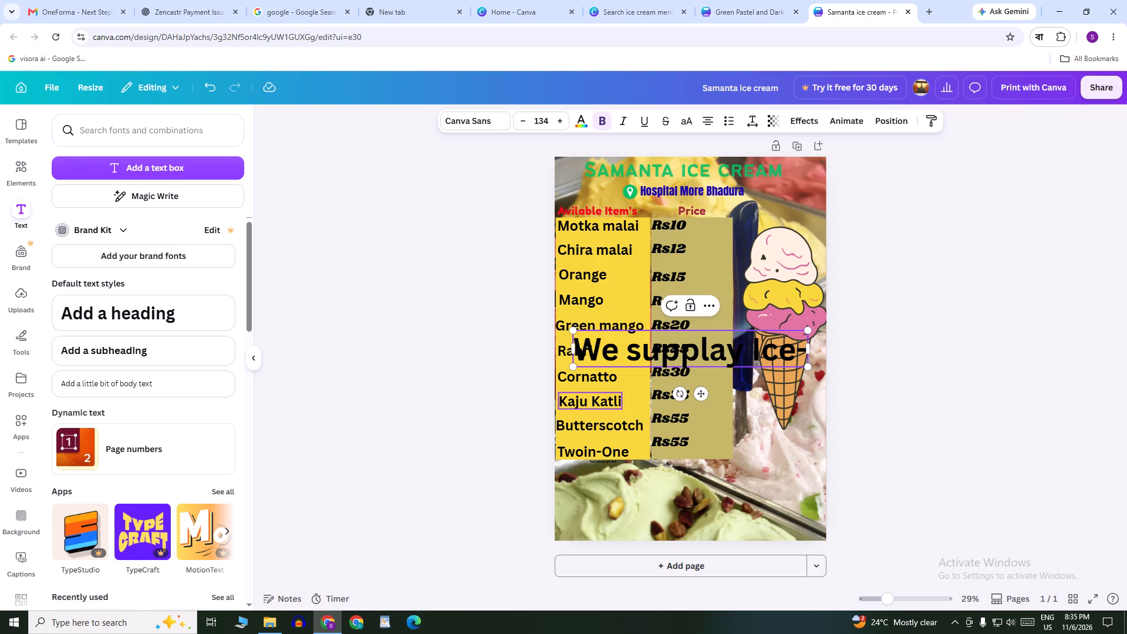
pyautogui.write('crea')
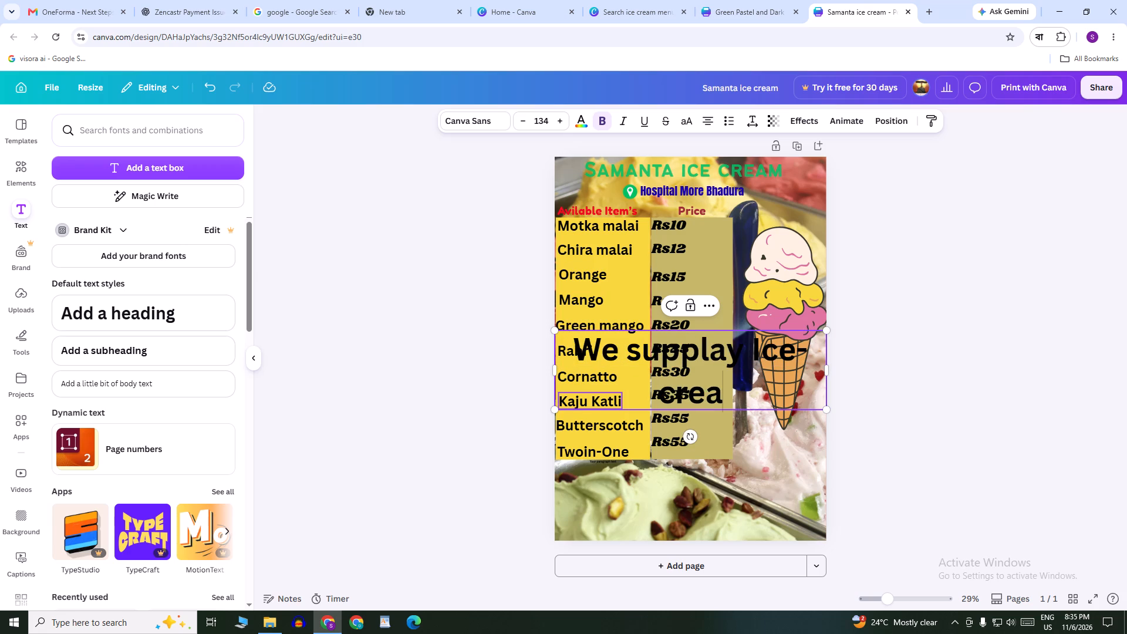
pyautogui.write('m')
pyautogui.press('space')
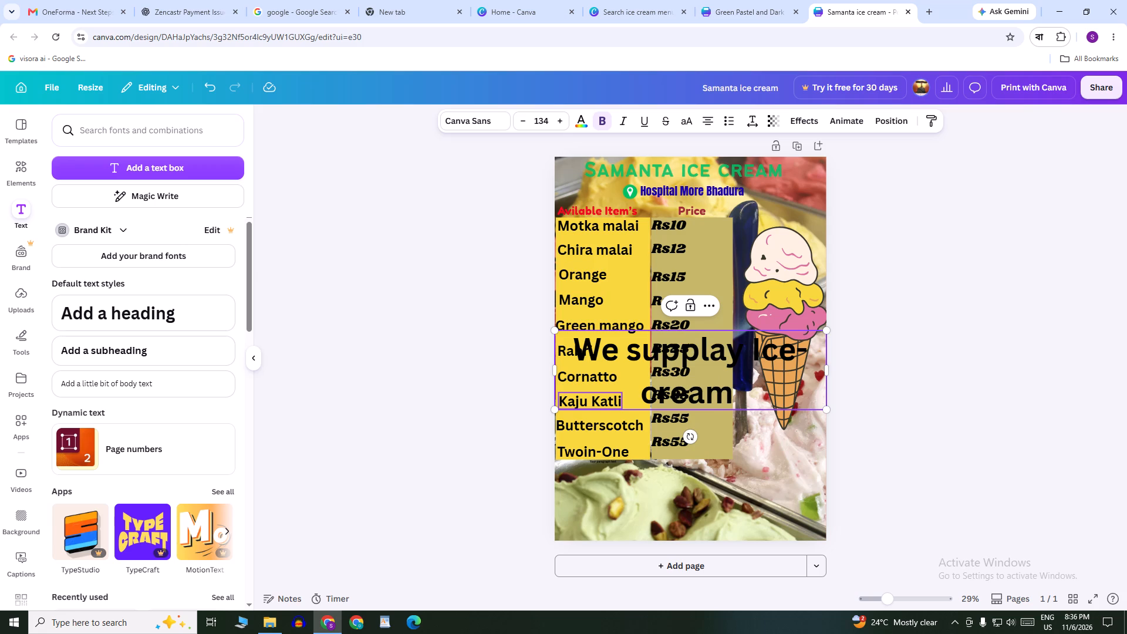
pyautogui.press('a')
pyautogui.write('nd')
pyautogui.press('space')
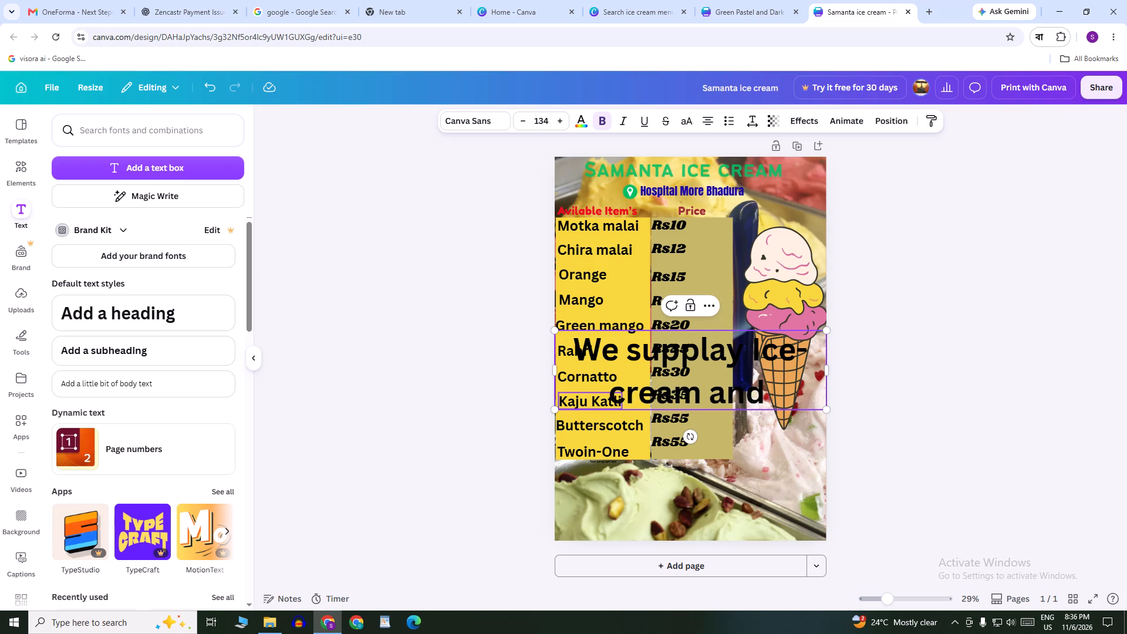
pyautogui.write('plain ice')
pyautogui.press('space')
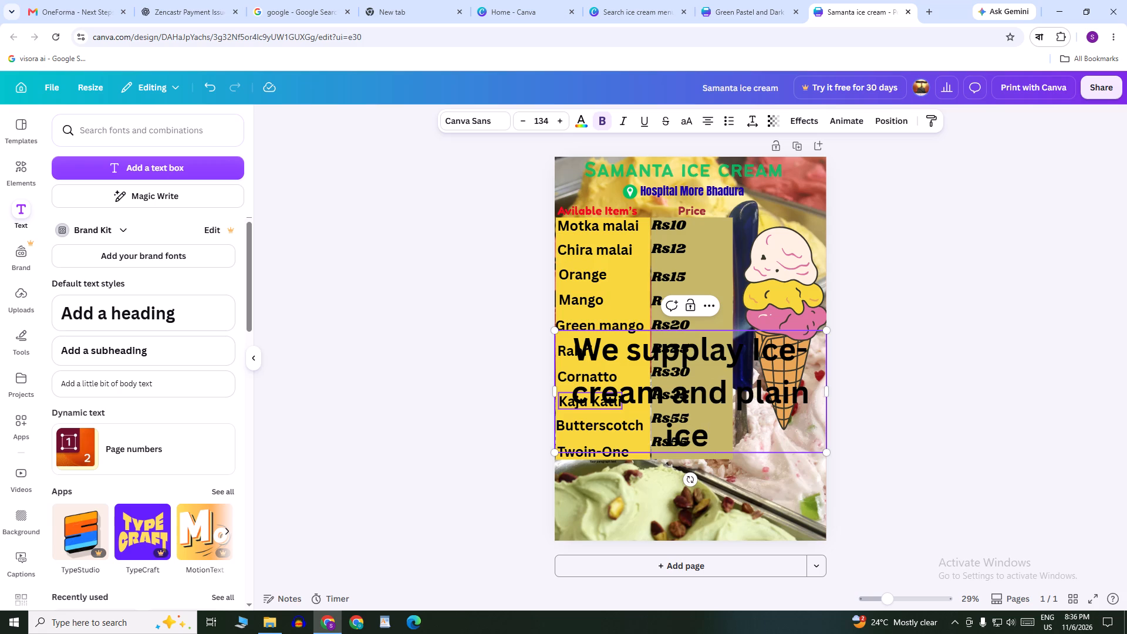
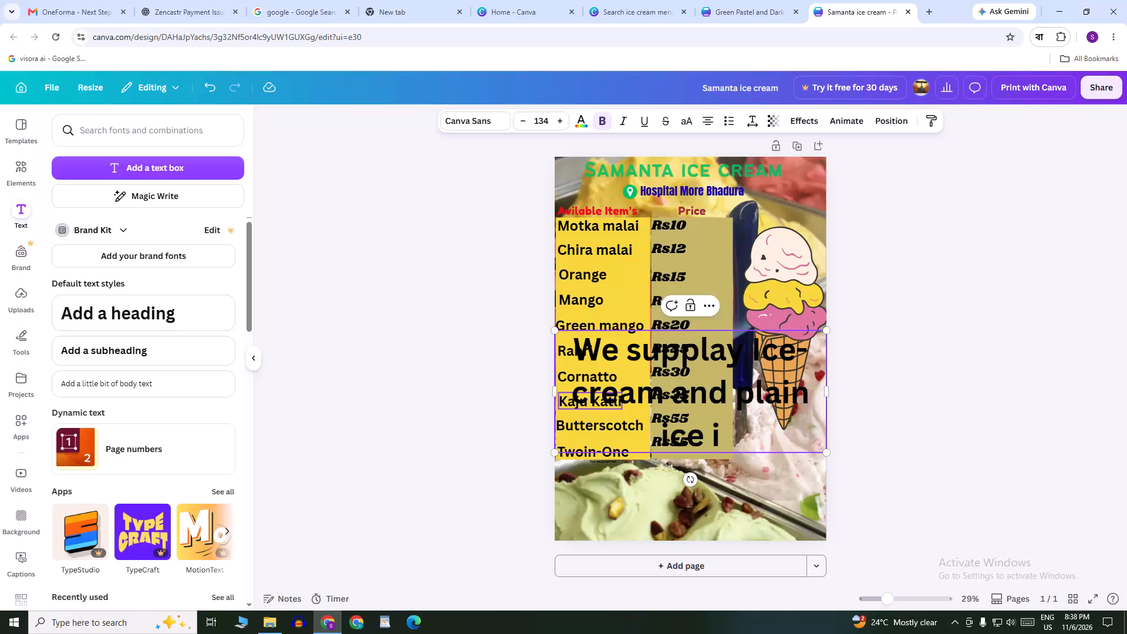
# Delete all the English wording from the new heading text box, leaving the box empty for retyping.
pyautogui.press('BackSpace')
pyautogui.press('BackSpace')
pyautogui.press('BackSpace')
pyautogui.press('BackSpace')
pyautogui.press('BackSpace')
pyautogui.press('BackSpace')
pyautogui.press('BackSpace')
pyautogui.press('BackSpace')
pyautogui.press('BackSpace')
pyautogui.press('BackSpace')
pyautogui.press('BackSpace')
pyautogui.press('BackSpace')
pyautogui.press('BackSpace')
pyautogui.press('BackSpace')
pyautogui.press('BackSpace')
pyautogui.press('BackSpace')
pyautogui.press('BackSpace')
pyautogui.press('BackSpace')
pyautogui.press('BackSpace')
pyautogui.press('BackSpace')
pyautogui.press('BackSpace')
pyautogui.press('BackSpace')
pyautogui.press('BackSpace')
pyautogui.press('BackSpace')
pyautogui.press('BackSpace')
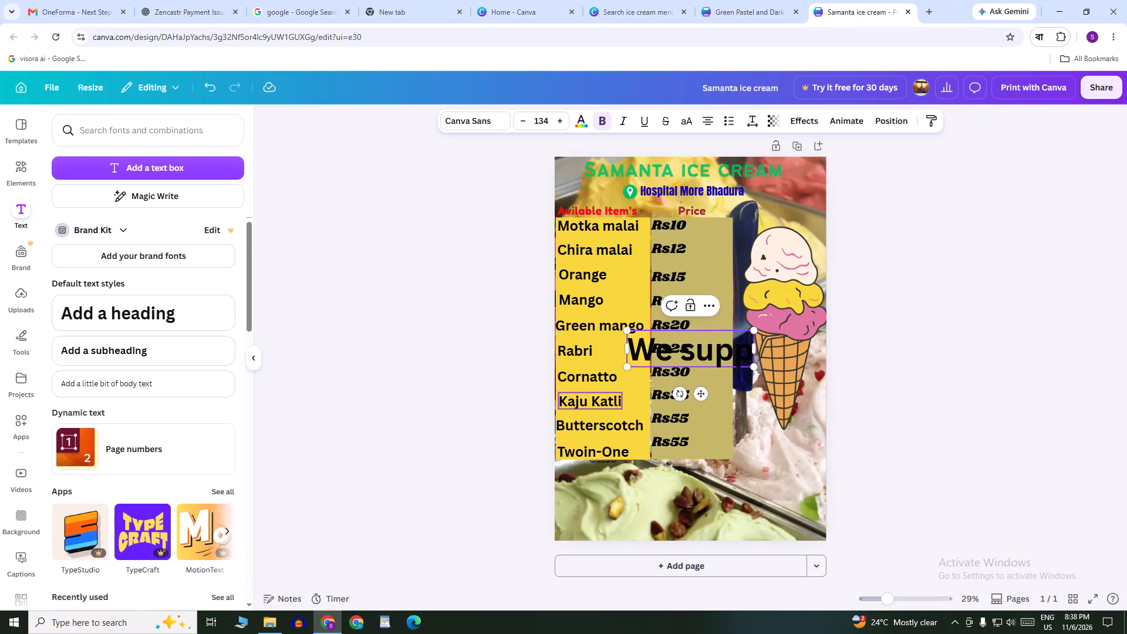
pyautogui.press('BackSpace')
pyautogui.press('BackSpace')
pyautogui.press('BackSpace')
pyautogui.press('BackSpace')
pyautogui.press('BackSpace')
pyautogui.press('BackSpace')
pyautogui.press('BackSpace')
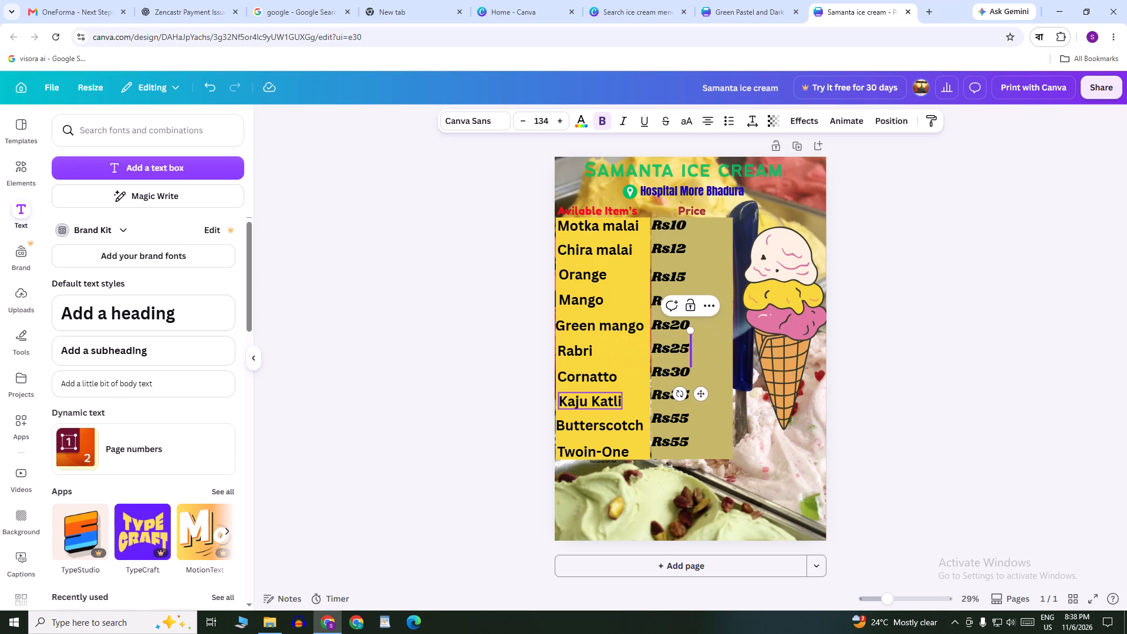
# Switch text entry to Bengali transliteration and enter "আমরা যেকোনো অনুষ্ঠান এ ইসক্রিম এবং বরফ" in the empty heading box.
pyautogui.click(1037, 38)
pyautogui.click(966, 66)
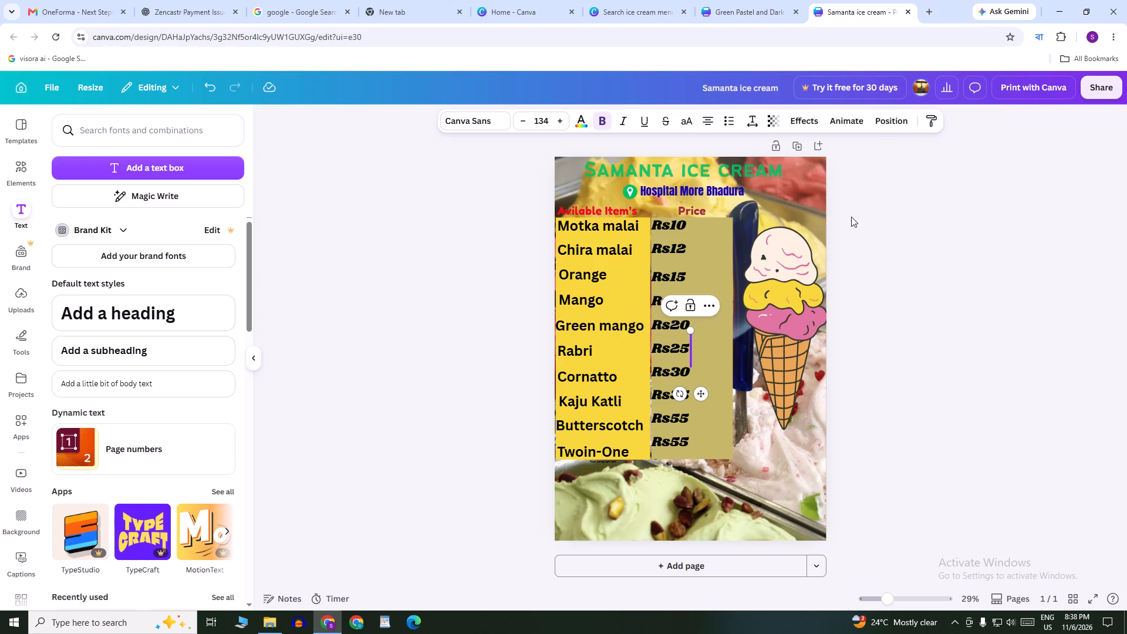
pyautogui.write('aa')
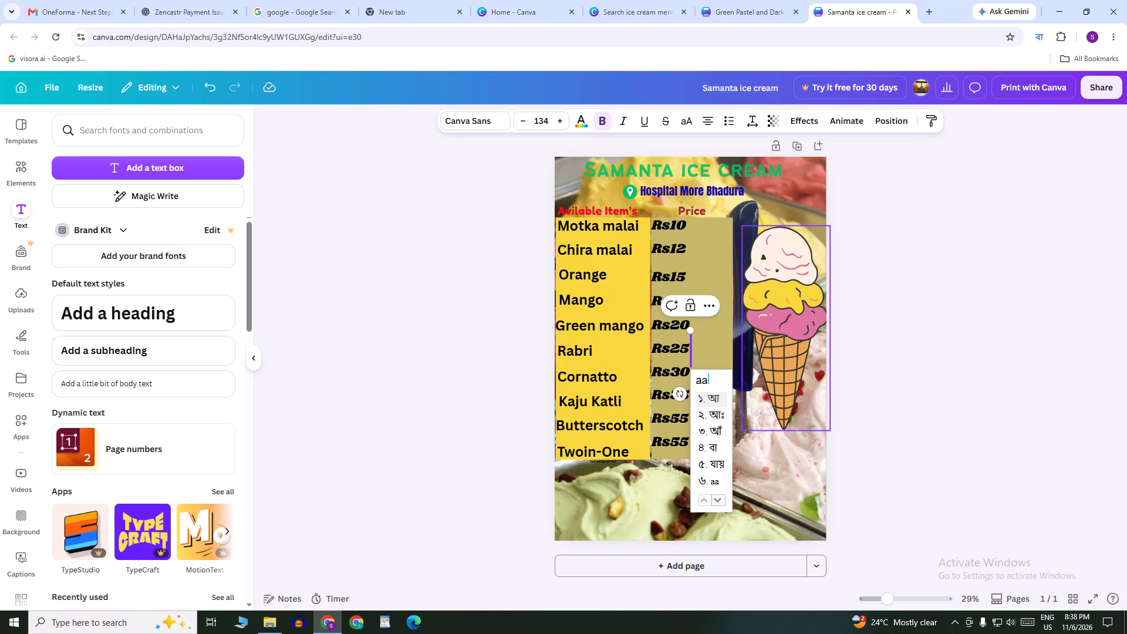
pyautogui.write('mra')
pyautogui.press('space')
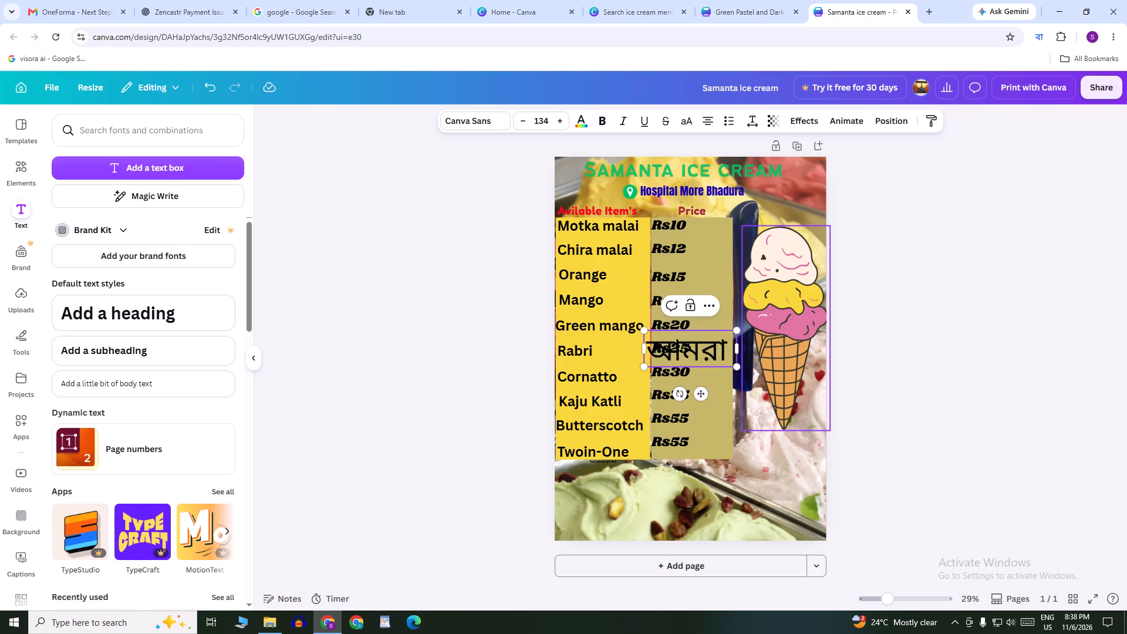
pyautogui.write('jekono')
pyautogui.press('space')
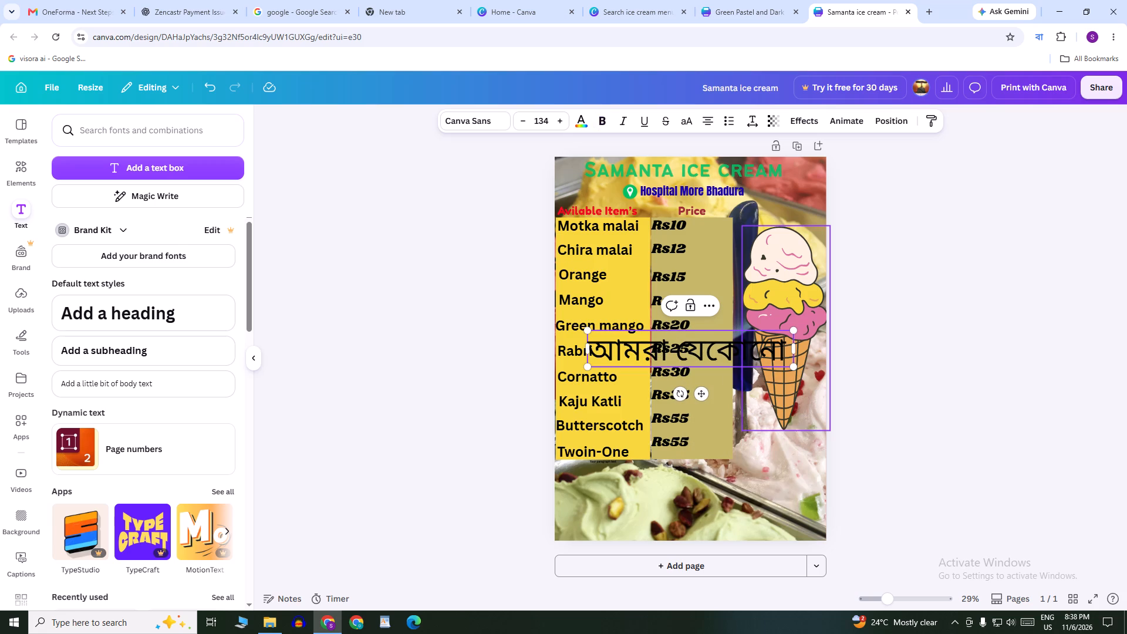
pyautogui.write('onu')
pyautogui.write('shthan a')
pyautogui.press('space')
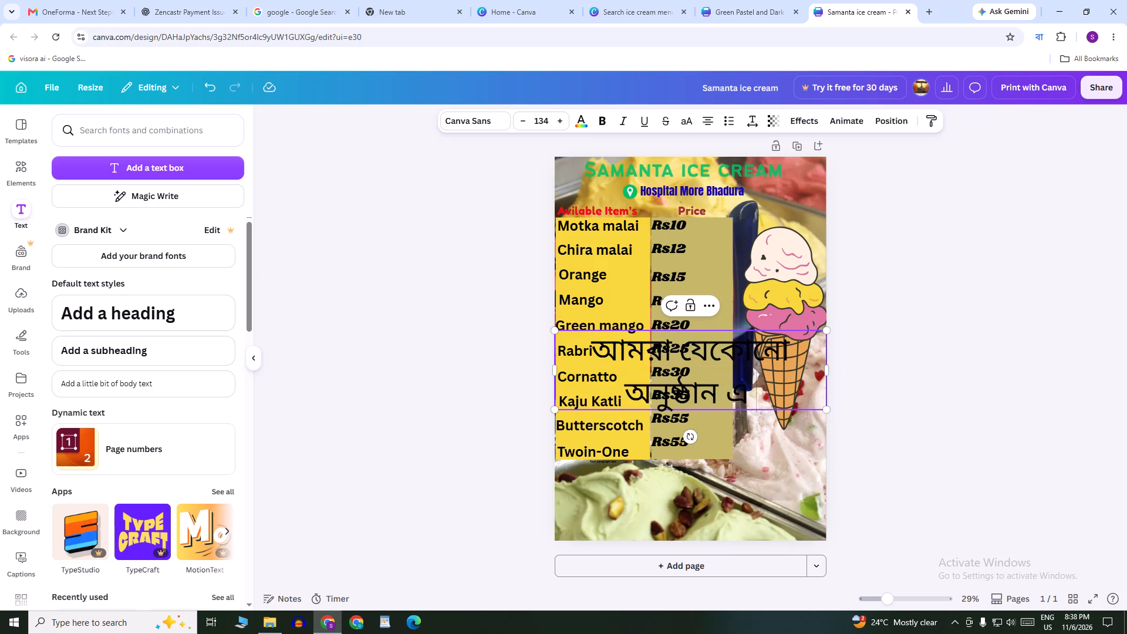
pyautogui.write('icecream')
pyautogui.press('space')
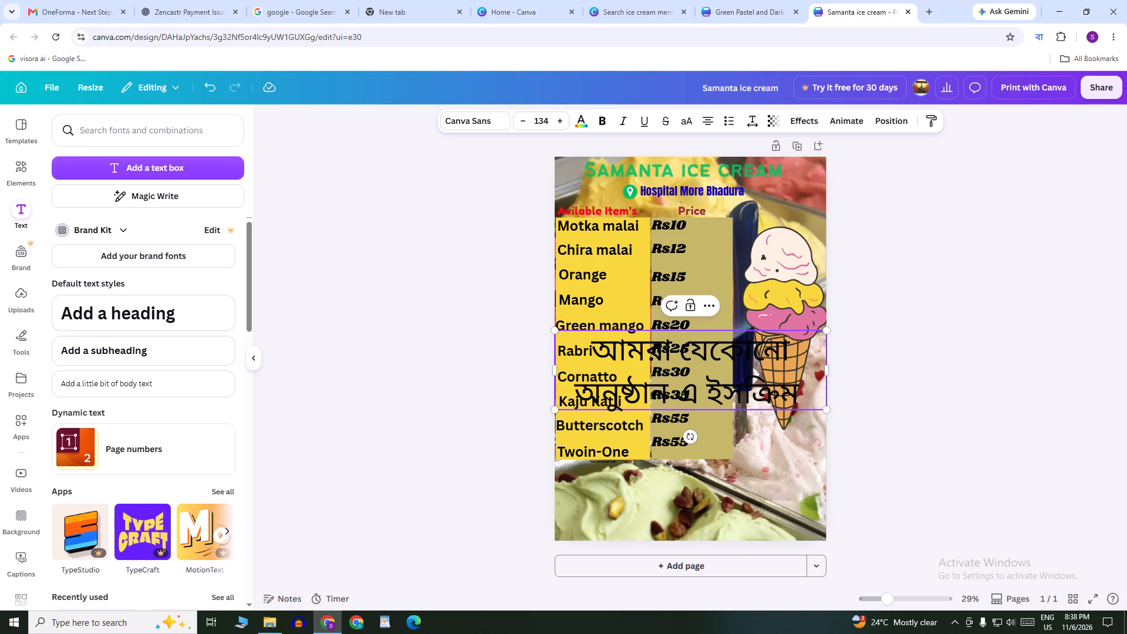
pyautogui.write('abong')
pyautogui.press('space')
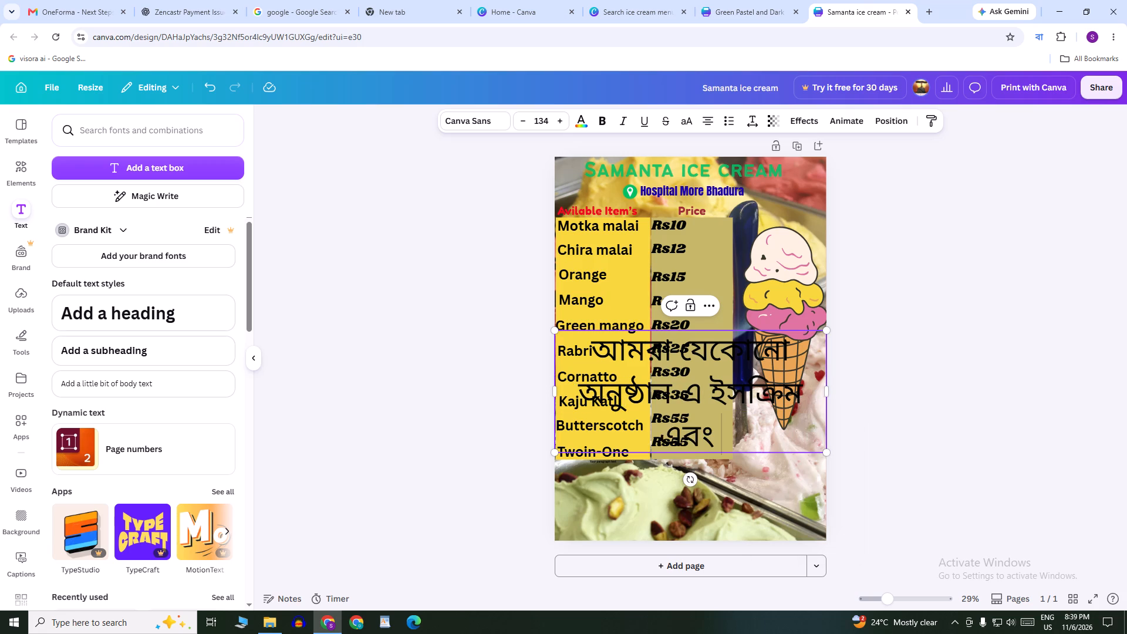
pyautogui.write('borof')
pyautogui.press('space')
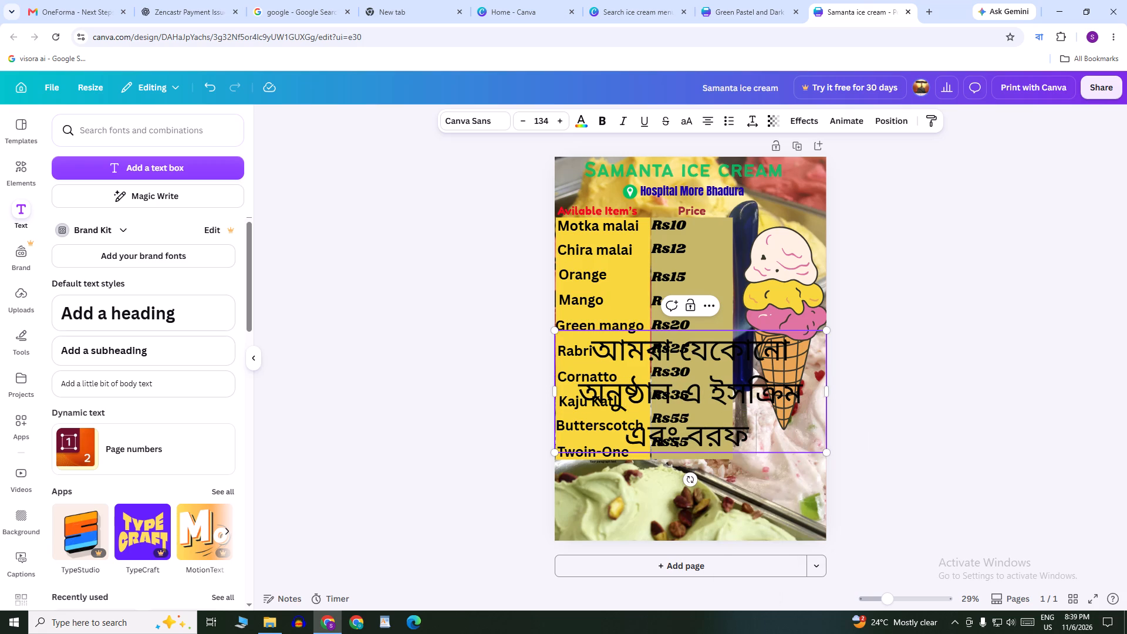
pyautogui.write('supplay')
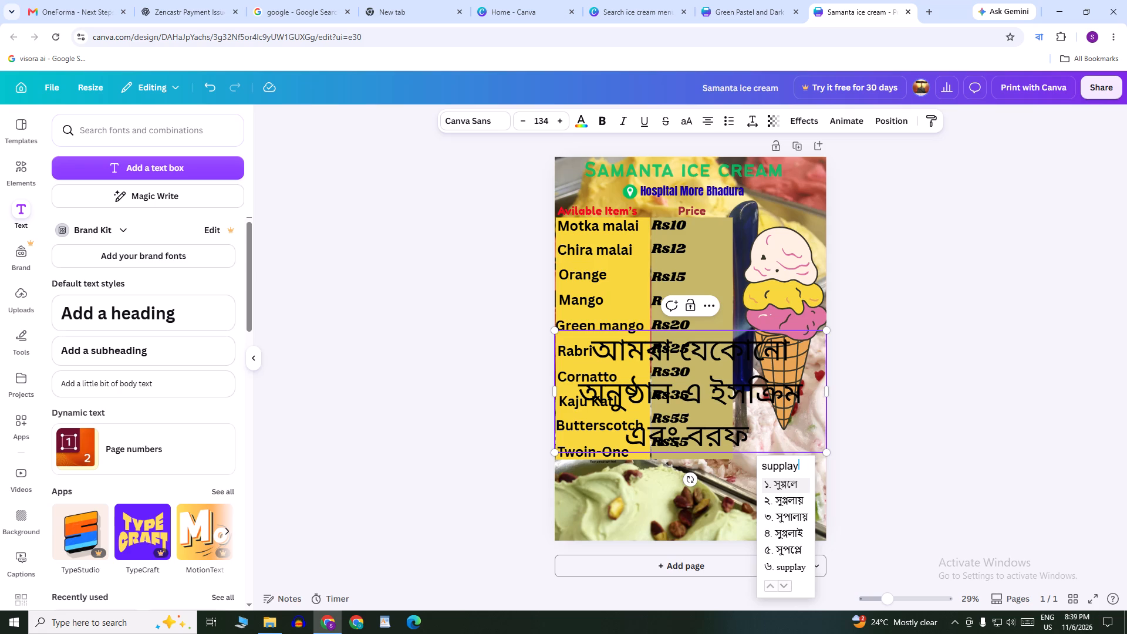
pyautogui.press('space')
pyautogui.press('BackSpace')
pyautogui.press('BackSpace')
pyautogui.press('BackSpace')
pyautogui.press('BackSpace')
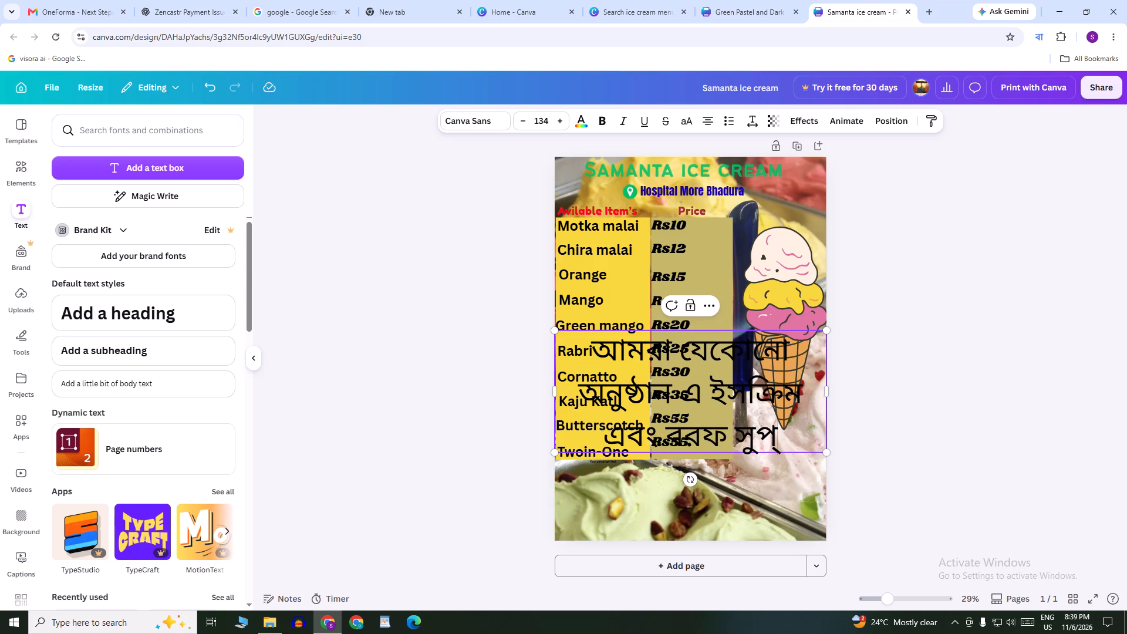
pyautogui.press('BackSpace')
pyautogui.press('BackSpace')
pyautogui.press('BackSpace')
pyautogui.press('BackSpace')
# Complete the Bengali sentence by adding "সাপ্লাই করে থাকি" after "বরফ".
pyautogui.write('supply')
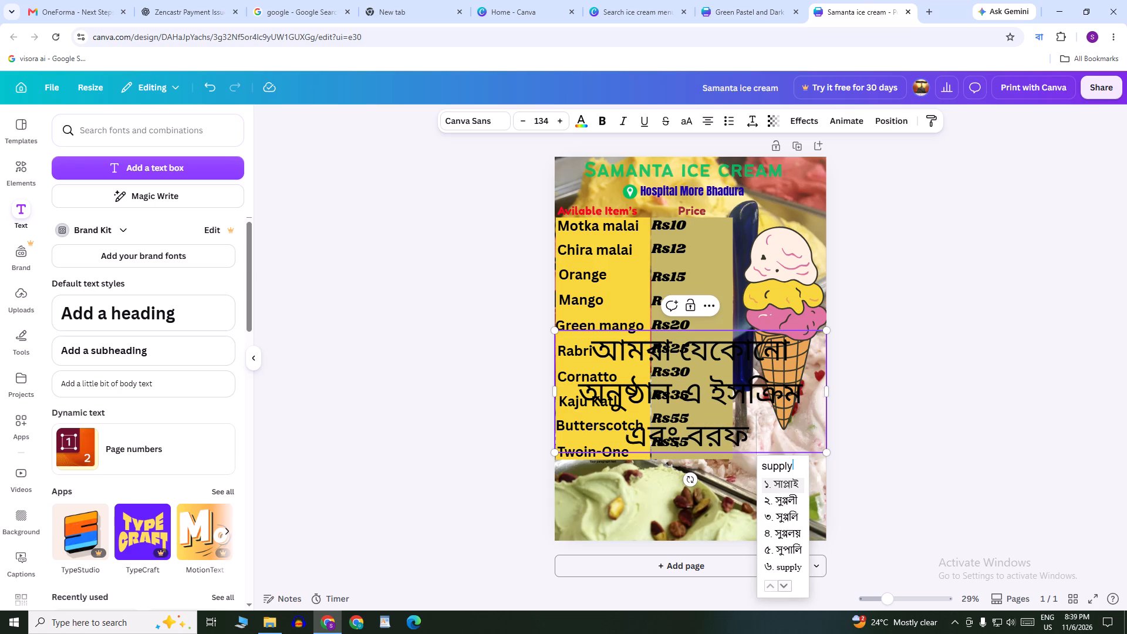
pyautogui.press('space')
pyautogui.write('kore')
pyautogui.press('space')
pyautogui.write('thaki')
pyautogui.press('space')
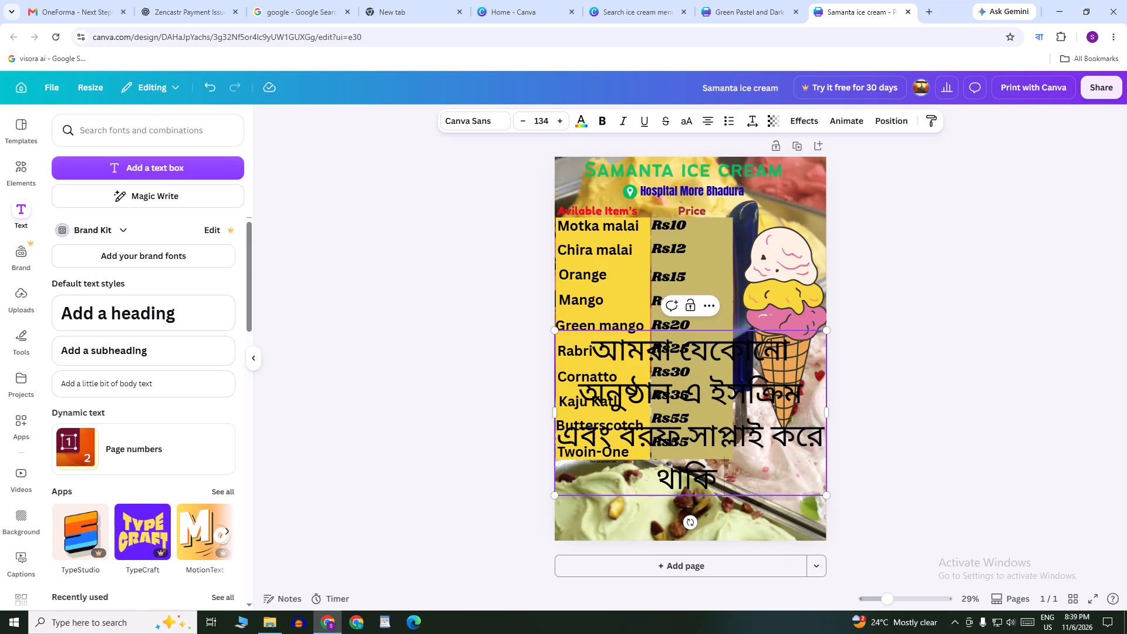
# Shrink the Bengali text to about size 61 and move it onto the ice cream photo below the price list.
pyautogui.moveTo(556, 332); pyautogui.dragTo(664, 456)
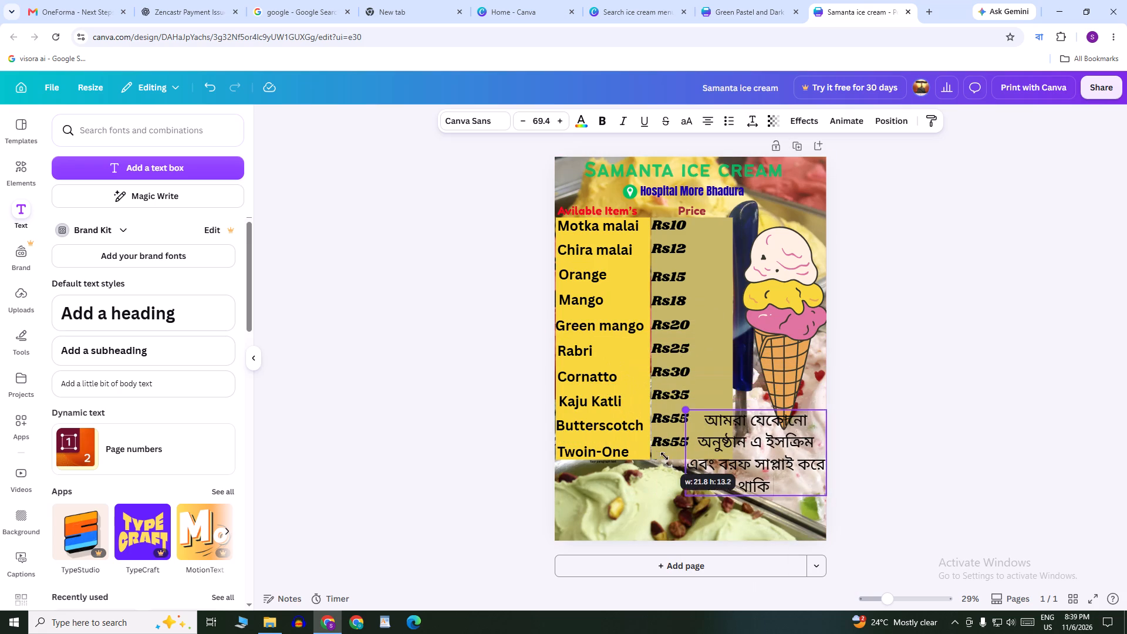
pyautogui.moveTo(664, 456); pyautogui.dragTo(666, 459)
pyautogui.moveTo(772, 463); pyautogui.dragTo(702, 526)
pyautogui.click(943, 476)
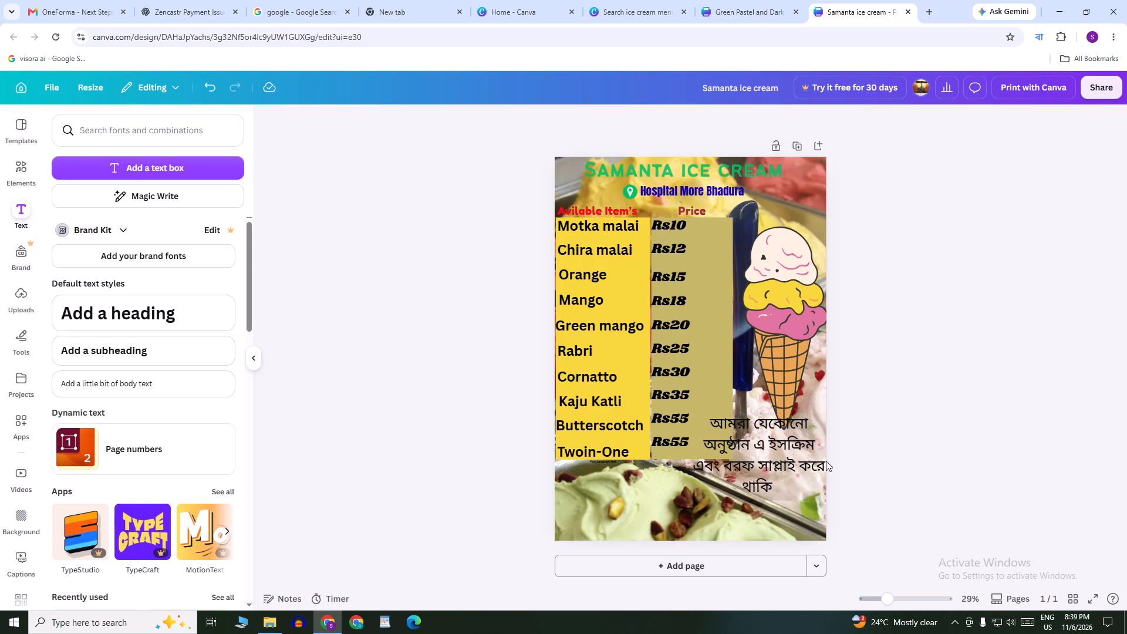
pyautogui.click(794, 385)
pyautogui.moveTo(751, 443); pyautogui.dragTo(740, 472)
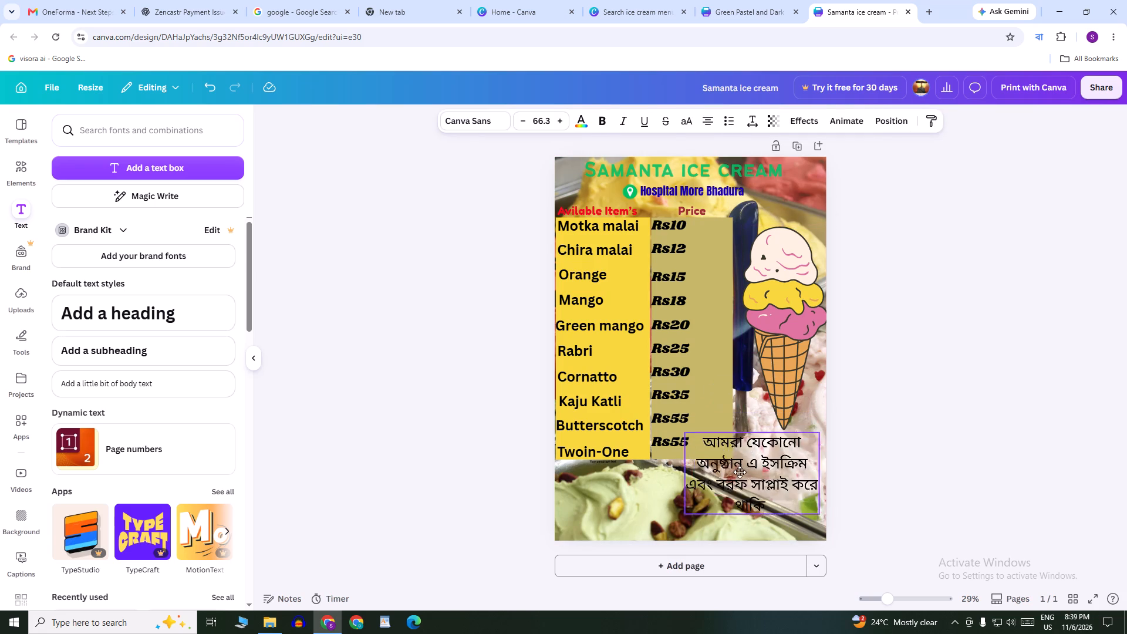
pyautogui.moveTo(740, 472); pyautogui.dragTo(667, 491)
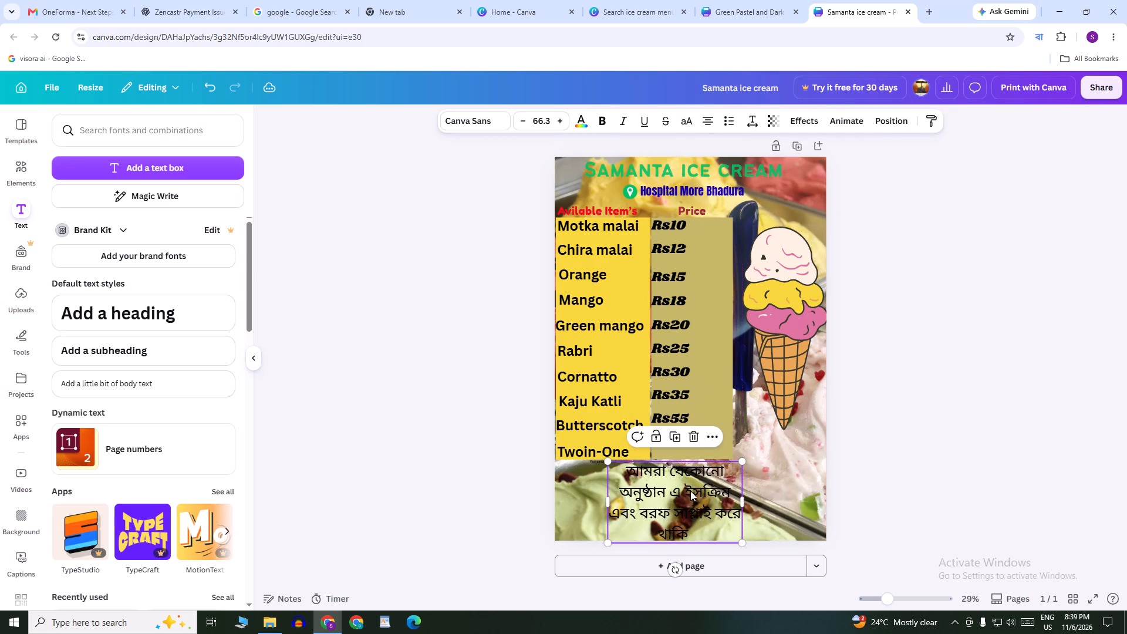
pyautogui.moveTo(743, 463); pyautogui.dragTo(734, 473)
pyautogui.moveTo(696, 495); pyautogui.dragTo(701, 490)
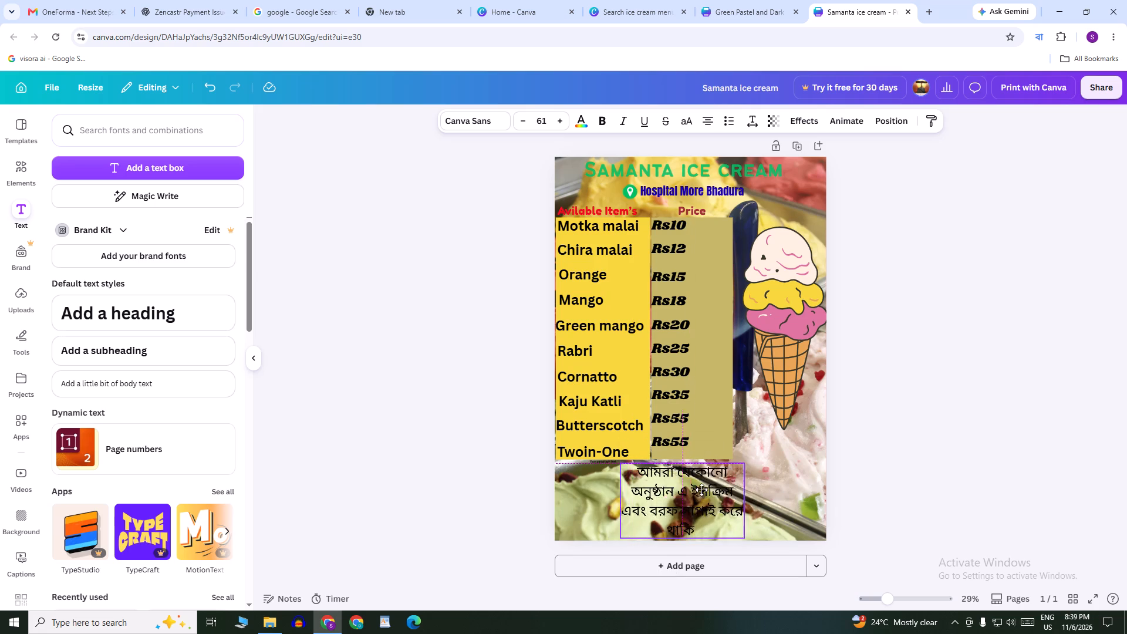
pyautogui.moveTo(701, 490); pyautogui.dragTo(663, 490)
pyautogui.click(698, 499)
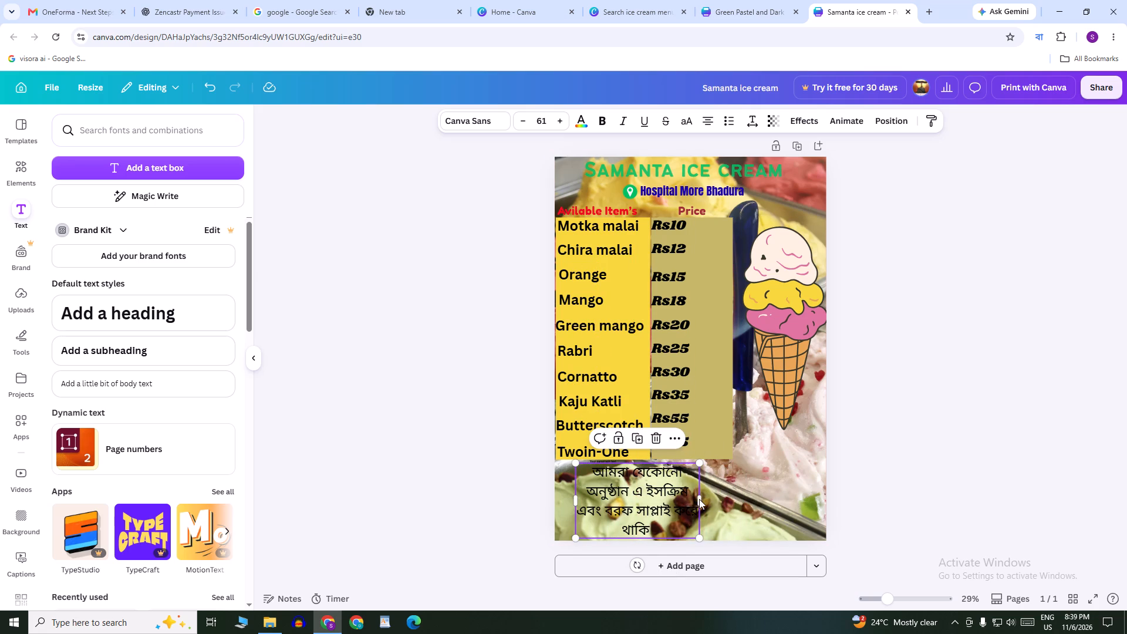
# Widen the Bengali text box so it wraps onto two lines, and position it just beneath the price list, roughly centred on the poster.
pyautogui.moveTo(700, 499); pyautogui.dragTo(804, 503)
pyautogui.moveTo(744, 483); pyautogui.dragTo(738, 494)
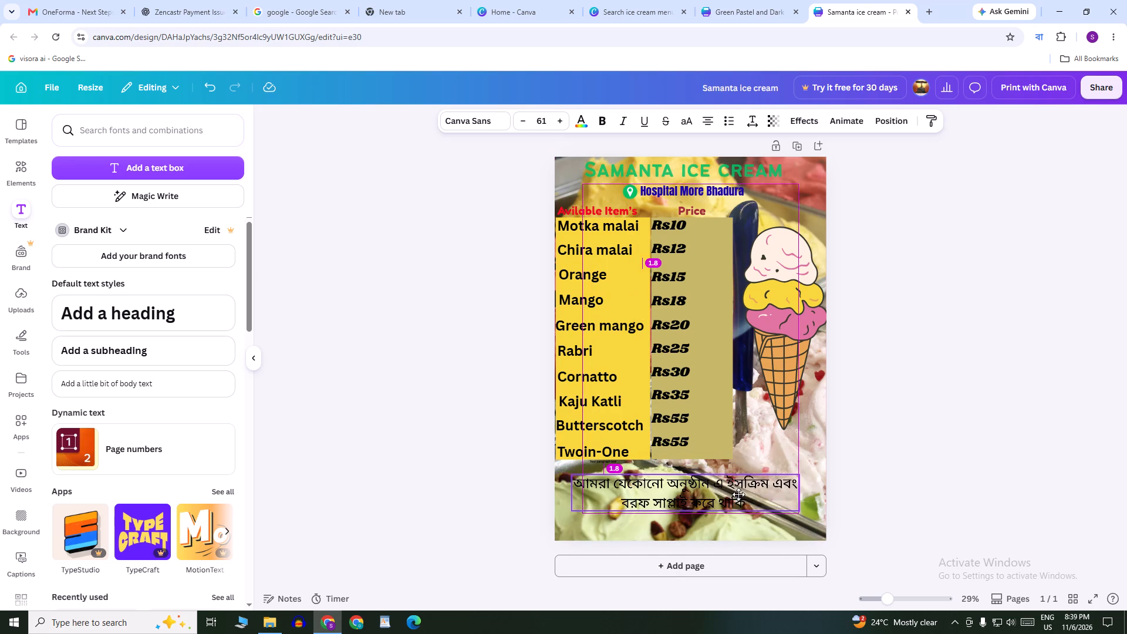
pyautogui.moveTo(738, 494); pyautogui.dragTo(726, 493)
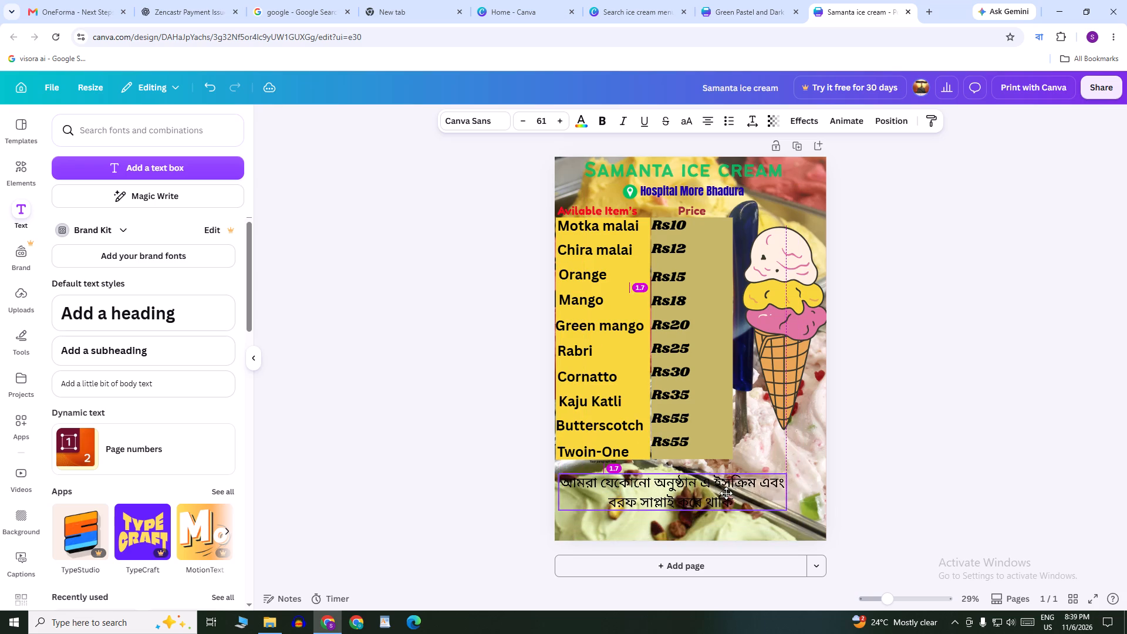
pyautogui.moveTo(726, 493); pyautogui.dragTo(721, 485)
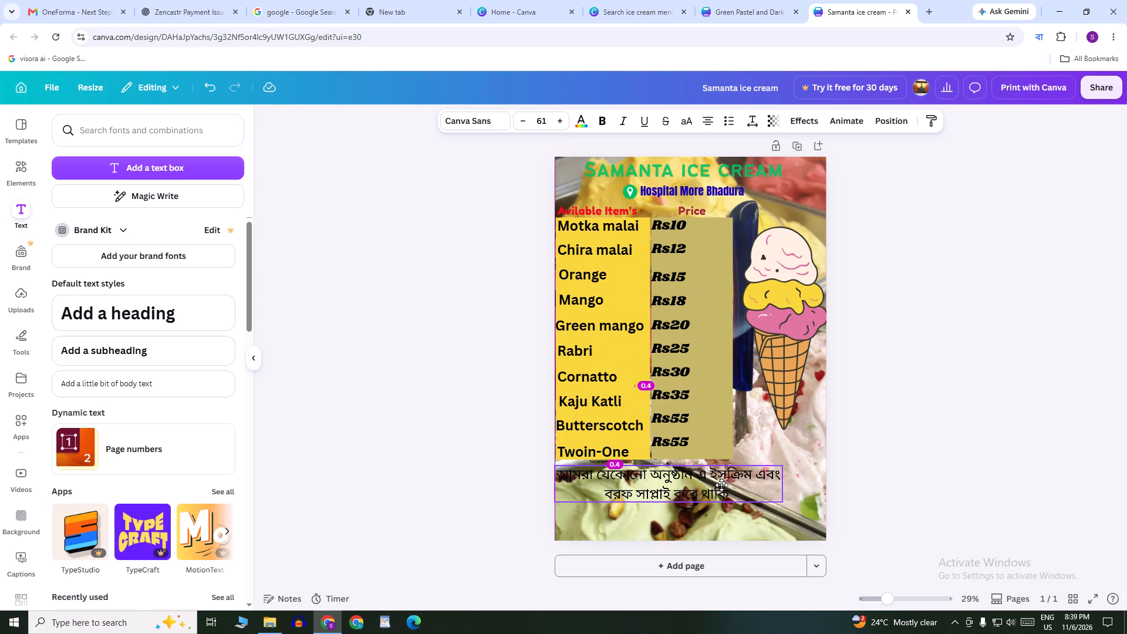
pyautogui.moveTo(721, 485); pyautogui.dragTo(728, 484)
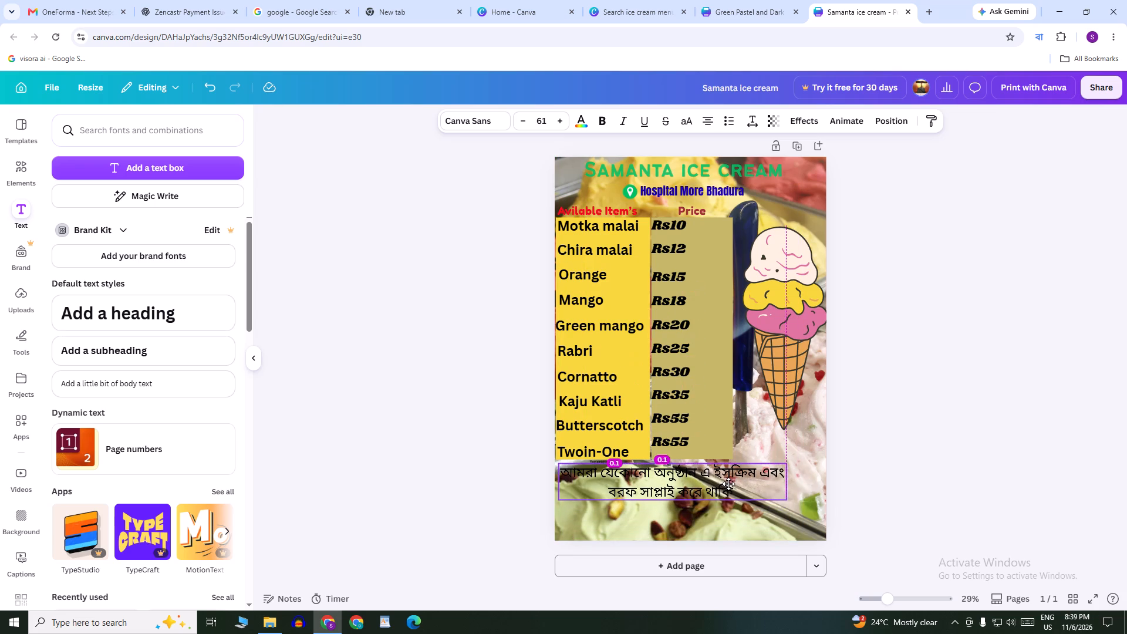
pyautogui.moveTo(728, 484); pyautogui.dragTo(725, 487)
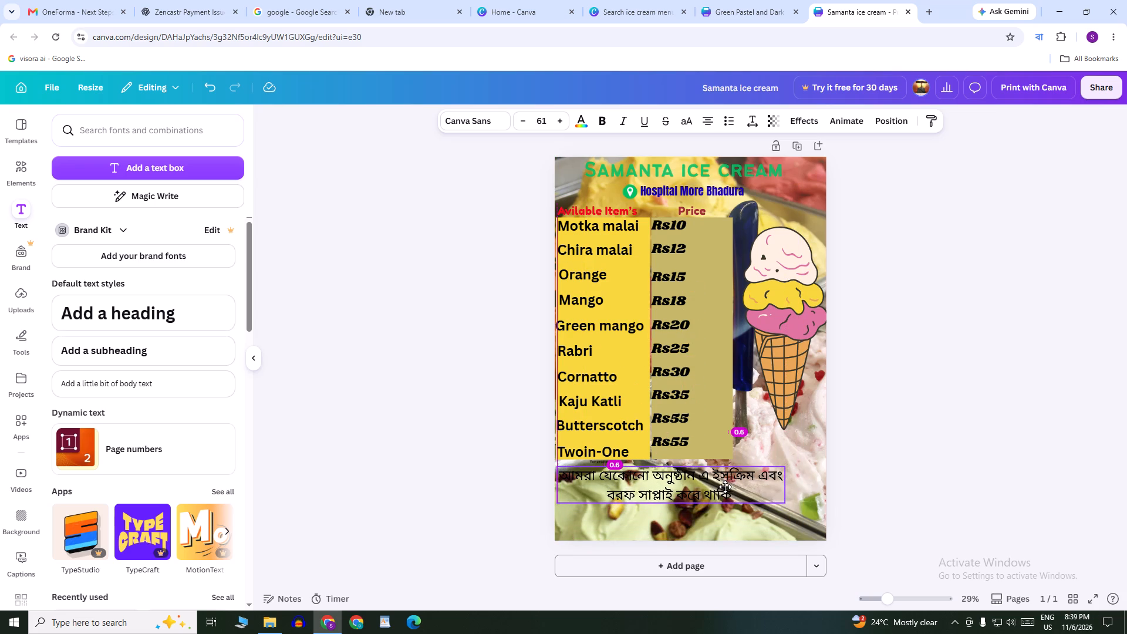
pyautogui.moveTo(725, 487); pyautogui.dragTo(734, 487)
pyautogui.click(963, 455)
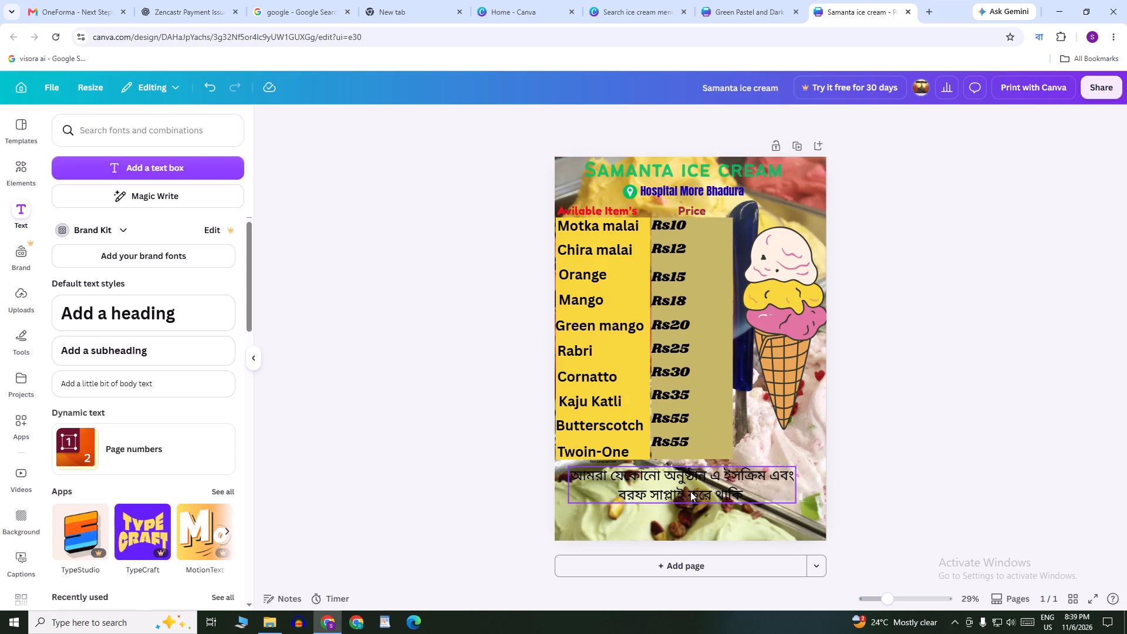
# Make the whole Bengali supply line bold and colour it vivid red.
pyautogui.doubleClick(756, 493)
pyautogui.hotkey('ctrl', 'a')
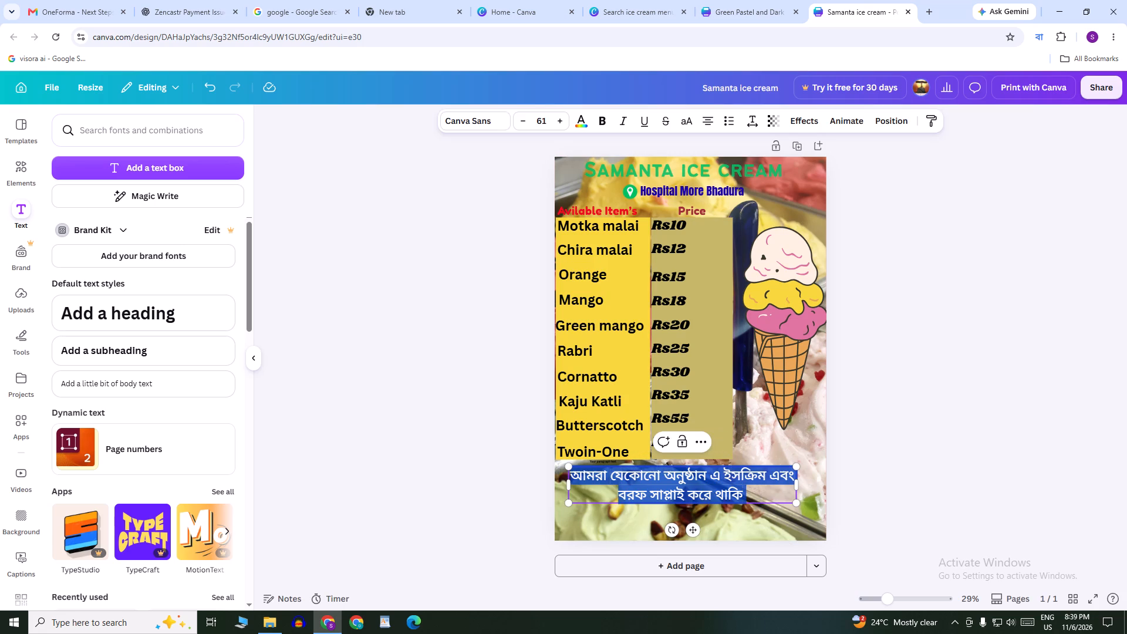
pyautogui.click(585, 124)
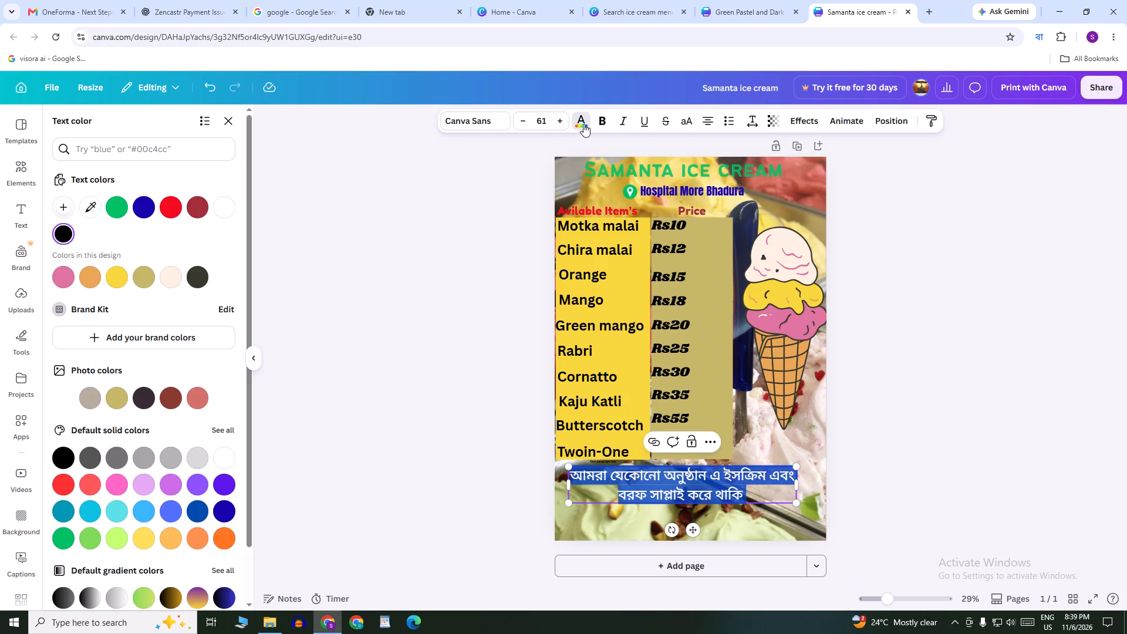
pyautogui.click(171, 211)
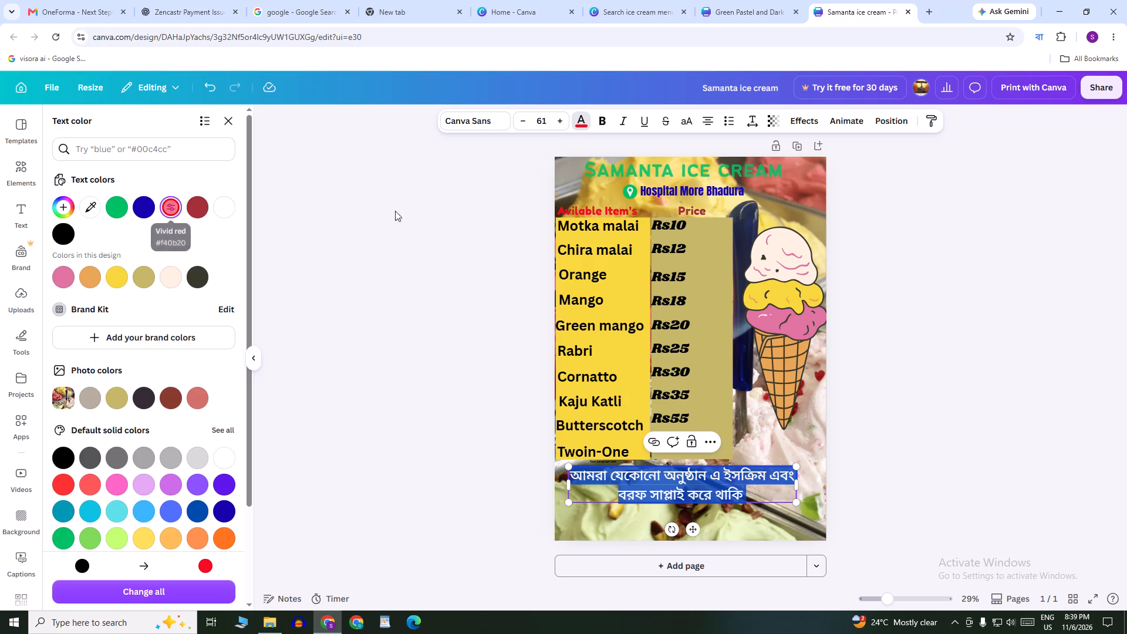
pyautogui.click(599, 120)
pyautogui.doubleClick(976, 283)
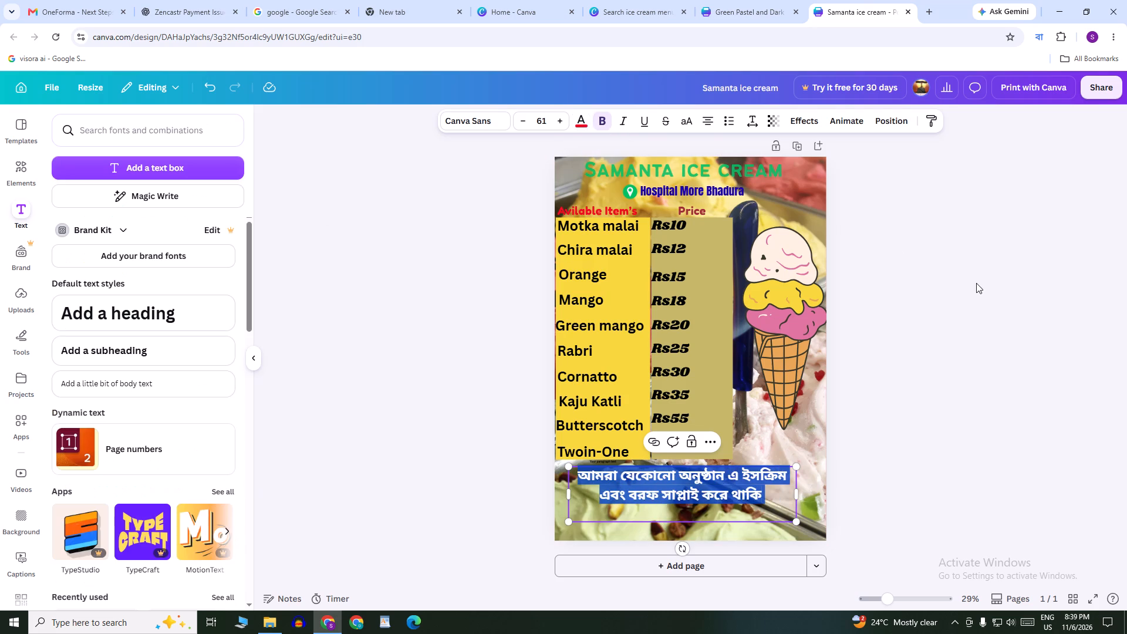
# Recolour the whole Bengali supply line with the khaki shade from the photo colours.
pyautogui.click(768, 473)
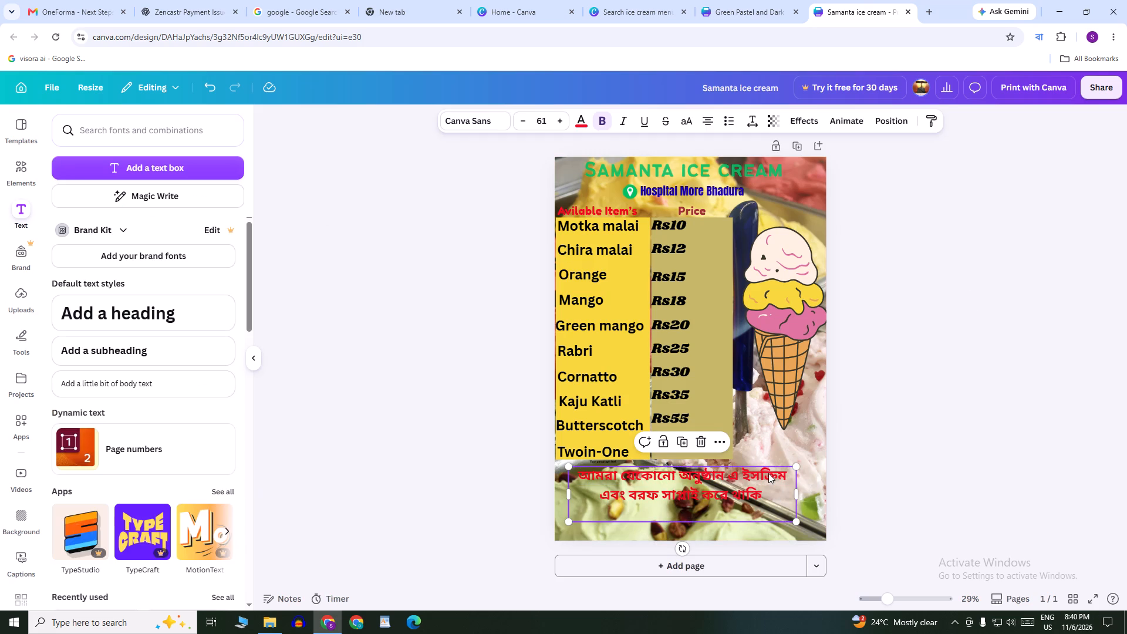
pyautogui.click(766, 498)
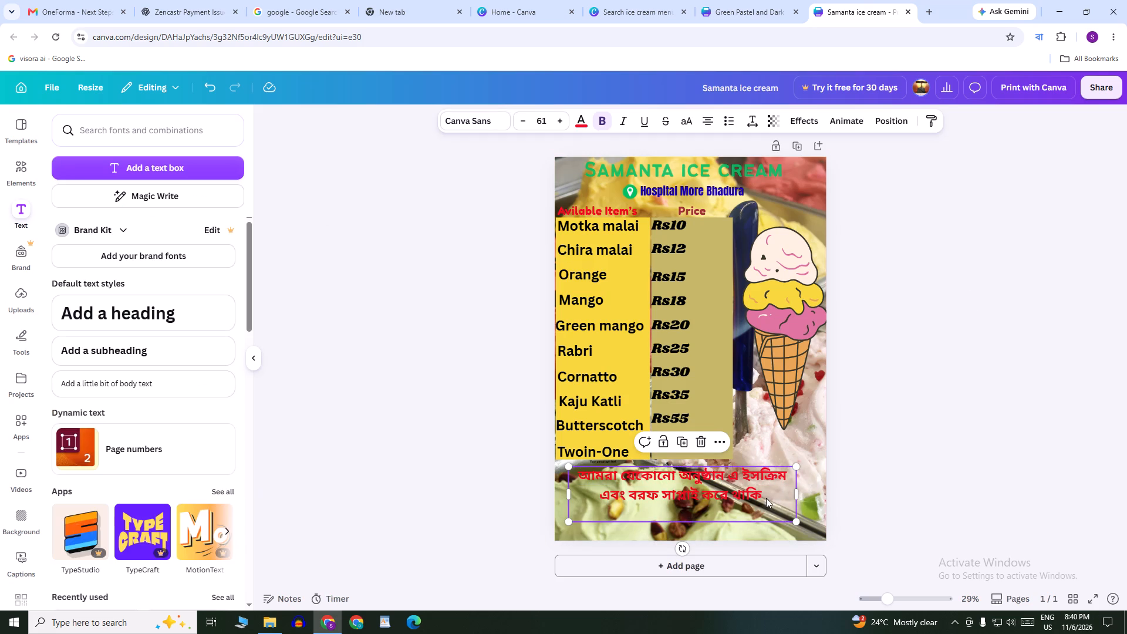
pyautogui.doubleClick(767, 497)
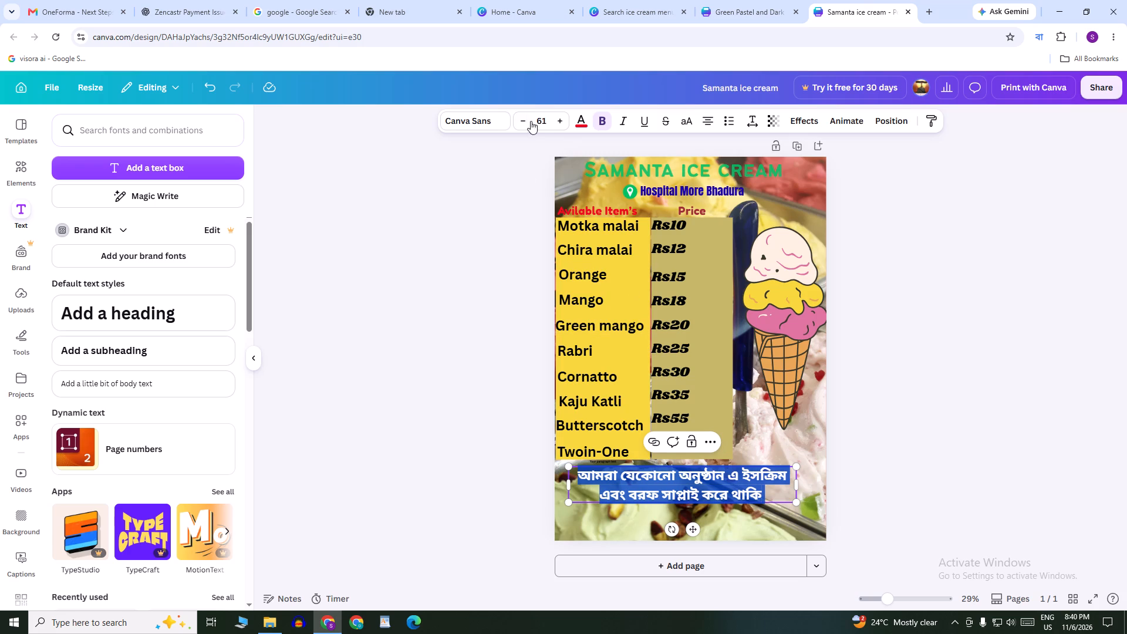
pyautogui.click(586, 124)
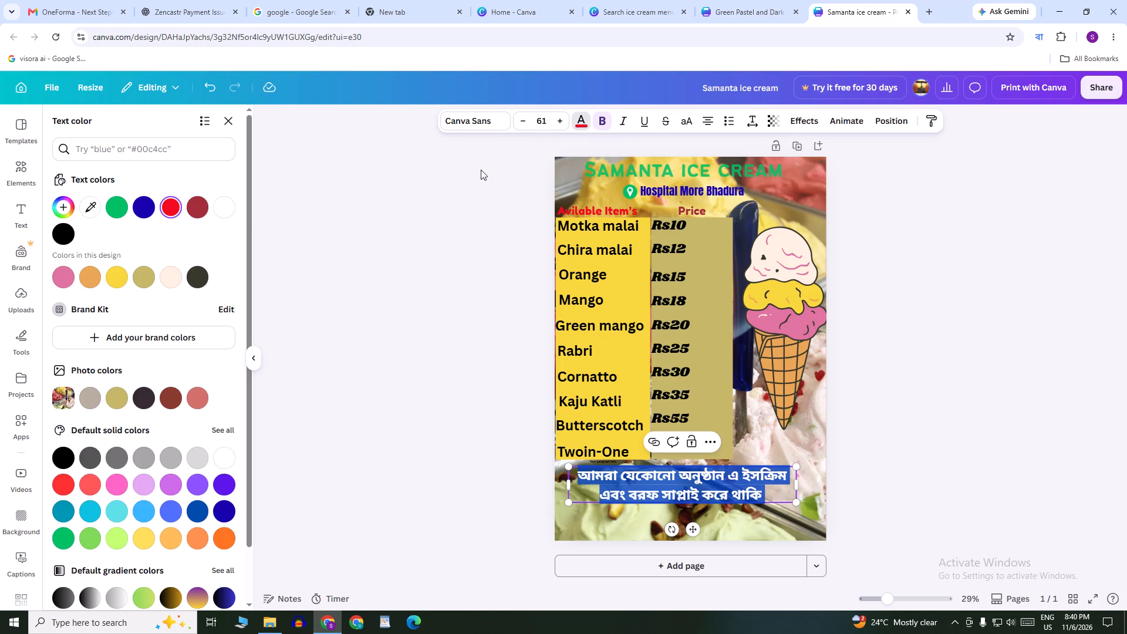
pyautogui.click(117, 404)
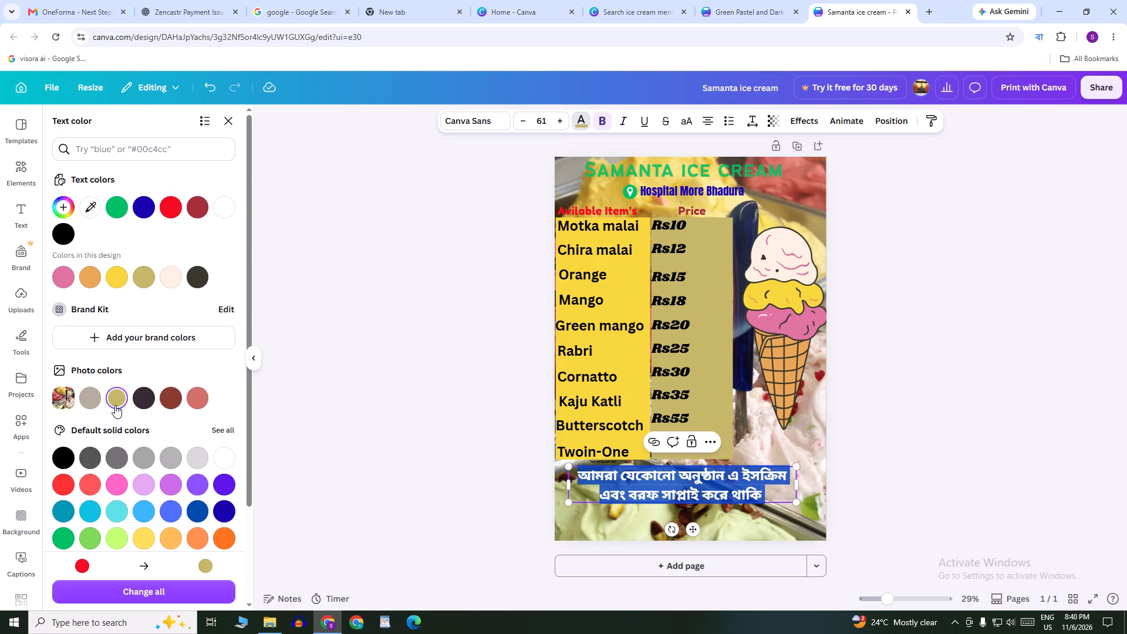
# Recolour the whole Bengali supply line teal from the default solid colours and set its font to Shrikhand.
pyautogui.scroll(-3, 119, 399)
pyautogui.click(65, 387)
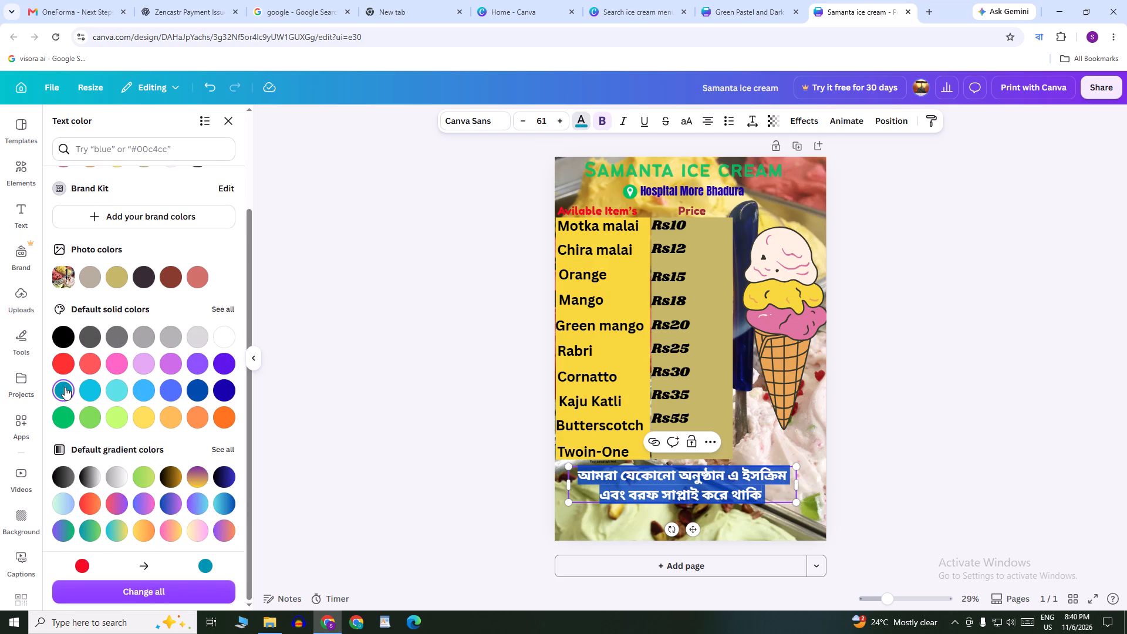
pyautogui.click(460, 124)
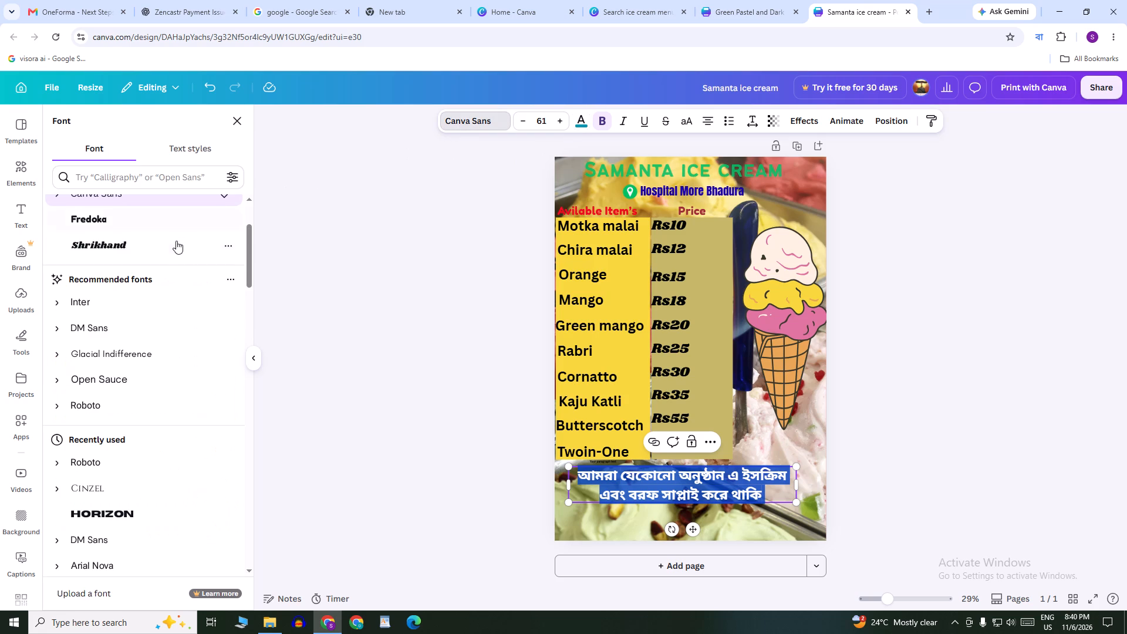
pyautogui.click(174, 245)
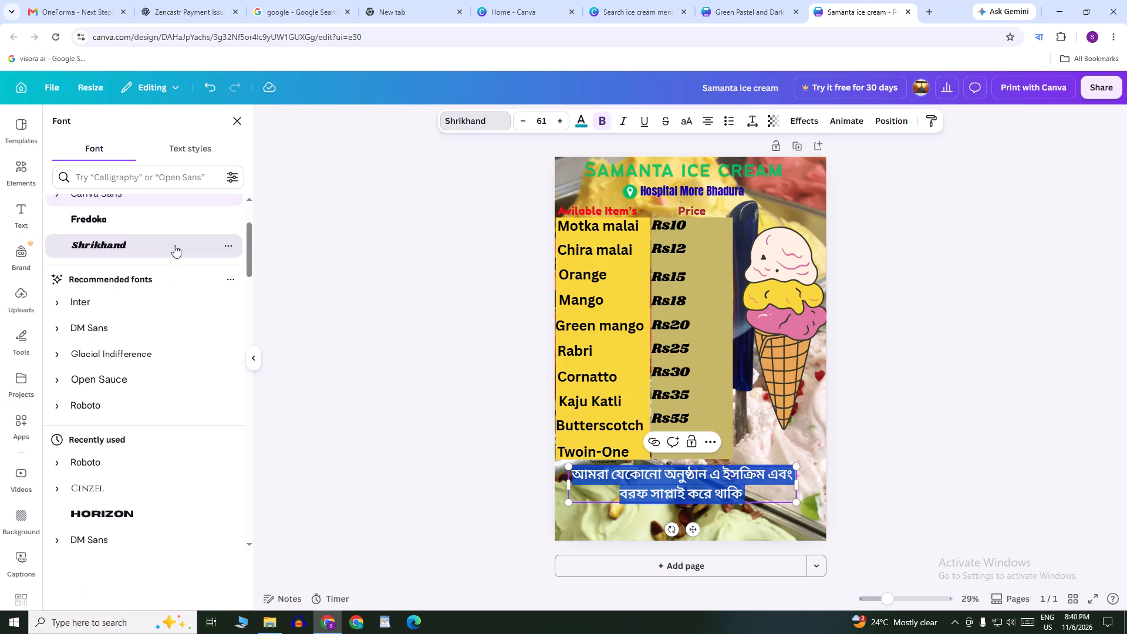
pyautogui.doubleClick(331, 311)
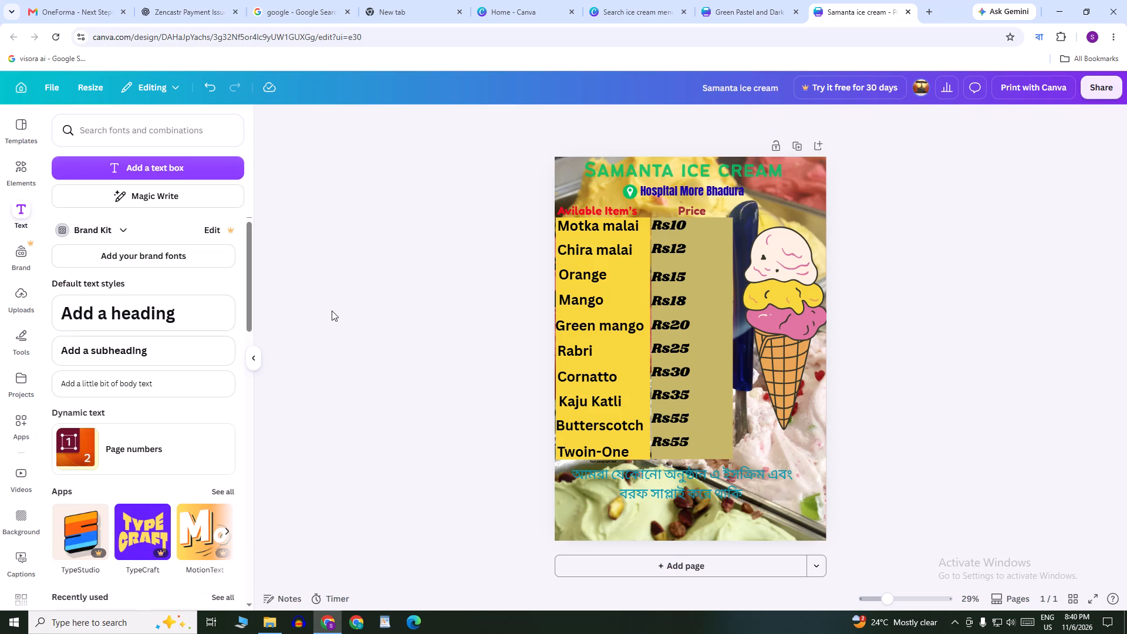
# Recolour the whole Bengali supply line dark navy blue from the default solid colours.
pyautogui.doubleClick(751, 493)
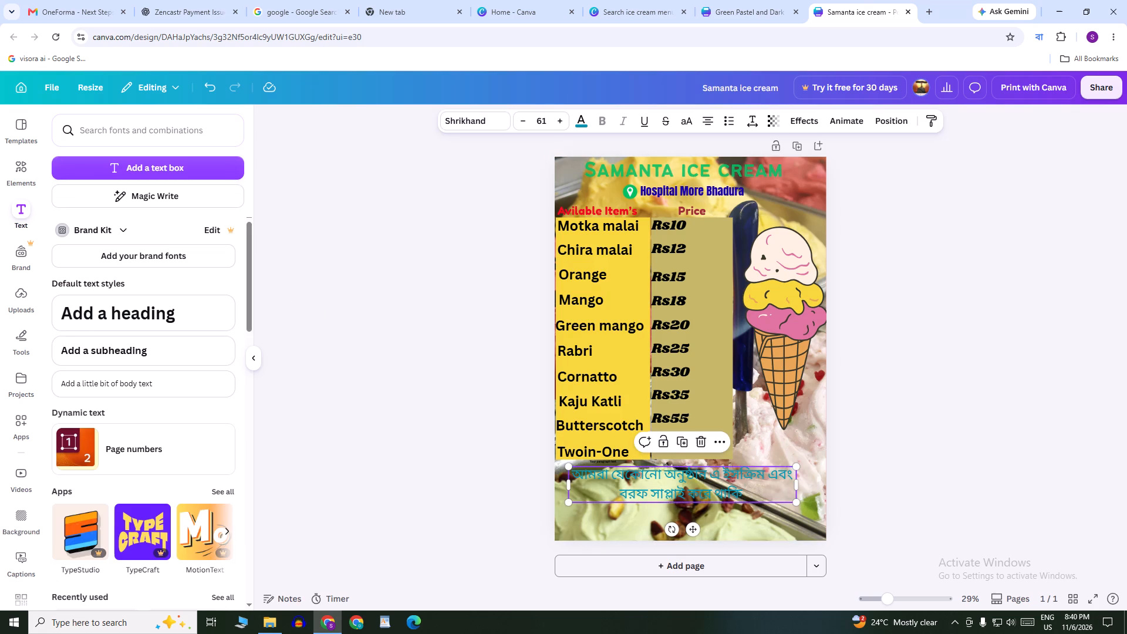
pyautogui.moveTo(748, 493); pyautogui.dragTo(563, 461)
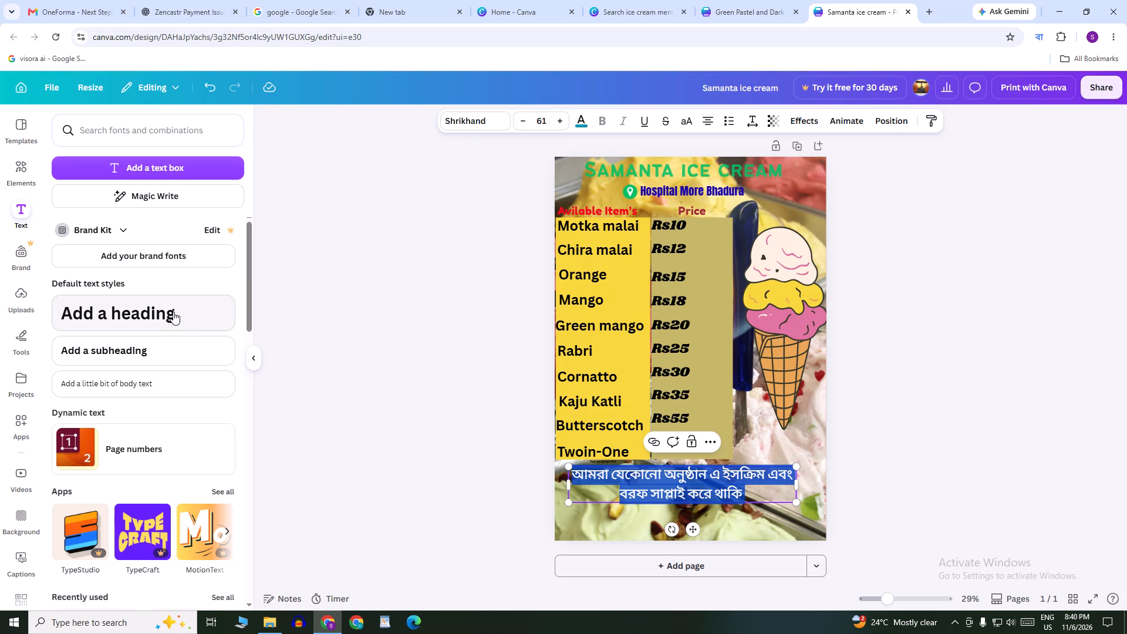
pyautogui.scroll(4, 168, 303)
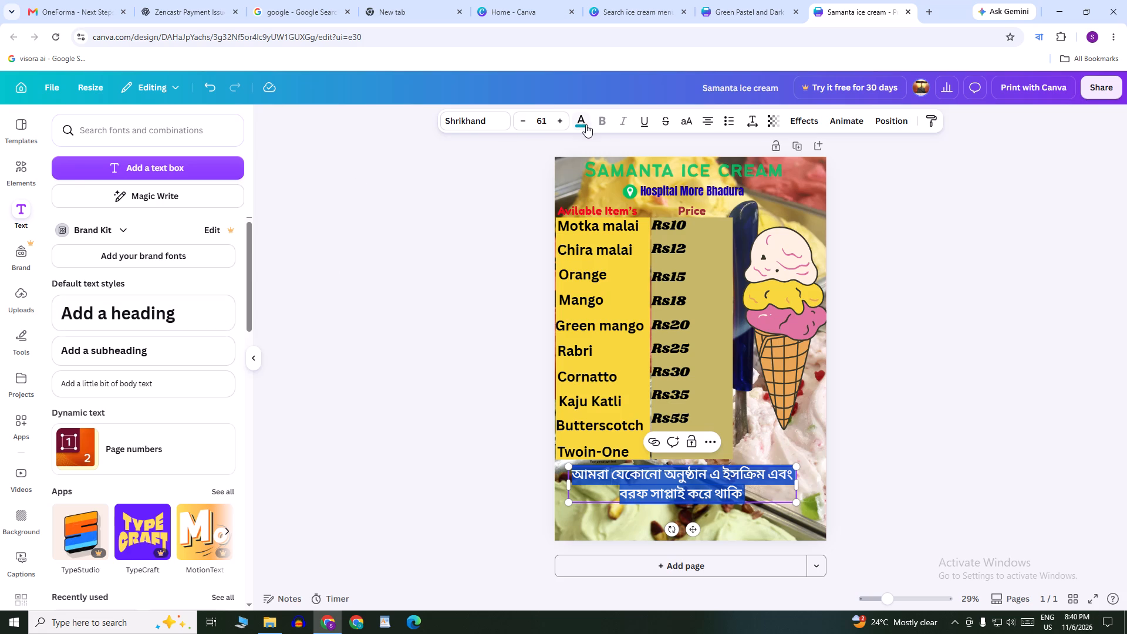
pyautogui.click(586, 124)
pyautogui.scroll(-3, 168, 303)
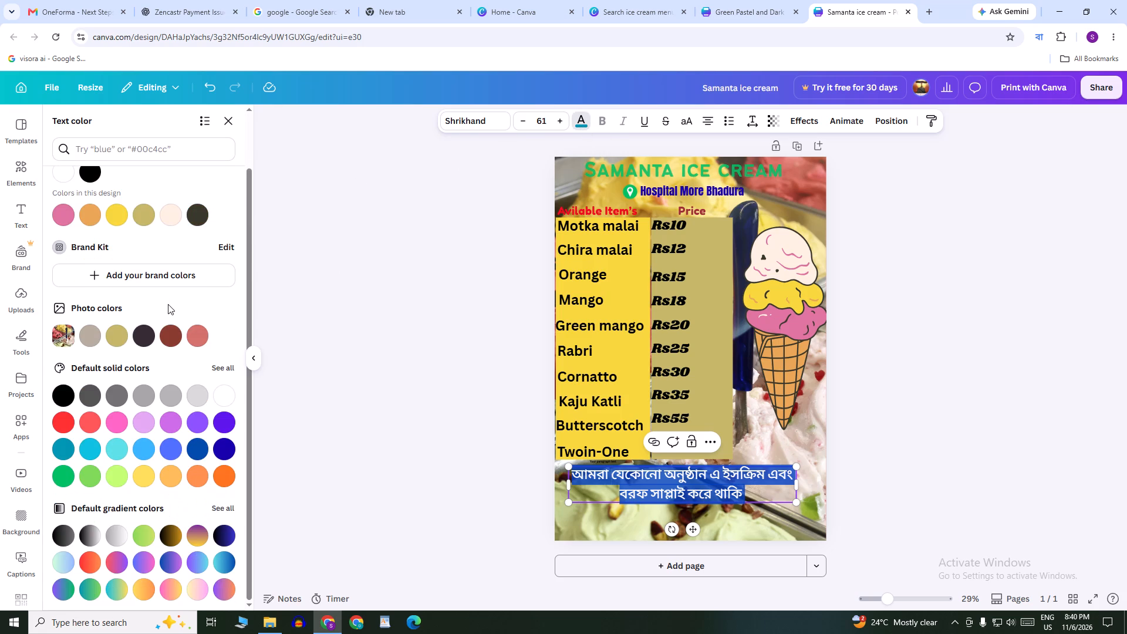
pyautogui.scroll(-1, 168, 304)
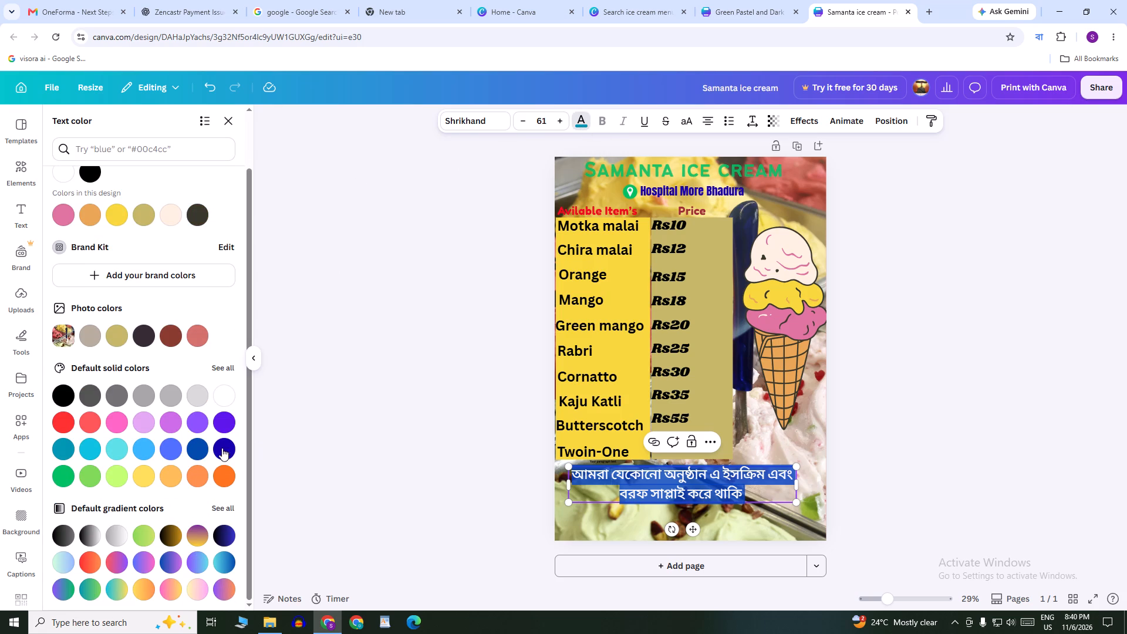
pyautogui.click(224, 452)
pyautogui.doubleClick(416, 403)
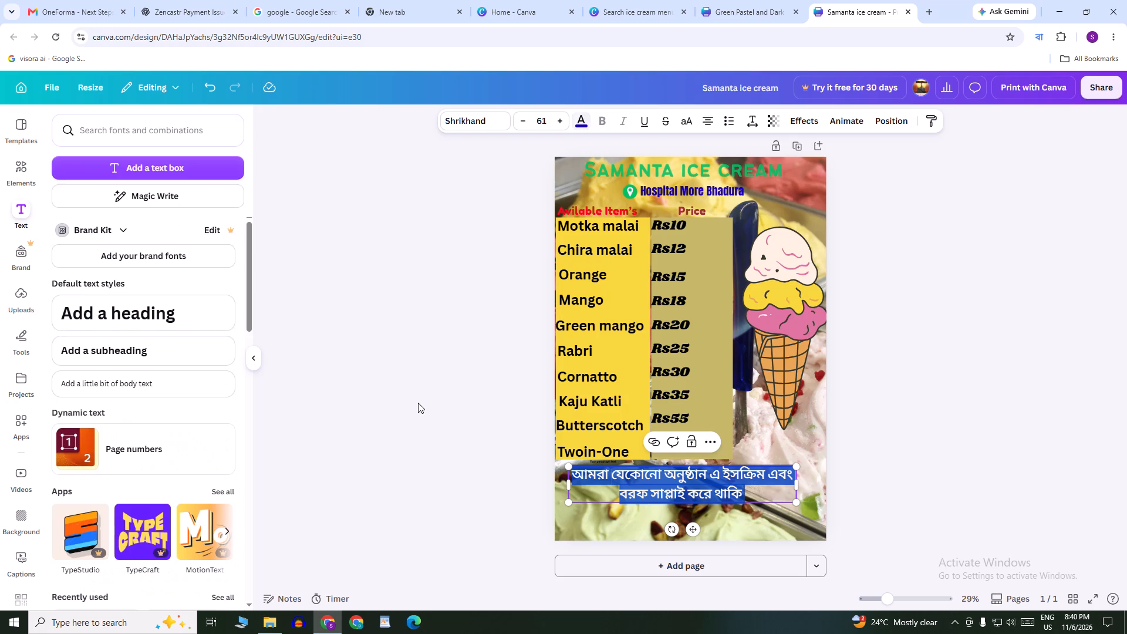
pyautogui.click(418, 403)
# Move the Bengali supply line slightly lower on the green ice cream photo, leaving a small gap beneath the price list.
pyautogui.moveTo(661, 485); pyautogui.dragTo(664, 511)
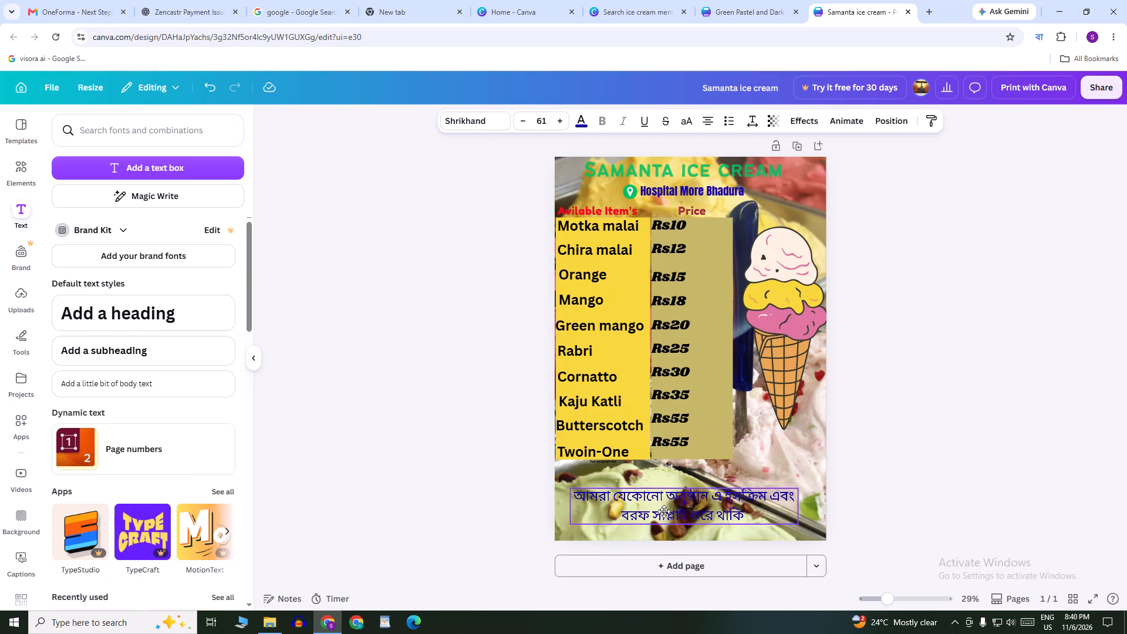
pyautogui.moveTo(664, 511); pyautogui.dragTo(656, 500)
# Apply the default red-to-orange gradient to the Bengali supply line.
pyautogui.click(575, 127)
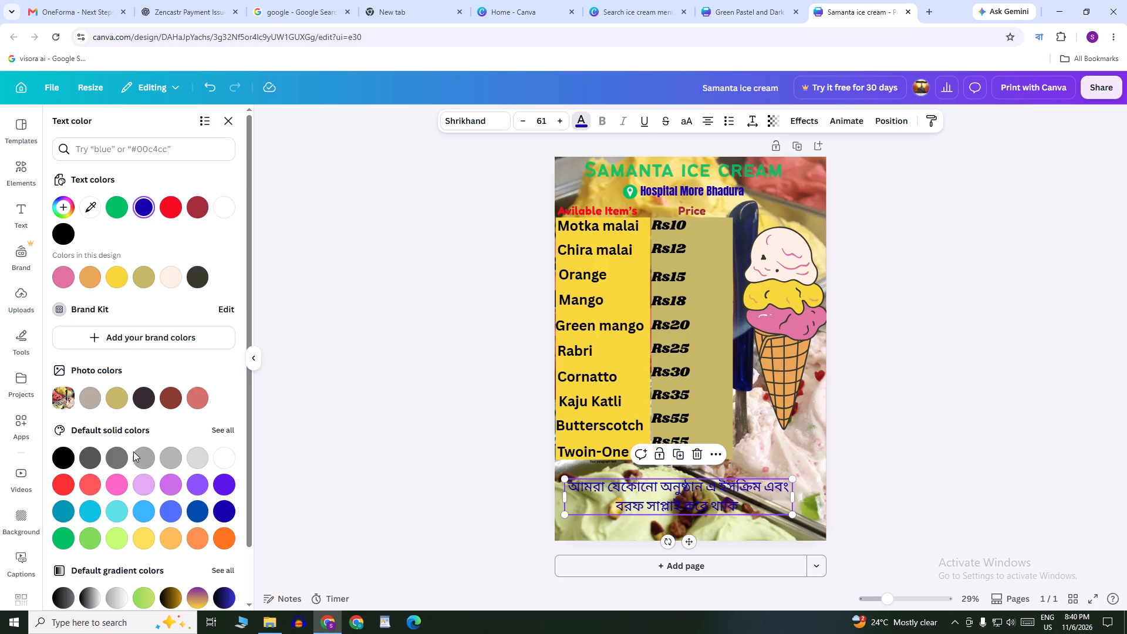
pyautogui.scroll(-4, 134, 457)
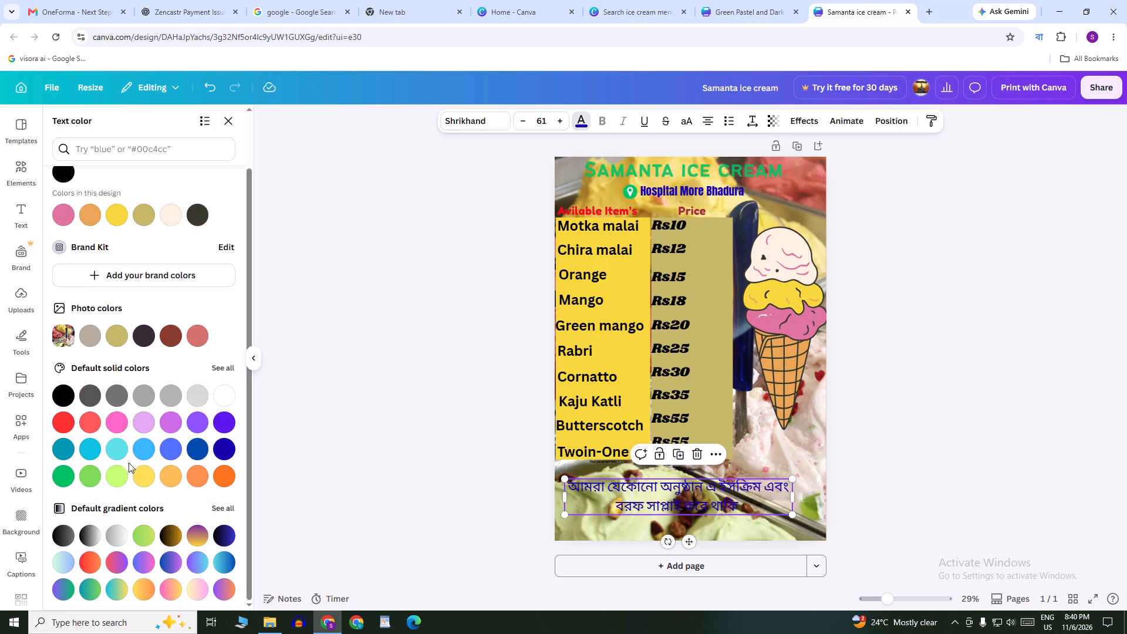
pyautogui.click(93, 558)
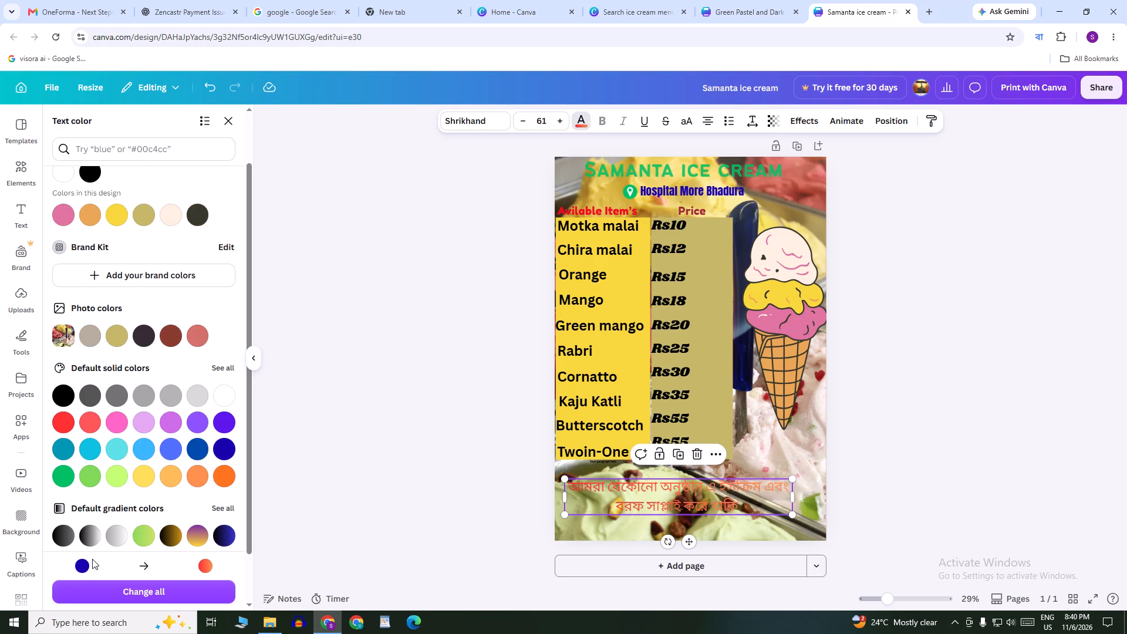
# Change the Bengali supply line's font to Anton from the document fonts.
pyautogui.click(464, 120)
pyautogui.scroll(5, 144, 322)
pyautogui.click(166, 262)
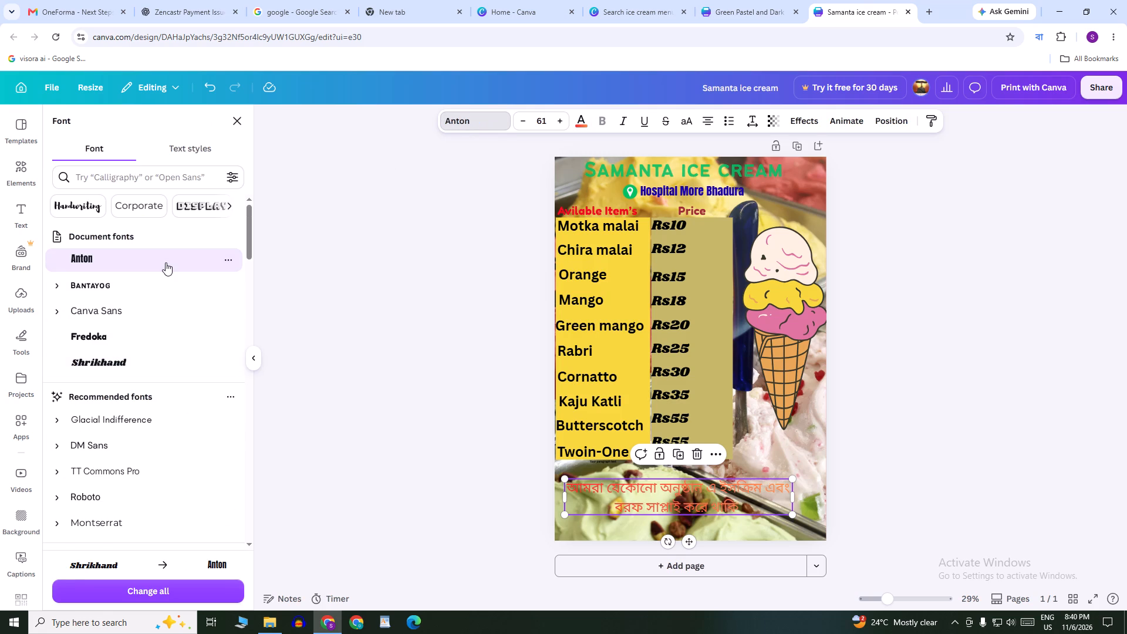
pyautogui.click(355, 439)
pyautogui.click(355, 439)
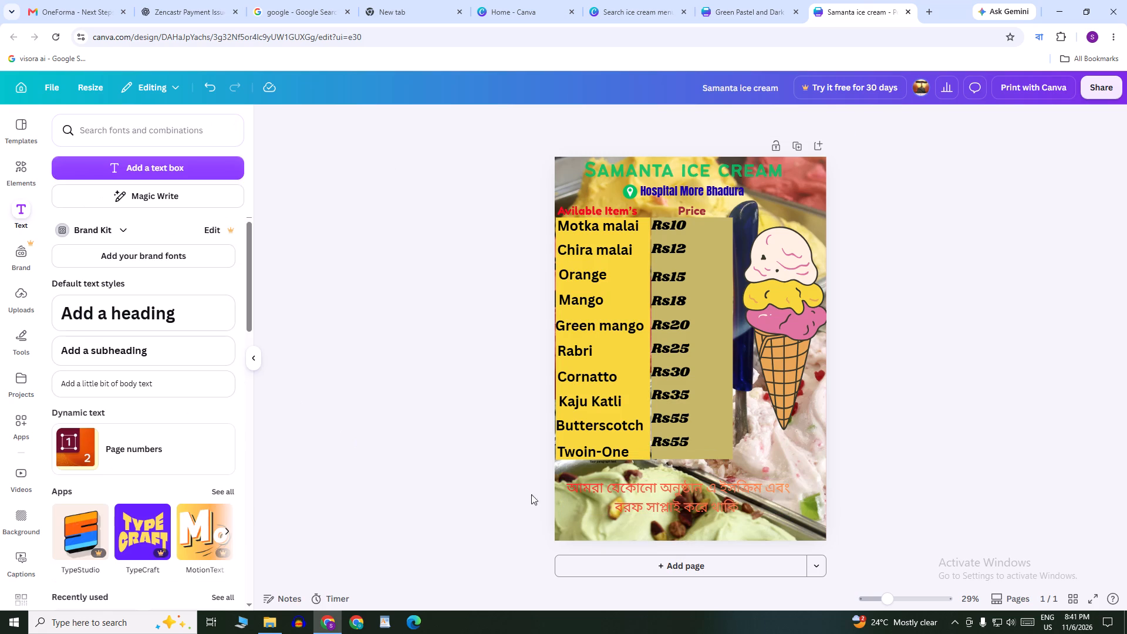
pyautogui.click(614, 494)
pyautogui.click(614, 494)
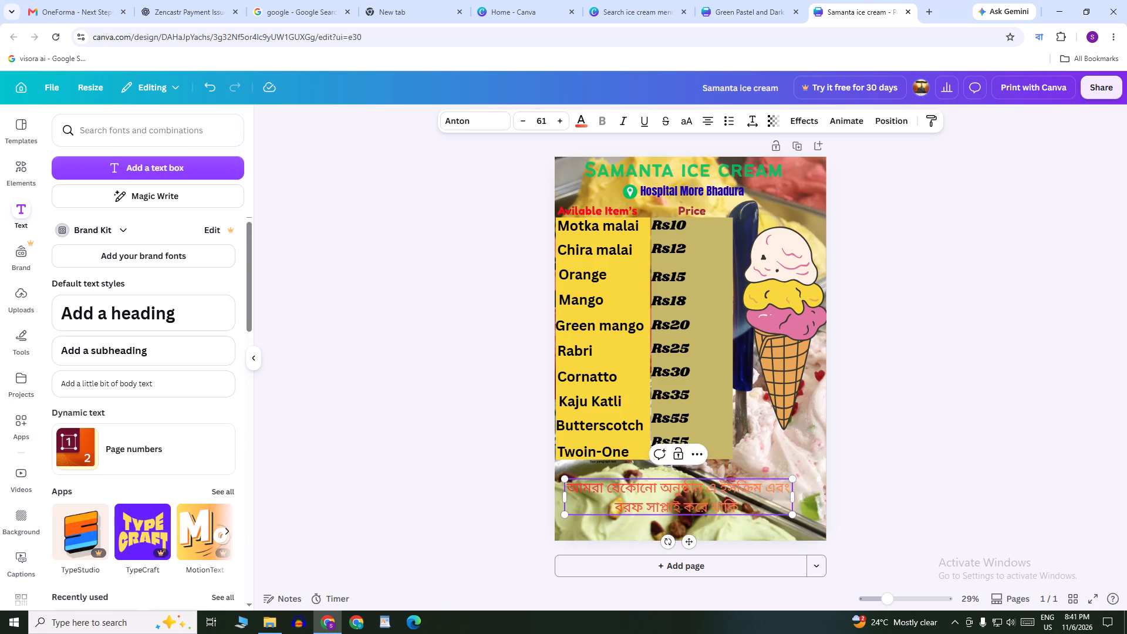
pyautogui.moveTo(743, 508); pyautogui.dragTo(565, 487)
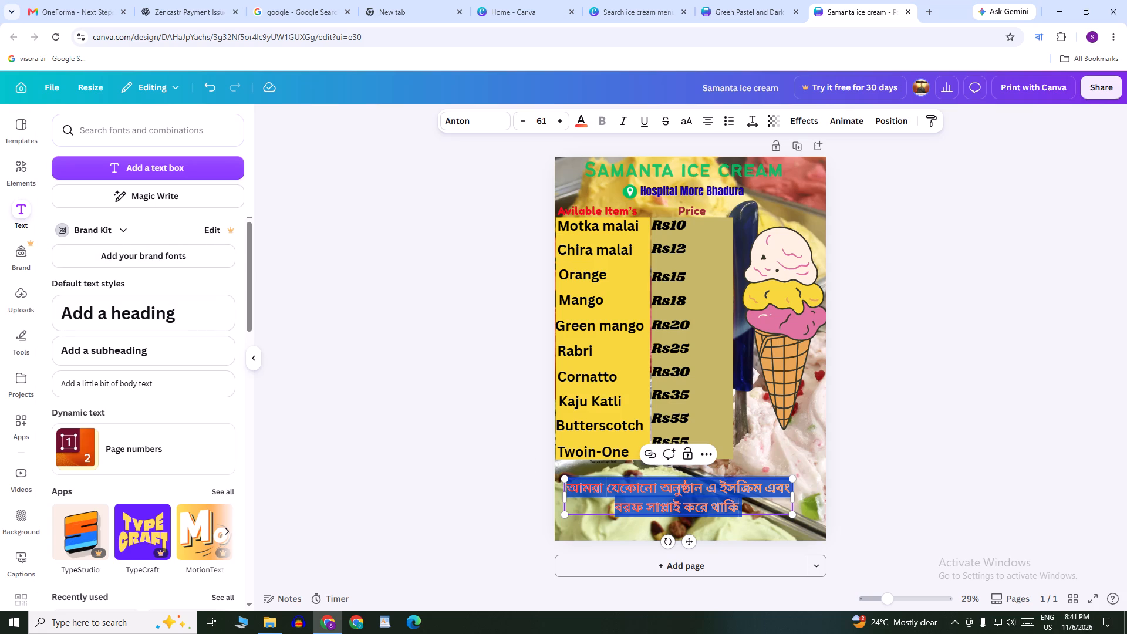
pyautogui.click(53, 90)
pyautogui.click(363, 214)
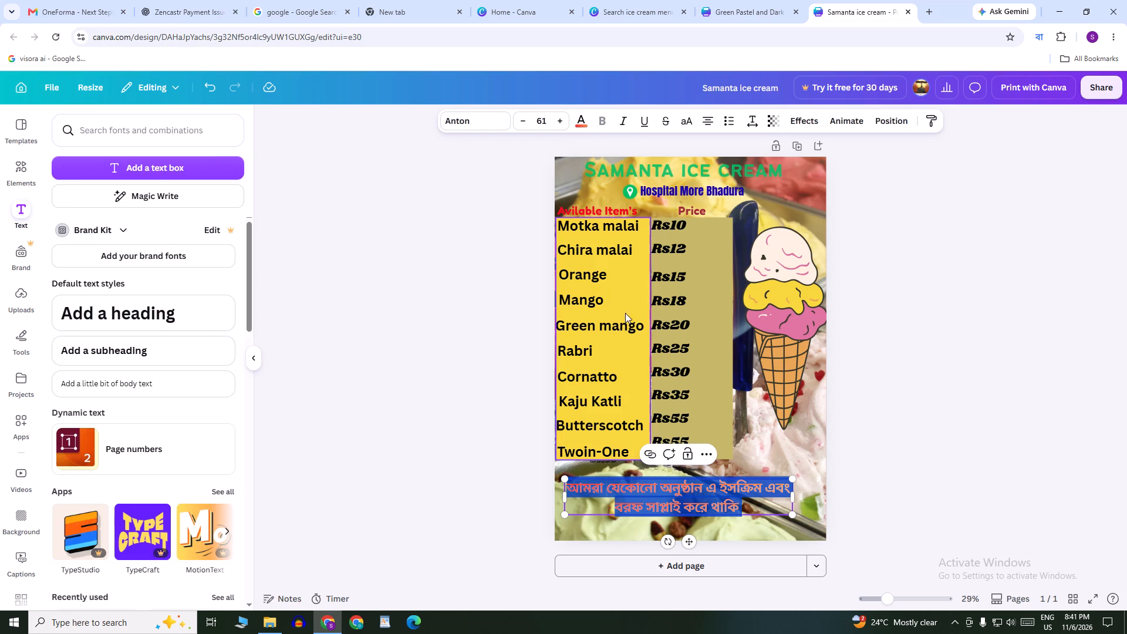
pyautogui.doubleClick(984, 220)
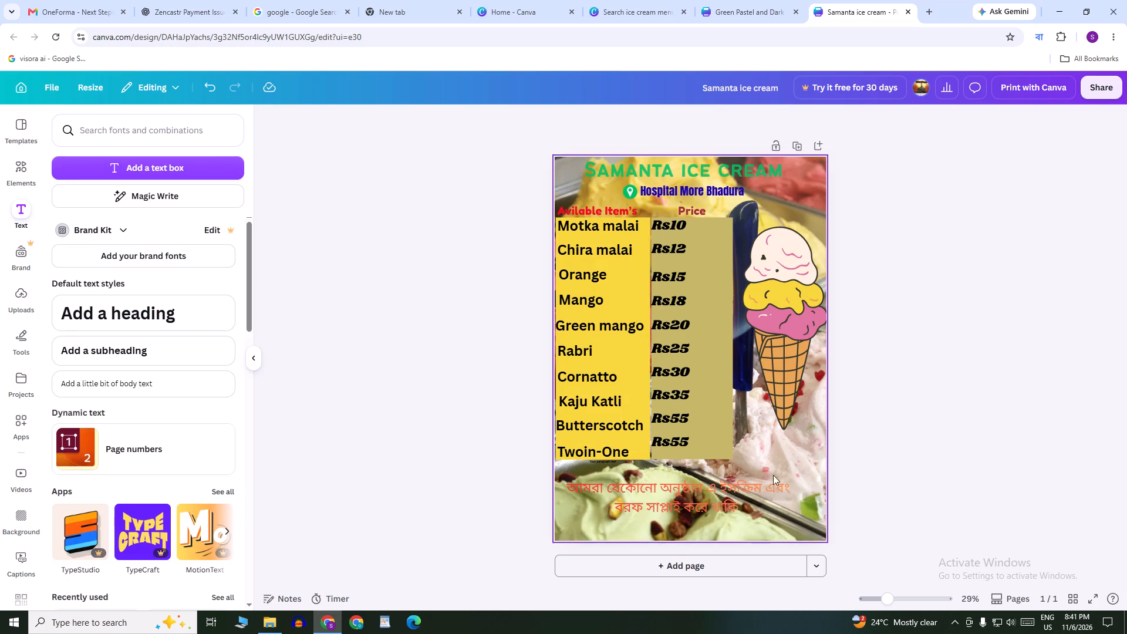
# Move the Bengali supply line up just beneath the price list, with its box near the poster's left edge.
pyautogui.click(743, 508)
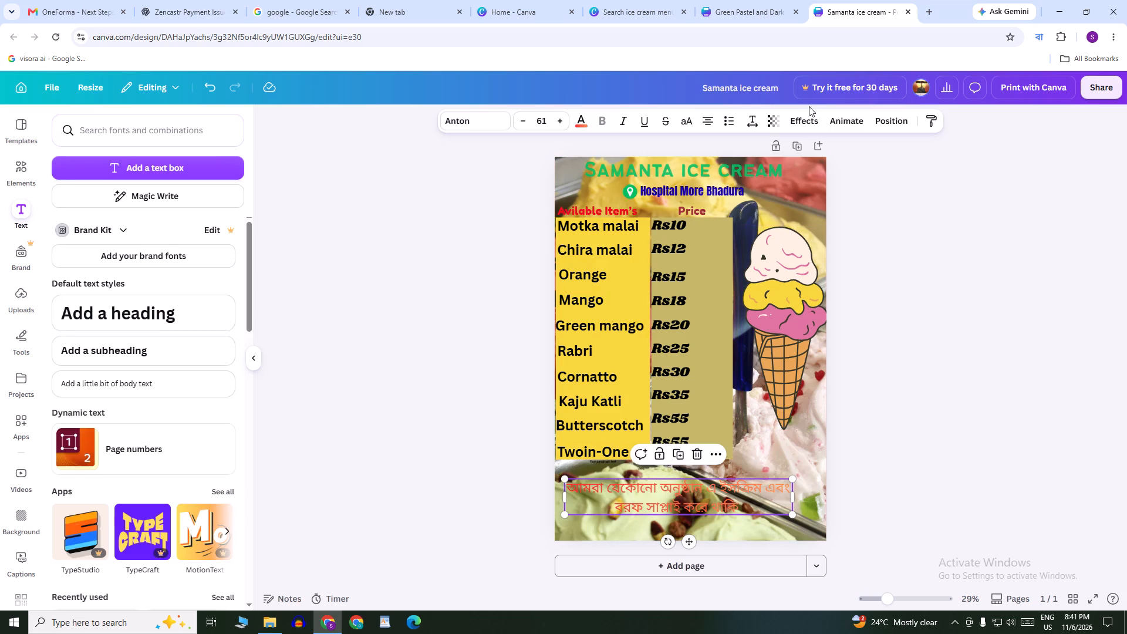
pyautogui.moveTo(743, 508); pyautogui.dragTo(691, 504)
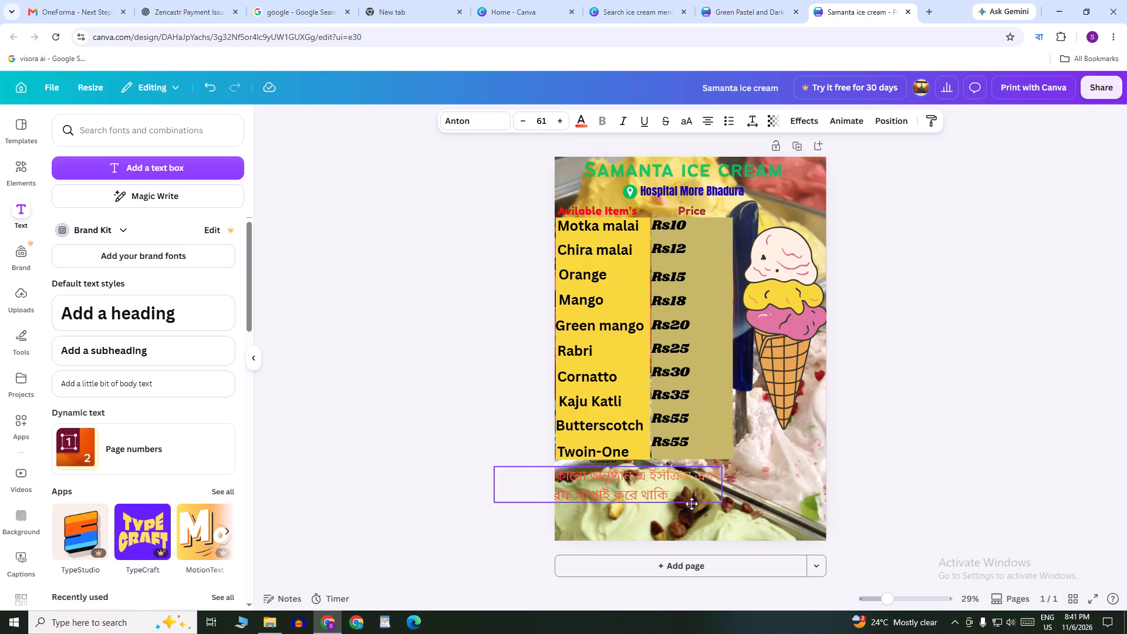
pyautogui.moveTo(691, 504); pyautogui.dragTo(742, 505)
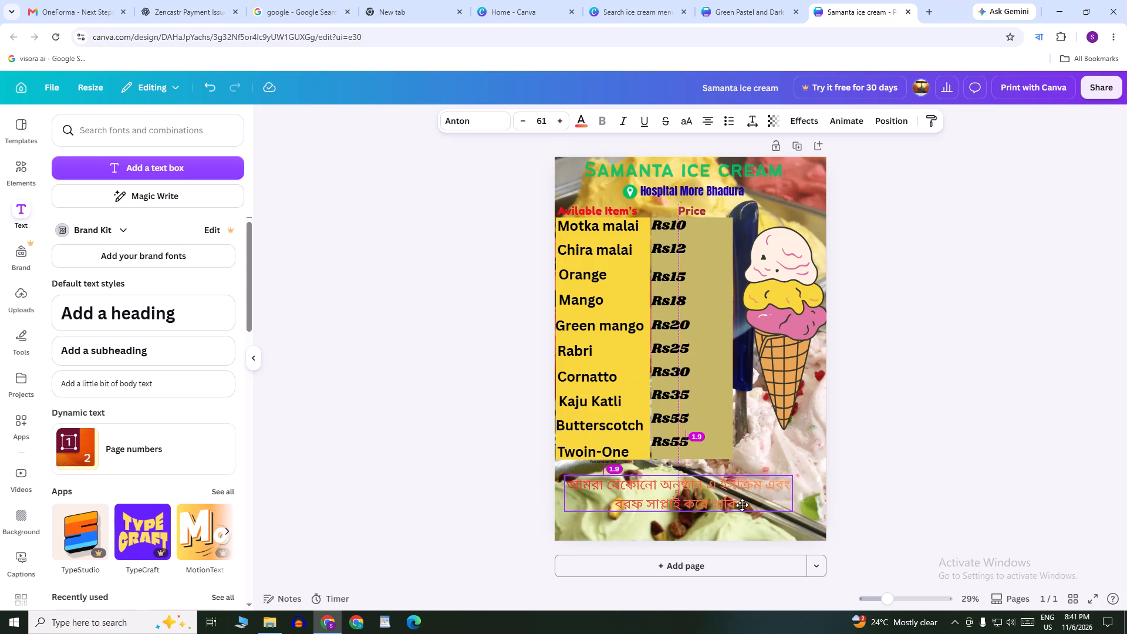
pyautogui.moveTo(742, 505); pyautogui.dragTo(736, 498)
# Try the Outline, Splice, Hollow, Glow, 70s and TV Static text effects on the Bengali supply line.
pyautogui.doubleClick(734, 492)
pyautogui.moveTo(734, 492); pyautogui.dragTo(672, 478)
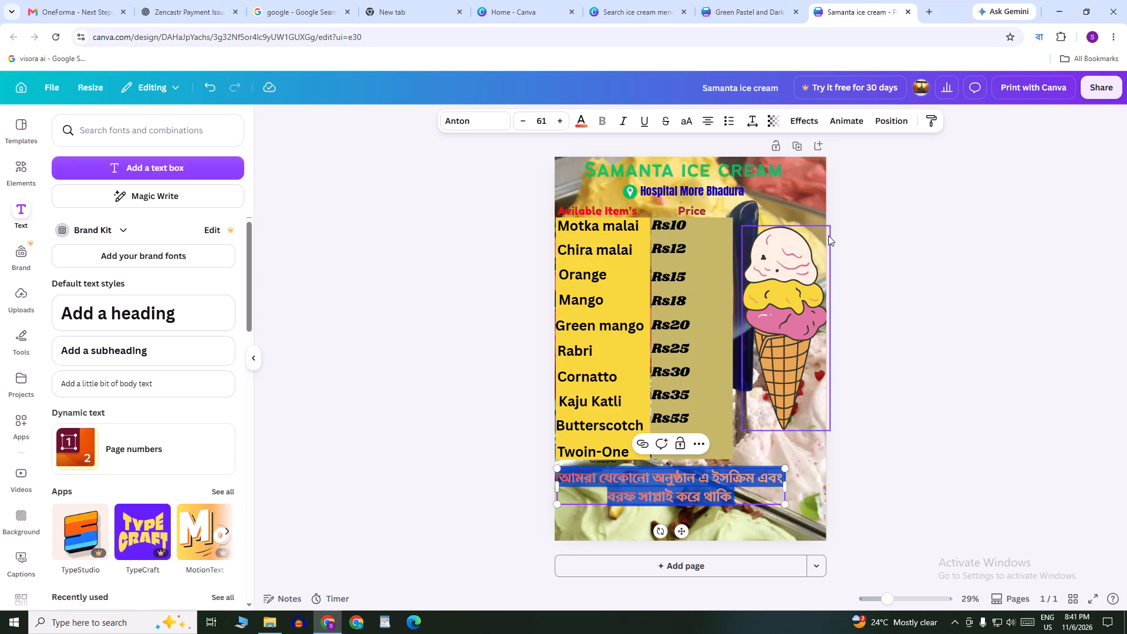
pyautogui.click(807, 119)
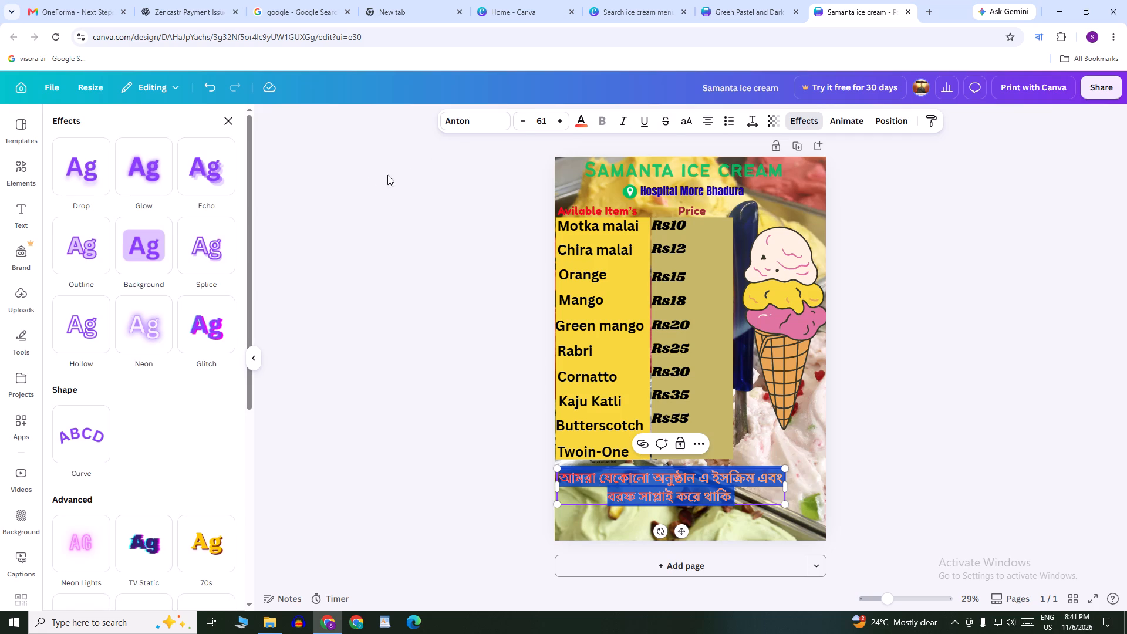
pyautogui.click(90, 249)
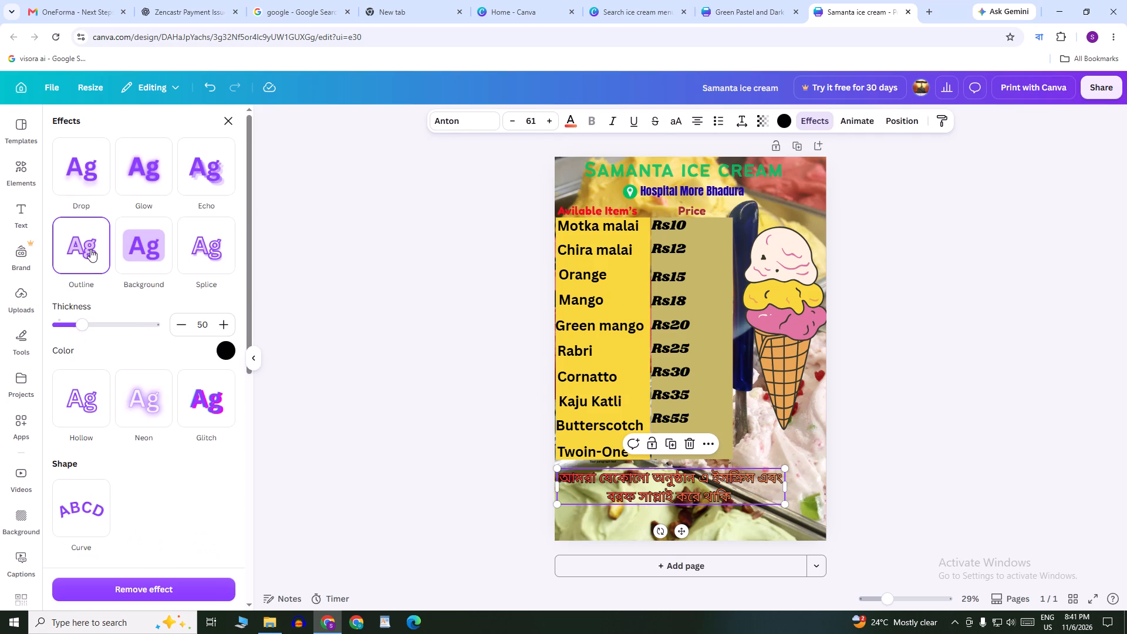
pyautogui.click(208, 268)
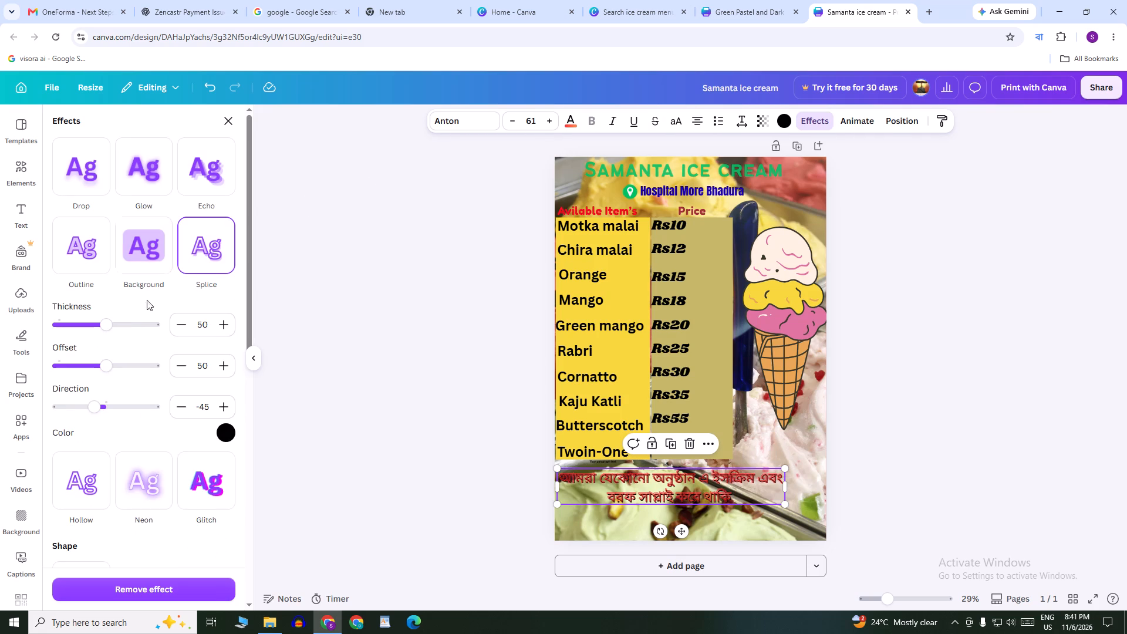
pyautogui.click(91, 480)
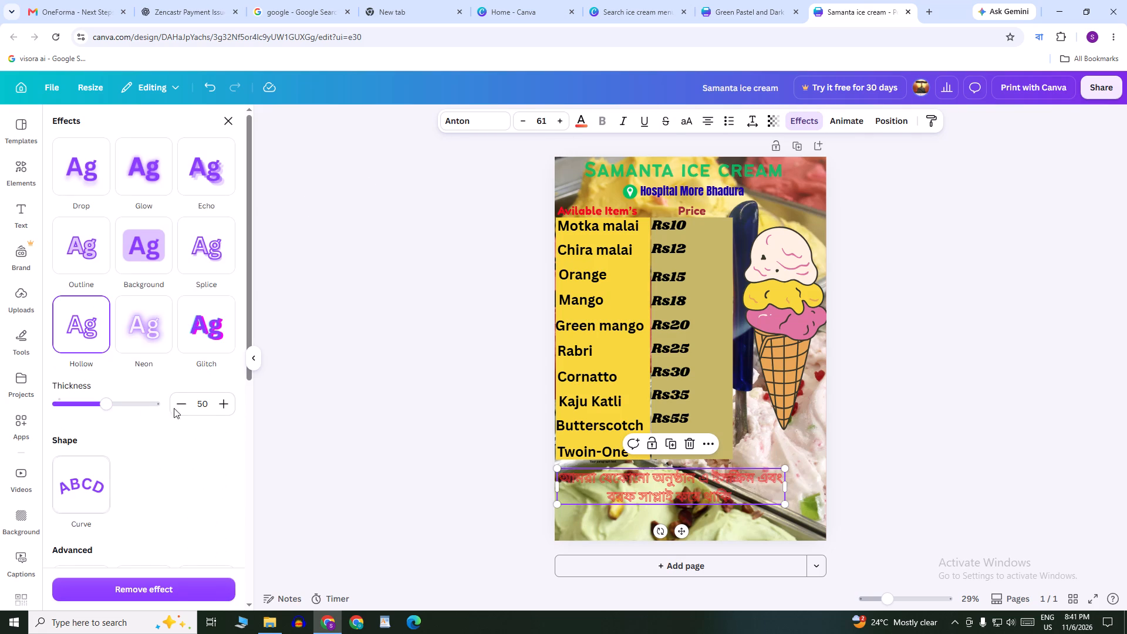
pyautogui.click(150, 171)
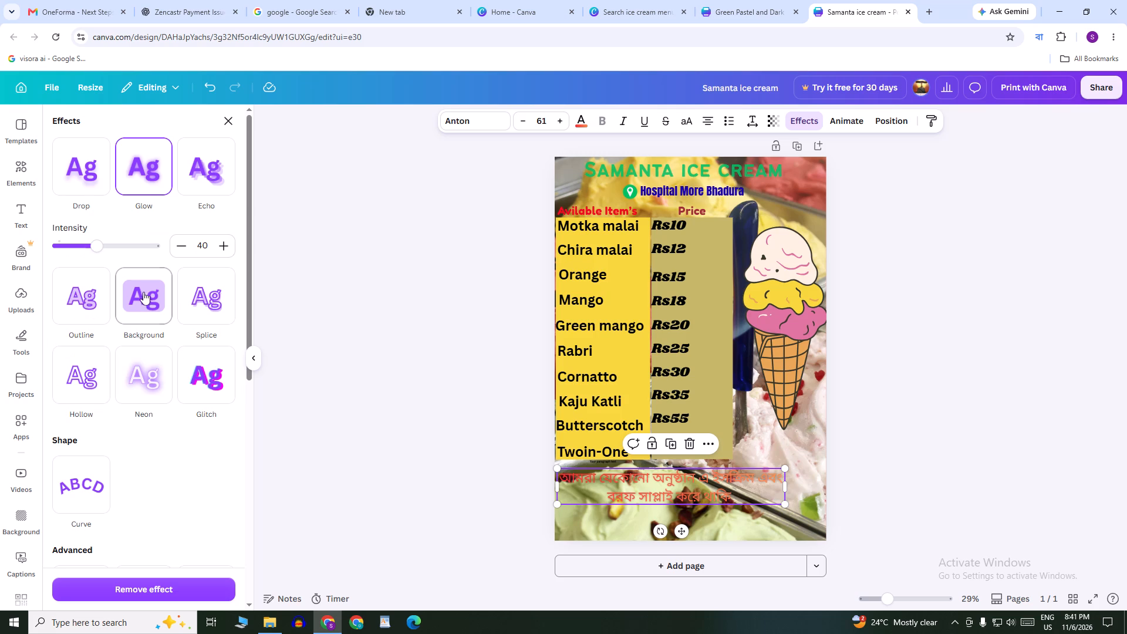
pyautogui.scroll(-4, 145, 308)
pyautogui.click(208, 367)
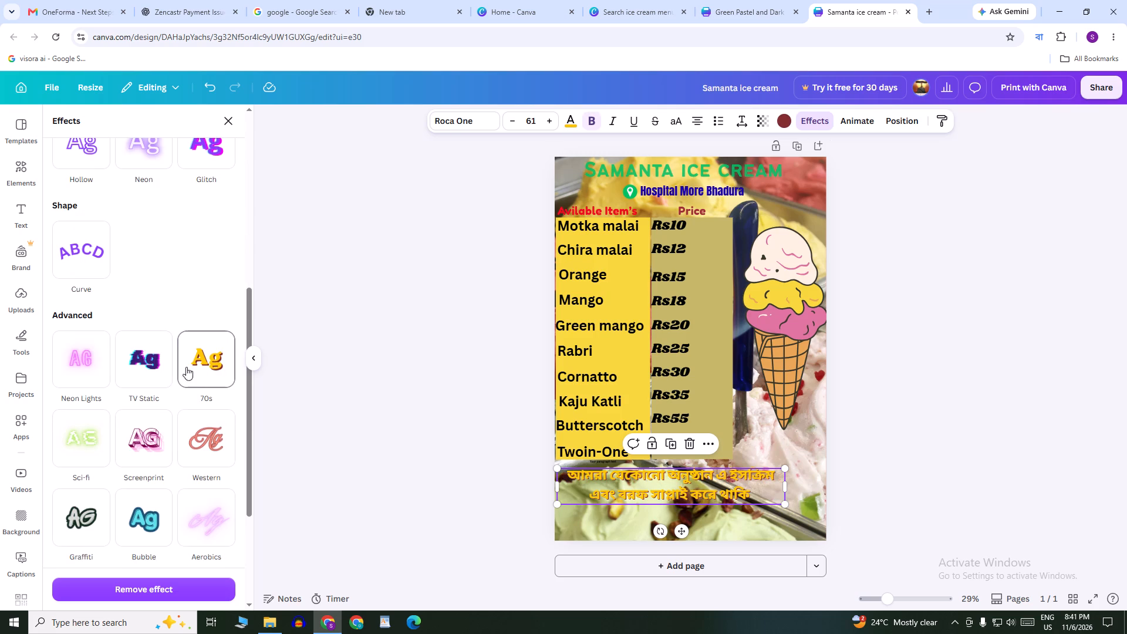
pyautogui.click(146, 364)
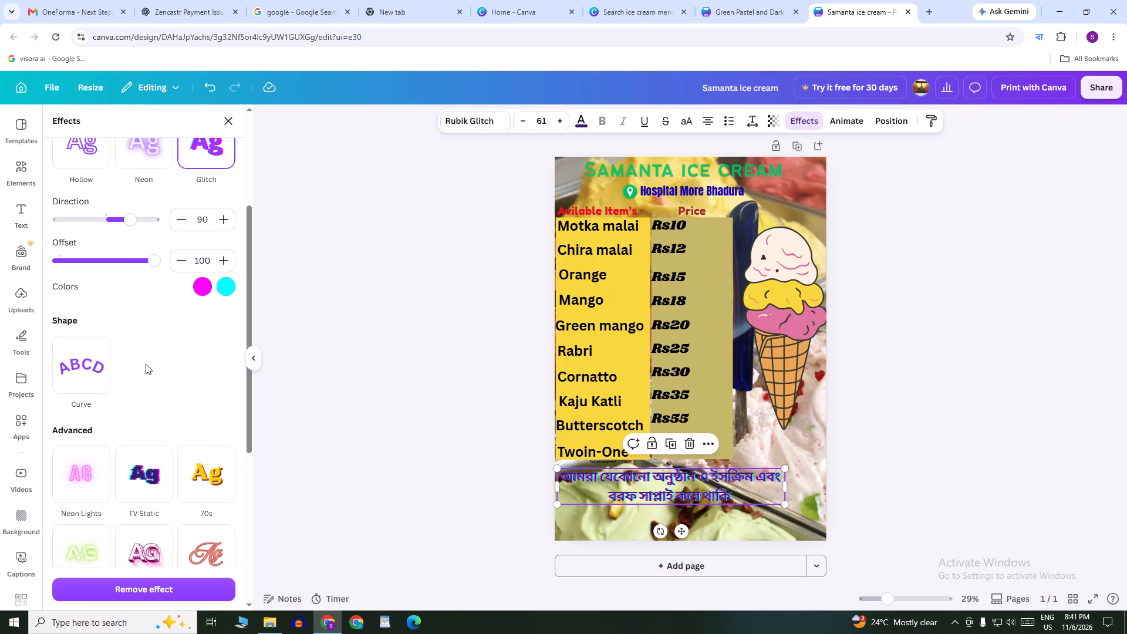
# Apply the Graffiti text effect to the Bengali supply line and set its outline thickness to 200.
pyautogui.scroll(-4, 146, 364)
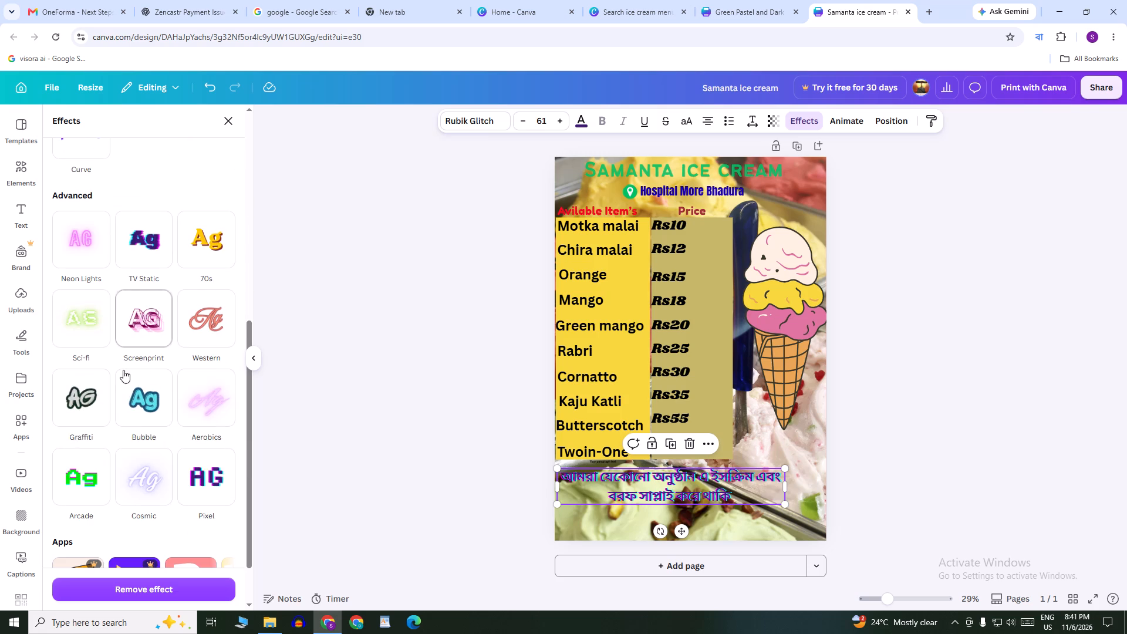
pyautogui.click(85, 396)
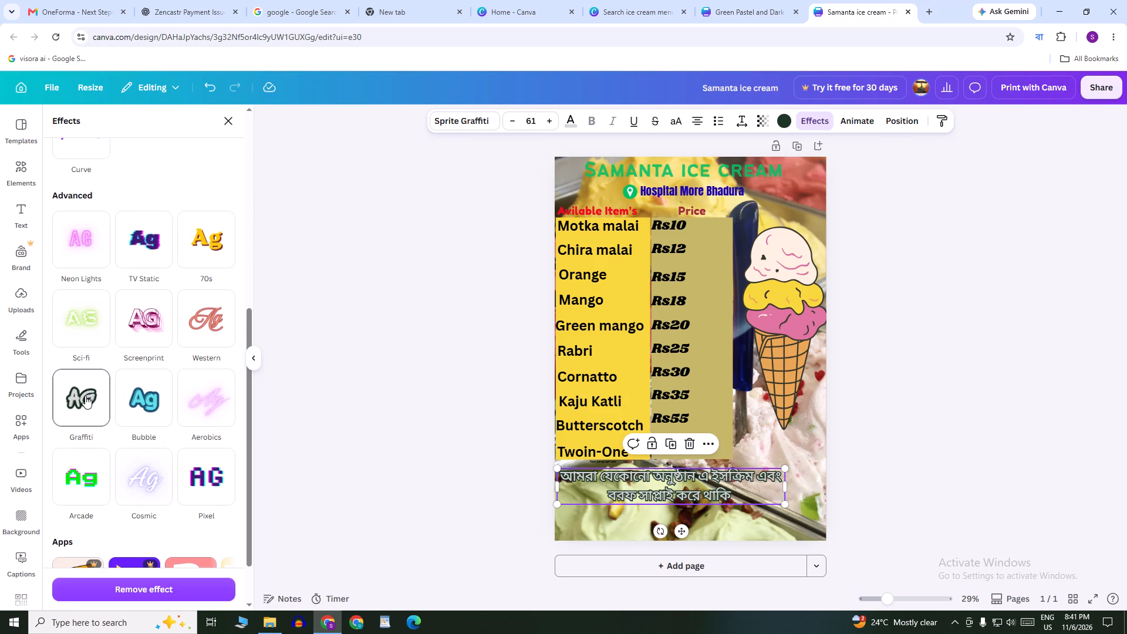
pyautogui.scroll(-3, 85, 396)
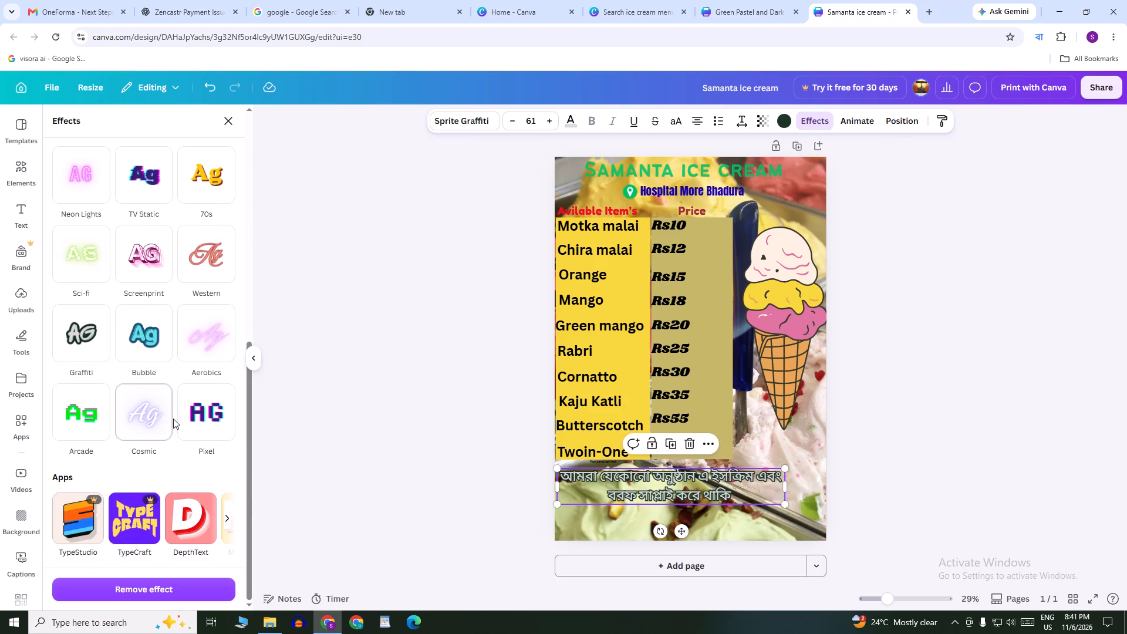
pyautogui.scroll(12, 163, 381)
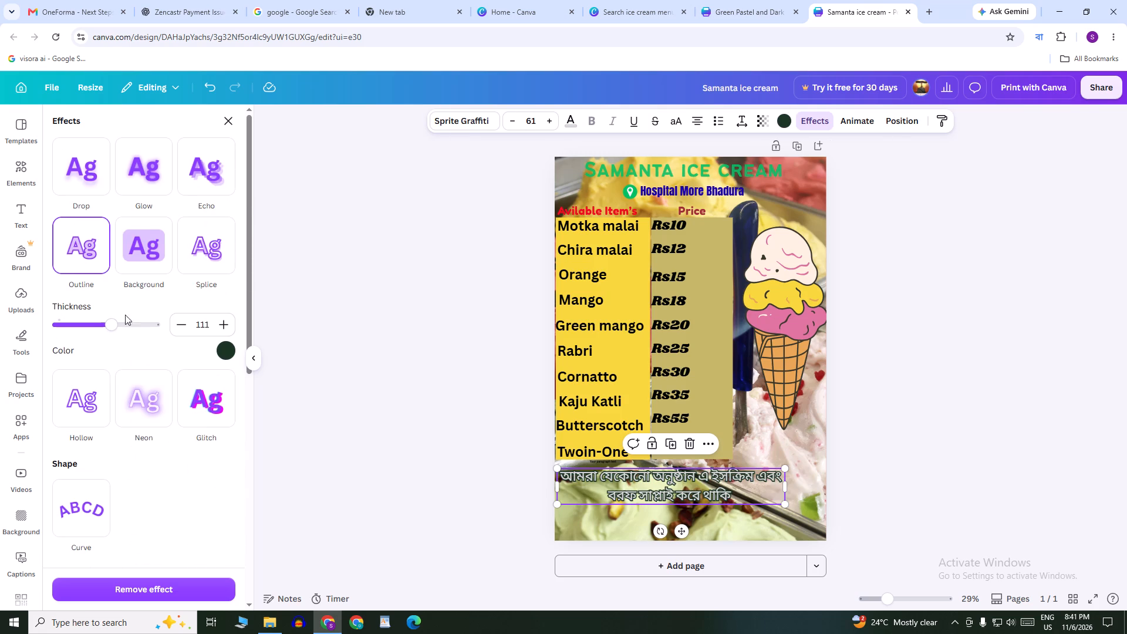
pyautogui.moveTo(116, 325); pyautogui.dragTo(170, 336)
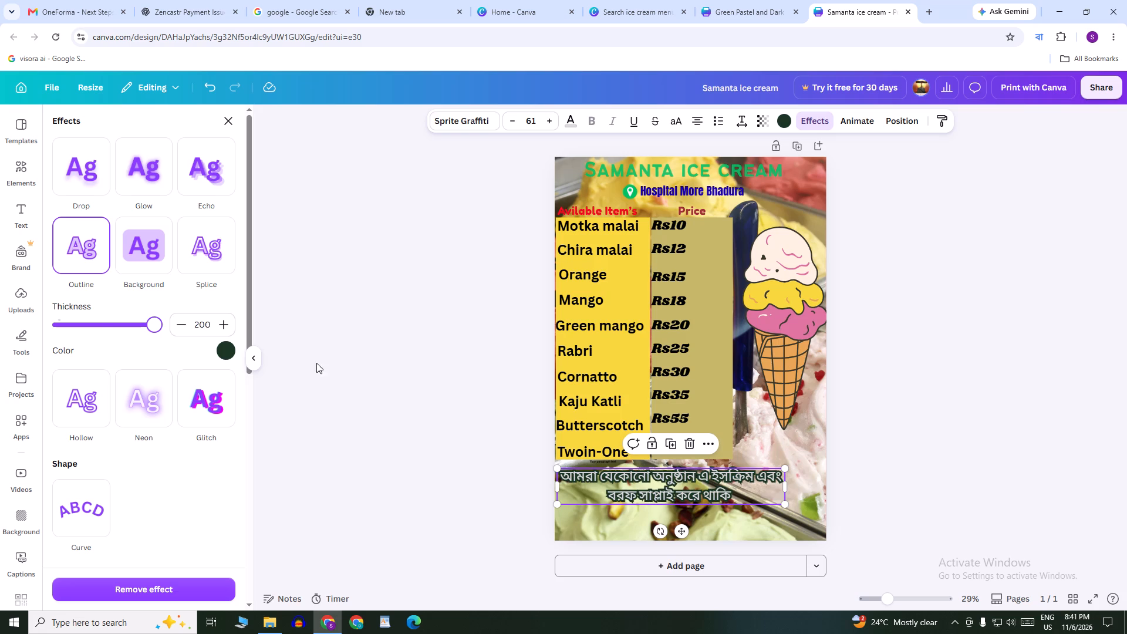
pyautogui.doubleClick(937, 406)
# Move the Bengali supply line slightly up and across so it sits roughly centred just beneath the price list.
pyautogui.moveTo(743, 480); pyautogui.dragTo(752, 480)
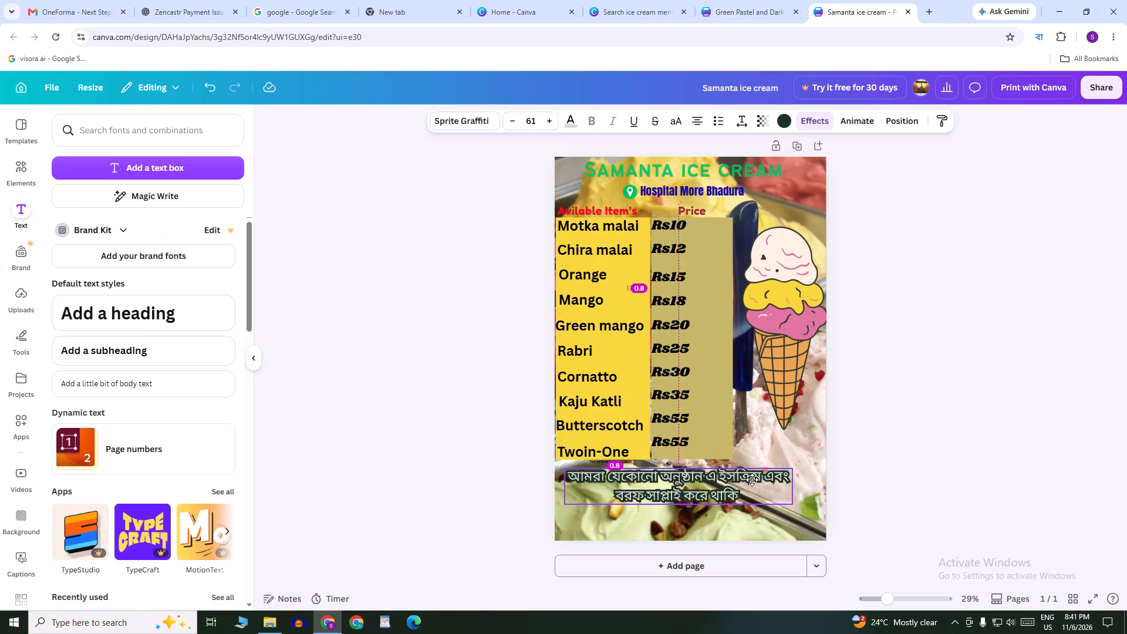
pyautogui.moveTo(752, 480); pyautogui.dragTo(753, 475)
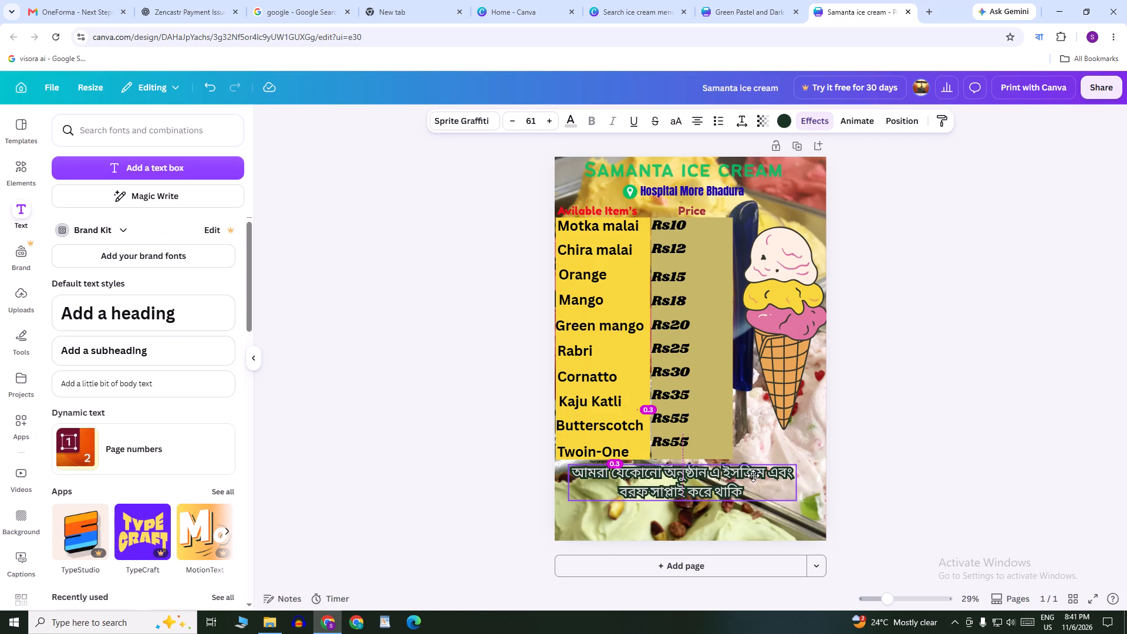
pyautogui.moveTo(753, 475); pyautogui.dragTo(755, 475)
pyautogui.doubleClick(969, 478)
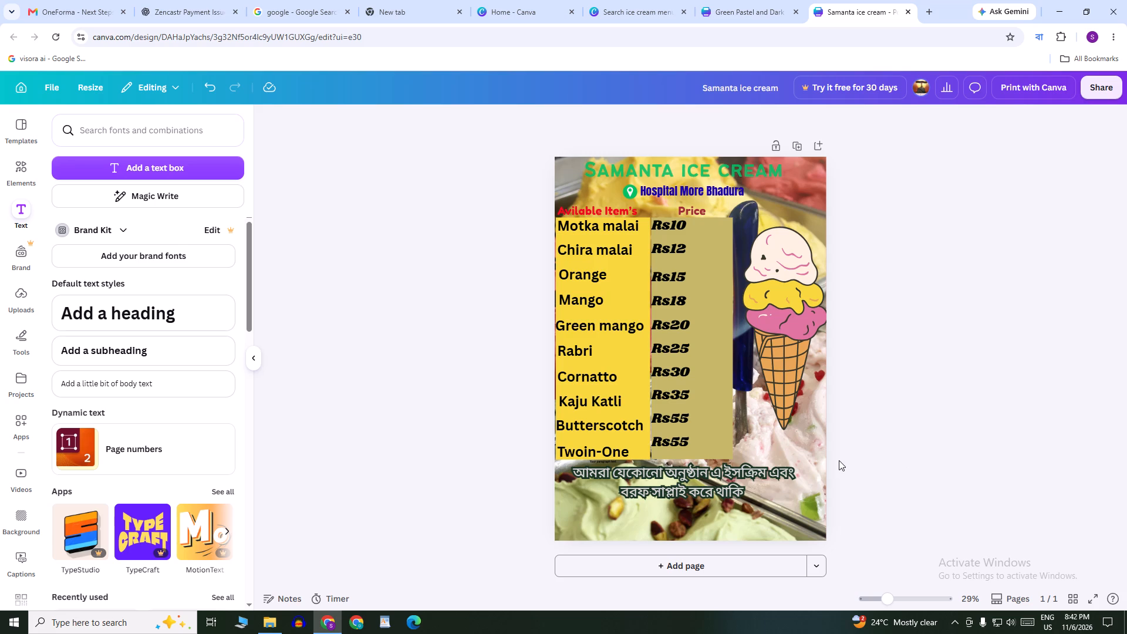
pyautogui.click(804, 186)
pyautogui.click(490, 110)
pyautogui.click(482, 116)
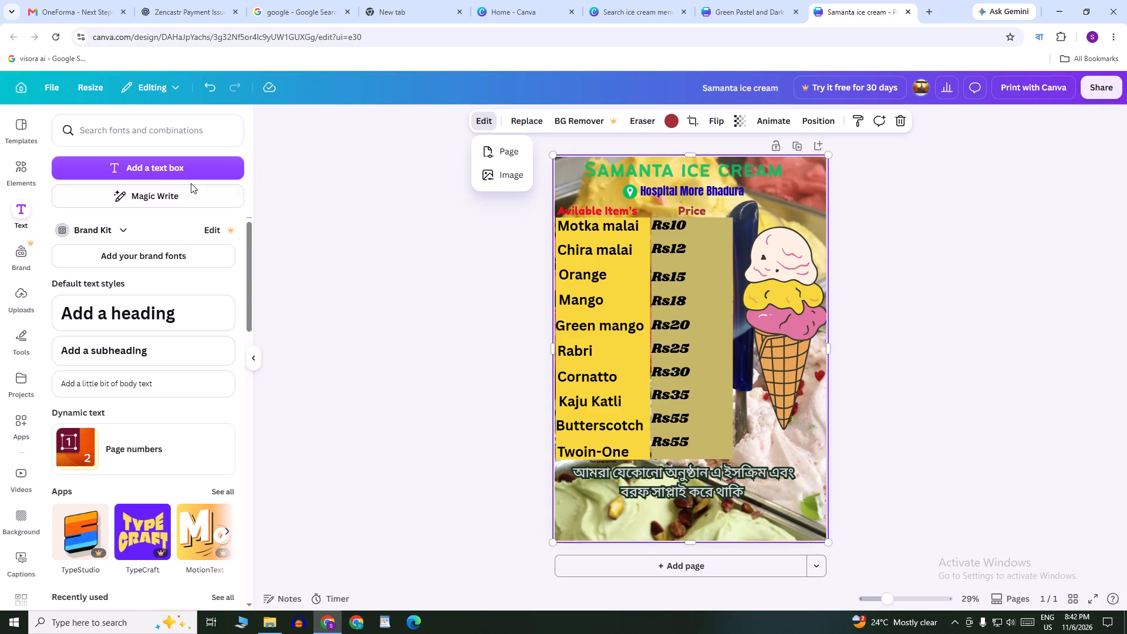
# Add a new text box to the poster and set its font size to 80.
pyautogui.click(181, 171)
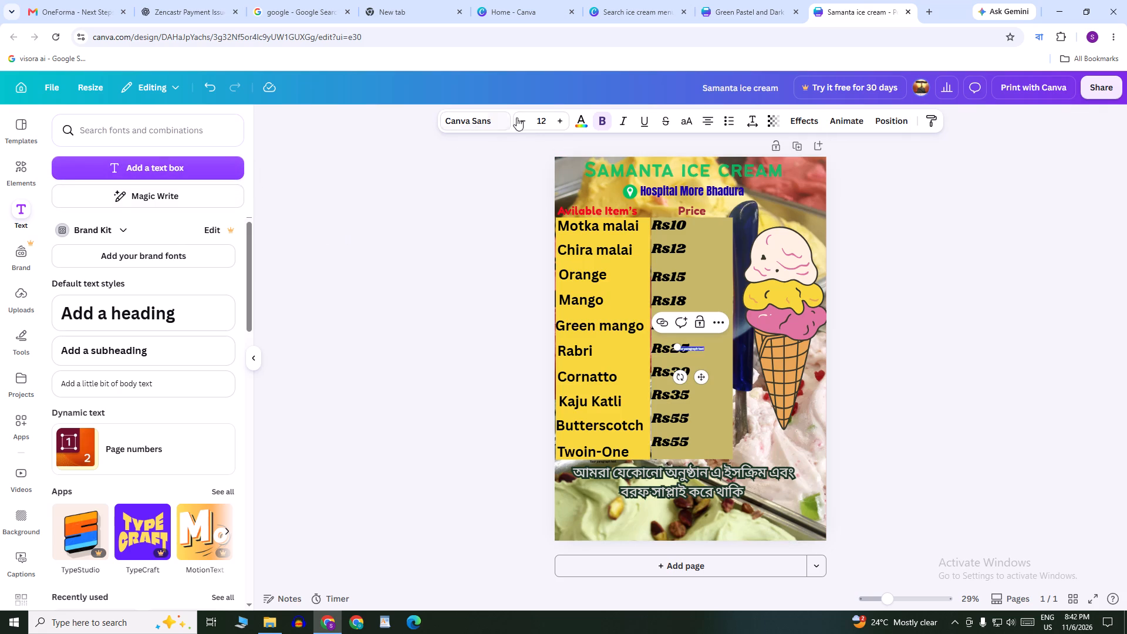
pyautogui.click(537, 123)
pyautogui.press('8')
pyautogui.press('0')
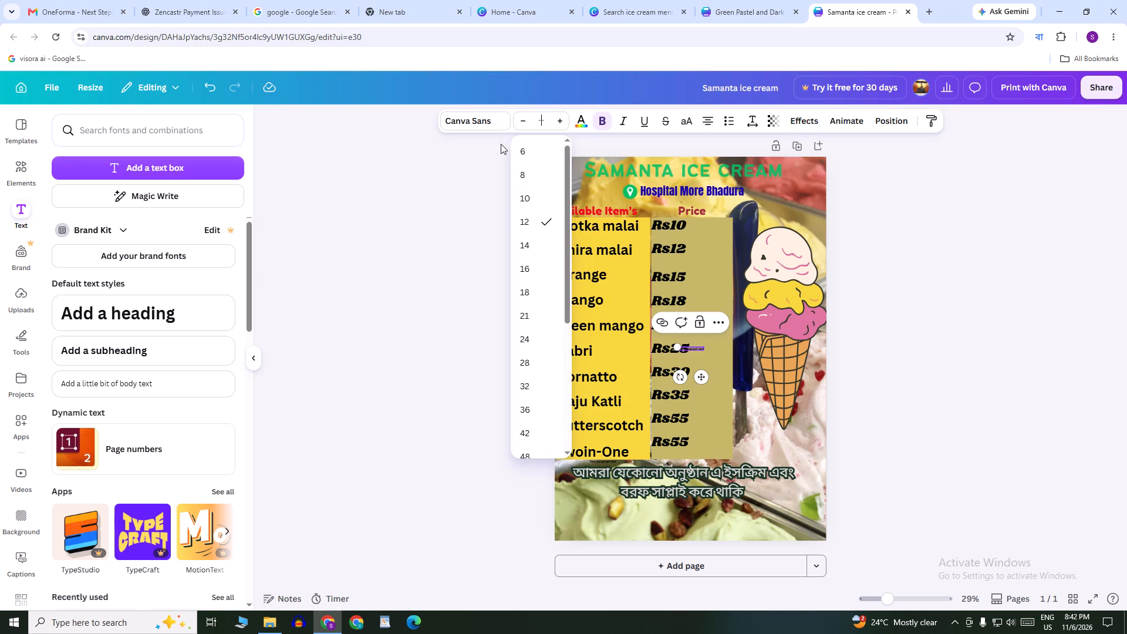
pyautogui.press('Return')
pyautogui.press('BackSpace')
pyautogui.press('BackSpace')
pyautogui.press('8')
pyautogui.press('0')
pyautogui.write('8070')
pyautogui.scroll(-9, 522, 262)
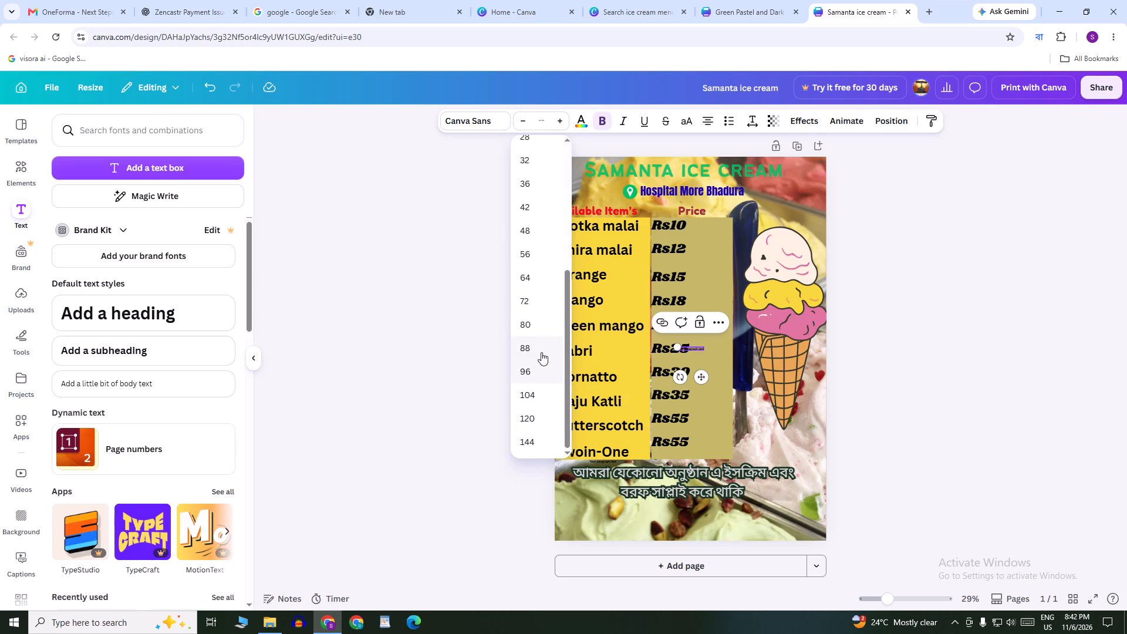
pyautogui.click(541, 321)
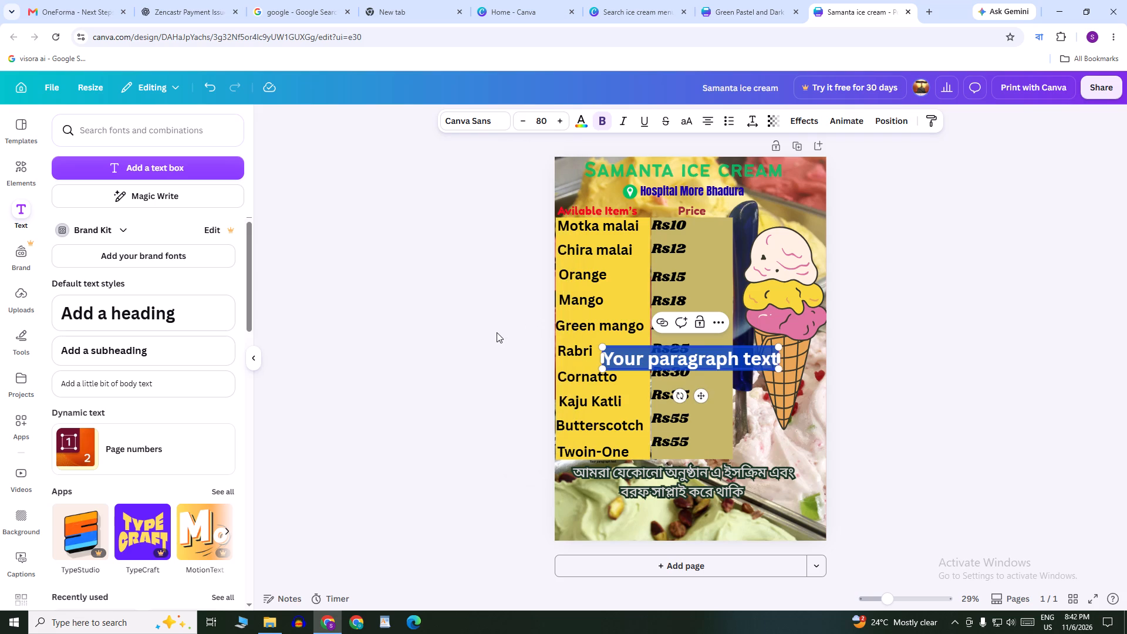
# Replace the new text box's placeholder with the Bengali word যোগাযোগ.
pyautogui.write('jo')
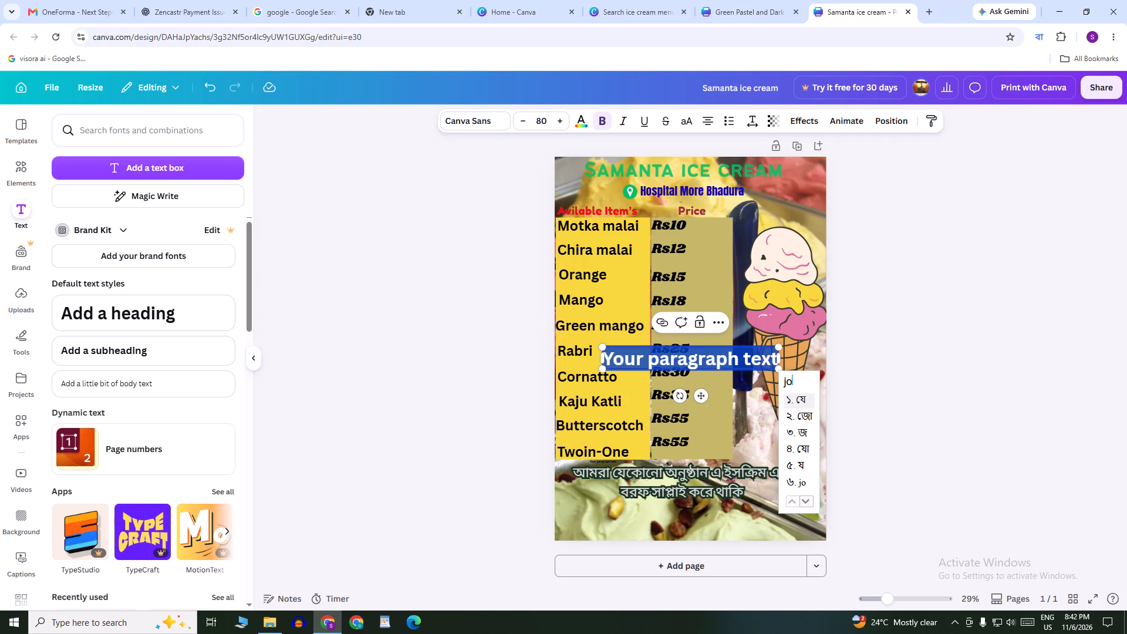
pyautogui.write('ga')
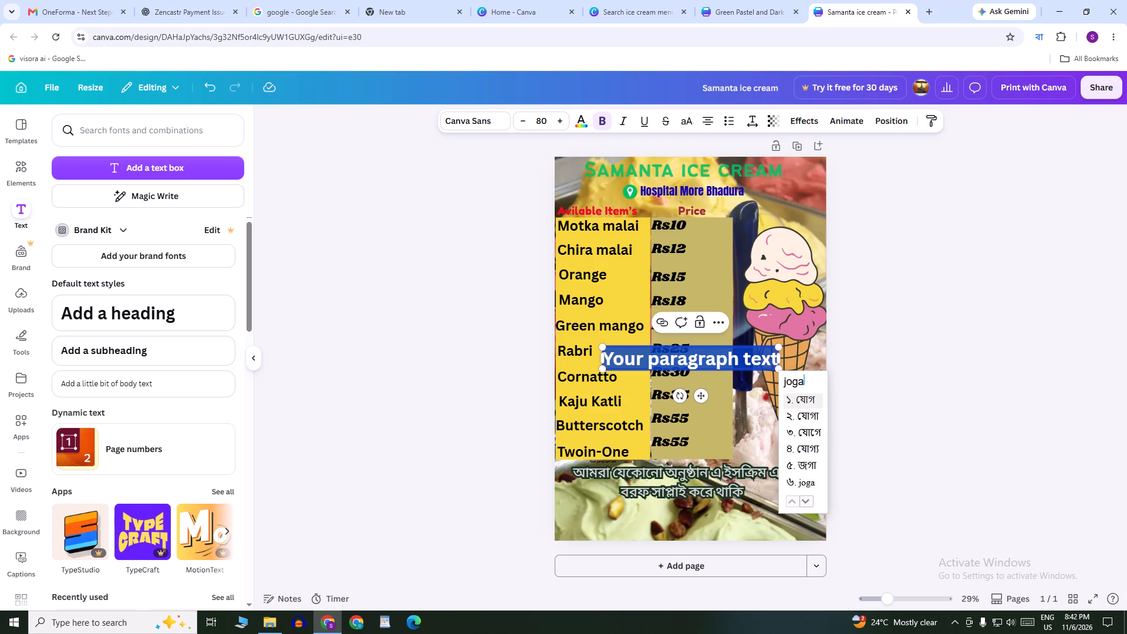
pyautogui.press('Down')
pyautogui.write('jog')
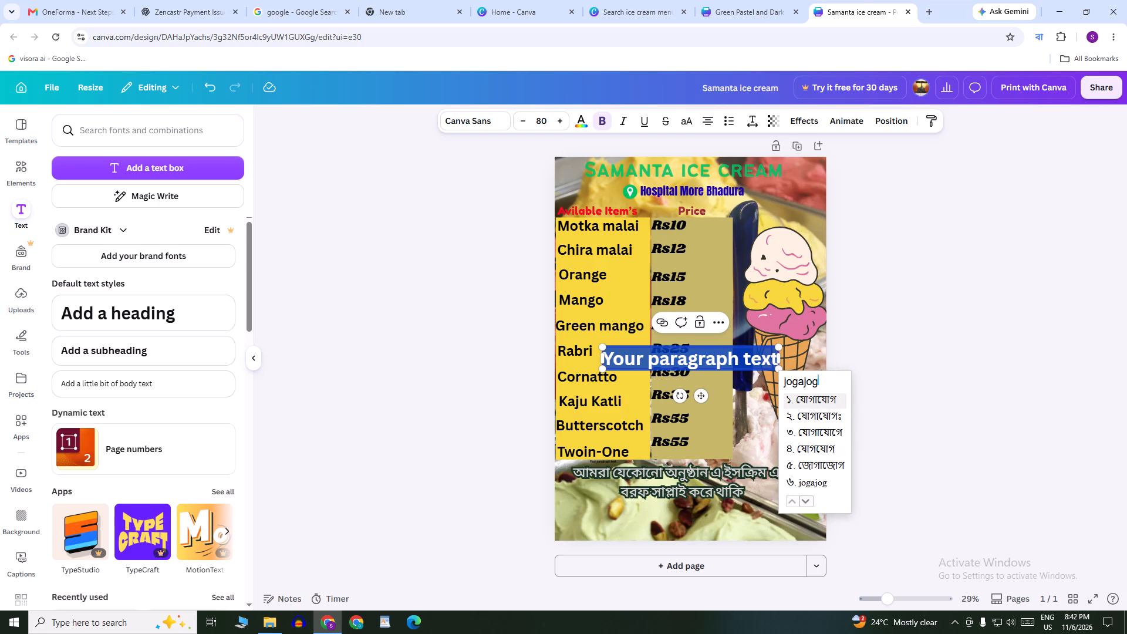
pyautogui.press('Return')
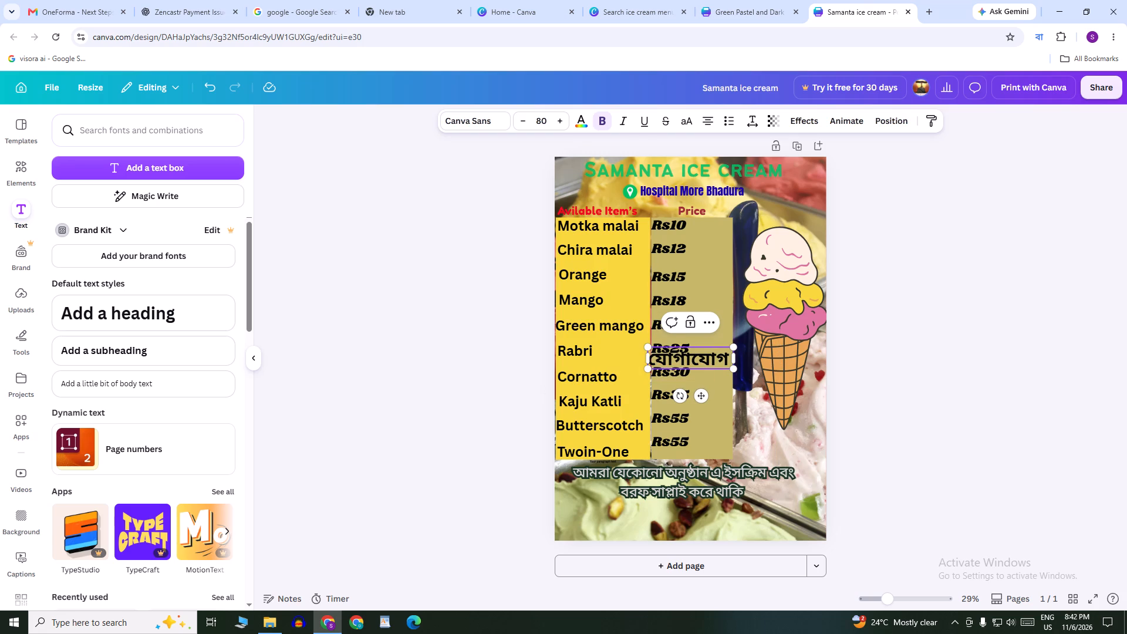
pyautogui.click(952, 358)
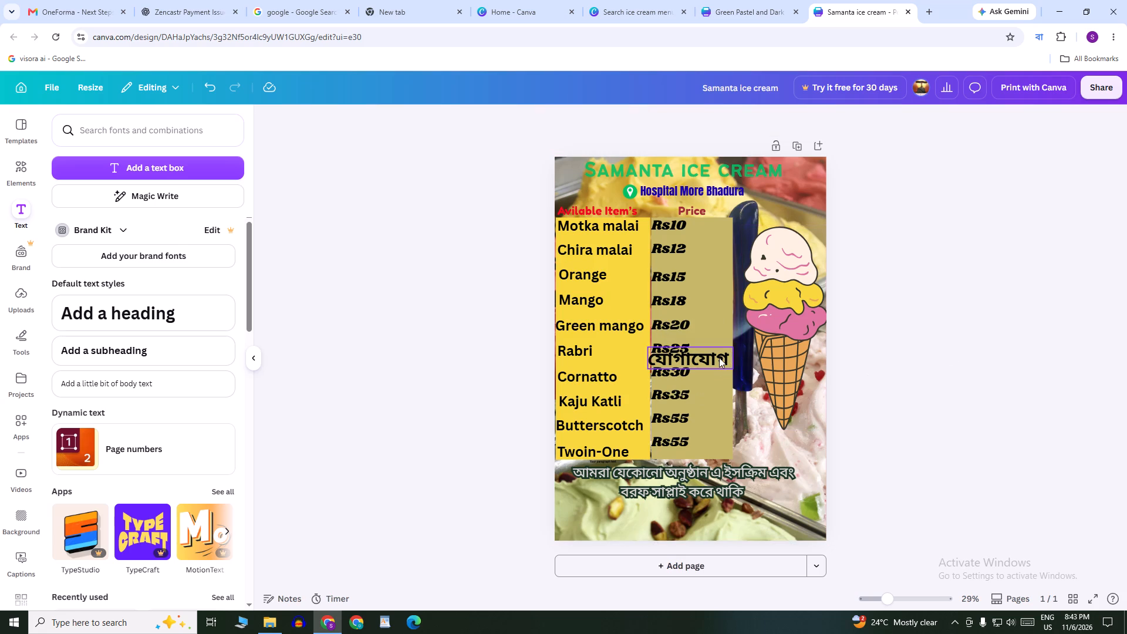
# Move the যোগাযোগ text below the supply line and widen its box to span nearly the poster's full width.
pyautogui.moveTo(719, 358); pyautogui.dragTo(631, 518)
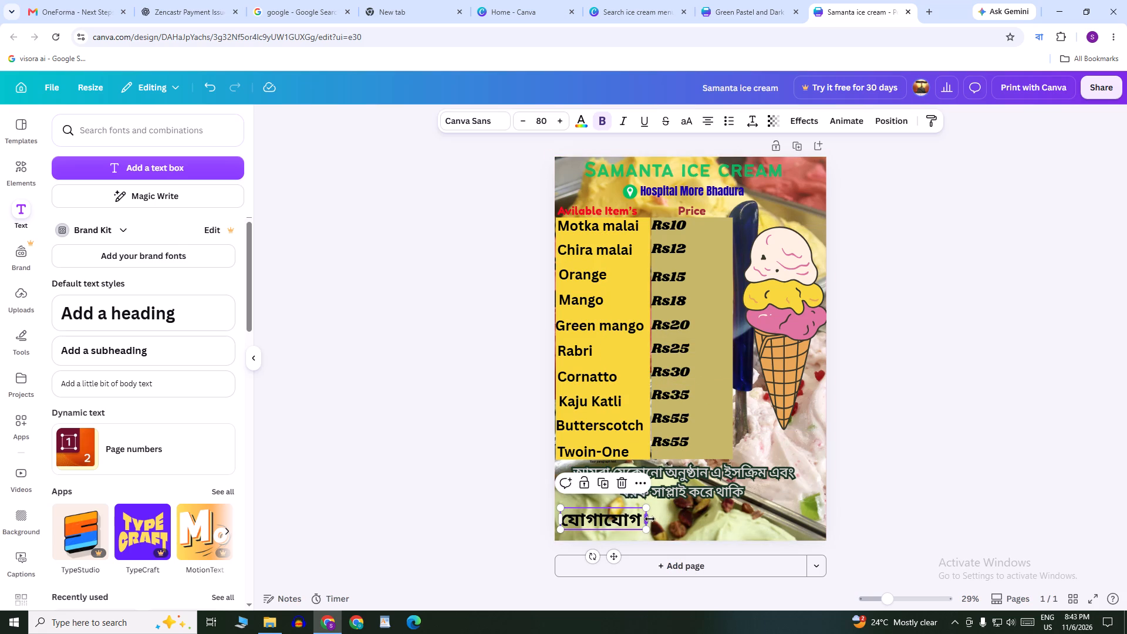
pyautogui.moveTo(650, 519); pyautogui.dragTo(814, 518)
# Append the Bengali location হাসপাতাল মোর ভাদুরা after যোগাযোগ in the contact line.
pyautogui.click(738, 517)
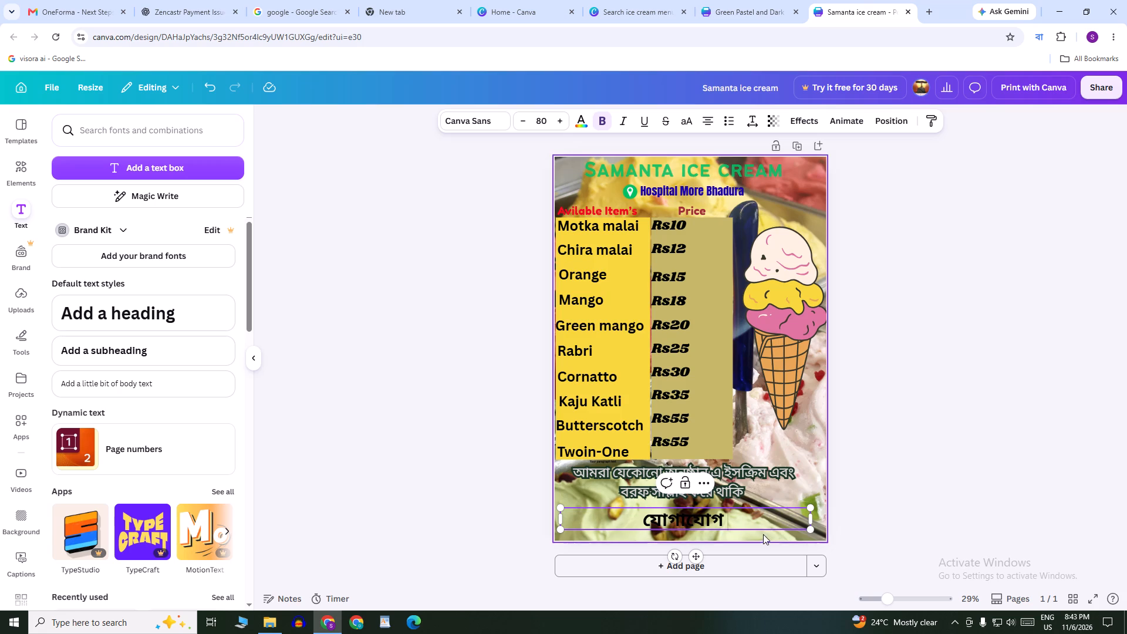
pyautogui.press('h')
pyautogui.press('o')
pyautogui.press('s')
pyautogui.press('p')
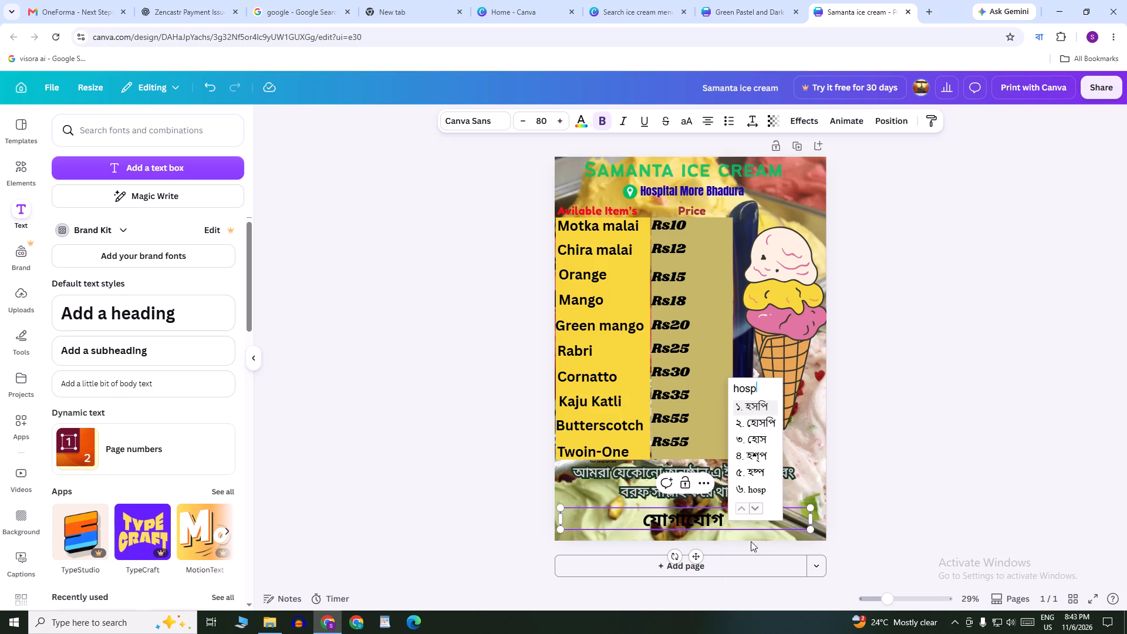
pyautogui.write('it')
pyautogui.write('al')
pyautogui.press('space')
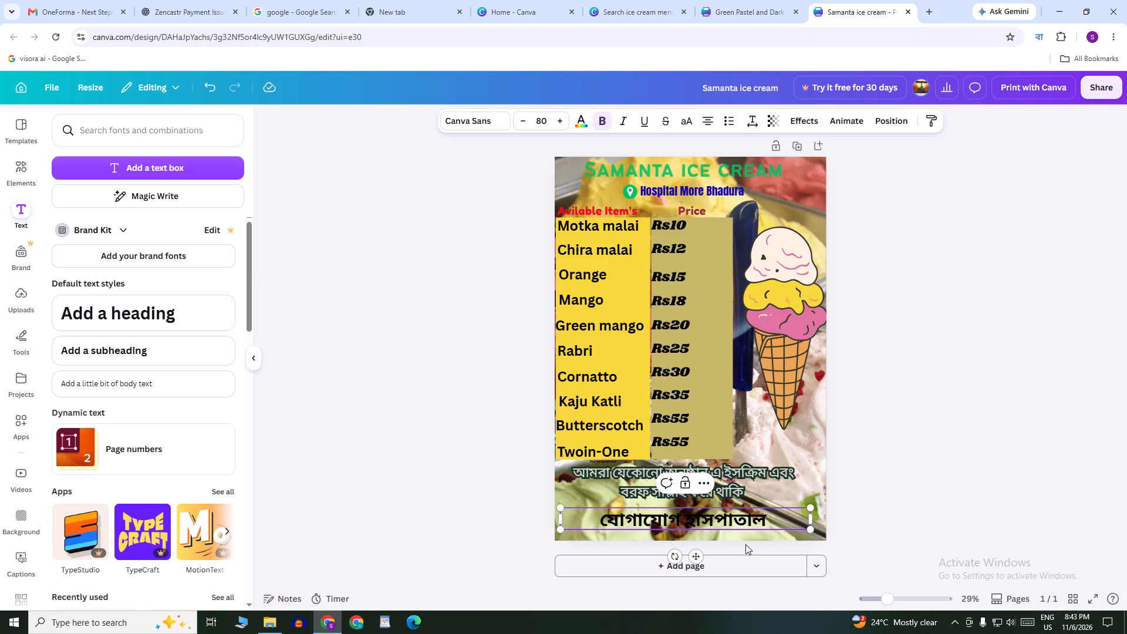
pyautogui.write('more')
pyautogui.press('space')
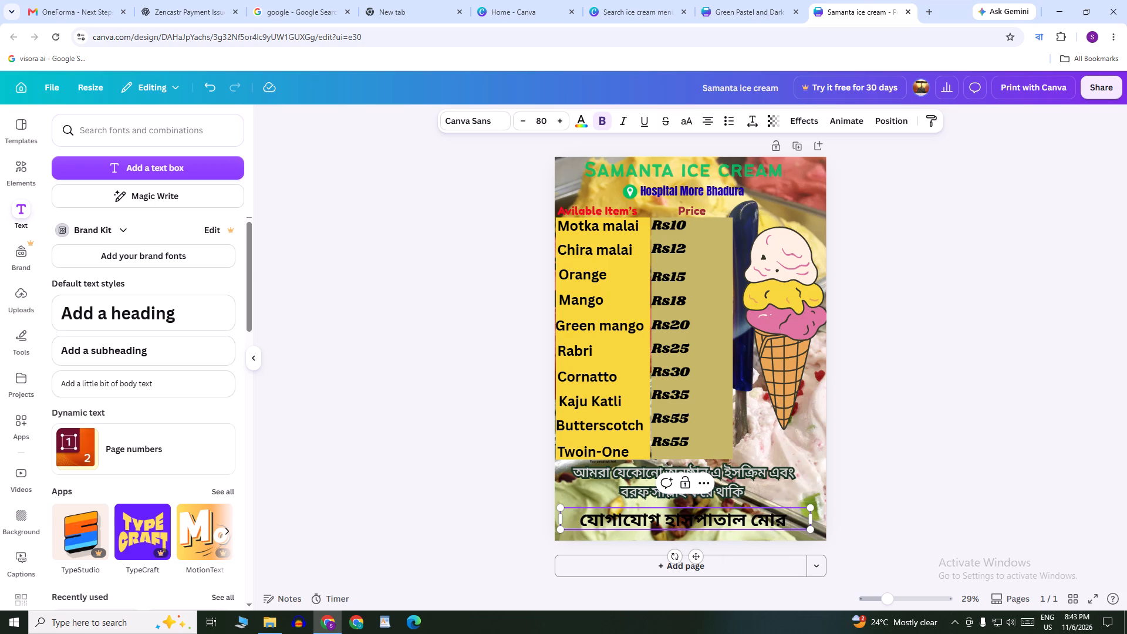
pyautogui.write('bhadura')
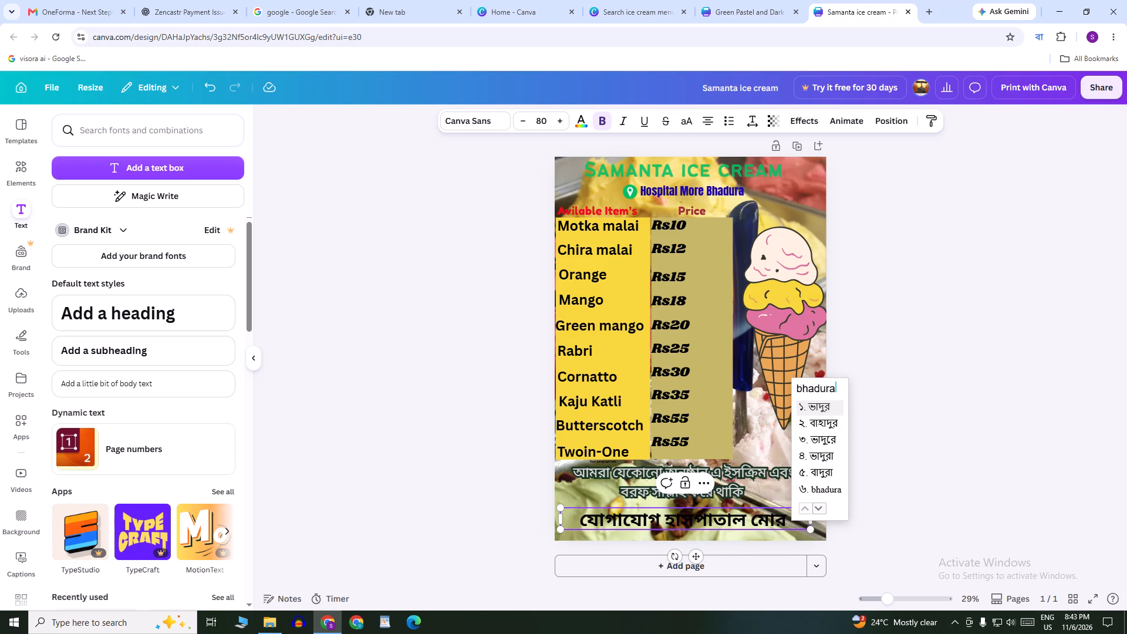
pyautogui.press('Down')
pyautogui.press('Down')
pyautogui.press('Down')
pyautogui.press('space')
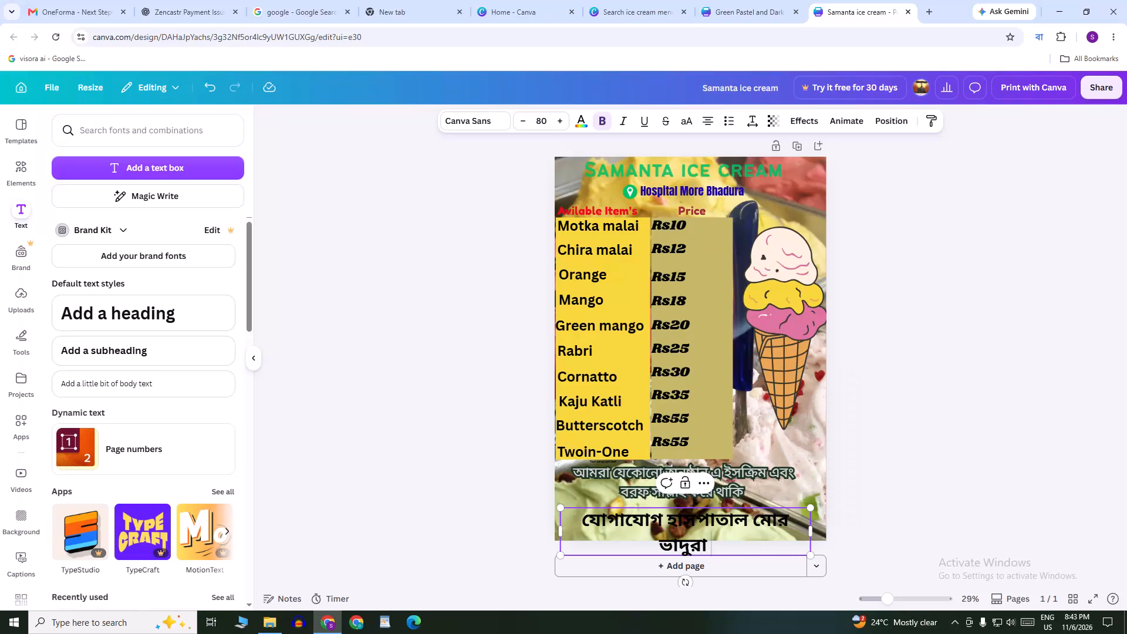
pyautogui.click(967, 479)
# Move the Bengali contact line up and slightly right, directly beneath the supply line near the poster's bottom edge.
pyautogui.moveTo(784, 518); pyautogui.dragTo(792, 509)
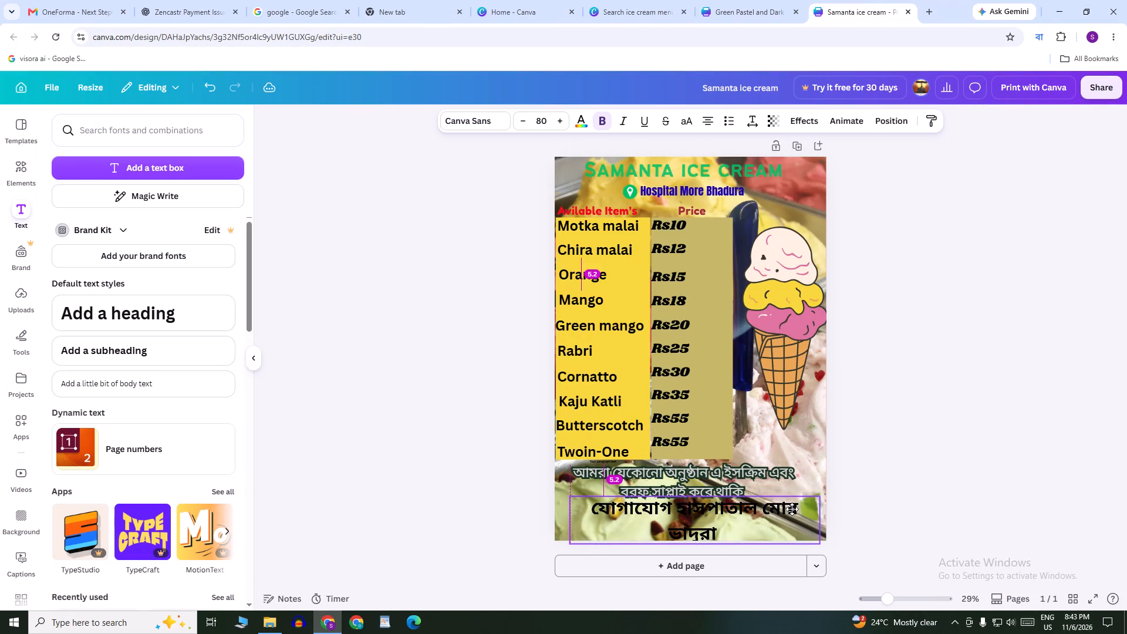
pyautogui.moveTo(792, 509); pyautogui.dragTo(795, 507)
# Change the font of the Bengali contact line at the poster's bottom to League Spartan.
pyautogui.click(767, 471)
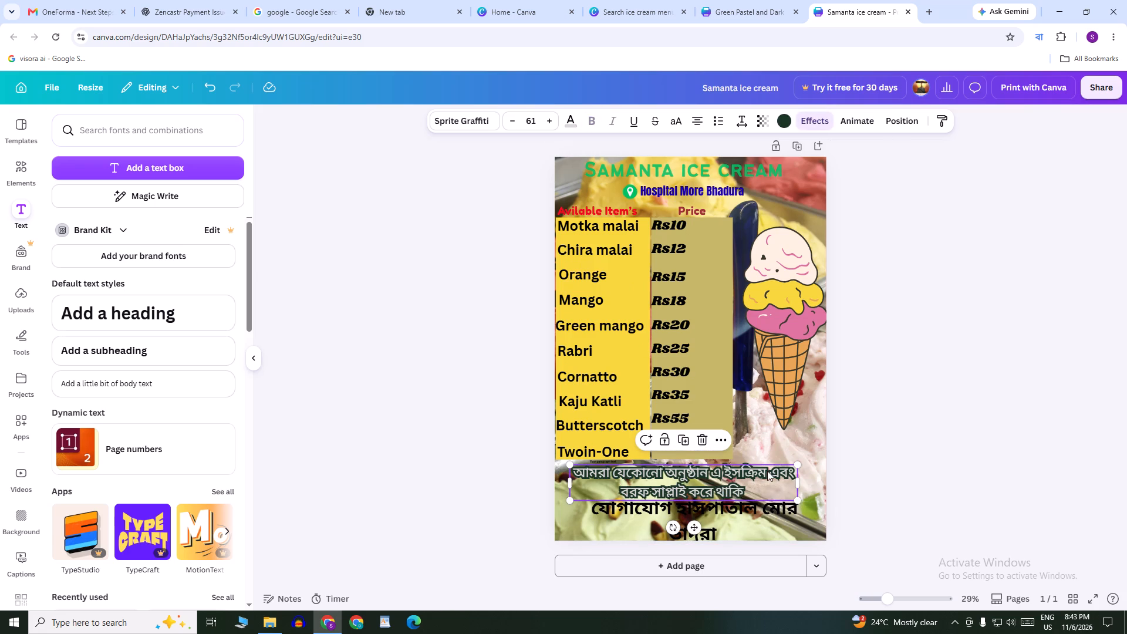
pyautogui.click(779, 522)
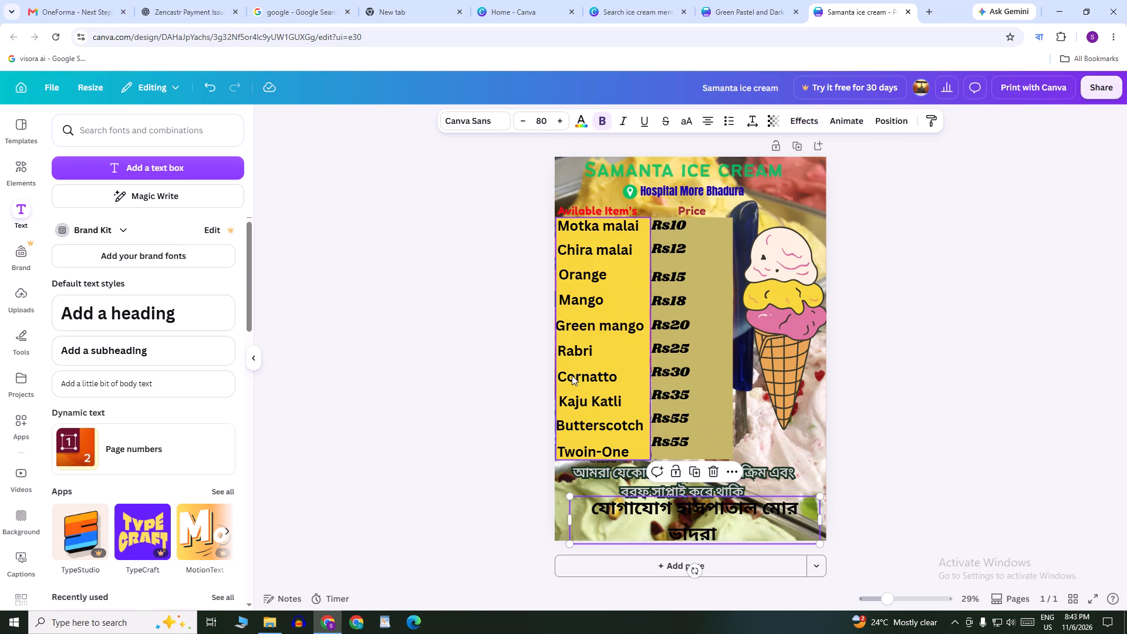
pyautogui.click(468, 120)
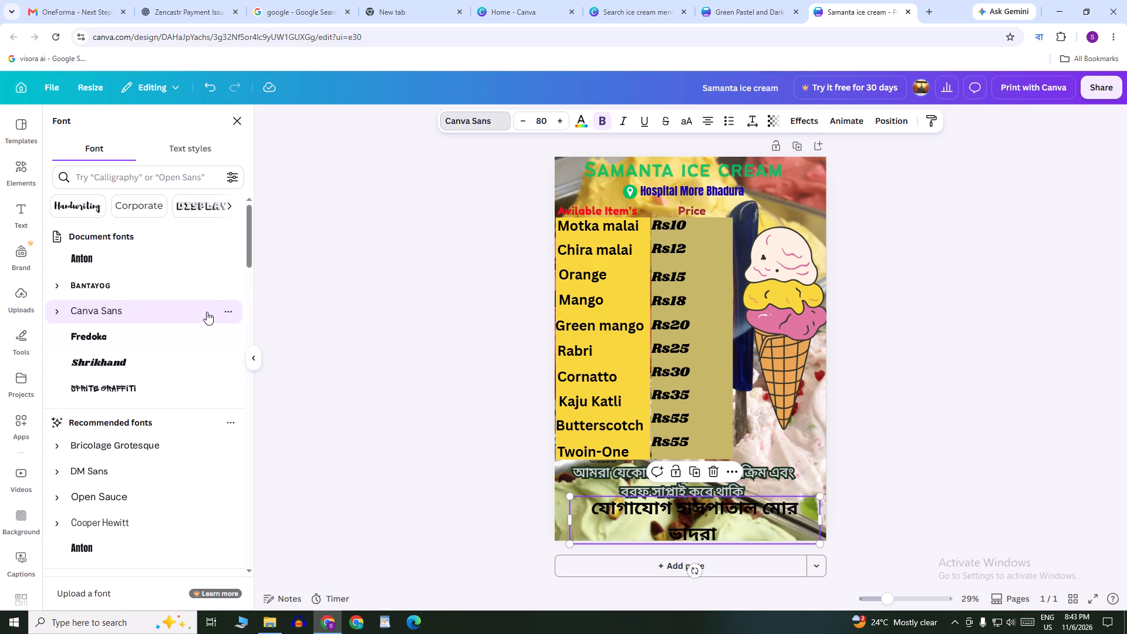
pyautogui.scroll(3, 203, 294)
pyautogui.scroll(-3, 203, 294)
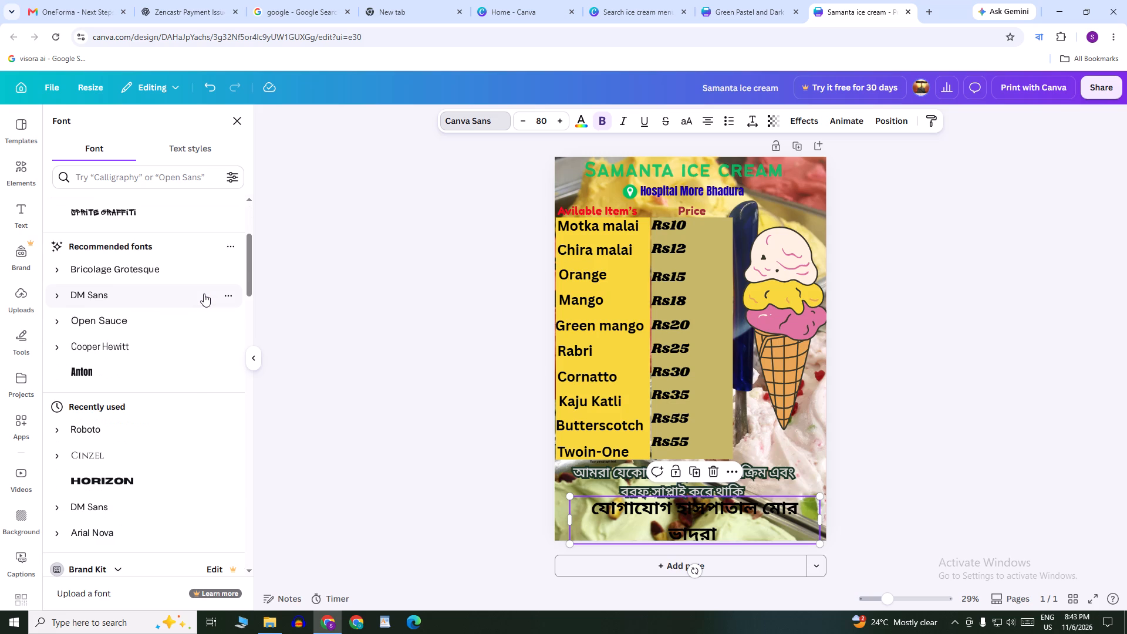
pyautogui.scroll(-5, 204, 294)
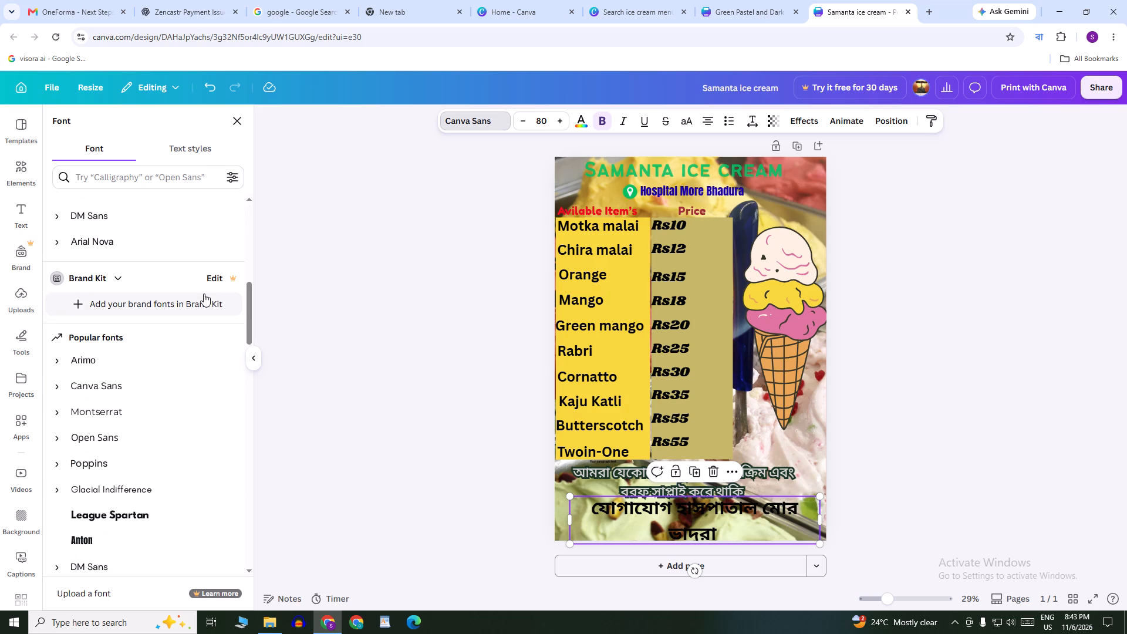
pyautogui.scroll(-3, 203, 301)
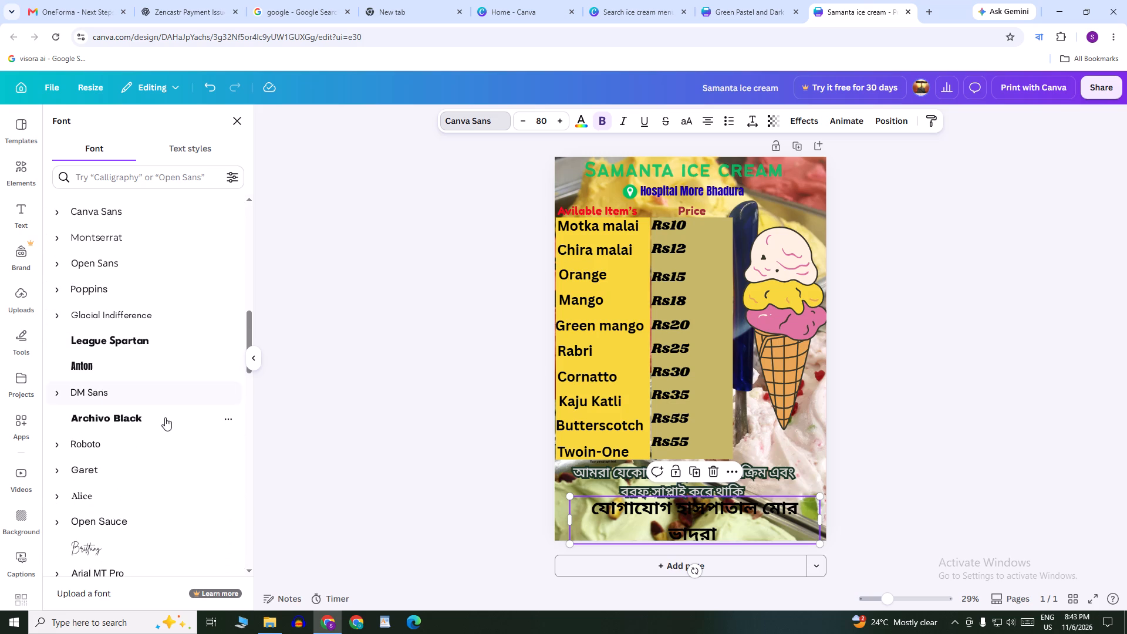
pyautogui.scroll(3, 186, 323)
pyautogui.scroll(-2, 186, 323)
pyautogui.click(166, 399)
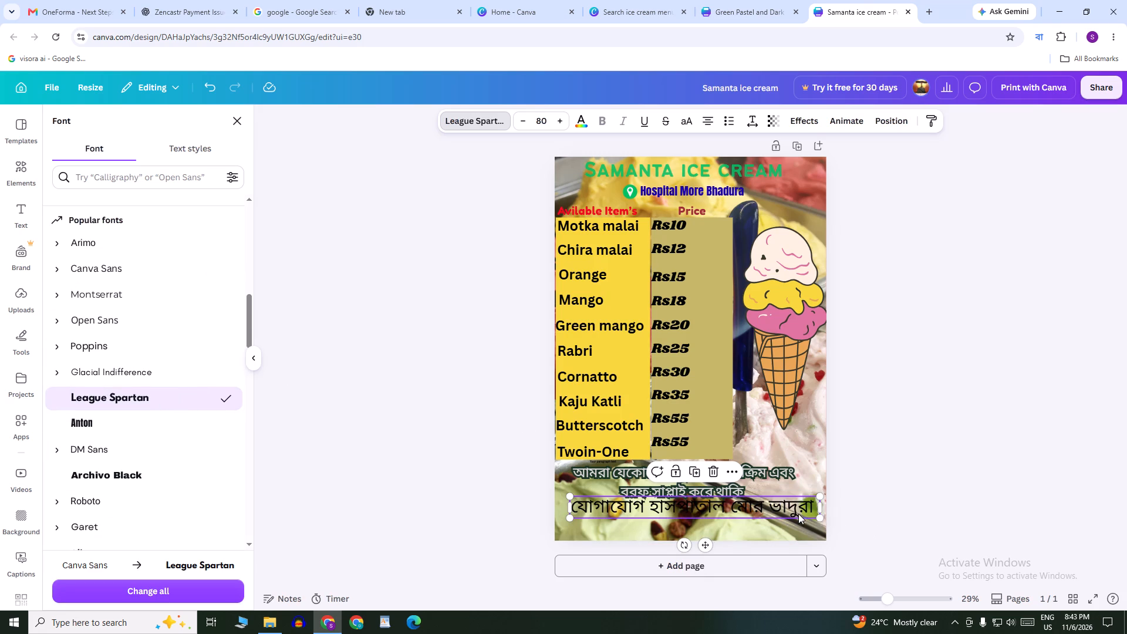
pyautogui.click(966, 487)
# Nudge the Bengali contact line slightly left, keeping it directly beneath the supply line.
pyautogui.moveTo(801, 507); pyautogui.dragTo(799, 508)
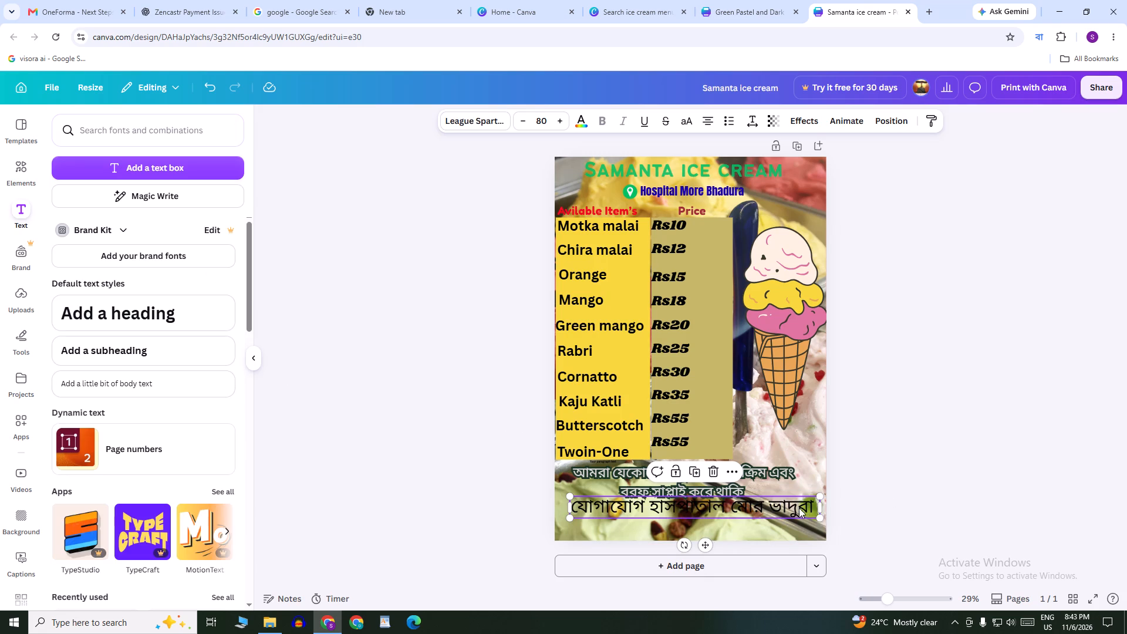
pyautogui.moveTo(799, 508); pyautogui.dragTo(784, 510)
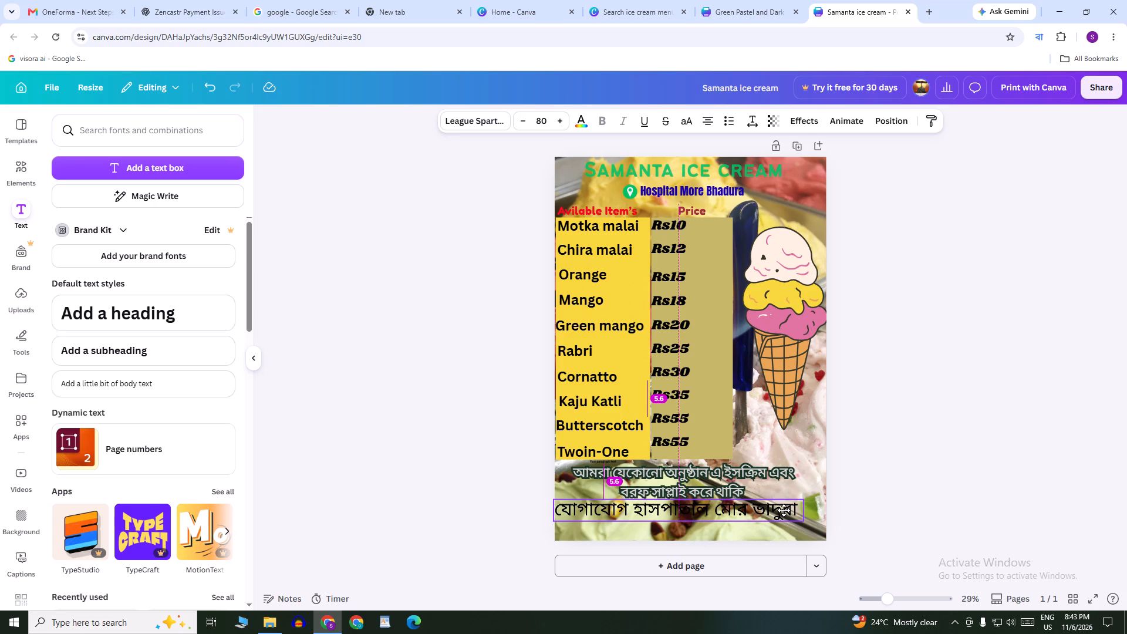
pyautogui.moveTo(784, 510); pyautogui.dragTo(794, 507)
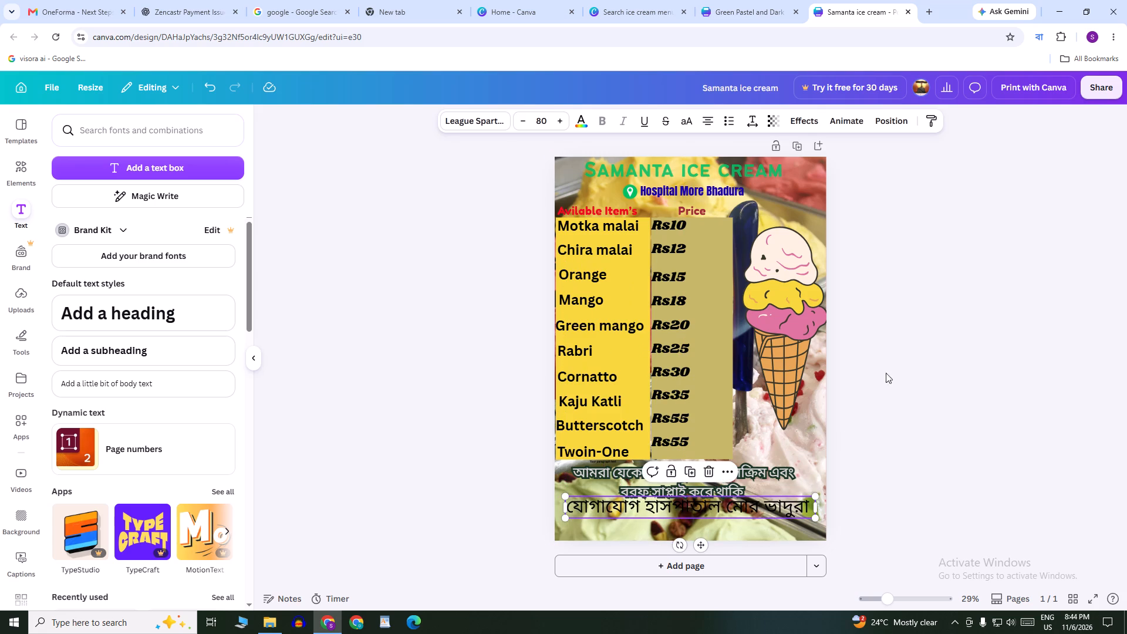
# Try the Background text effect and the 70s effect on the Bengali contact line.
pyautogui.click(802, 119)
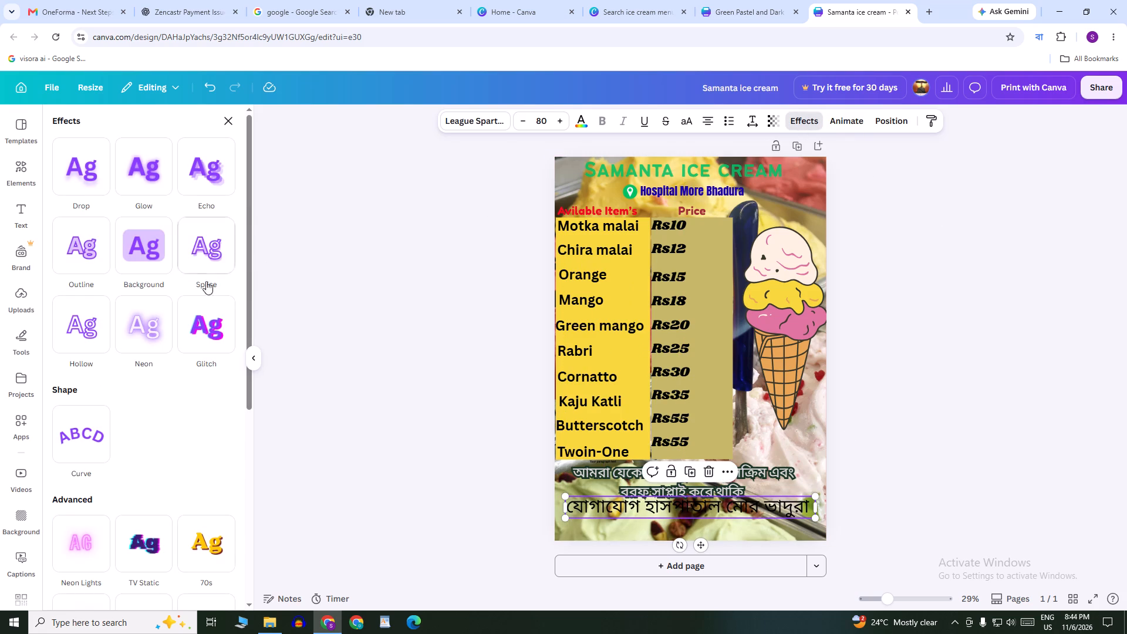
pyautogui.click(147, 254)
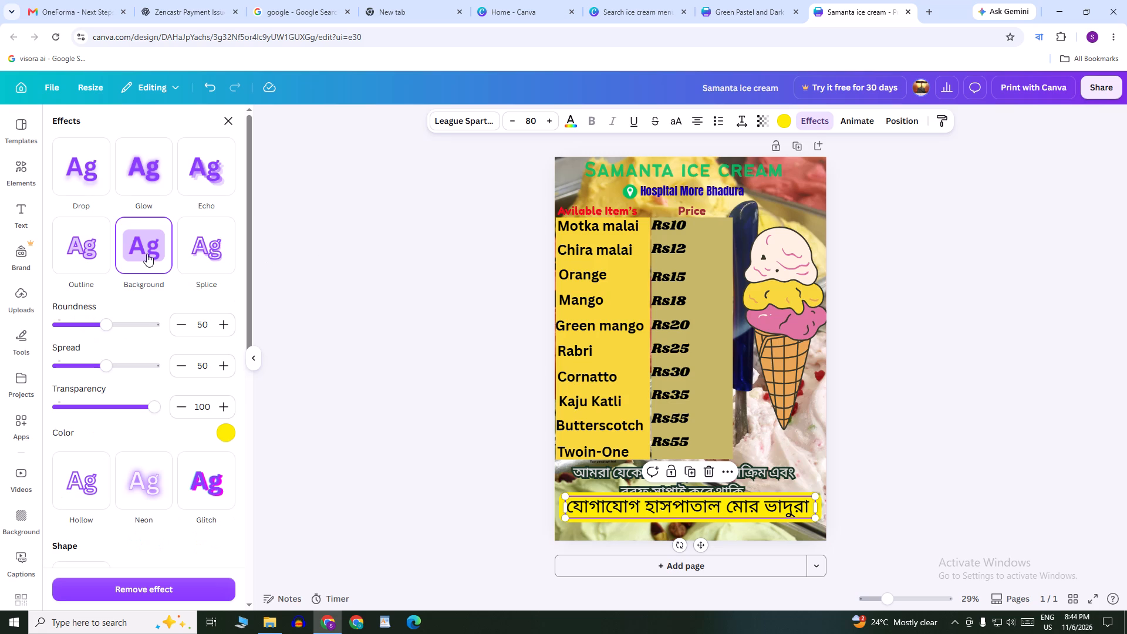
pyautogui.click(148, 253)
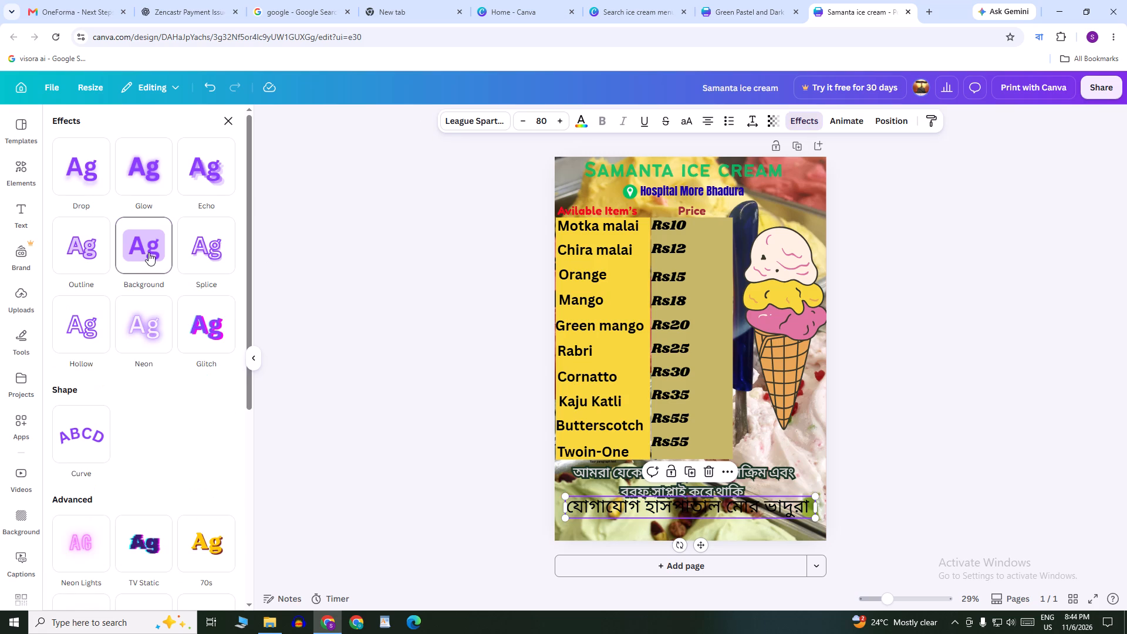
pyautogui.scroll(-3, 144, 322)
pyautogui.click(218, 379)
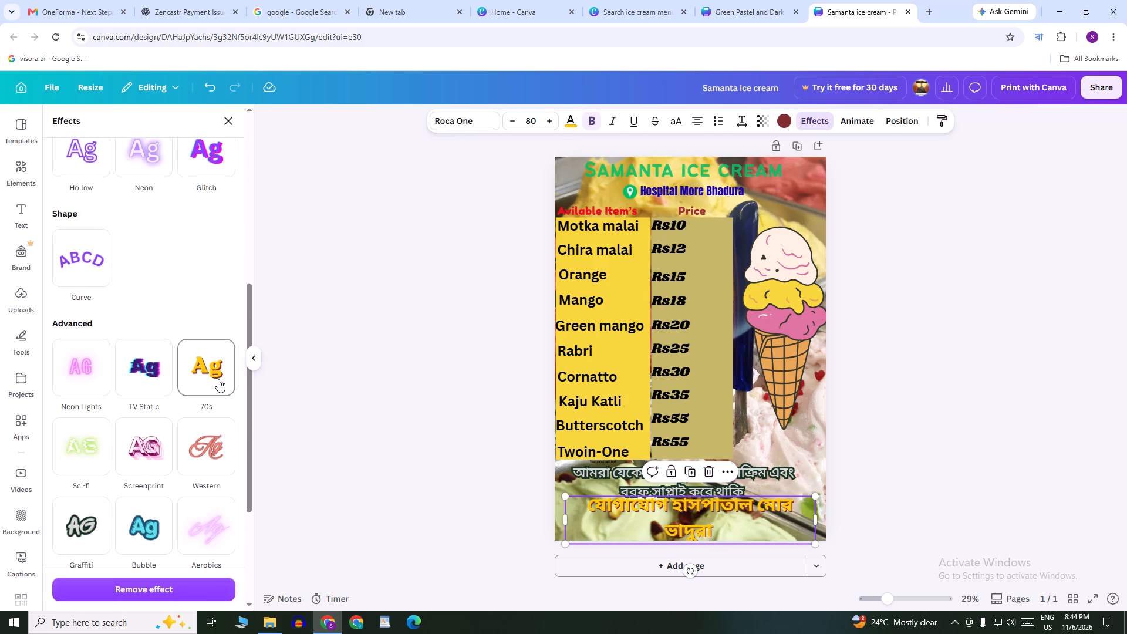
# Apply the Bubble text effect to the Bengali contact line.
pyautogui.scroll(-2, 218, 379)
pyautogui.click(158, 417)
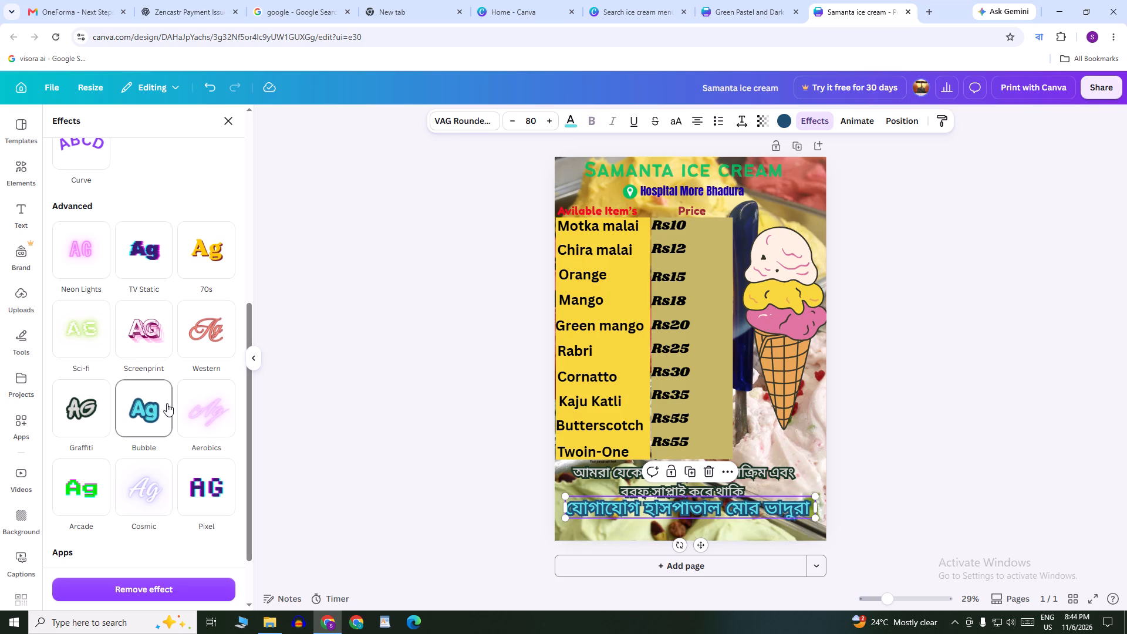
pyautogui.click(932, 469)
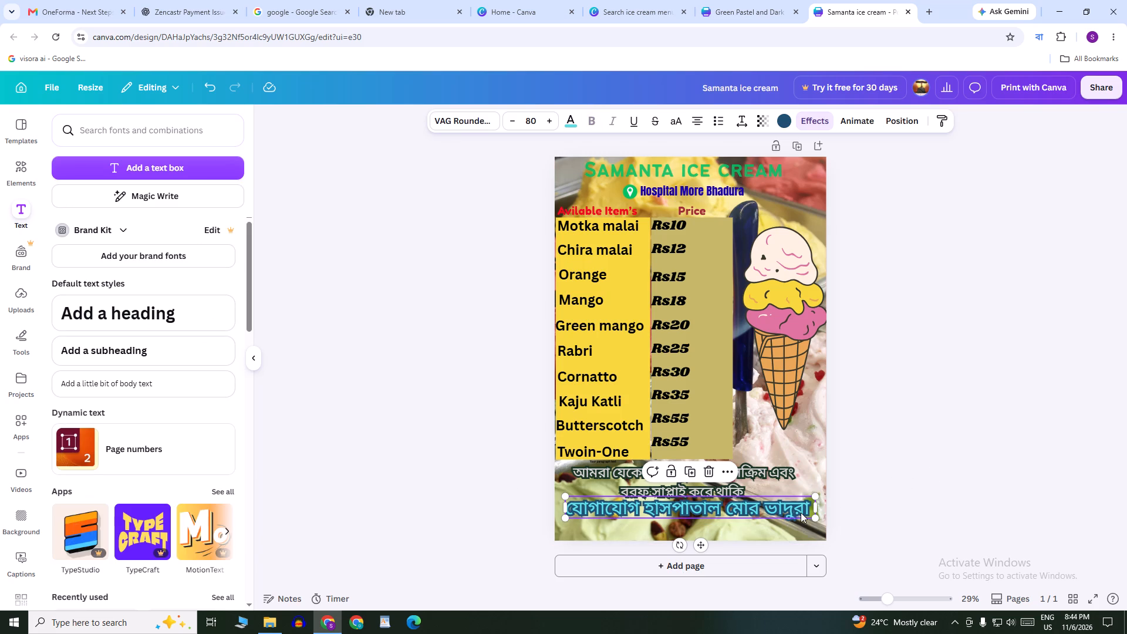
# Move the Bengali contact line slightly down and left to leave space below the supply line.
pyautogui.moveTo(801, 512); pyautogui.dragTo(793, 517)
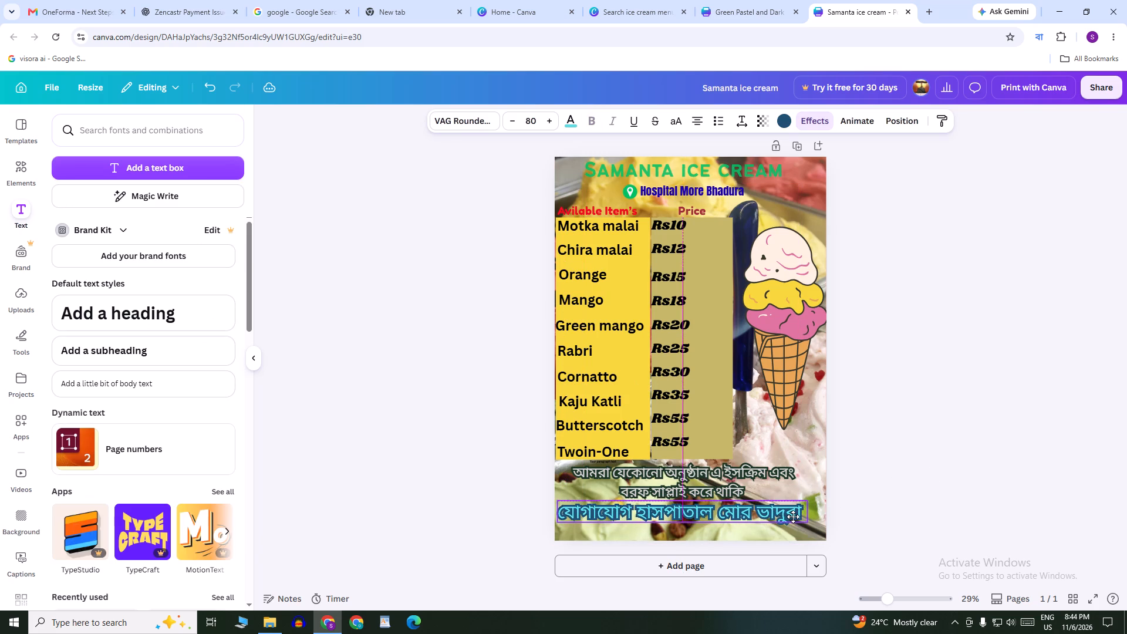
pyautogui.moveTo(793, 517); pyautogui.dragTo(793, 516)
# Apply the Bubble text effect to the two-line Bengali supply text to match the contact line.
pyautogui.click(741, 475)
pyautogui.click(815, 122)
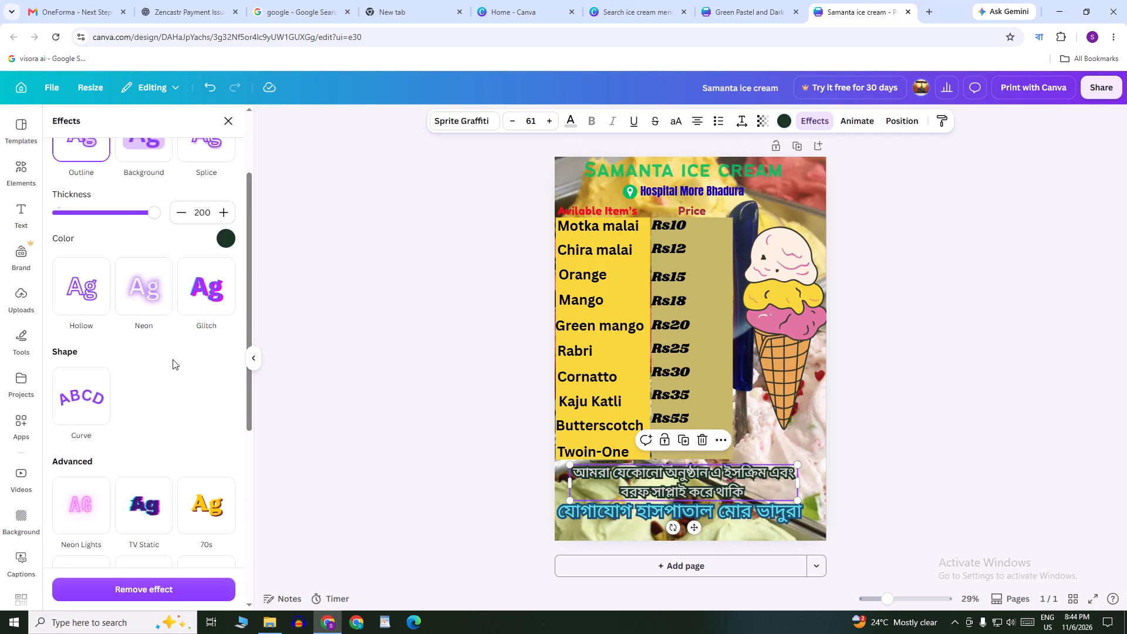
pyautogui.scroll(3, 173, 359)
pyautogui.scroll(-6, 170, 368)
pyautogui.click(149, 430)
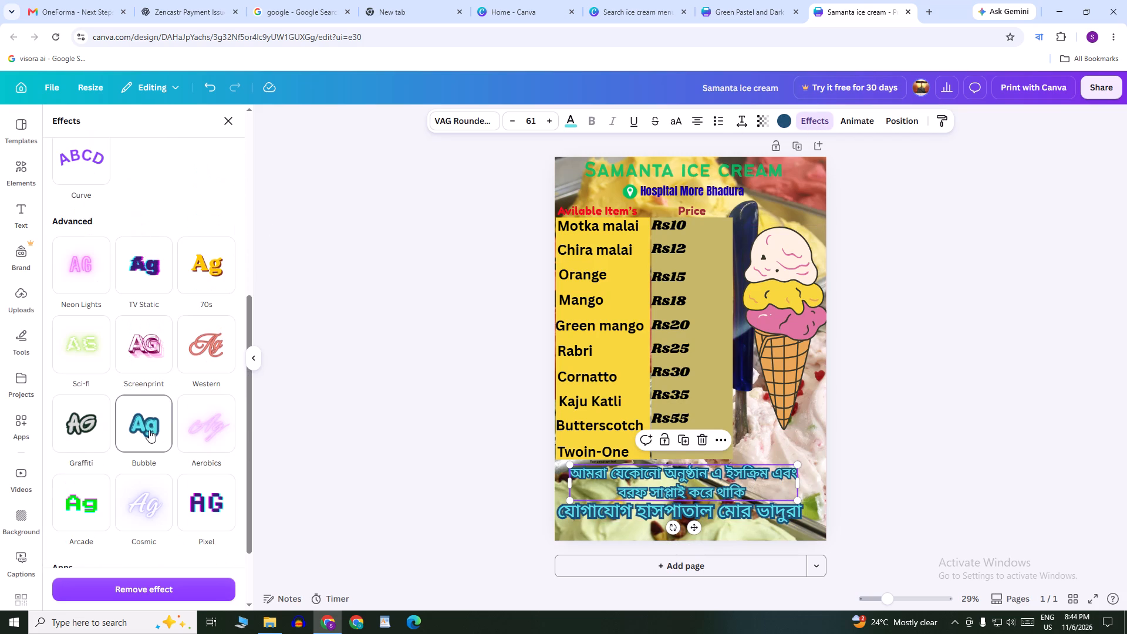
pyautogui.click(930, 402)
# Move the Bengali contact line slightly right and down so it sits roughly centred near the poster's bottom edge.
pyautogui.moveTo(720, 515); pyautogui.dragTo(727, 517)
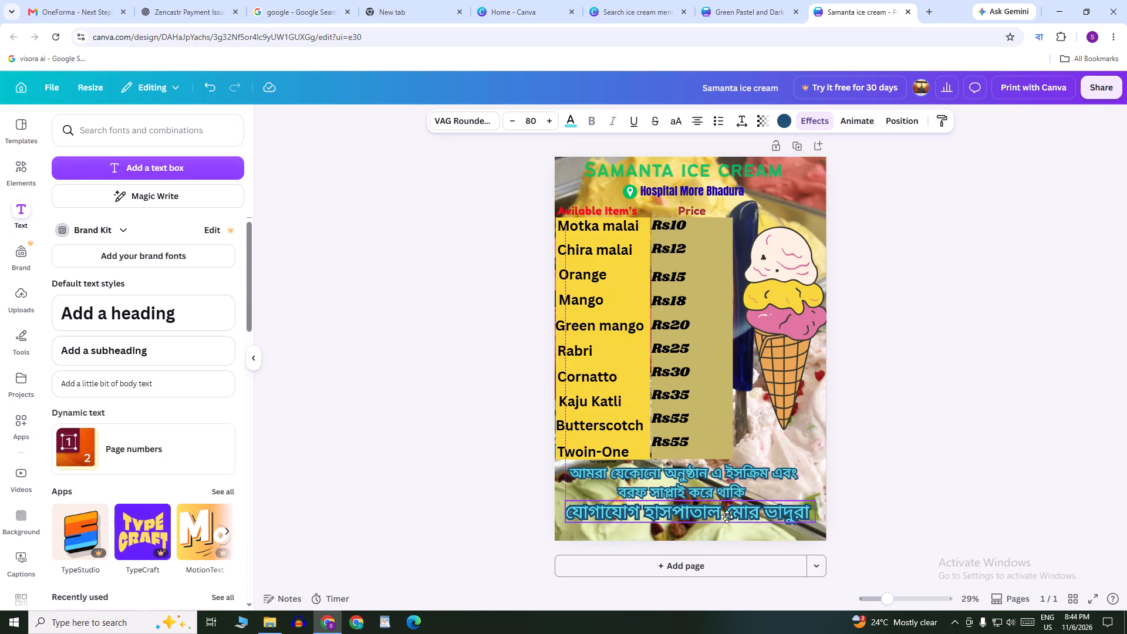
pyautogui.moveTo(727, 517); pyautogui.dragTo(730, 518)
pyautogui.click(689, 485)
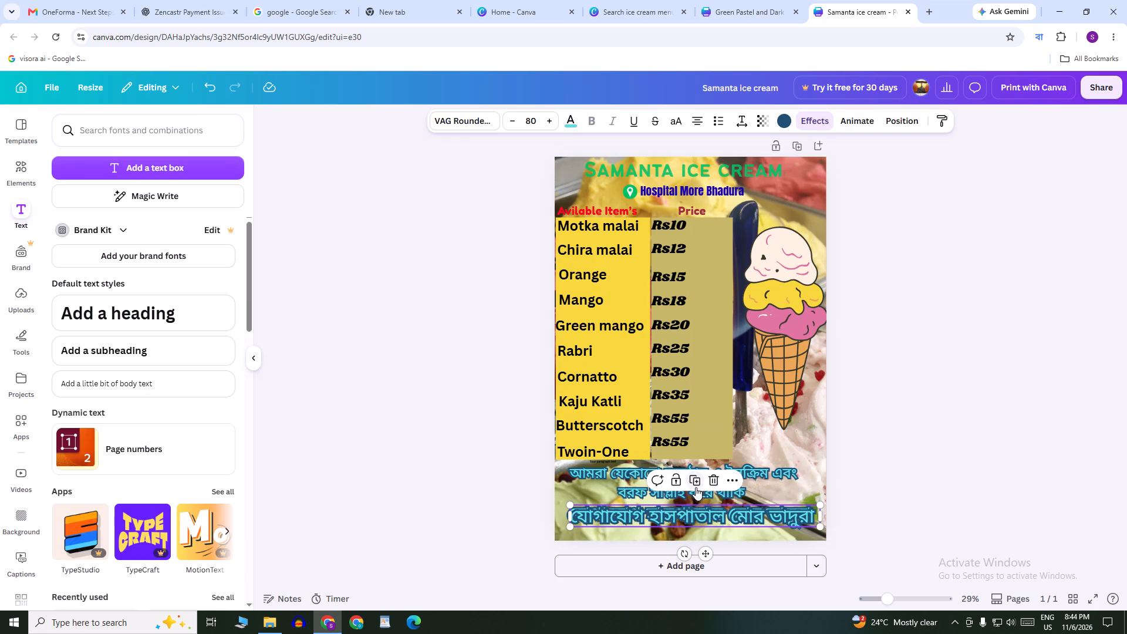
pyautogui.moveTo(736, 512); pyautogui.dragTo(730, 510)
pyautogui.click(940, 488)
# Widen the Bengali supply line's text box on both sides to span nearly the poster's full width.
pyautogui.click(728, 473)
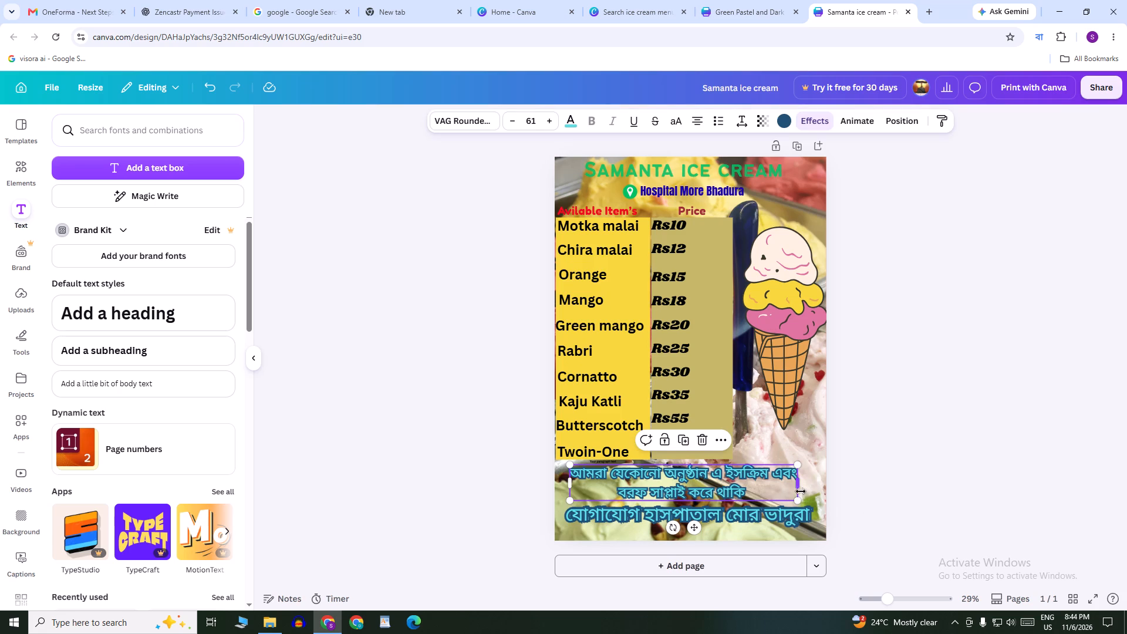
pyautogui.moveTo(800, 488); pyautogui.dragTo(817, 487)
pyautogui.moveTo(567, 483); pyautogui.dragTo(558, 484)
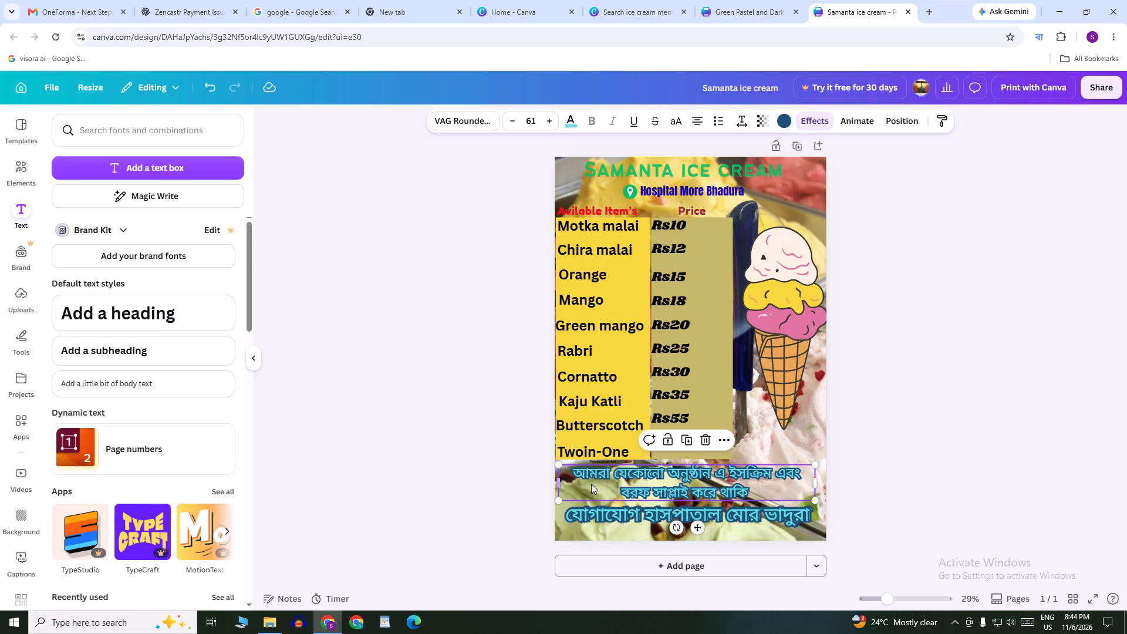
pyautogui.click(991, 451)
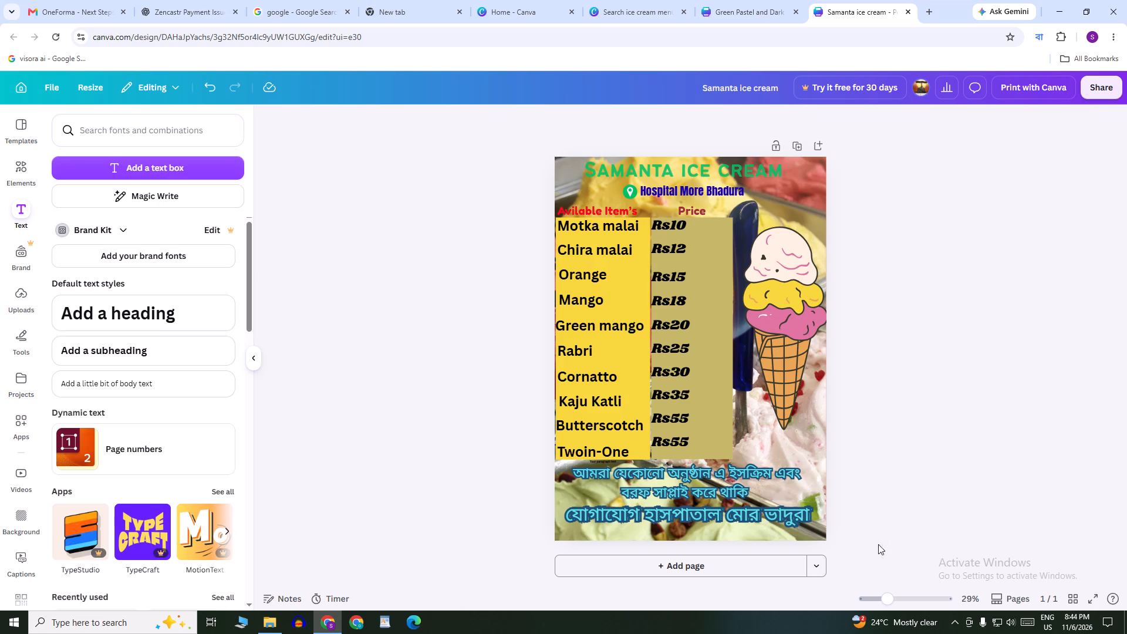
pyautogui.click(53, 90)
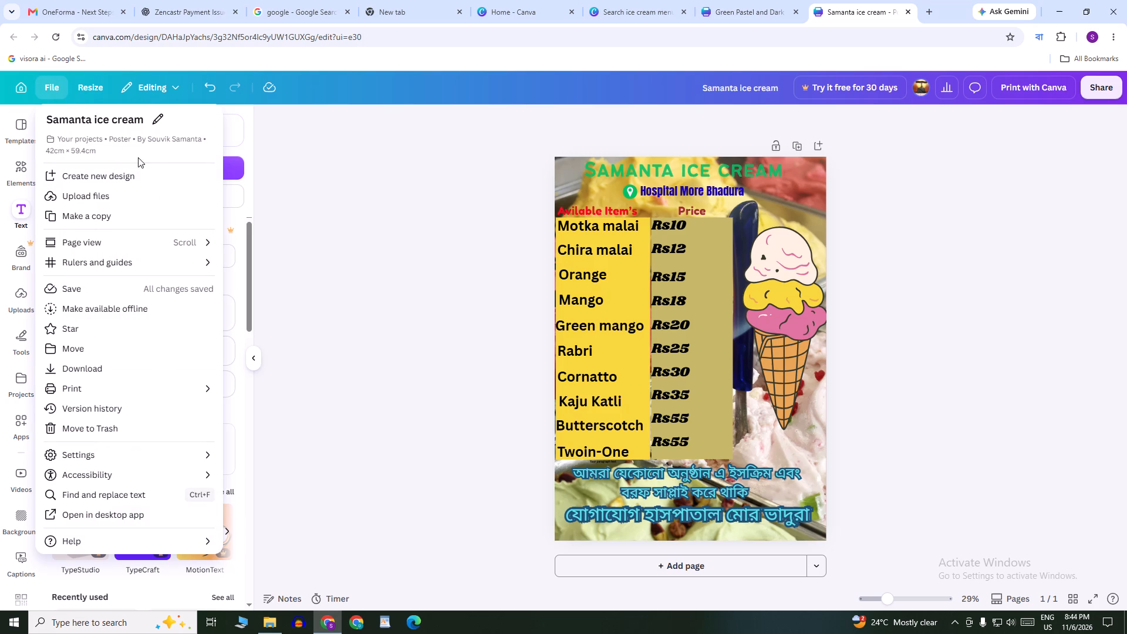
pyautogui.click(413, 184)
# Apply the Neon text effect to the Samanta ice cream title with an intensity of 100.
pyautogui.click(679, 175)
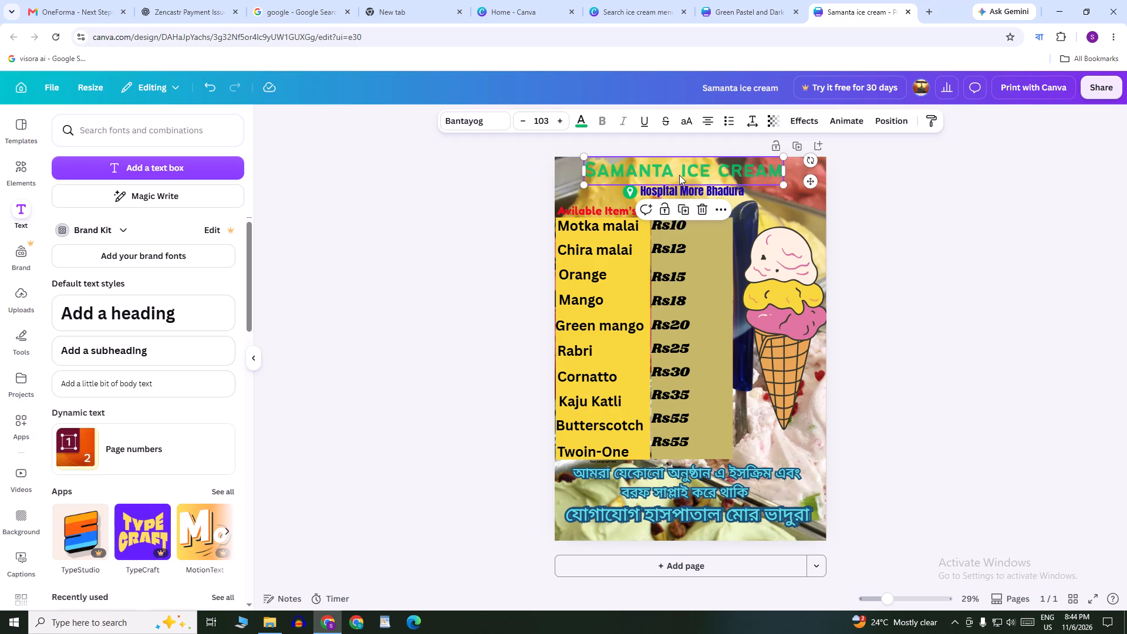
pyautogui.click(805, 118)
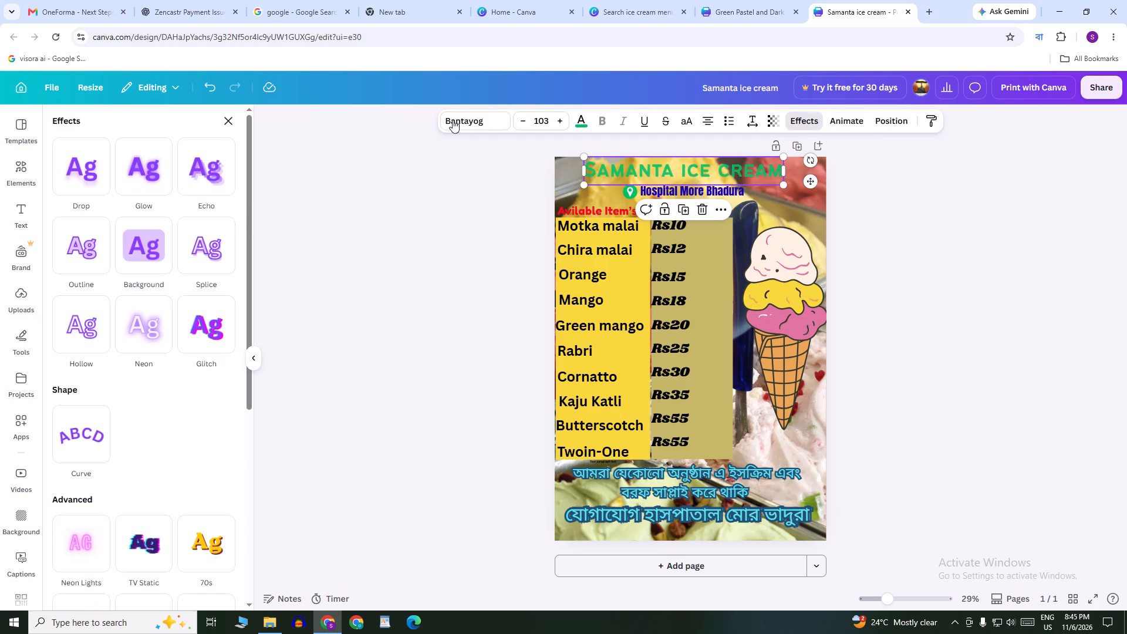
pyautogui.click(141, 319)
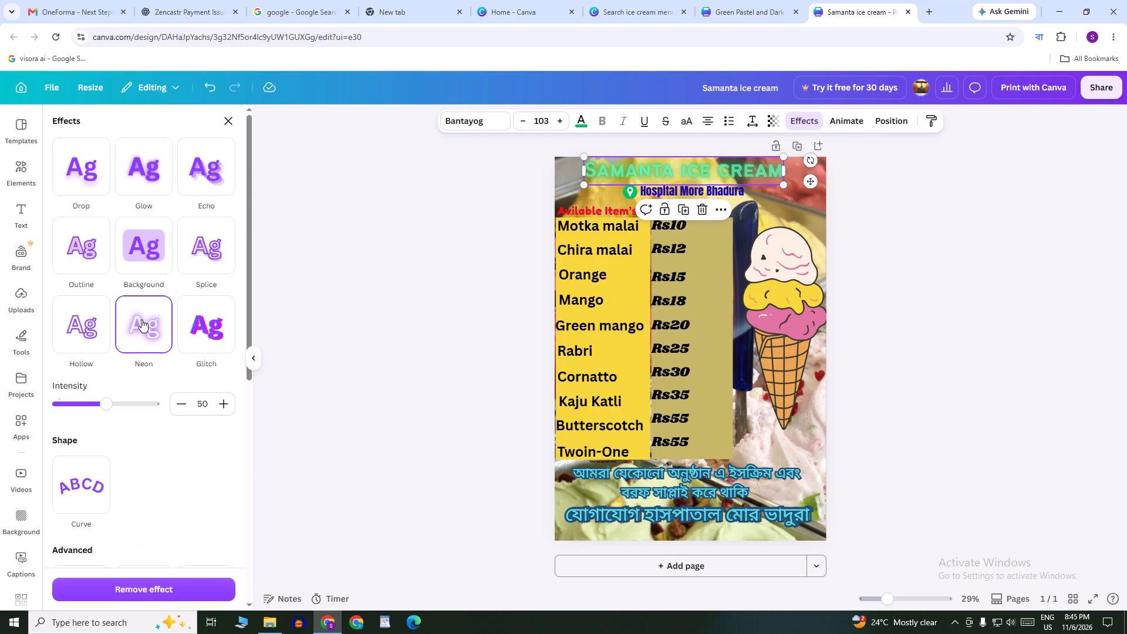
pyautogui.moveTo(107, 403); pyautogui.dragTo(145, 413)
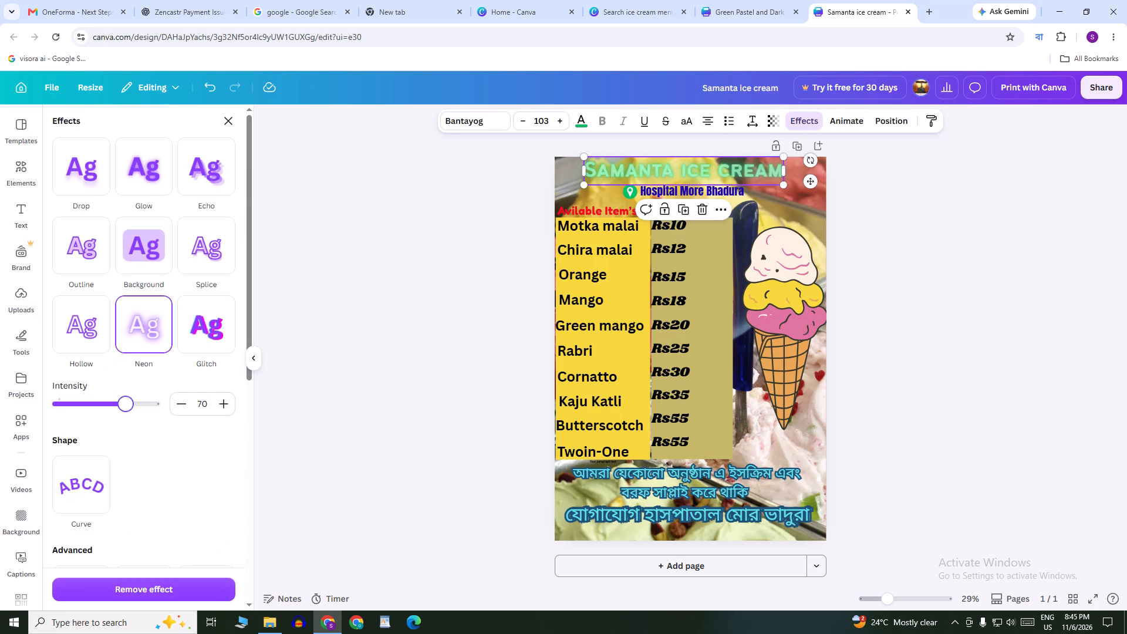
pyautogui.moveTo(145, 413); pyautogui.dragTo(171, 416)
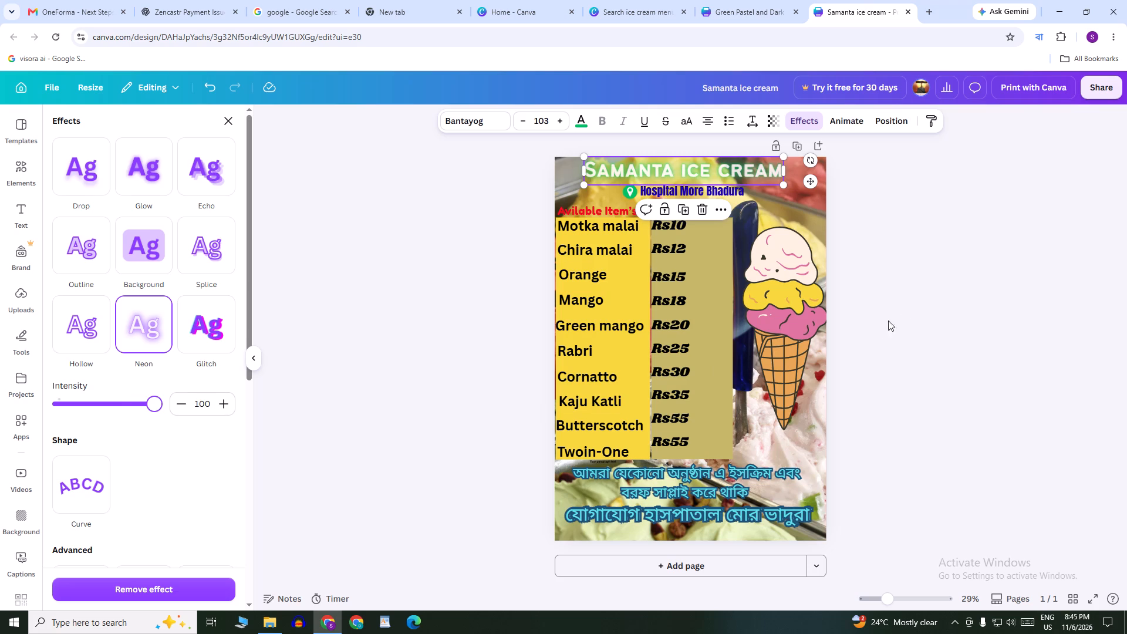
pyautogui.doubleClick(990, 282)
# Try the Hollow, Outline, Background, Sci-fi and Graffiti effects on the Hospital More Bhadura heading, settling on the Bubble effect.
pyautogui.click(724, 193)
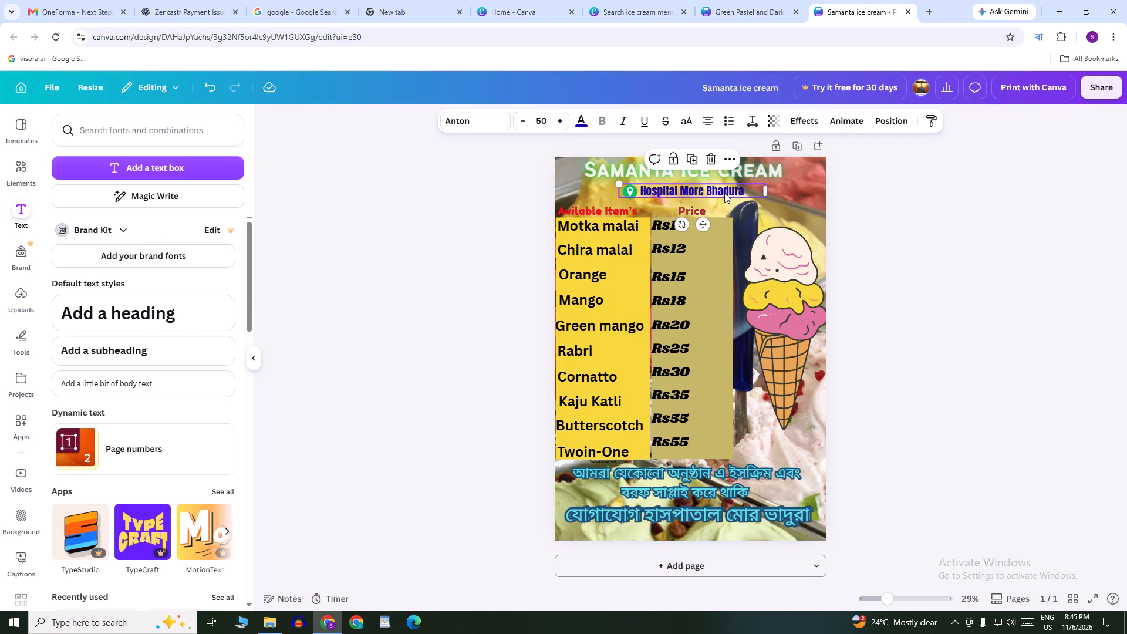
pyautogui.doubleClick(753, 190)
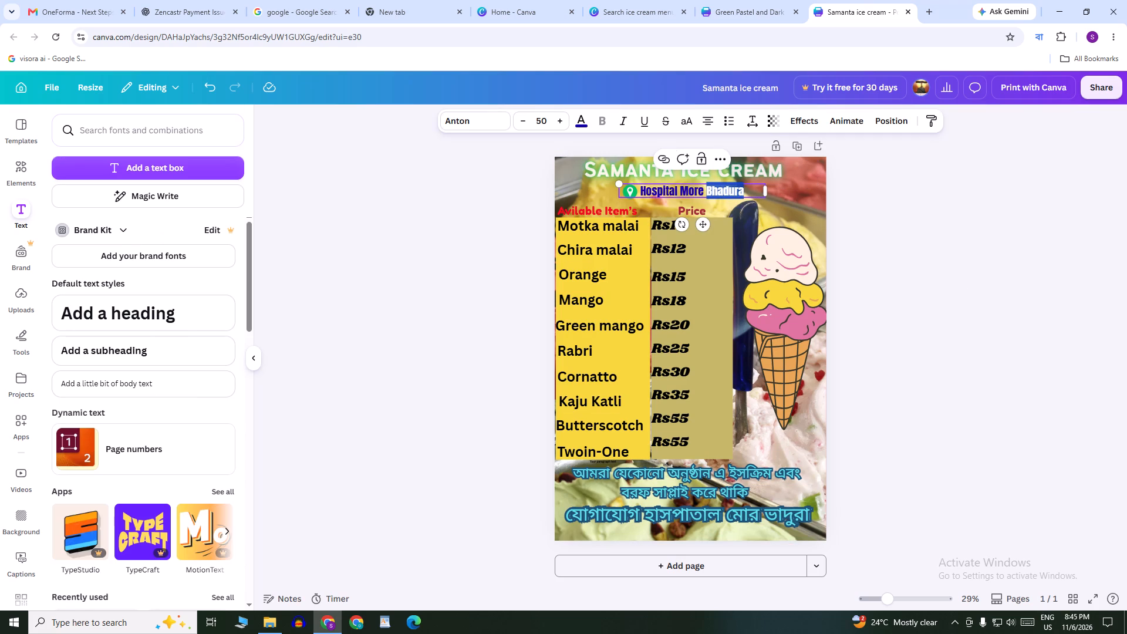
pyautogui.click(753, 190)
pyautogui.moveTo(753, 190); pyautogui.dragTo(655, 180)
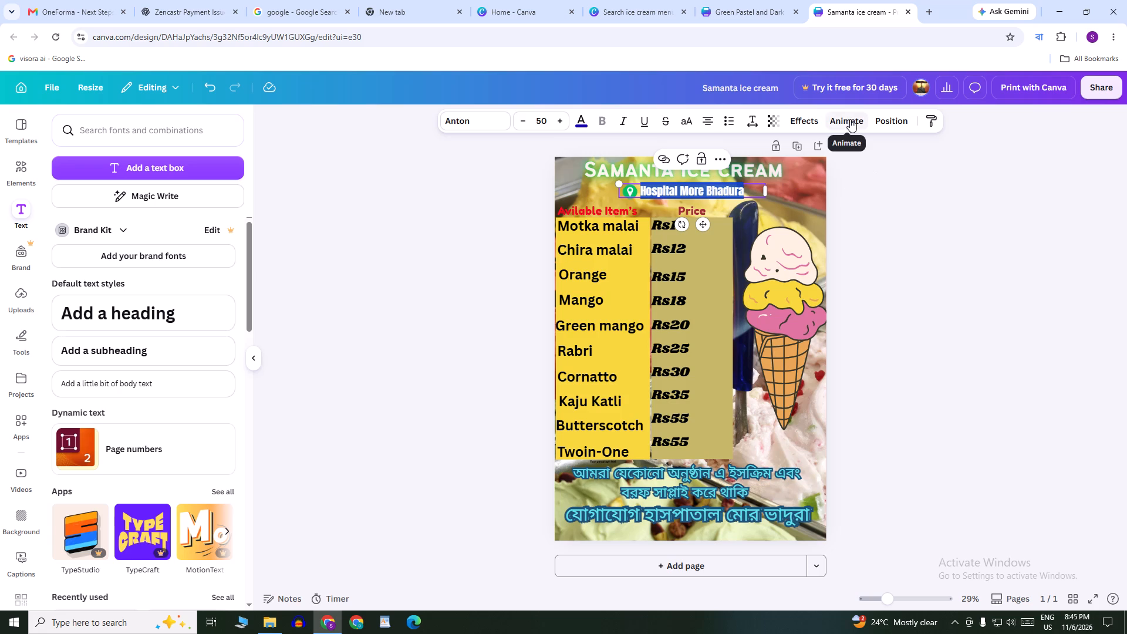
pyautogui.click(802, 112)
pyautogui.click(195, 335)
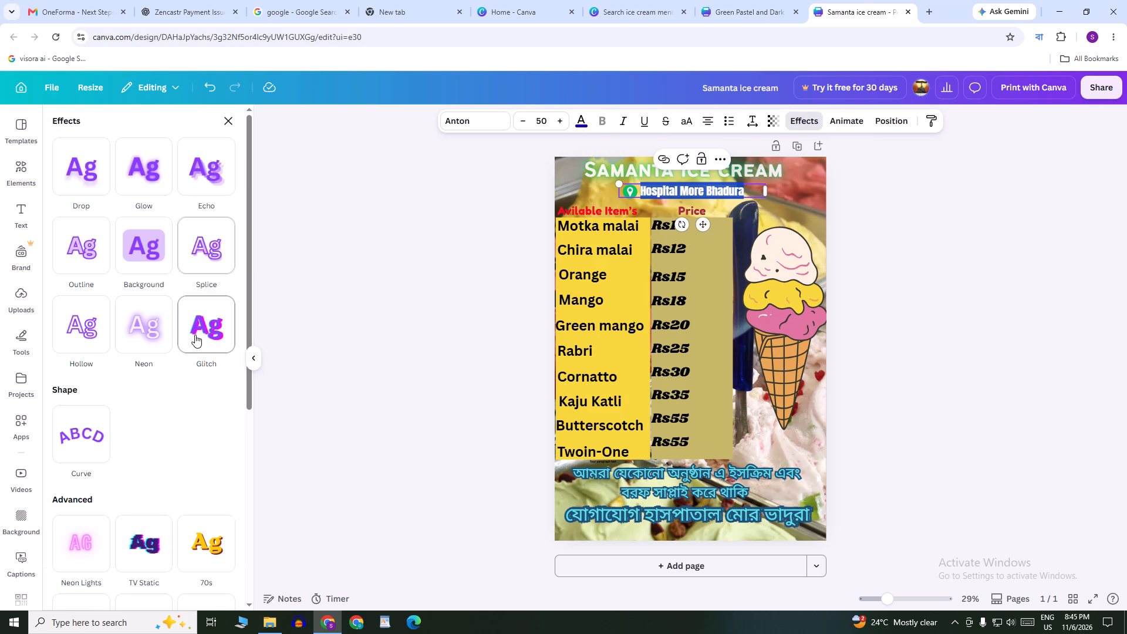
pyautogui.click(92, 328)
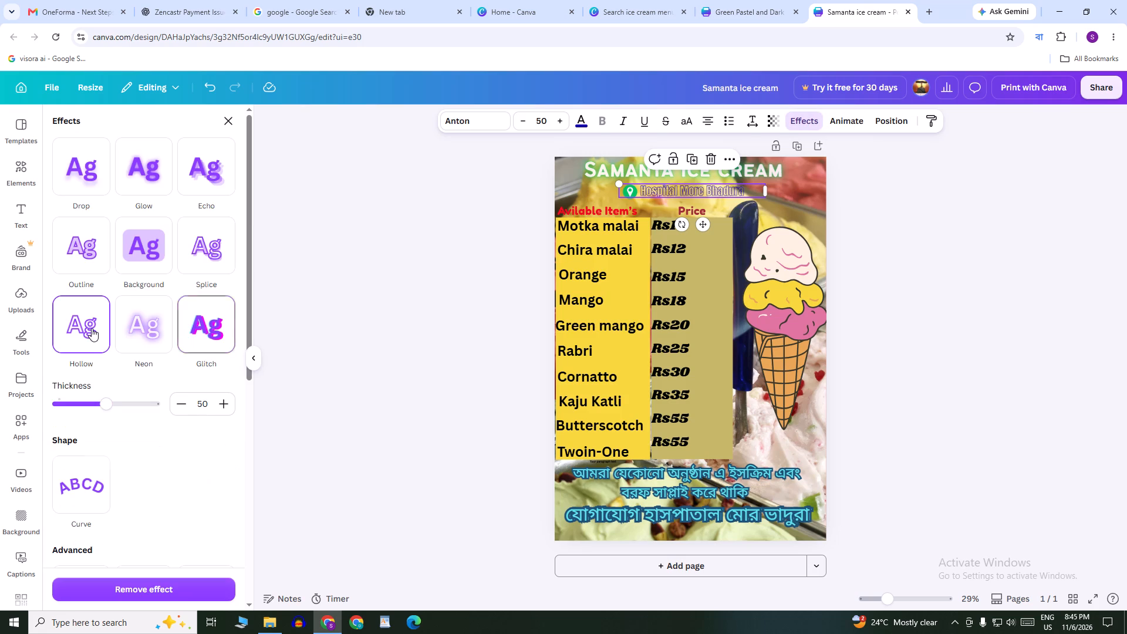
pyautogui.click(66, 245)
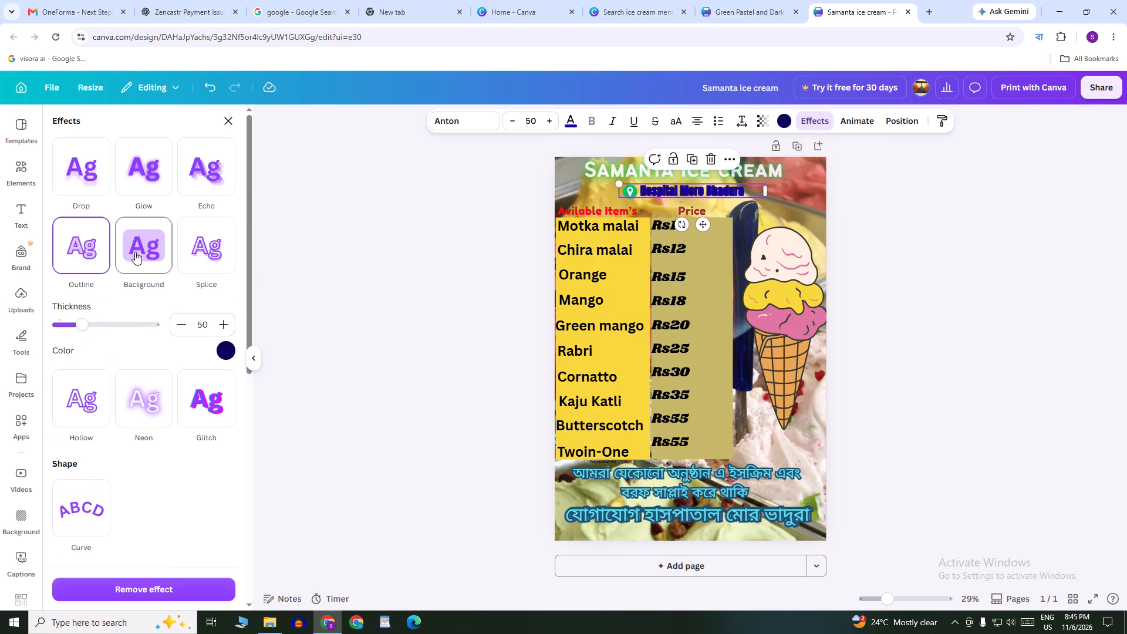
pyautogui.click(146, 254)
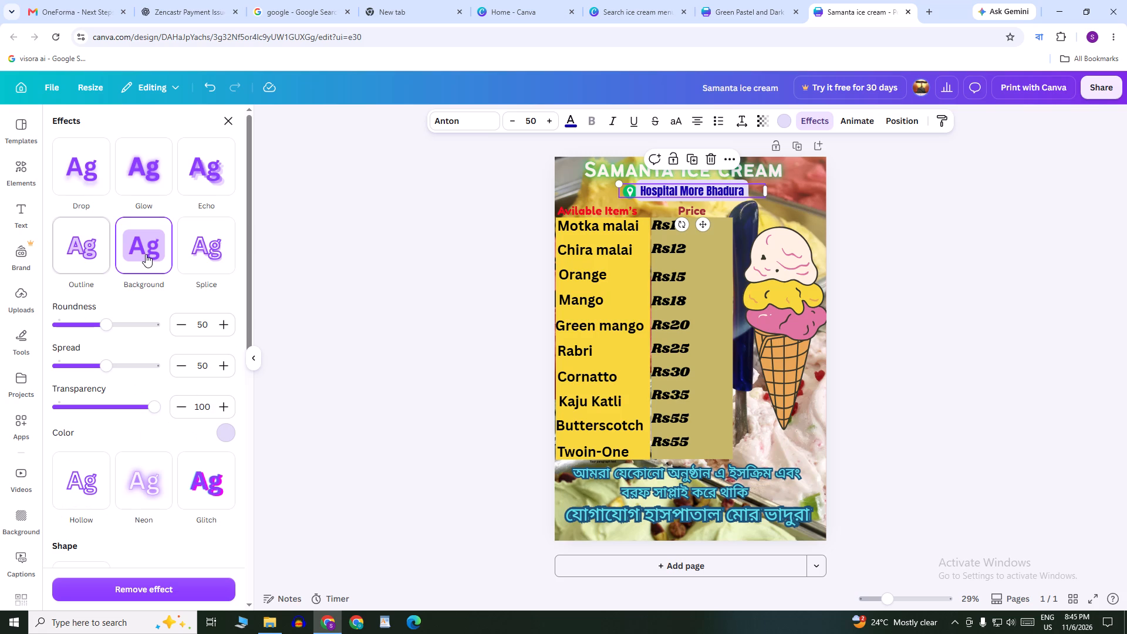
pyautogui.click(146, 255)
pyautogui.scroll(-4, 166, 271)
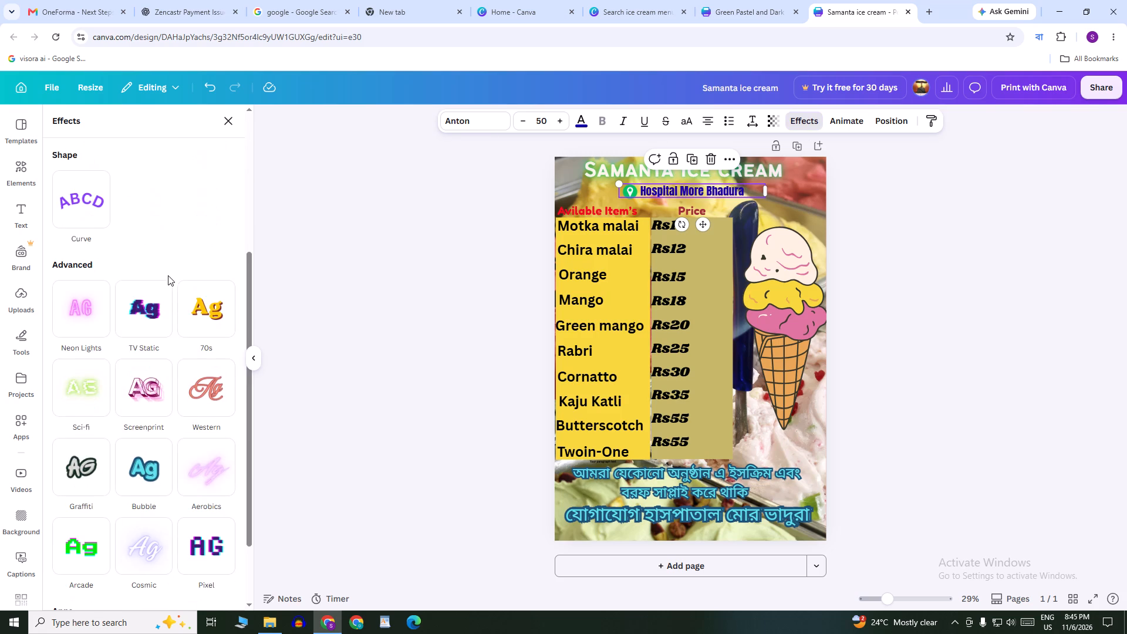
pyautogui.click(79, 385)
pyautogui.scroll(-2, 122, 377)
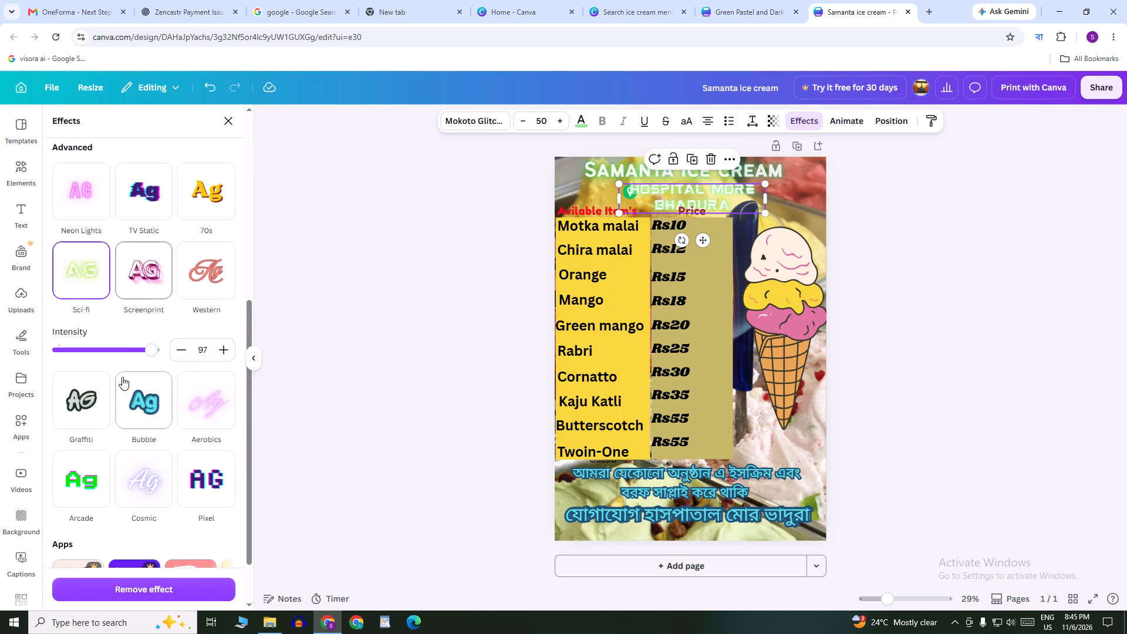
pyautogui.click(96, 401)
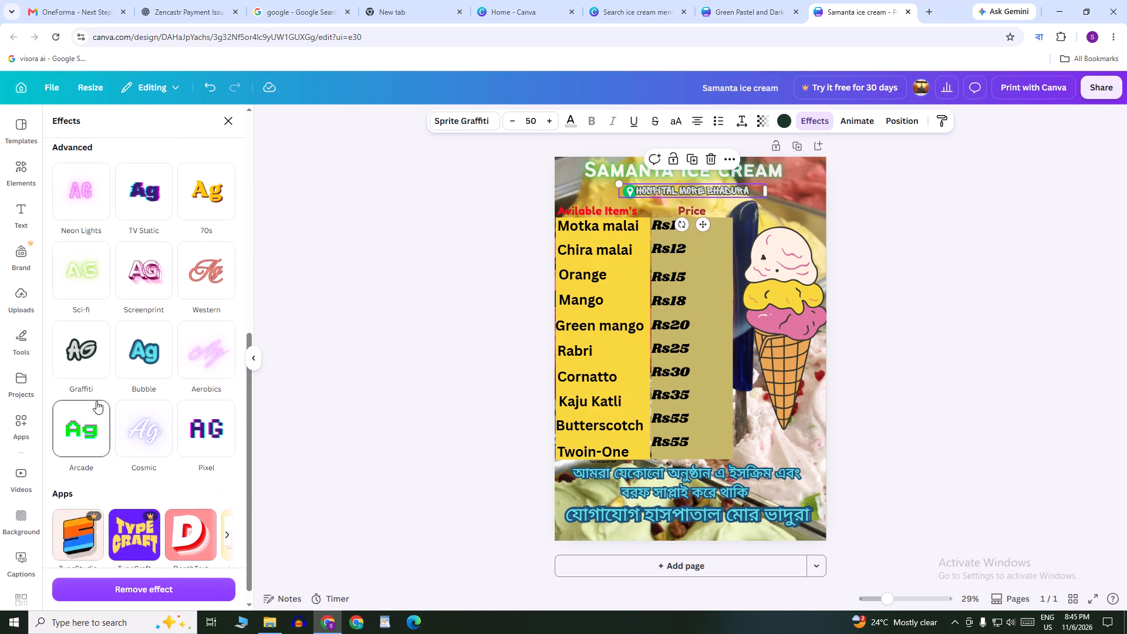
pyautogui.scroll(-3, 100, 400)
pyautogui.click(150, 339)
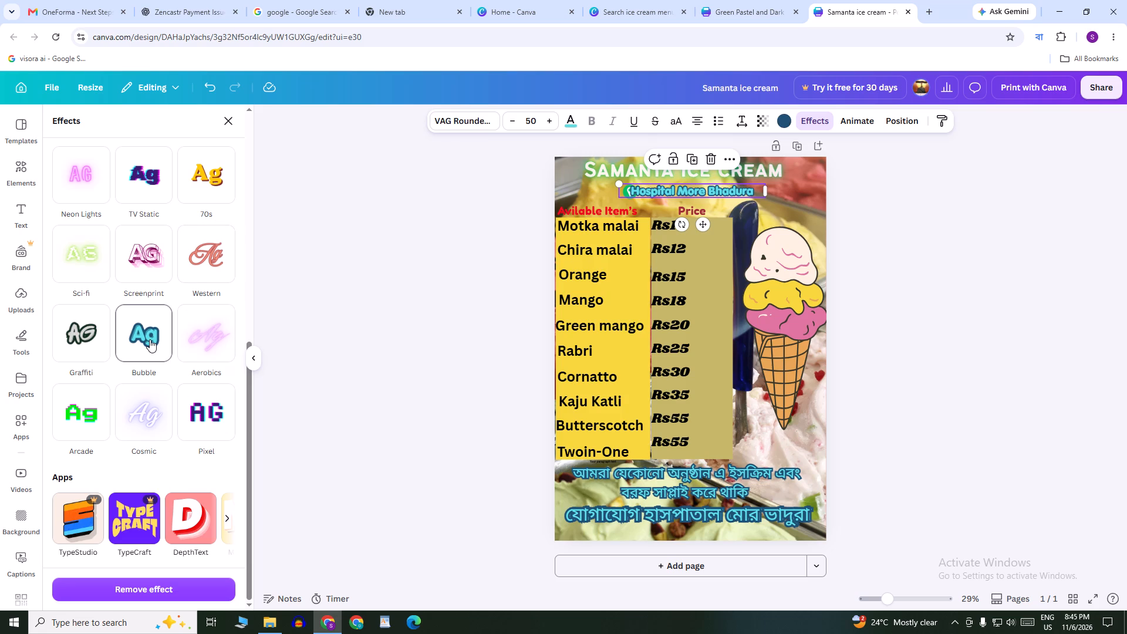
pyautogui.doubleClick(956, 223)
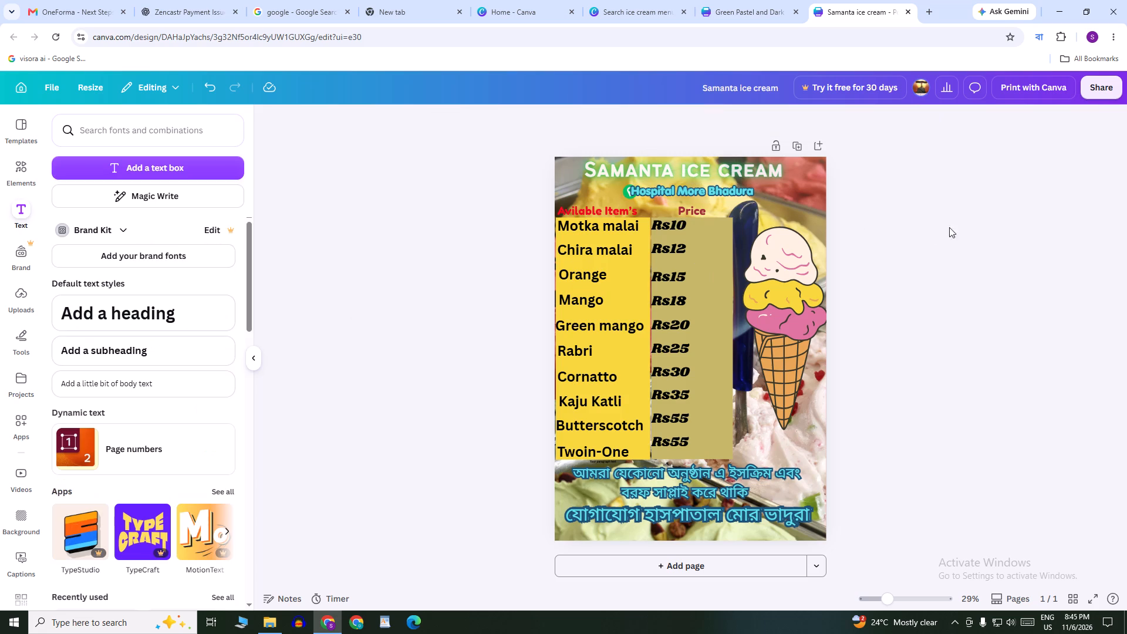
# Shift the location pin left and reposition the Hospital More Bhadura heading beside it, leaving a clear gap between them.
pyautogui.moveTo(729, 191); pyautogui.dragTo(746, 189)
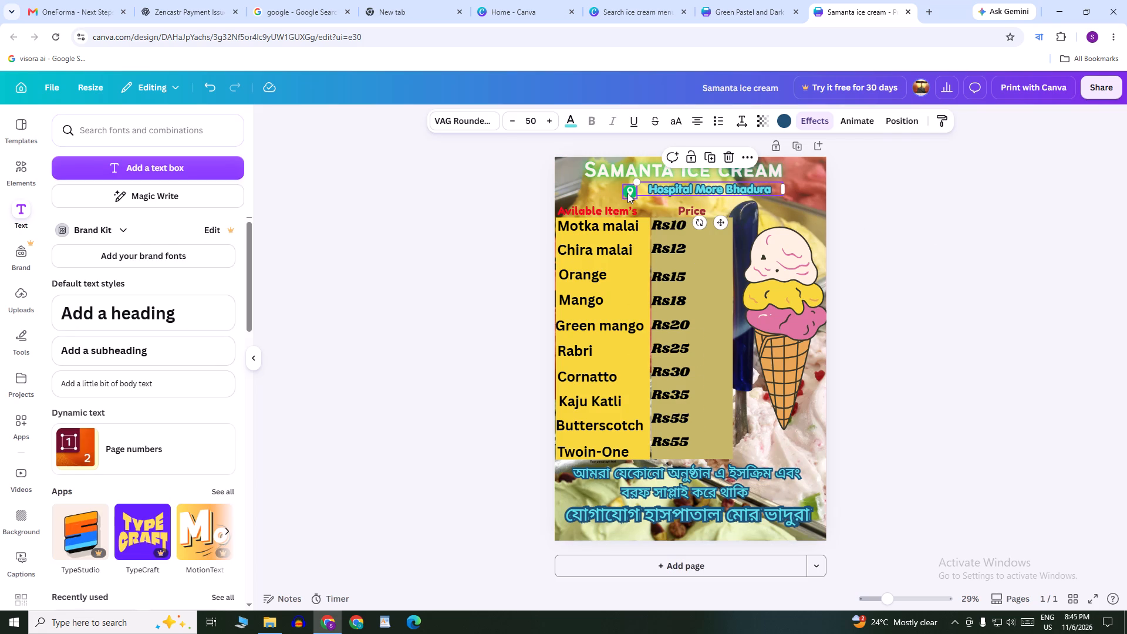
pyautogui.moveTo(627, 193); pyautogui.dragTo(606, 191)
pyautogui.moveTo(703, 193); pyautogui.dragTo(683, 194)
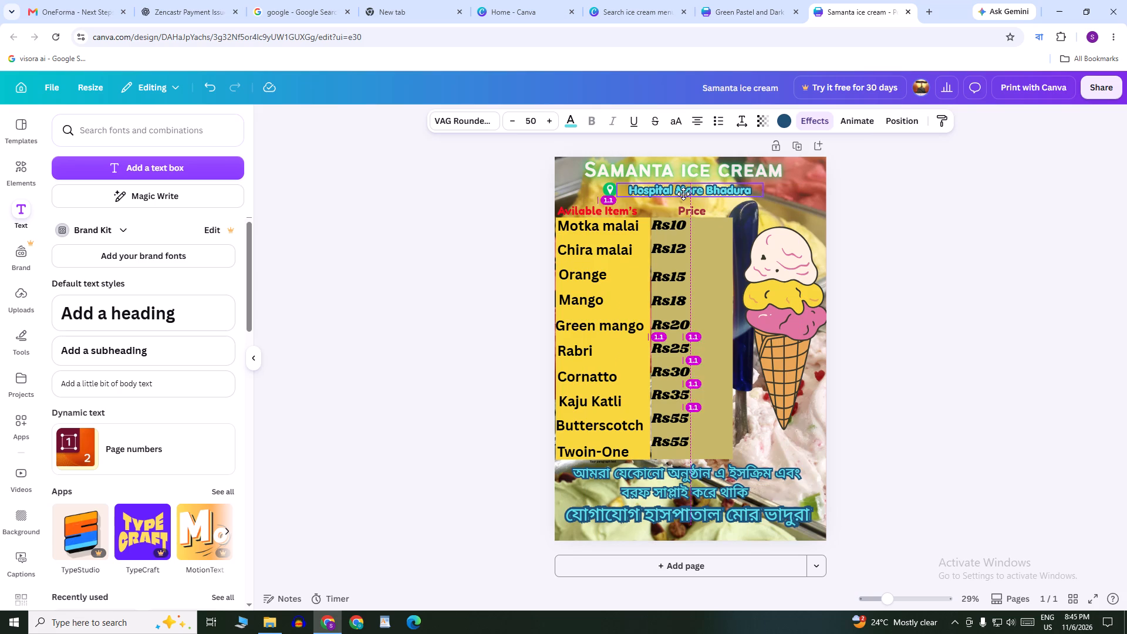
pyautogui.moveTo(683, 194); pyautogui.dragTo(684, 191)
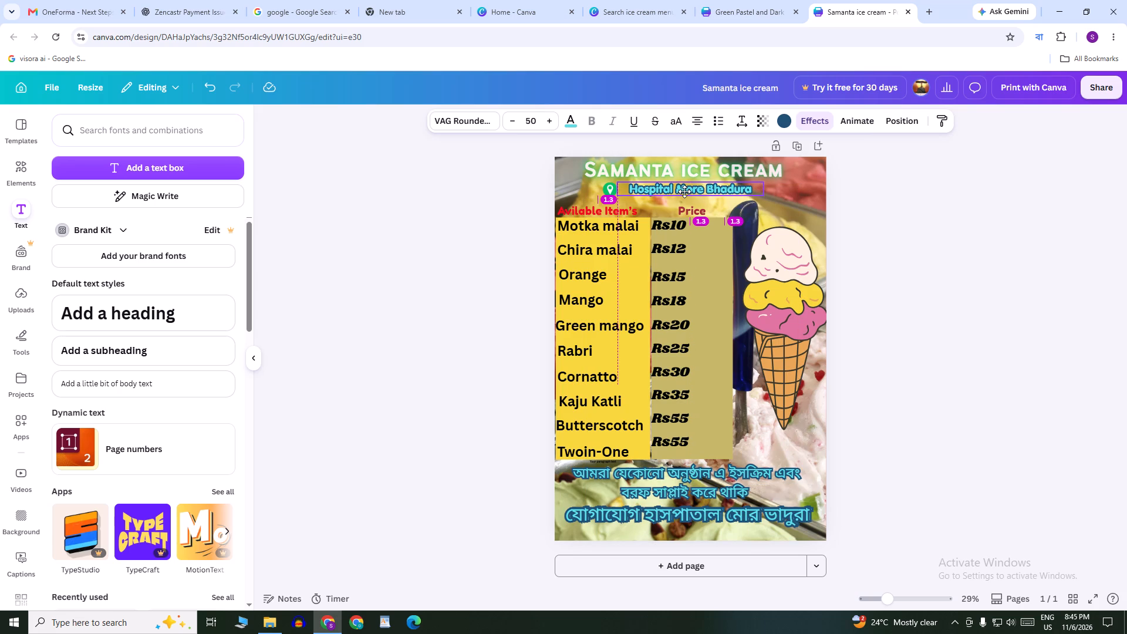
pyautogui.moveTo(684, 191); pyautogui.dragTo(686, 192)
pyautogui.click(946, 229)
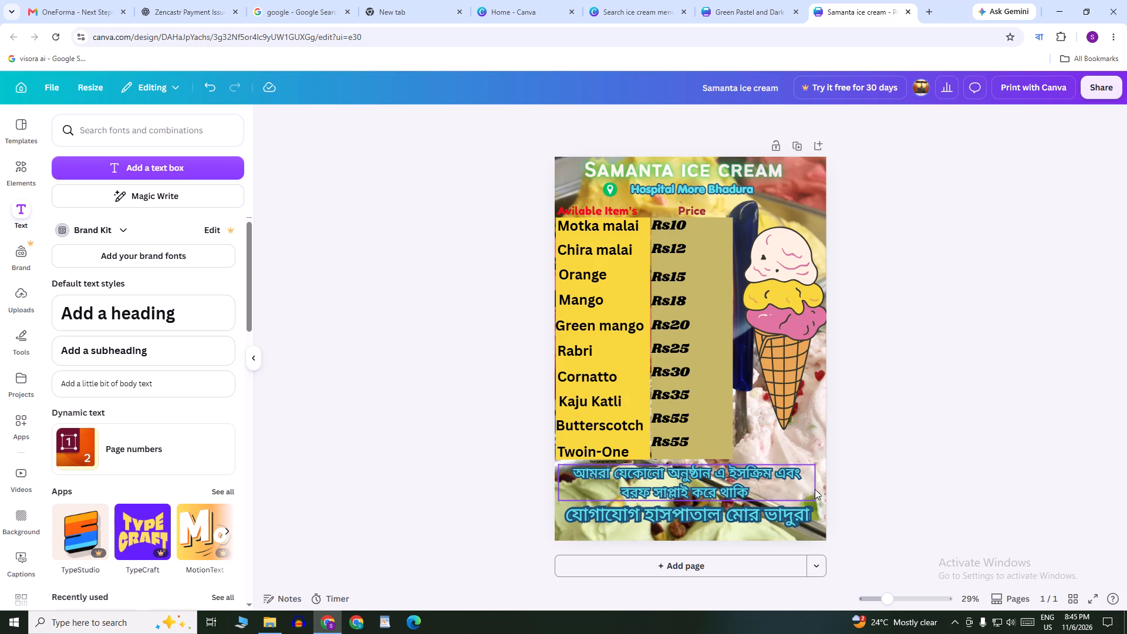
# Reposition the two-line Bengali supply text slightly right and the contact line slightly up so both sit roughly centred near the poster's bottom.
pyautogui.click(797, 473)
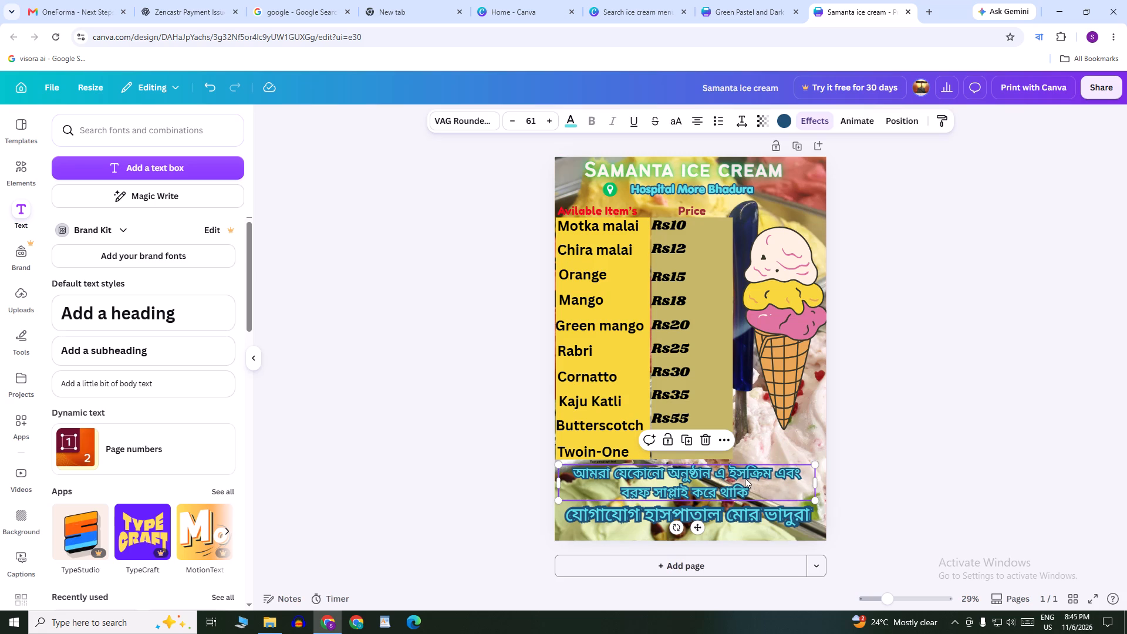
pyautogui.moveTo(742, 478); pyautogui.dragTo(726, 475)
pyautogui.moveTo(758, 516); pyautogui.dragTo(745, 513)
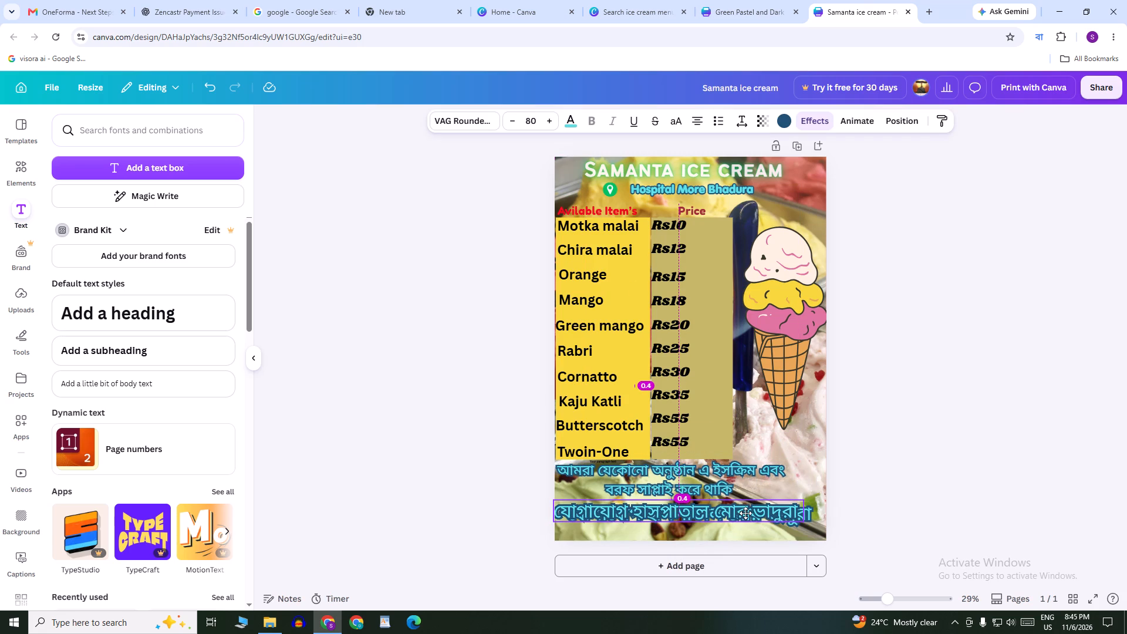
pyautogui.moveTo(745, 513); pyautogui.dragTo(757, 541)
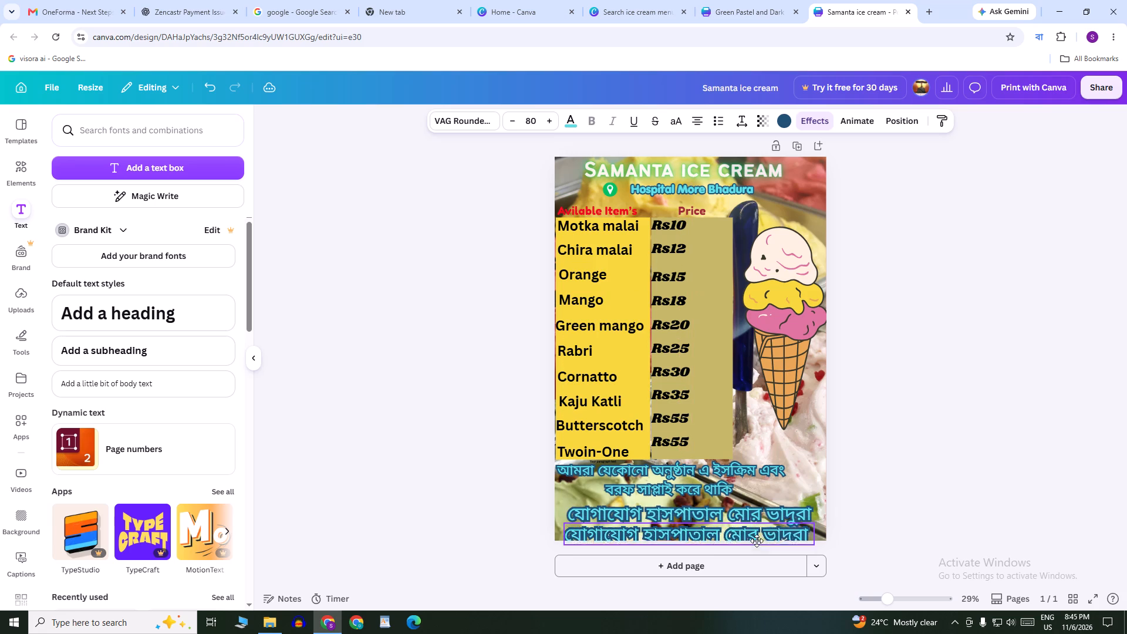
pyautogui.moveTo(757, 541); pyautogui.dragTo(757, 541)
pyautogui.click(764, 517)
pyautogui.click(713, 478)
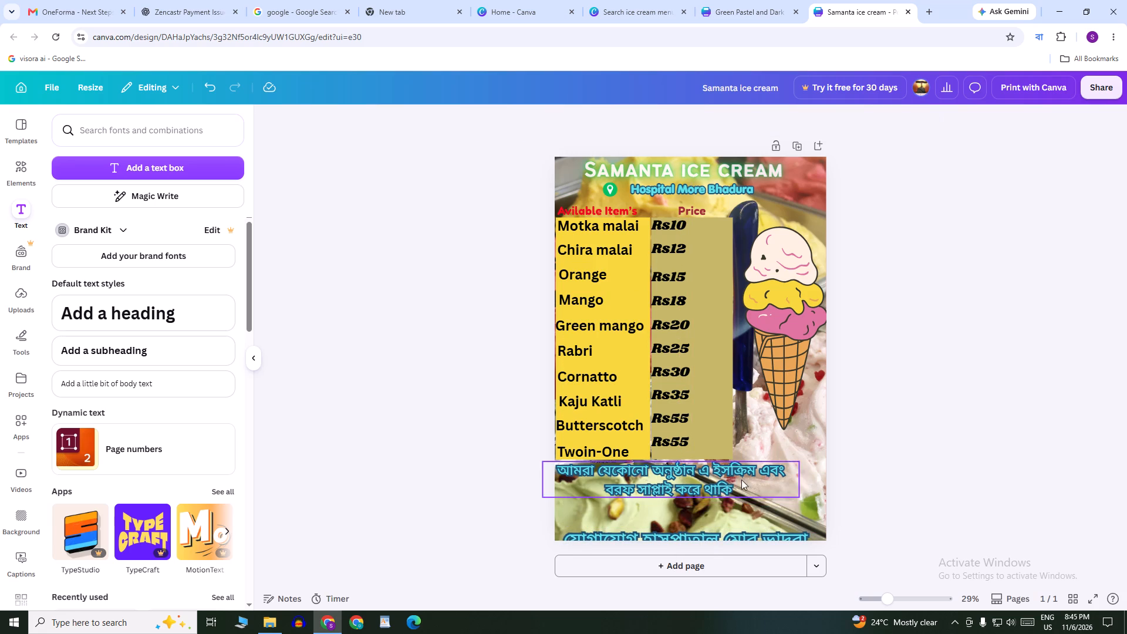
pyautogui.moveTo(755, 532); pyautogui.dragTo(748, 506)
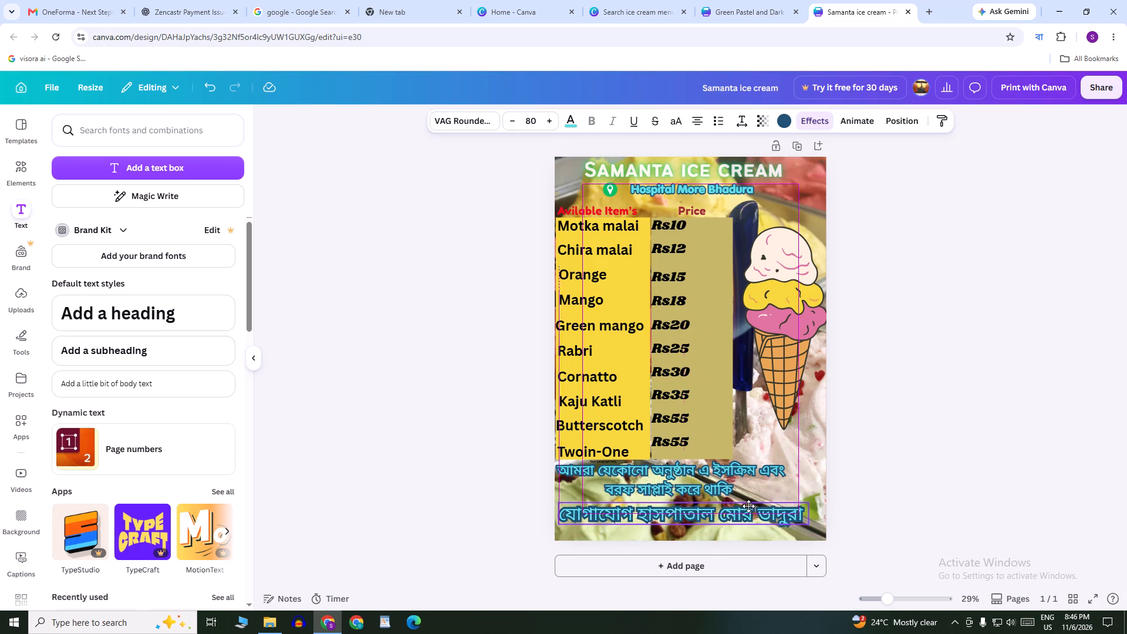
pyautogui.moveTo(748, 506); pyautogui.dragTo(753, 503)
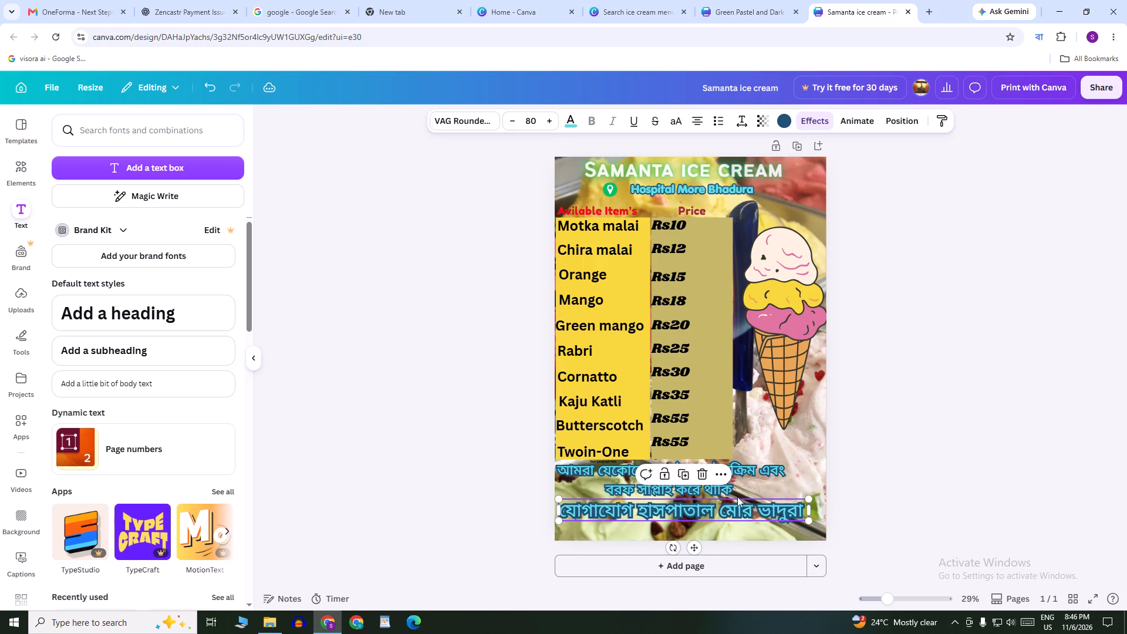
pyautogui.moveTo(723, 487); pyautogui.dragTo(748, 490)
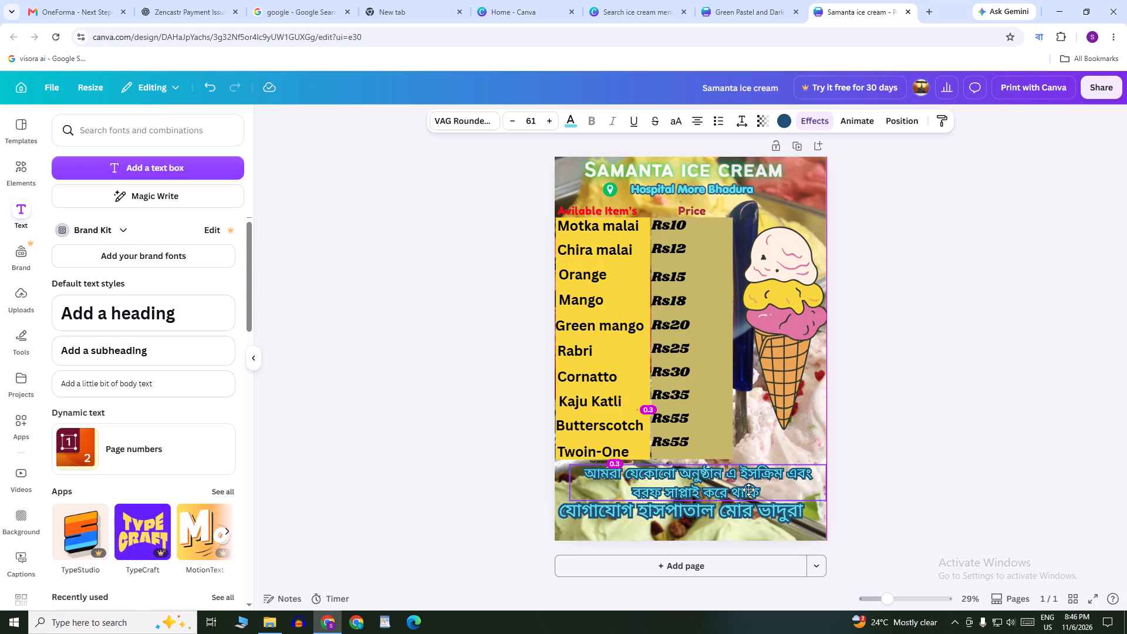
pyautogui.moveTo(748, 490); pyautogui.dragTo(745, 488)
pyautogui.moveTo(760, 510); pyautogui.dragTo(767, 510)
pyautogui.click(961, 465)
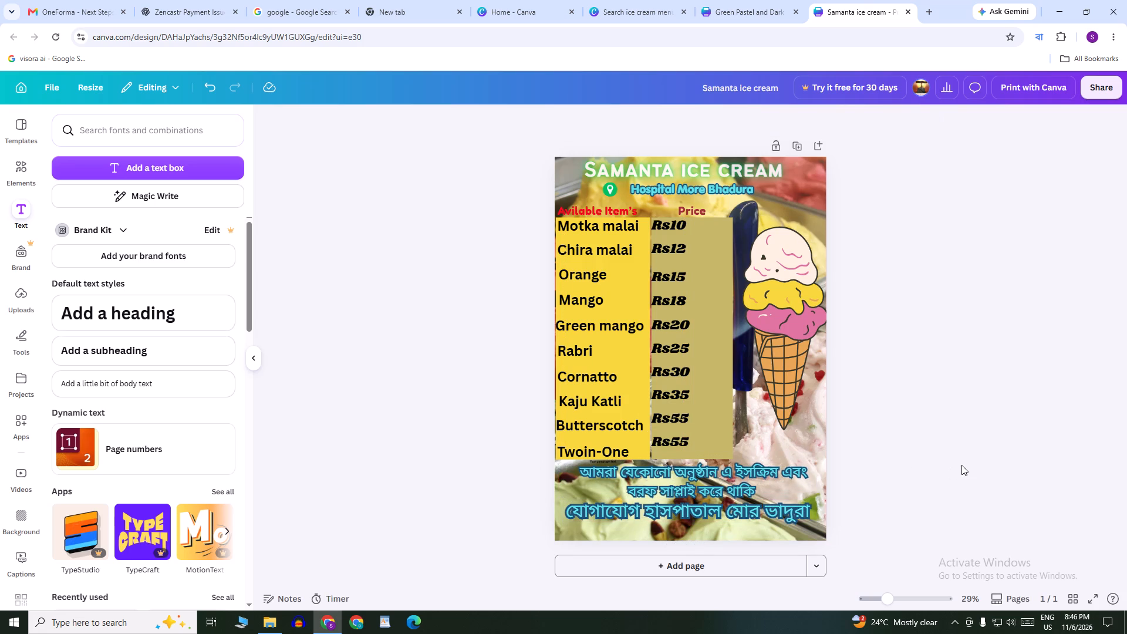
# Apply the Glow effect to the tan panel behind the prices, keeping an intensity of 40 and black colour.
pyautogui.click(715, 263)
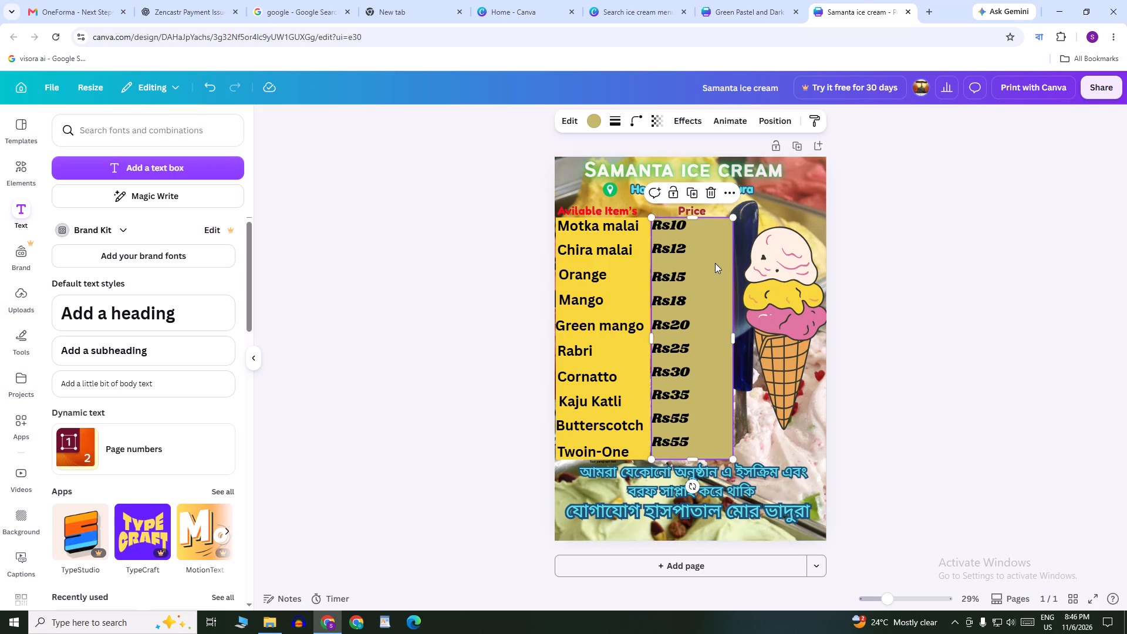
pyautogui.click(704, 125)
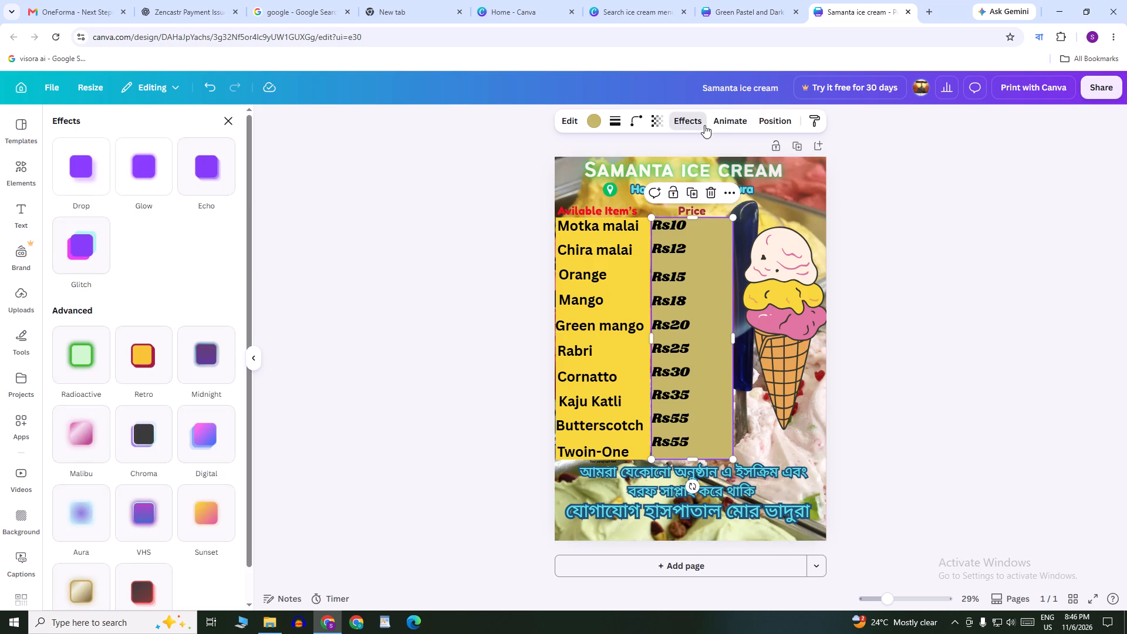
pyautogui.click(139, 184)
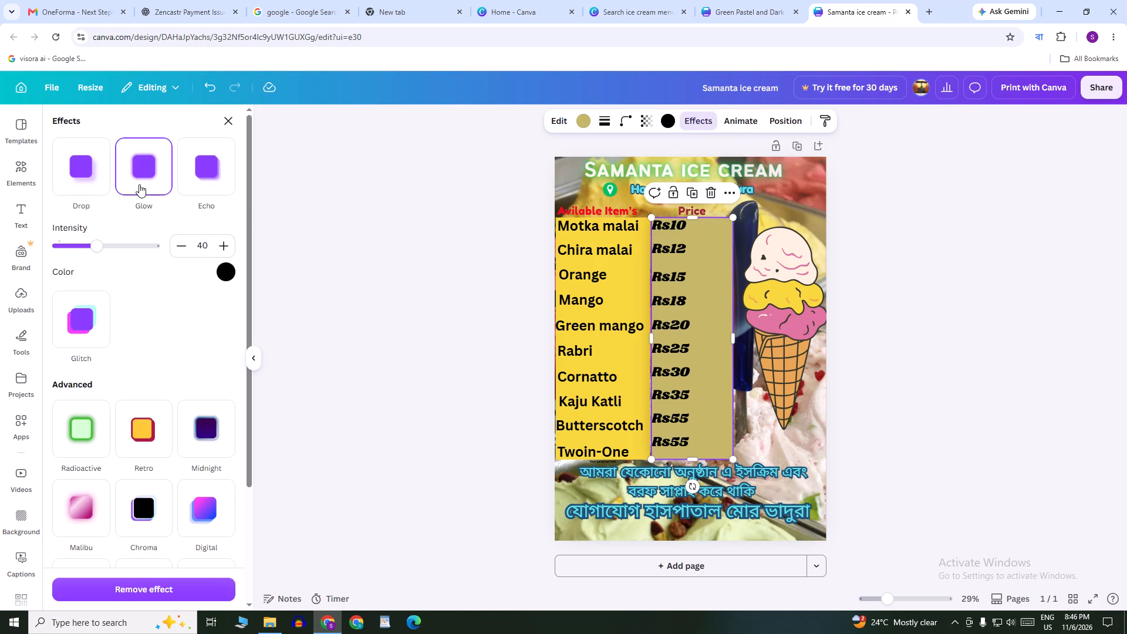
pyautogui.click(600, 320)
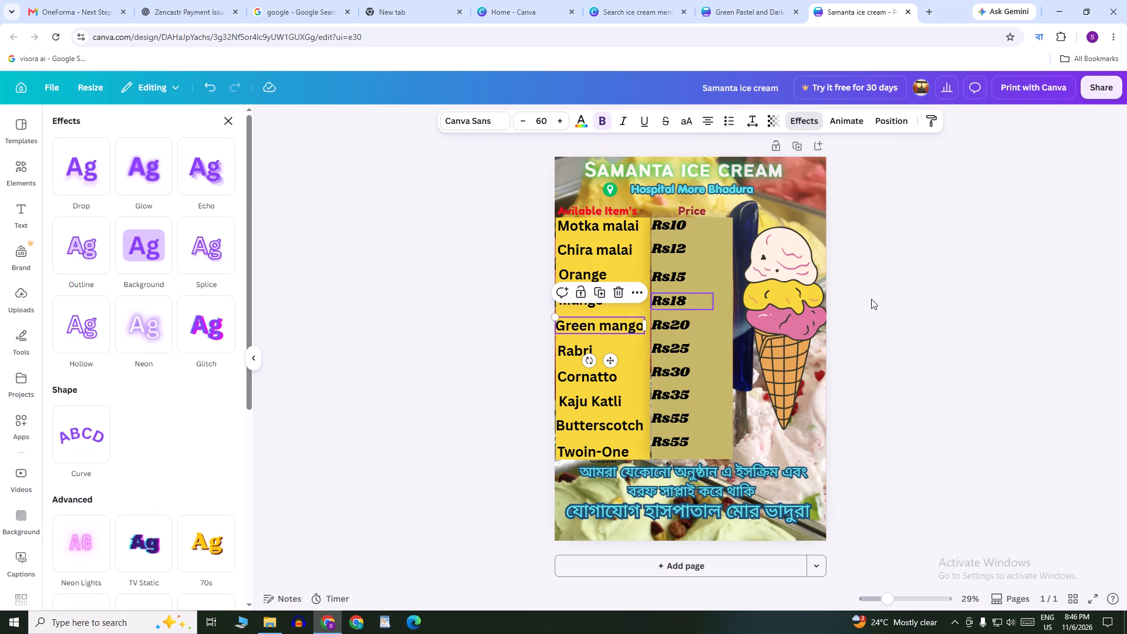
pyautogui.click(946, 299)
# Try the Glitch, Drop, Glow and finally Echo effects on the yellow panel behind the item names.
pyautogui.click(637, 367)
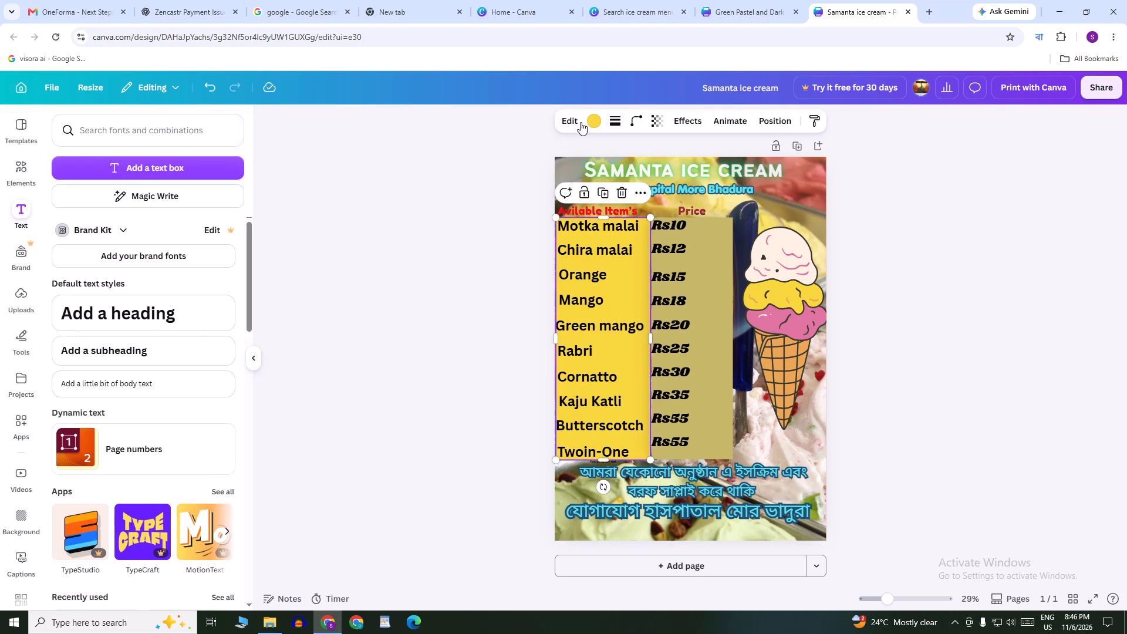
pyautogui.click(696, 124)
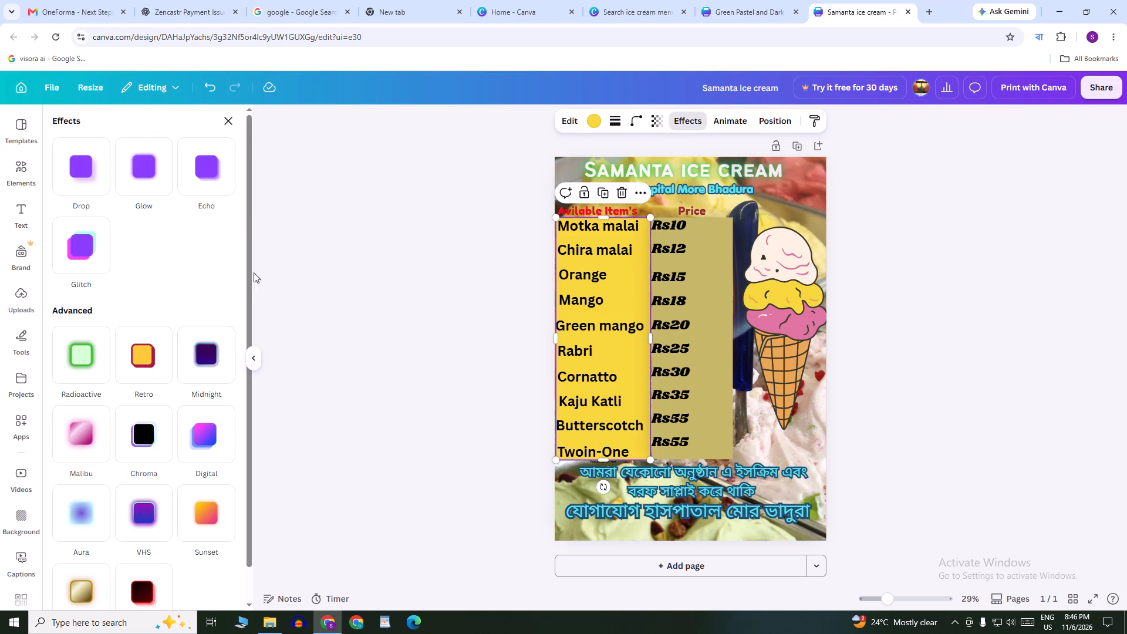
pyautogui.click(90, 259)
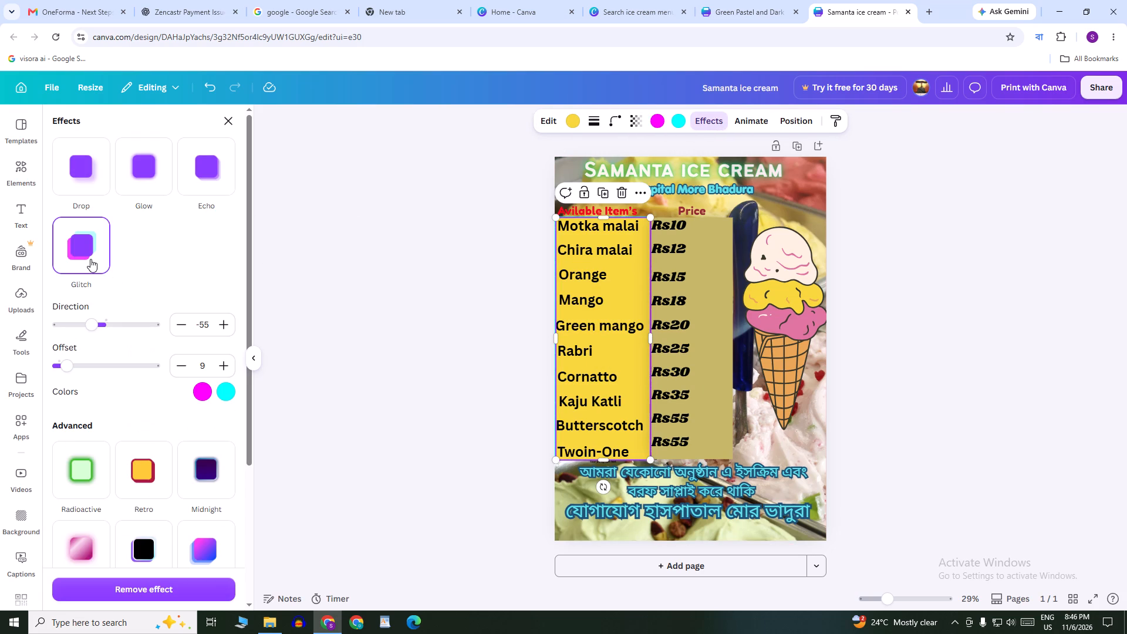
pyautogui.click(78, 172)
pyautogui.click(171, 171)
pyautogui.click(206, 171)
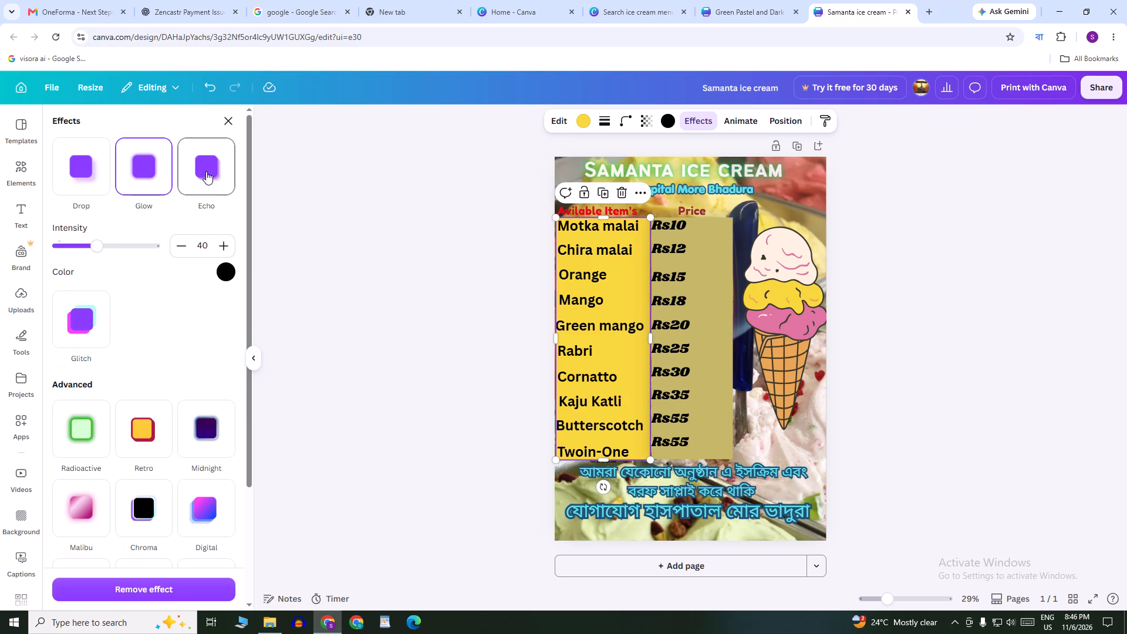
pyautogui.click(898, 279)
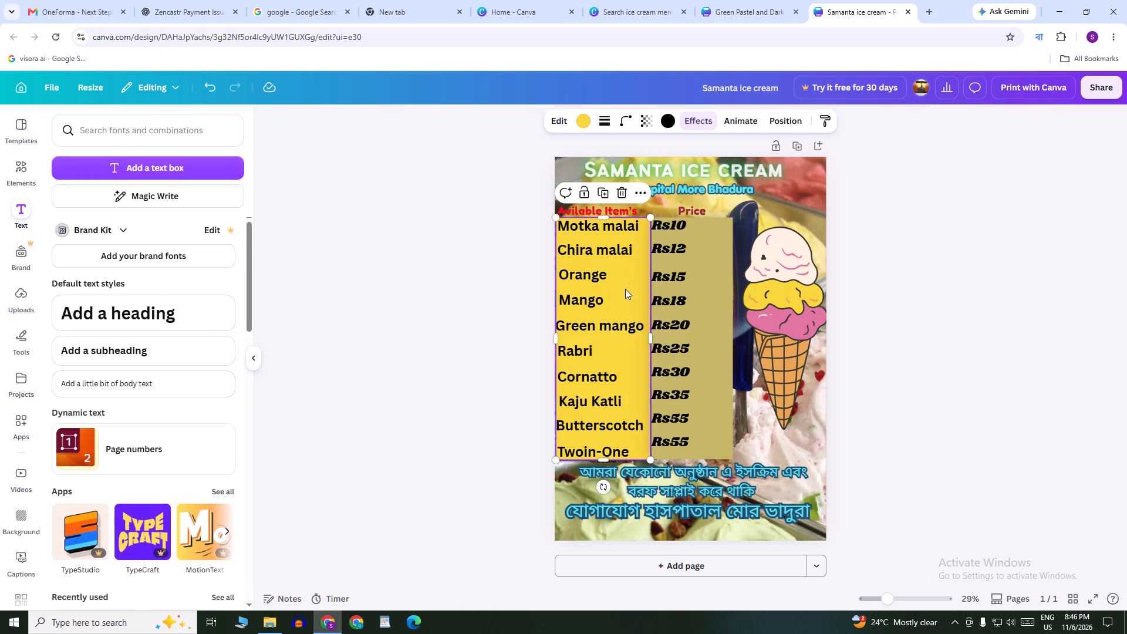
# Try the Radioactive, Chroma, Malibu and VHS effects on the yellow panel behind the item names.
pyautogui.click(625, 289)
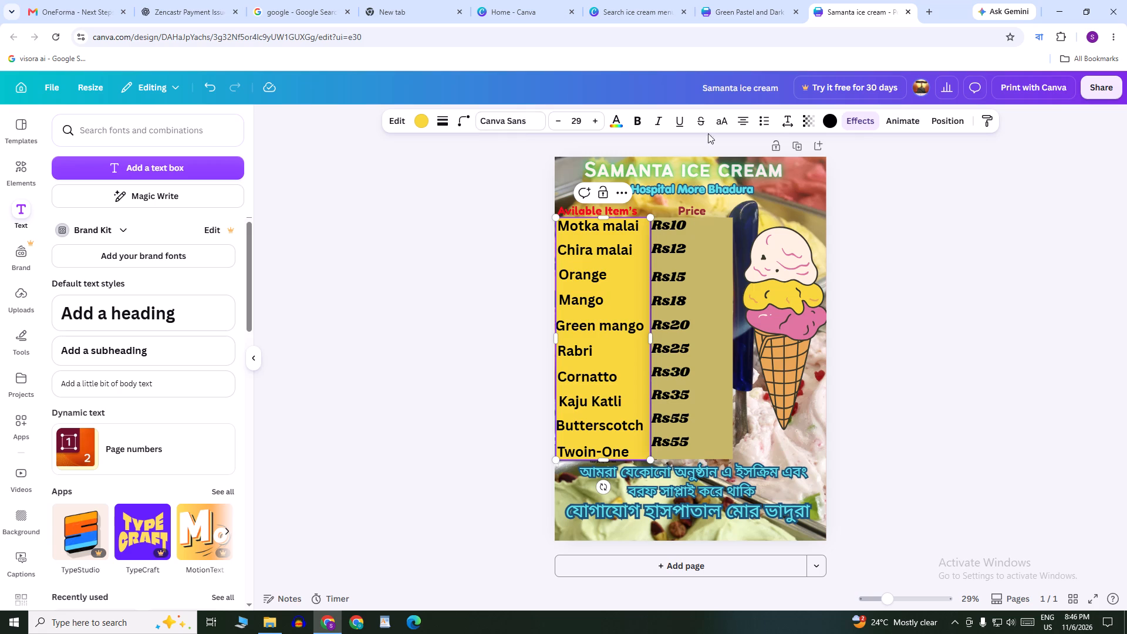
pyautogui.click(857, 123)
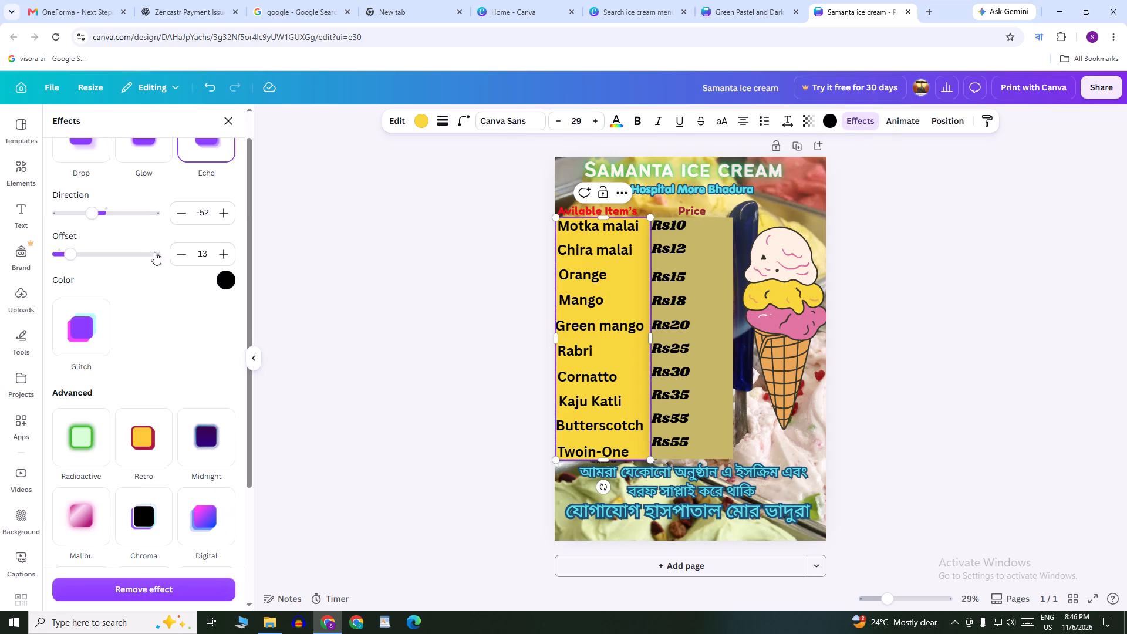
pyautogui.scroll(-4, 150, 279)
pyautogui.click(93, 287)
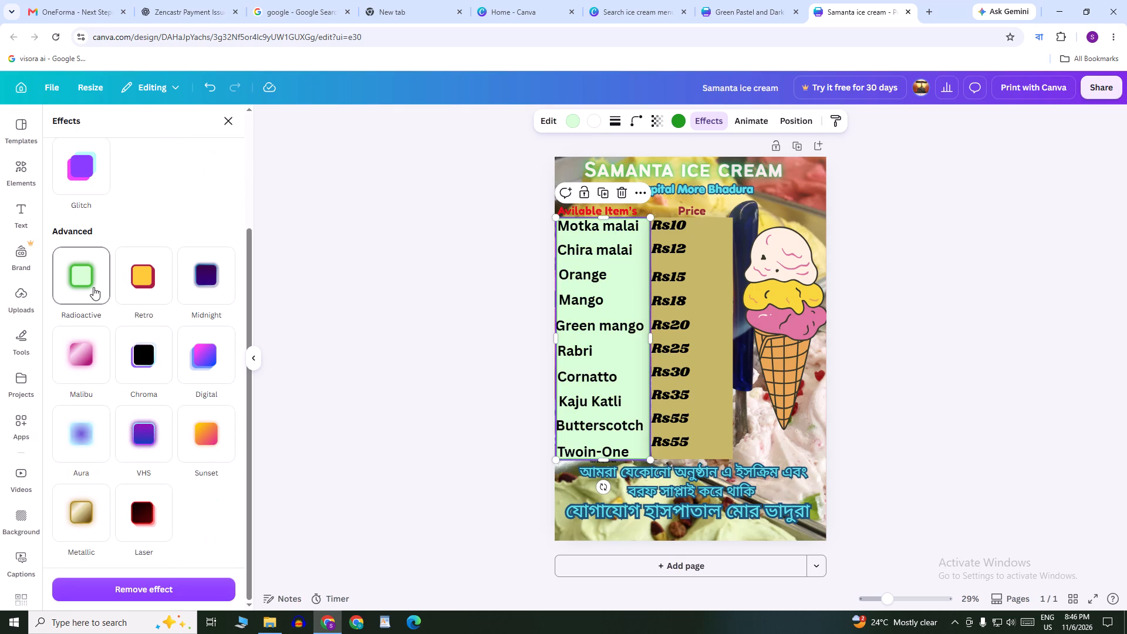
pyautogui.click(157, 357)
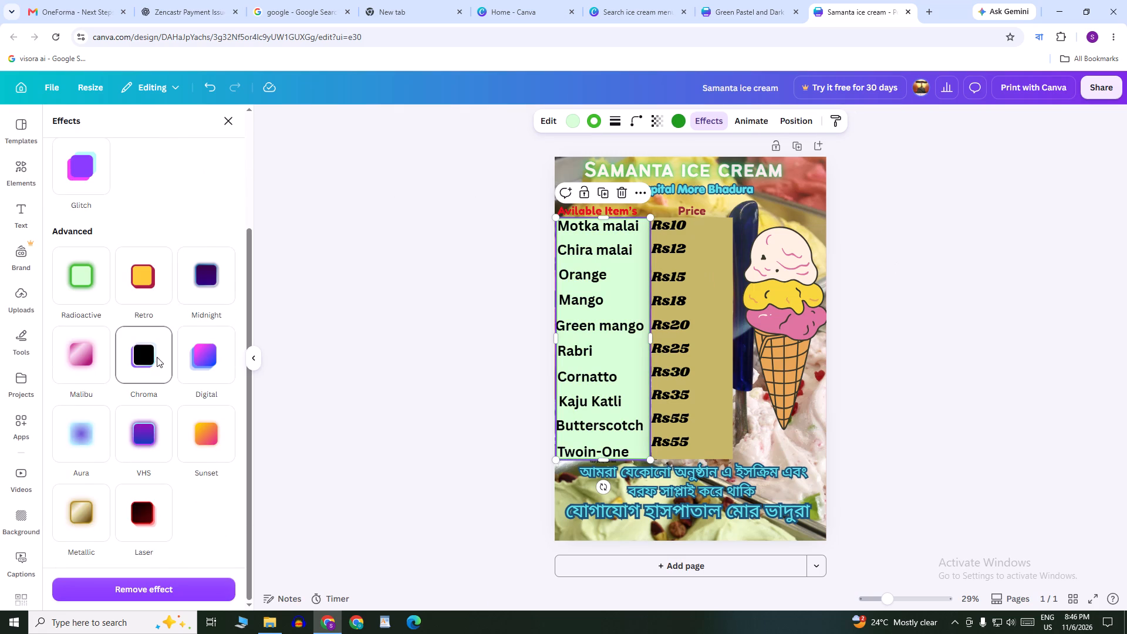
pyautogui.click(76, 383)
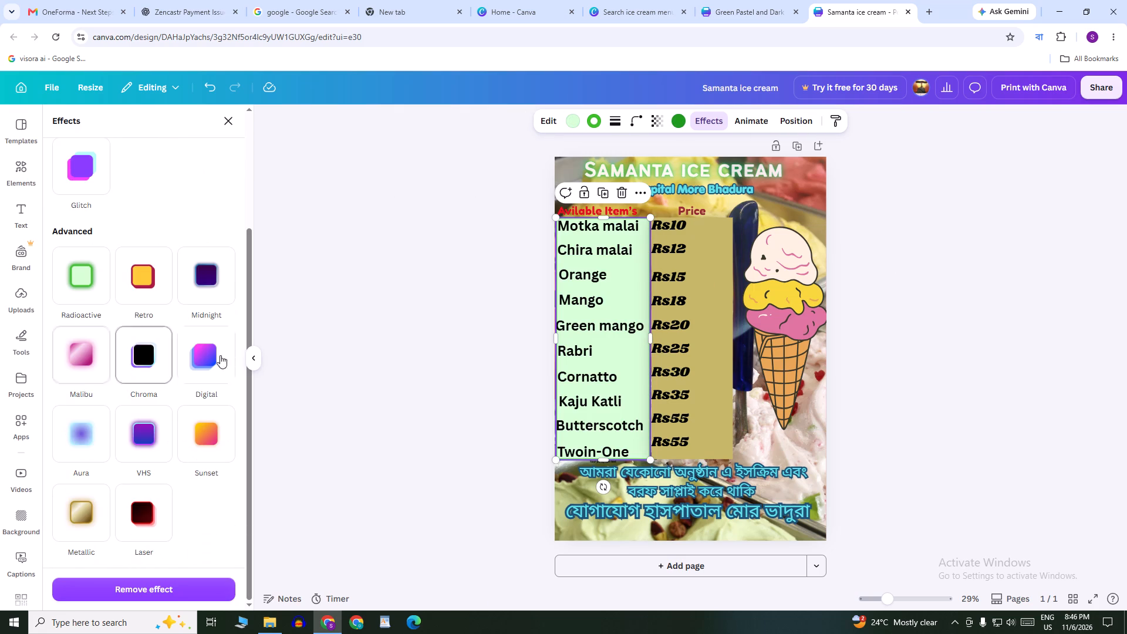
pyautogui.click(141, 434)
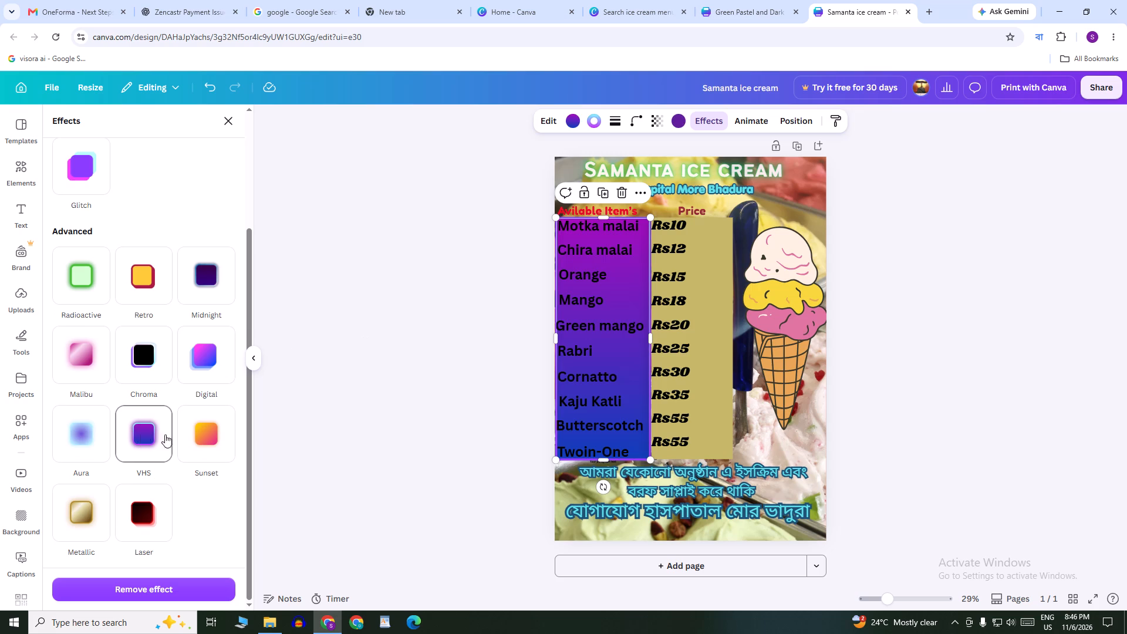
# Apply the Sunset effect to the panel behind the item names.
pyautogui.click(228, 437)
pyautogui.doubleClick(428, 306)
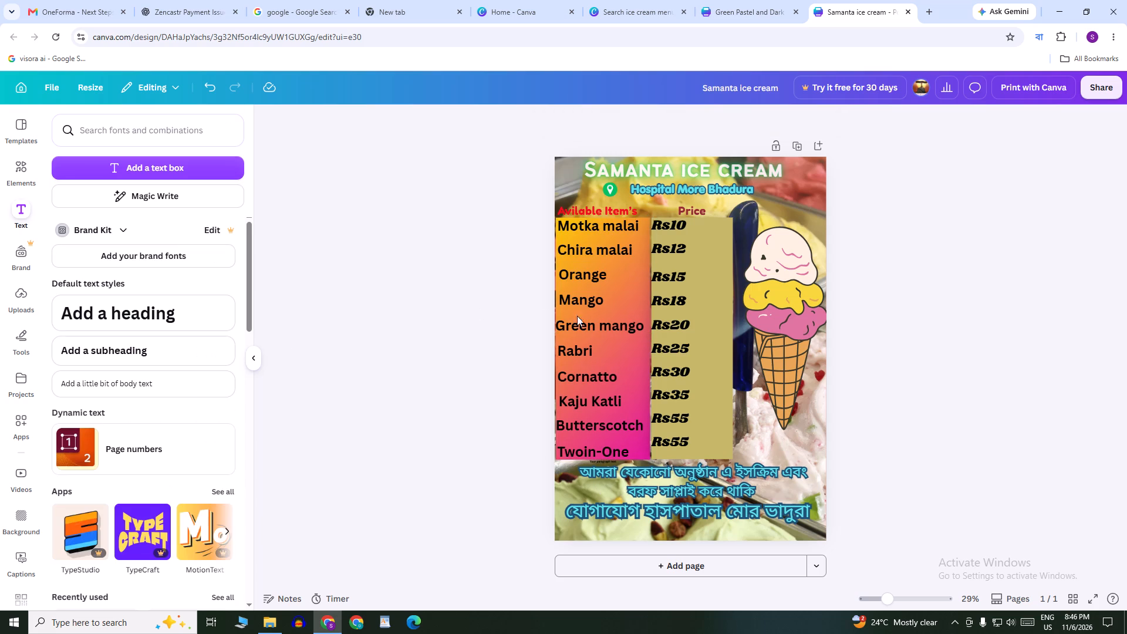
pyautogui.click(979, 311)
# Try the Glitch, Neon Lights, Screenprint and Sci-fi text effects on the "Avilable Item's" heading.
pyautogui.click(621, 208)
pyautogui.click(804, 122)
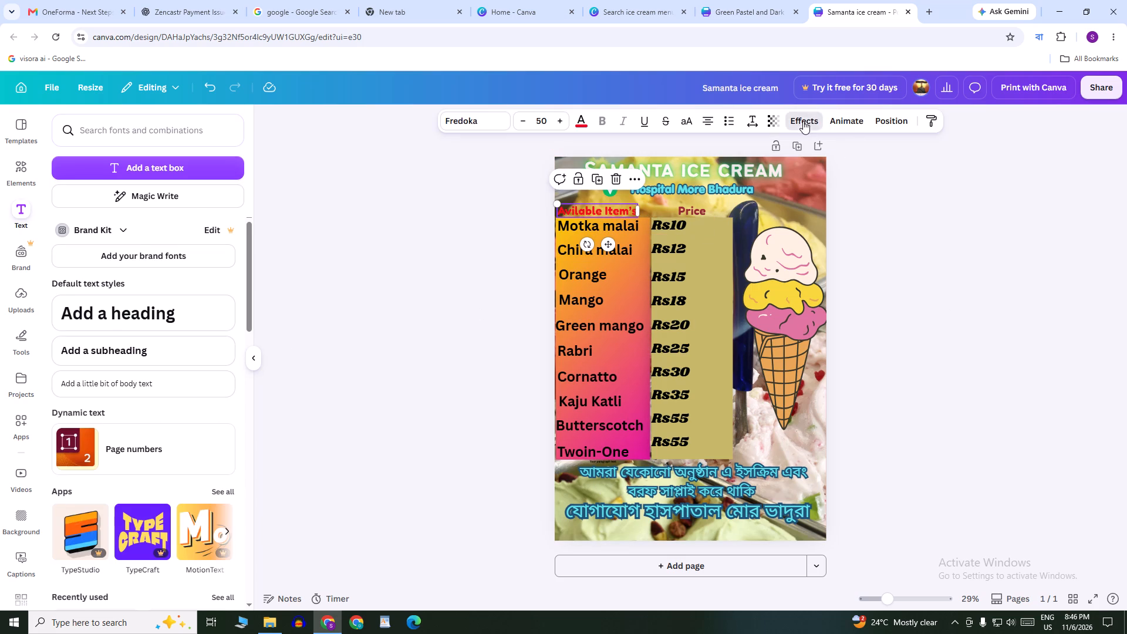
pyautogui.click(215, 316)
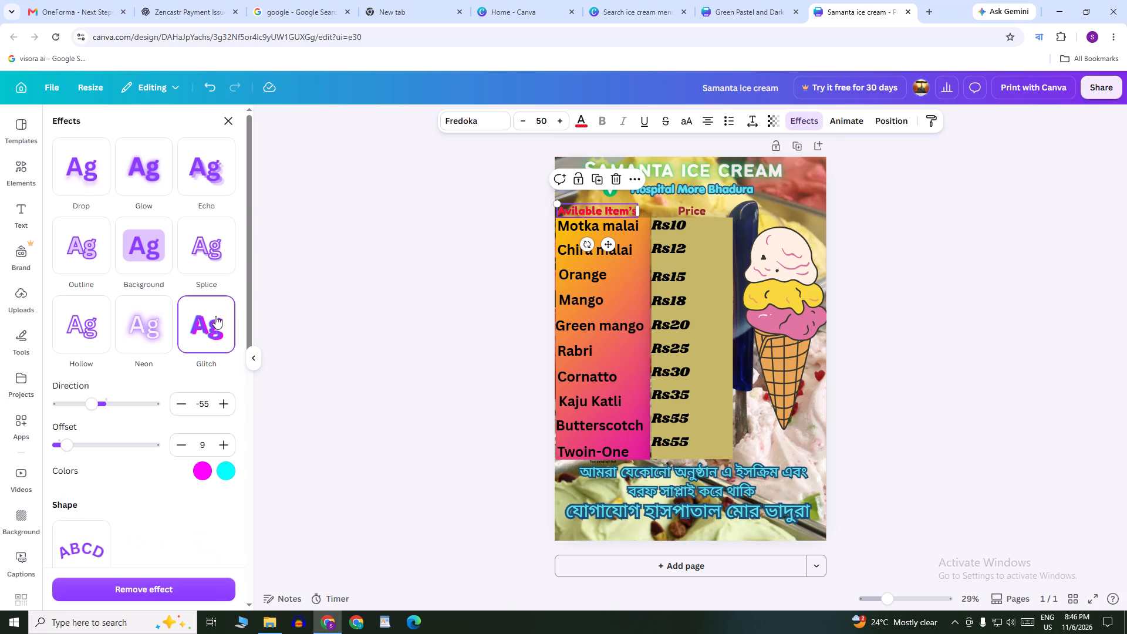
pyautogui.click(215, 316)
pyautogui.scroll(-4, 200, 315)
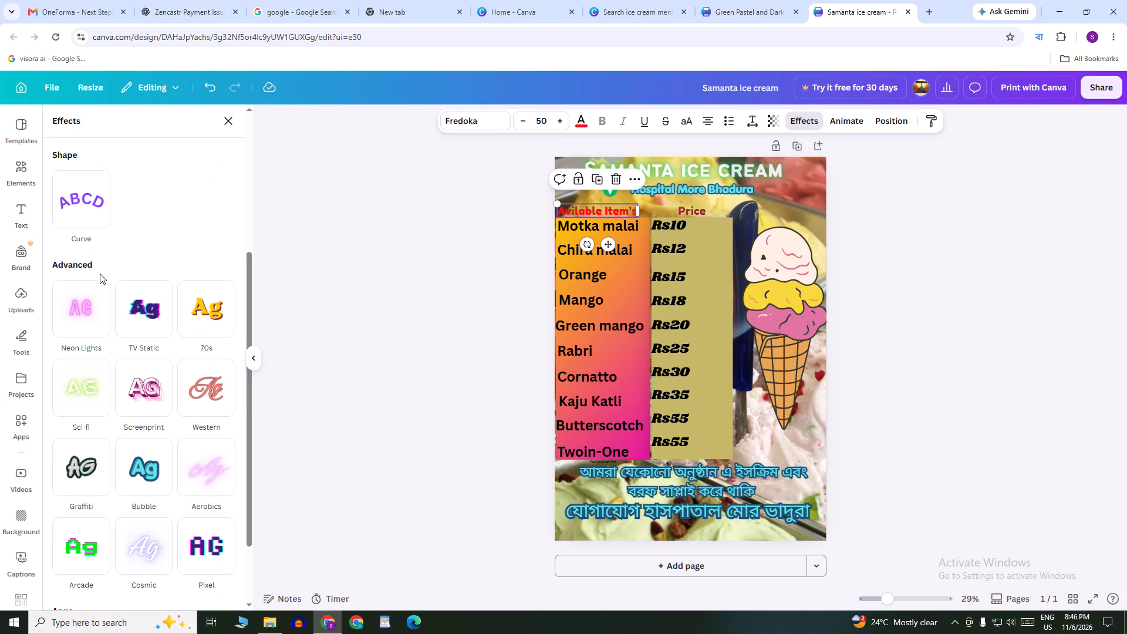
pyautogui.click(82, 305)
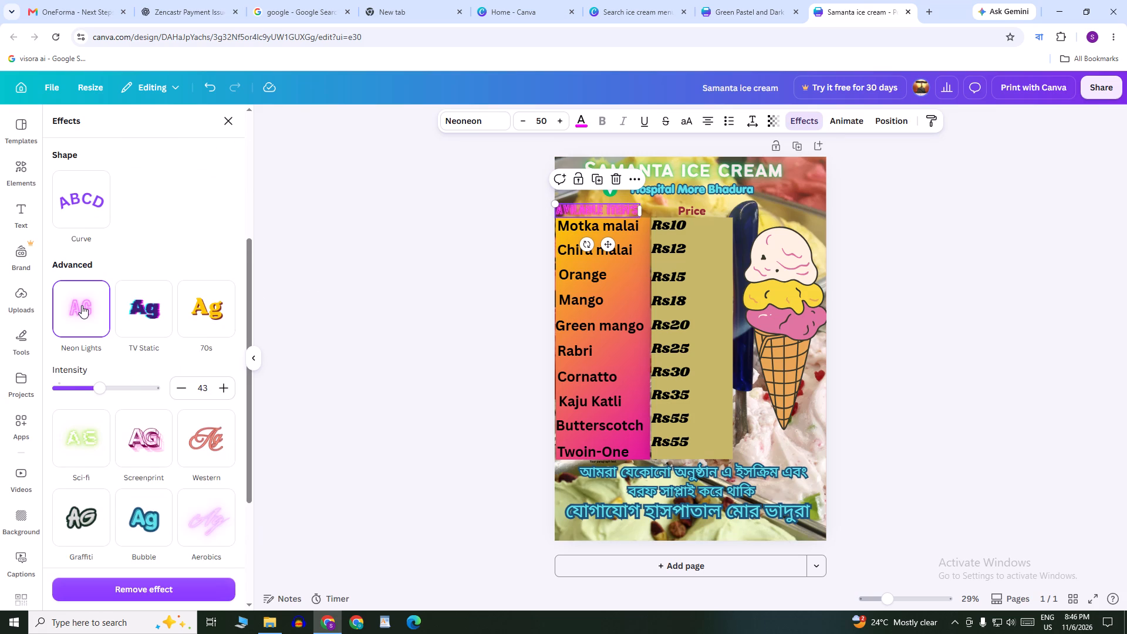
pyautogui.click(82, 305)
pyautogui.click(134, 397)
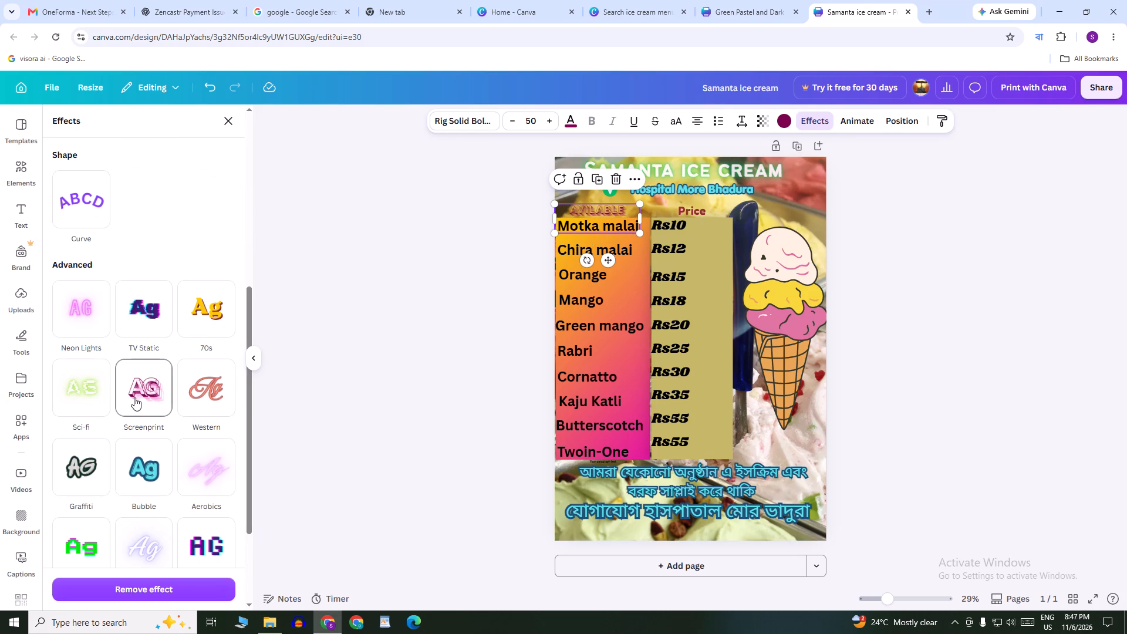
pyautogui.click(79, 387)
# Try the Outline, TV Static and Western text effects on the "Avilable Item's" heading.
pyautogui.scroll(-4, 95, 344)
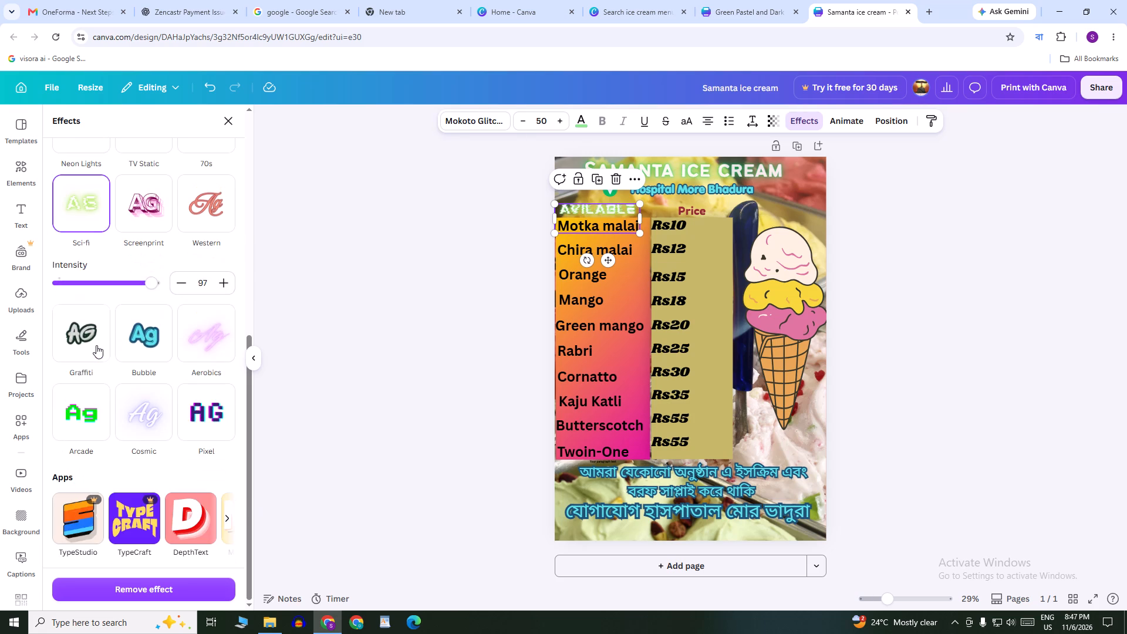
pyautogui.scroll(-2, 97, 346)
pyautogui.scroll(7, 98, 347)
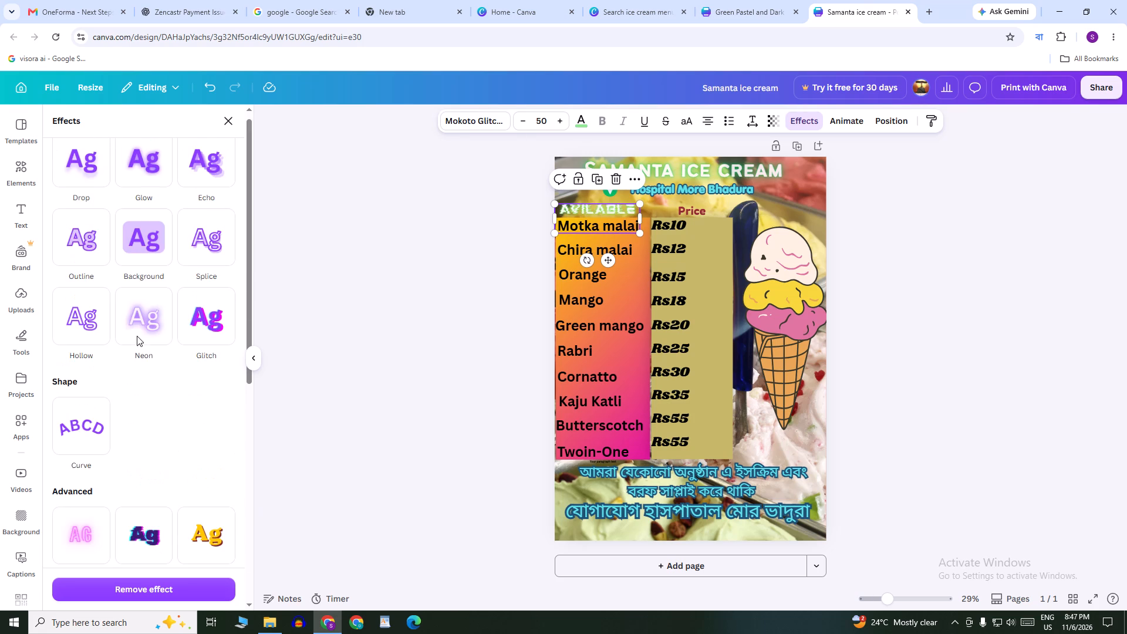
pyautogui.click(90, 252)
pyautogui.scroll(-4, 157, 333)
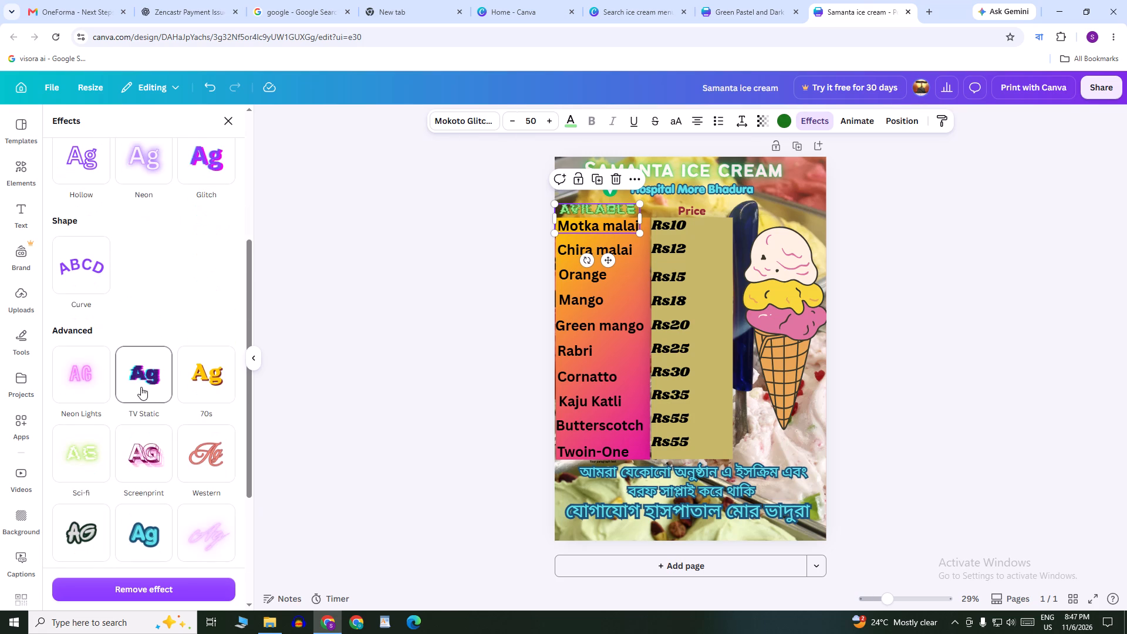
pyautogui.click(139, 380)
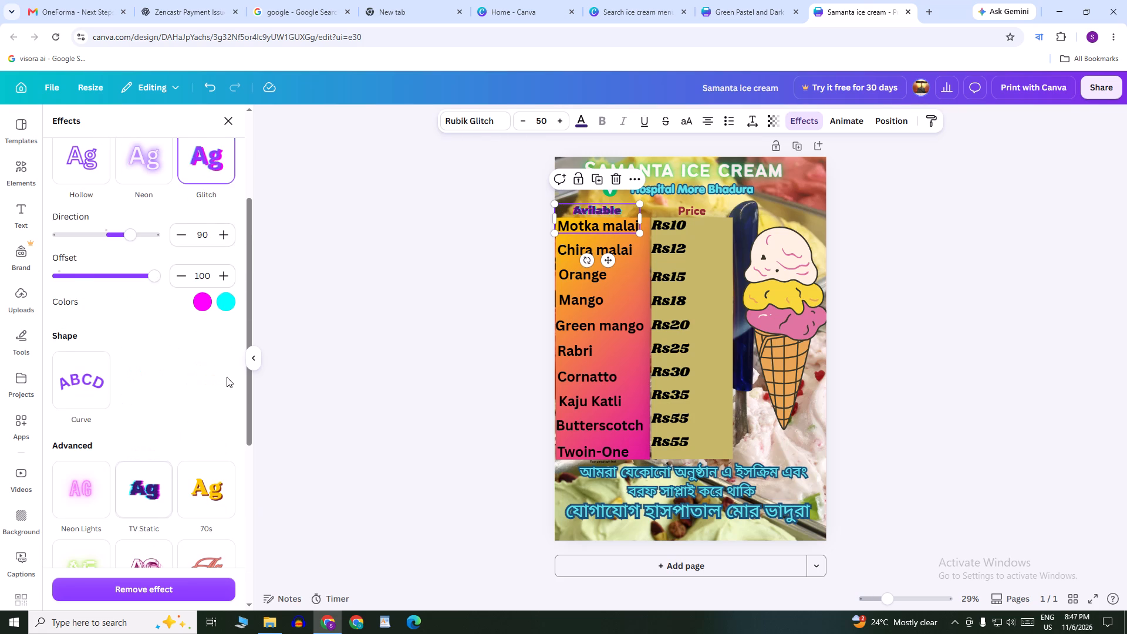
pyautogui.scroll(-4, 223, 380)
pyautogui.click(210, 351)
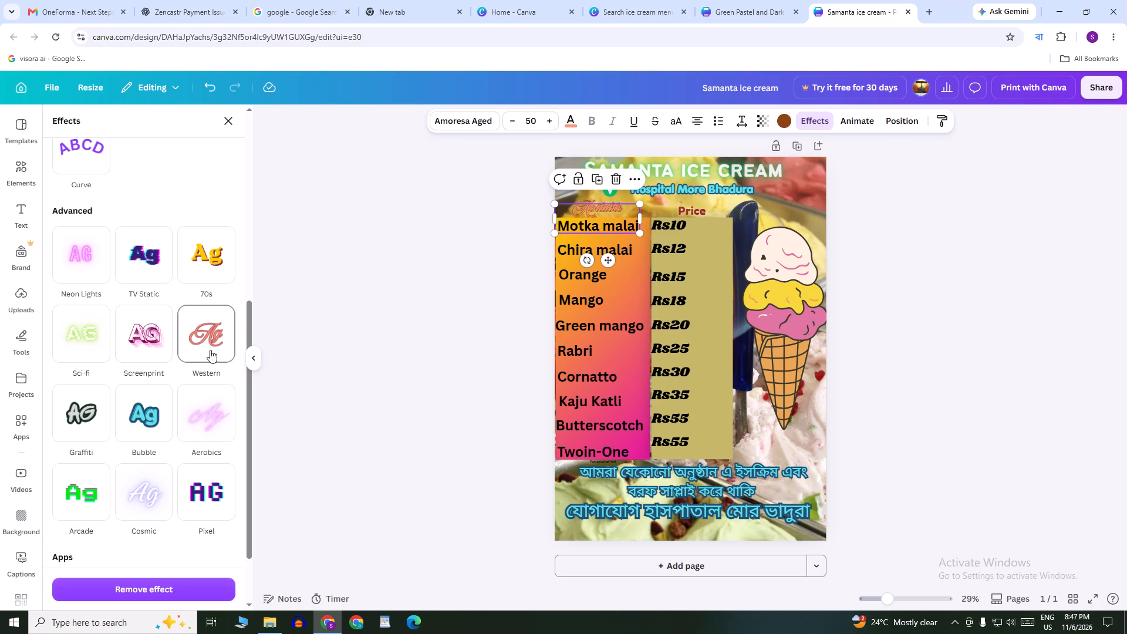
# Apply the 70s text effect to the "Avilable Item's" heading.
pyautogui.click(225, 257)
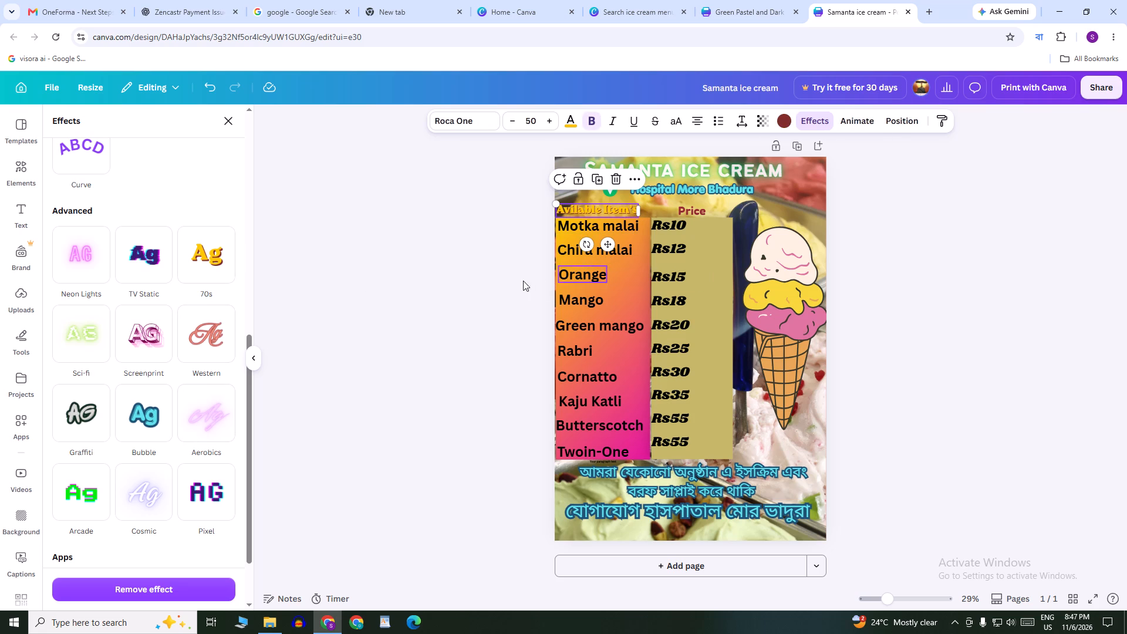
pyautogui.doubleClick(365, 281)
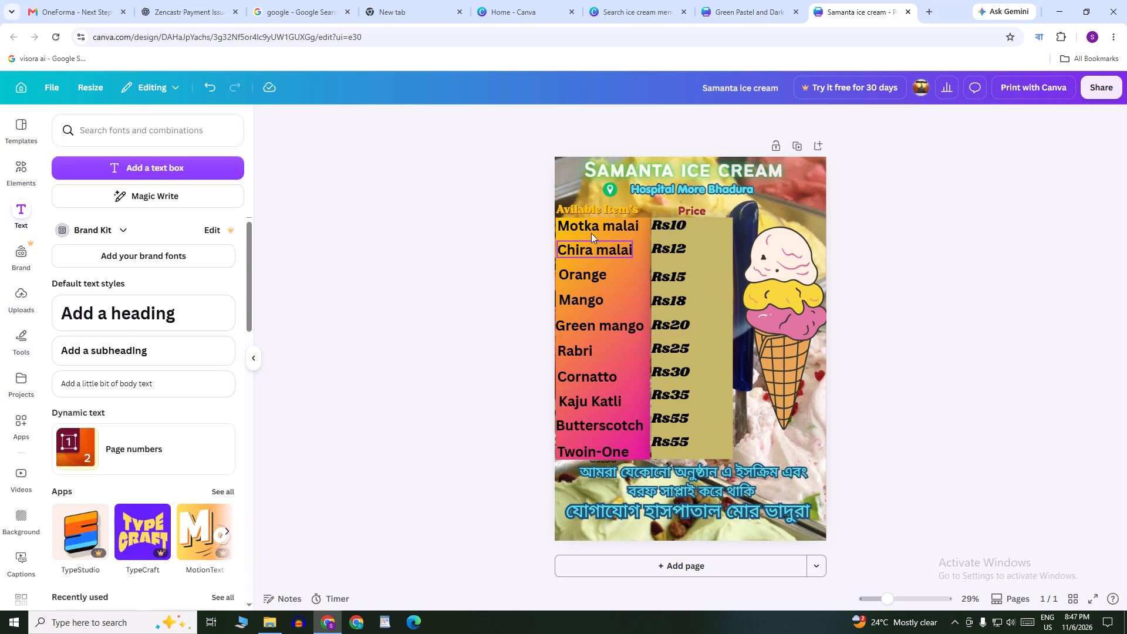
# Change the "Avilable Item's" heading's text colour to the green already used in the design.
pyautogui.click(608, 205)
pyautogui.click(575, 112)
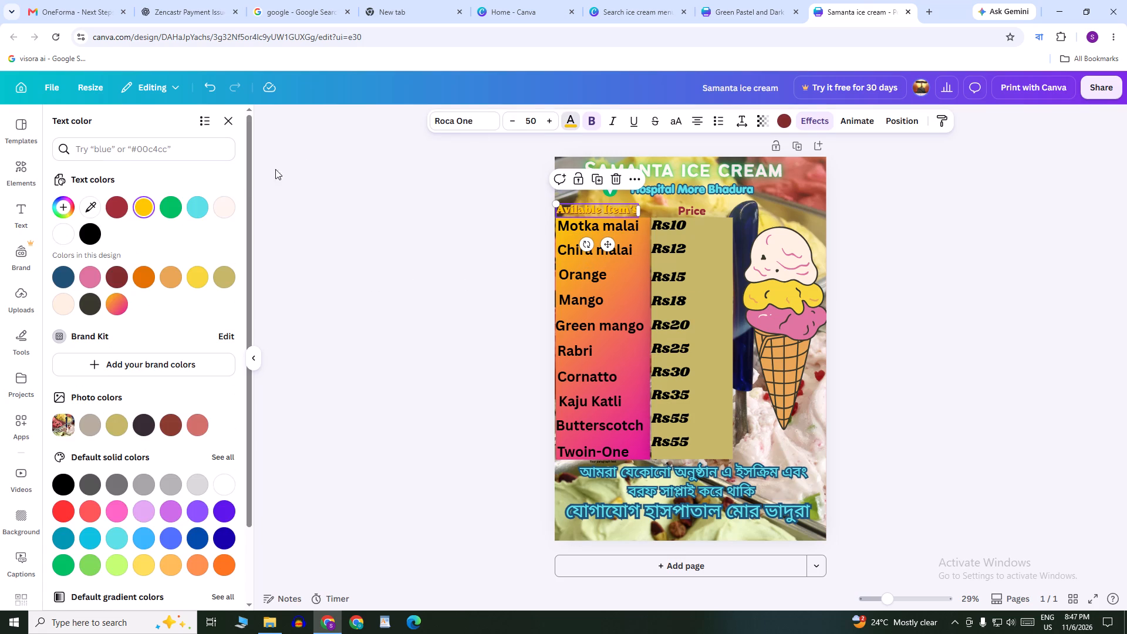
pyautogui.click(171, 208)
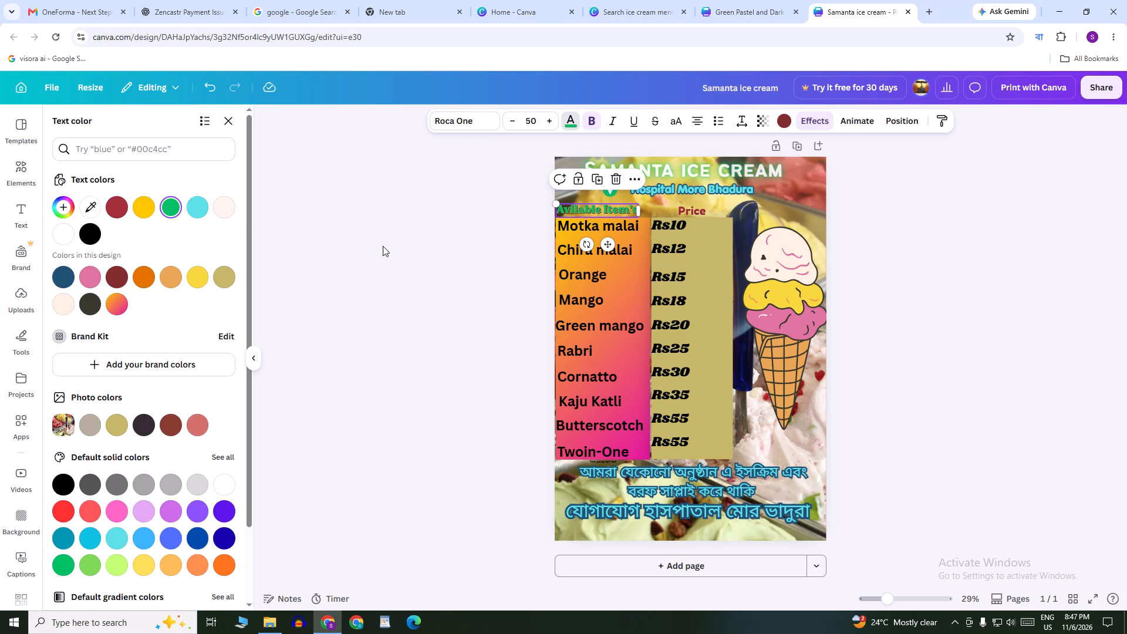
pyautogui.doubleClick(383, 246)
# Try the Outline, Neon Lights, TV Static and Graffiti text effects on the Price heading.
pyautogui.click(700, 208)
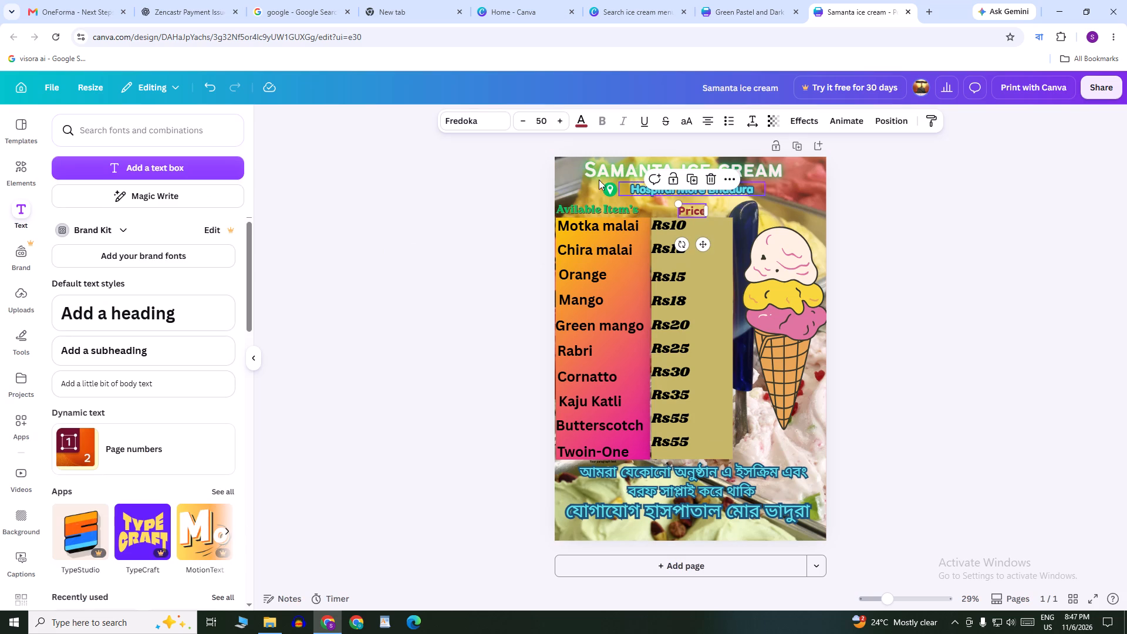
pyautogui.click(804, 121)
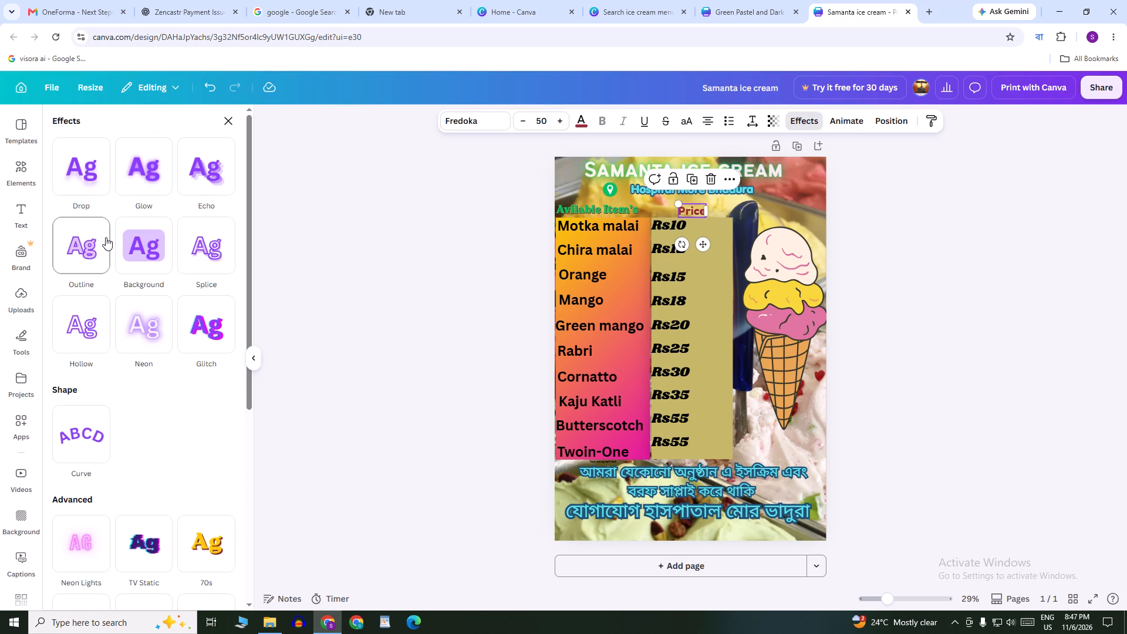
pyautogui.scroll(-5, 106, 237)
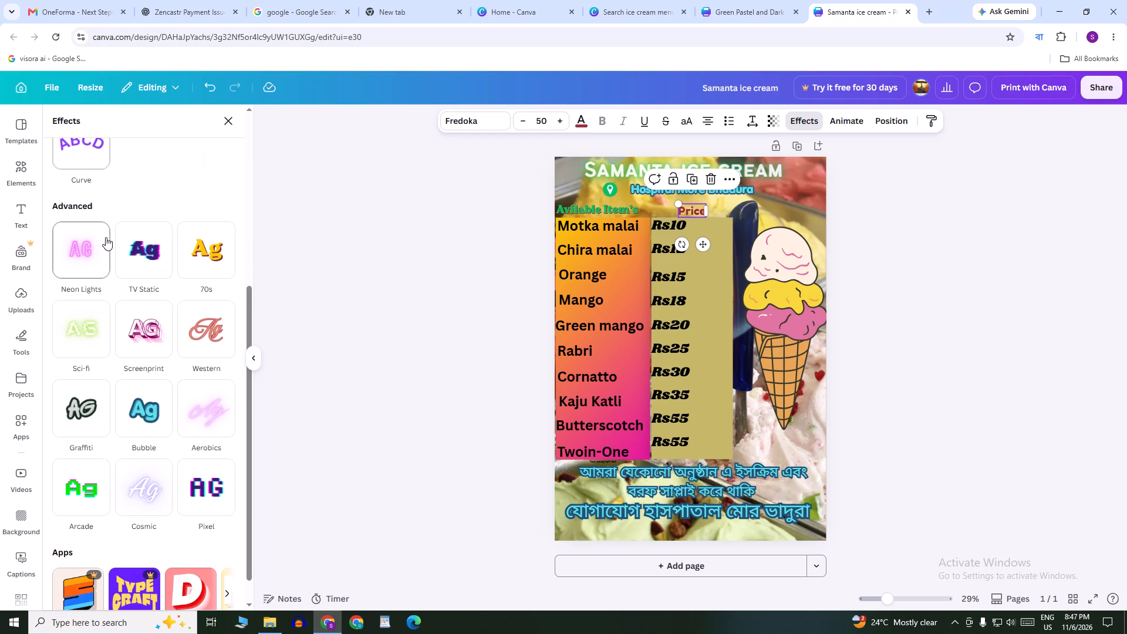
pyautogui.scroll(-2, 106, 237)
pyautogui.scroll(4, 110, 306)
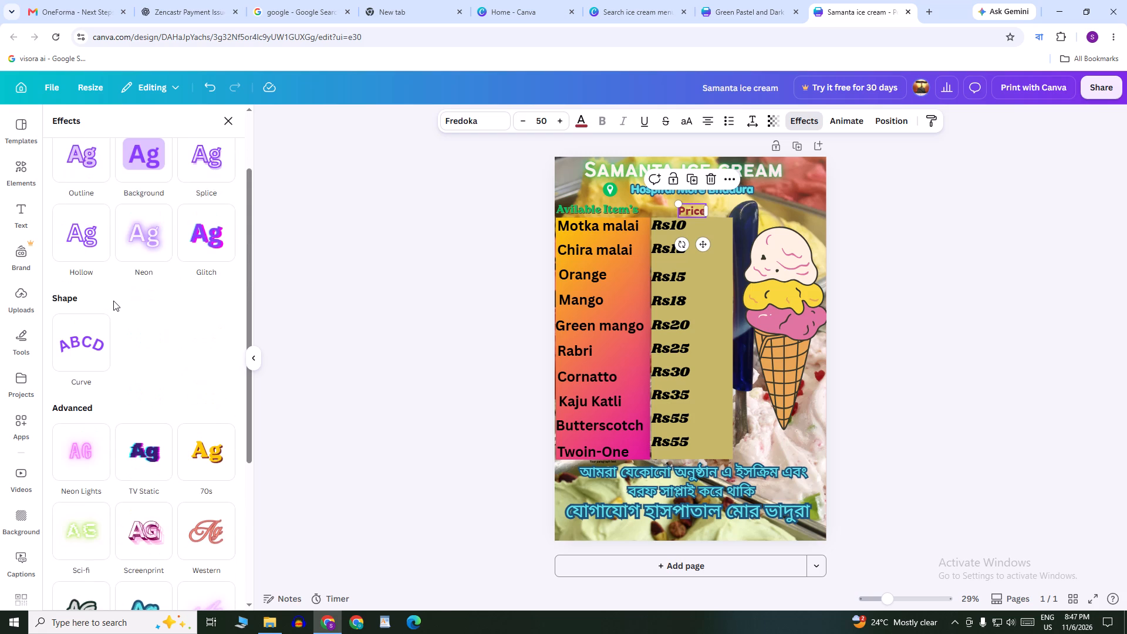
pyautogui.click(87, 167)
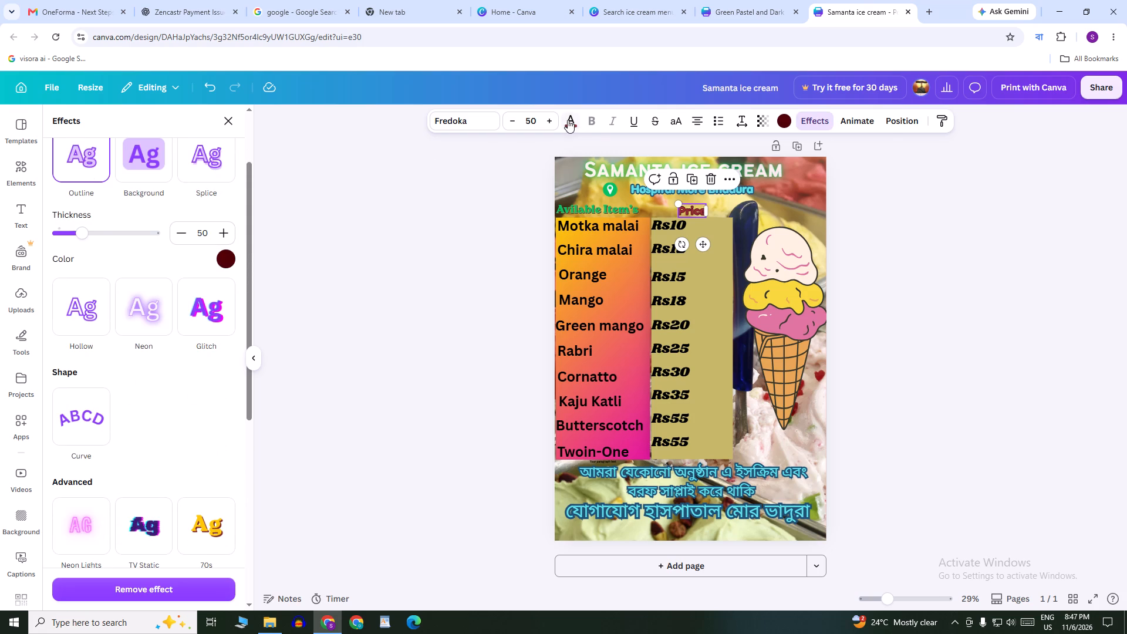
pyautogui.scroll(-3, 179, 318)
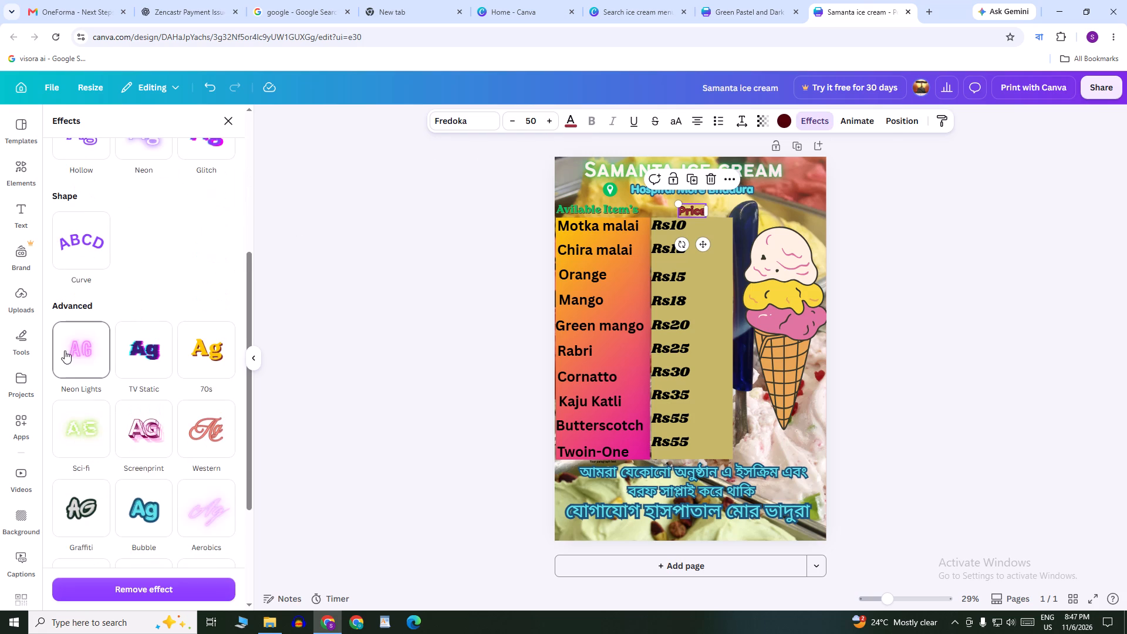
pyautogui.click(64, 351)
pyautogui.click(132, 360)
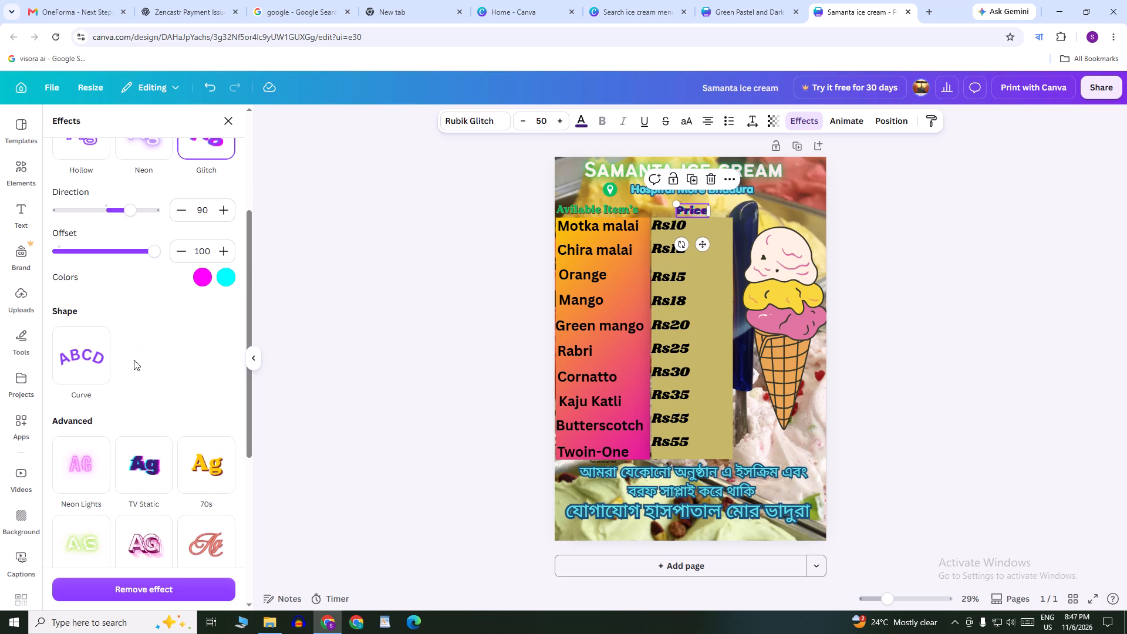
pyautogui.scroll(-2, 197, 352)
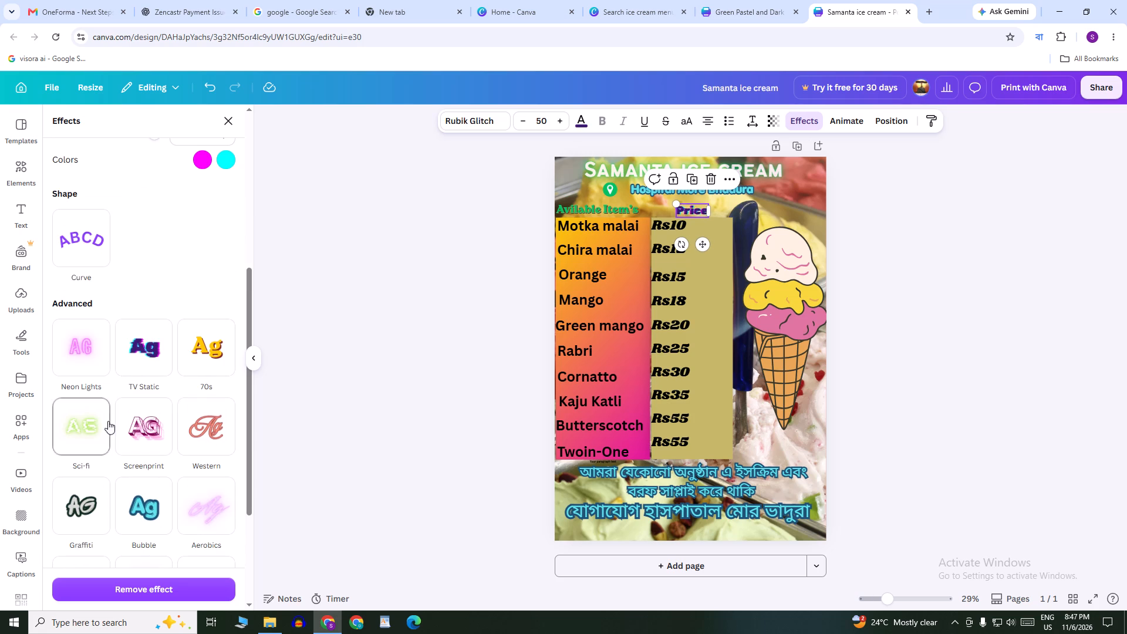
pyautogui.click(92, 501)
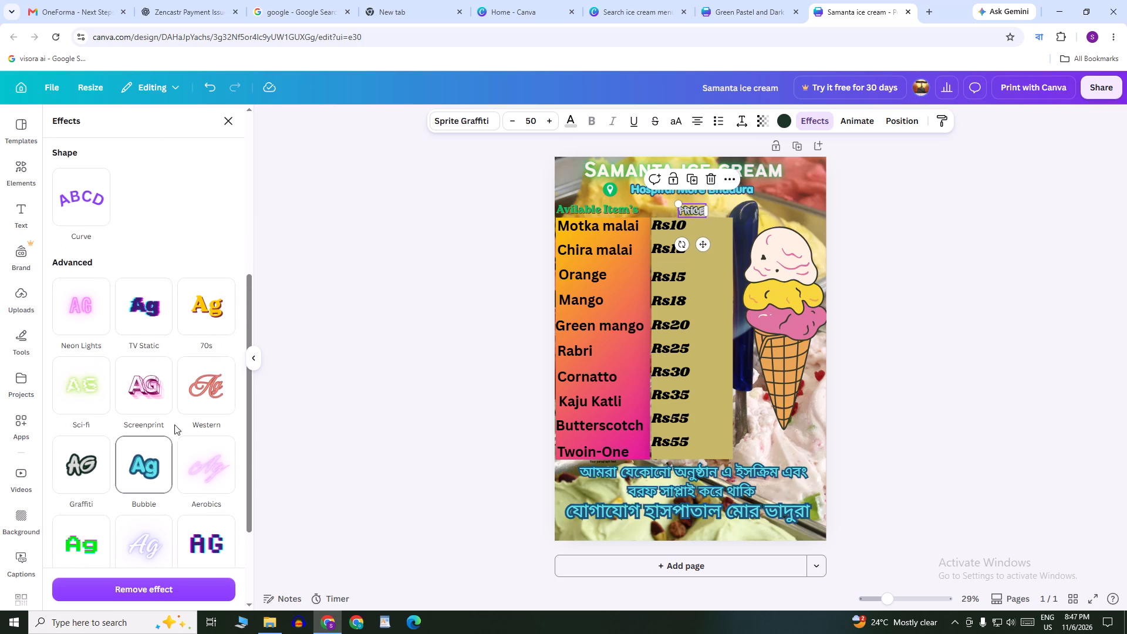
# Apply the 70s text effect to the Price heading.
pyautogui.click(225, 315)
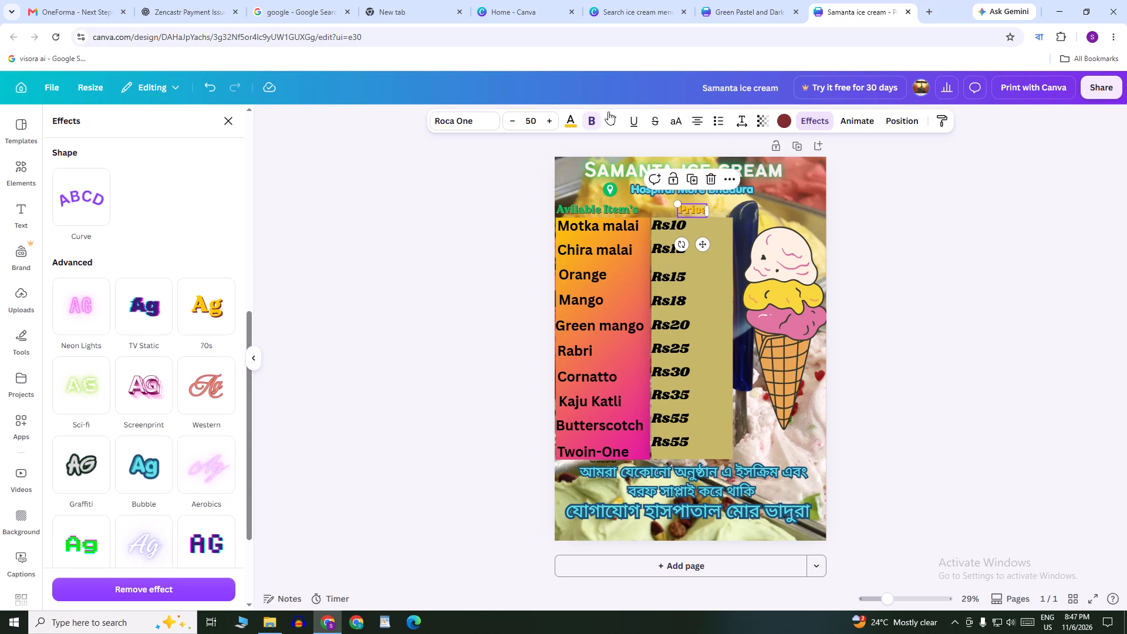
# Change the Price heading's text colour to the bright red from the default solid colours.
pyautogui.click(575, 114)
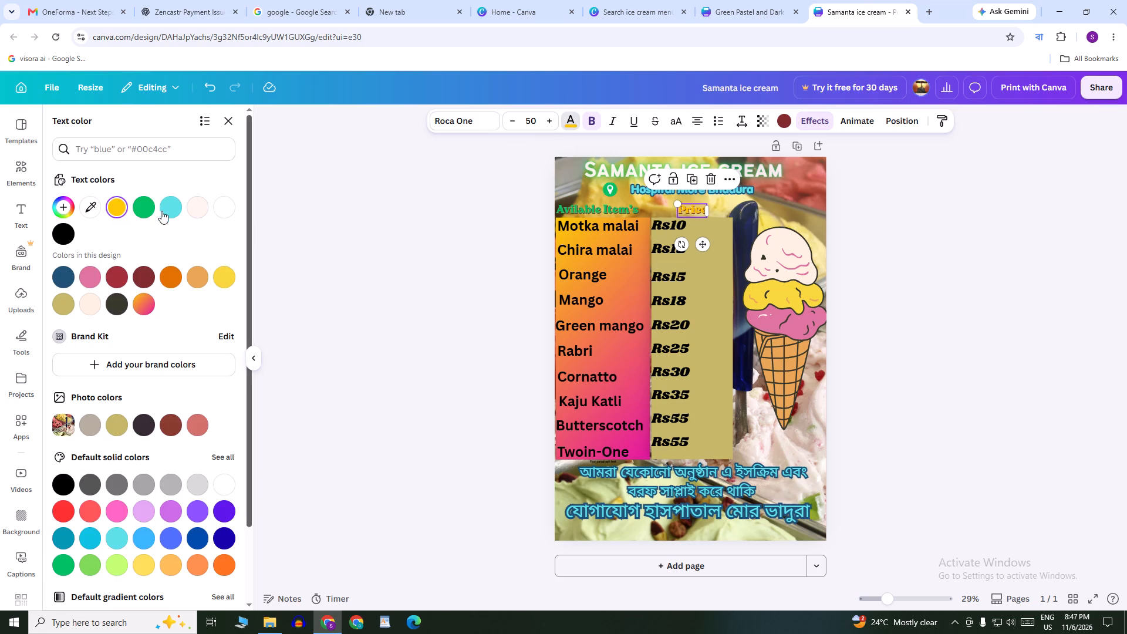
pyautogui.click(167, 205)
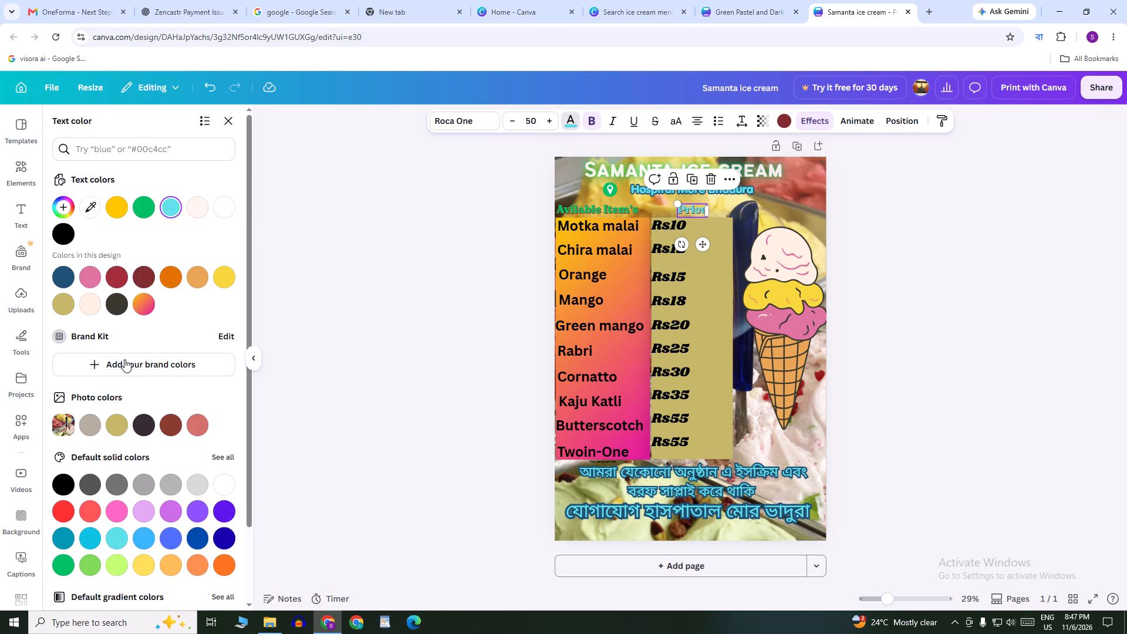
pyautogui.scroll(-2, 139, 394)
pyautogui.click(122, 336)
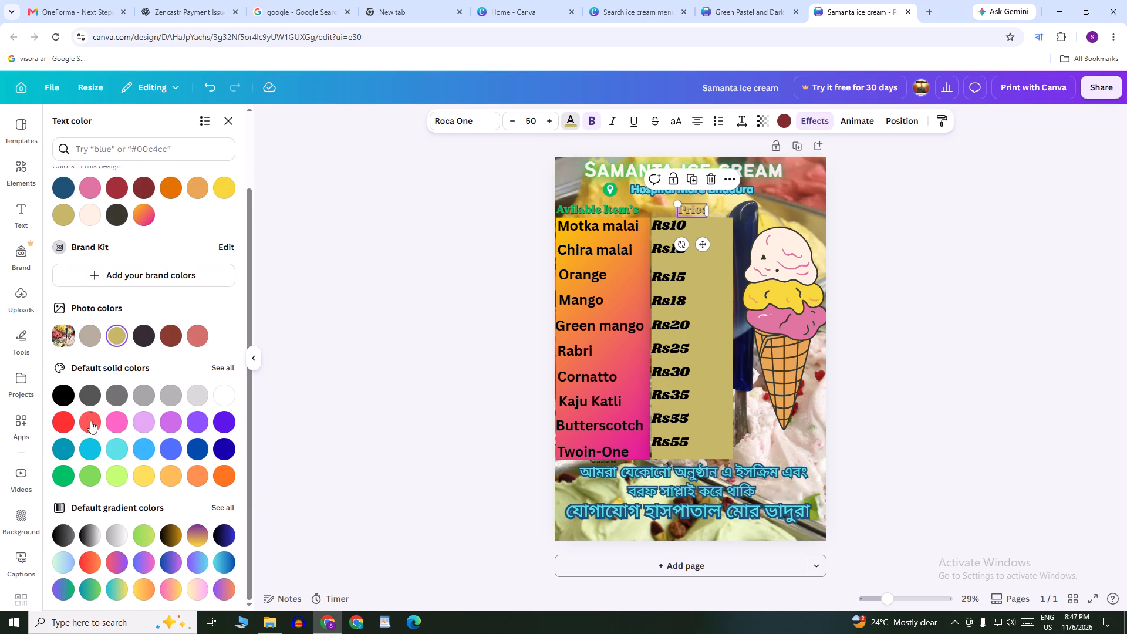
pyautogui.click(90, 432)
pyautogui.click(59, 429)
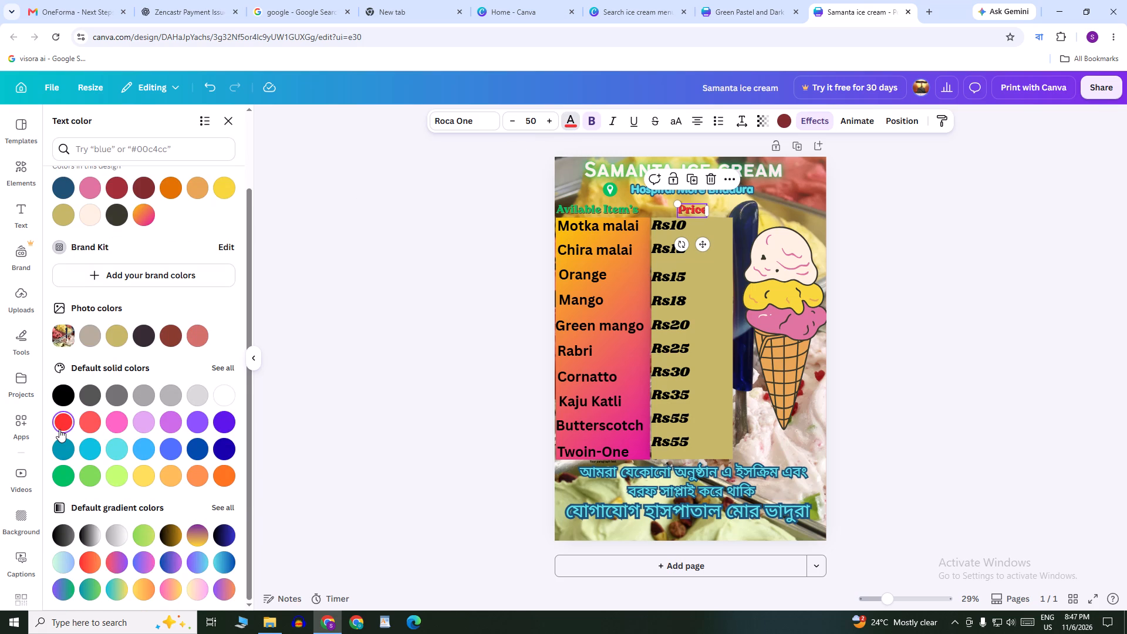
pyautogui.click(399, 306)
pyautogui.doubleClick(927, 283)
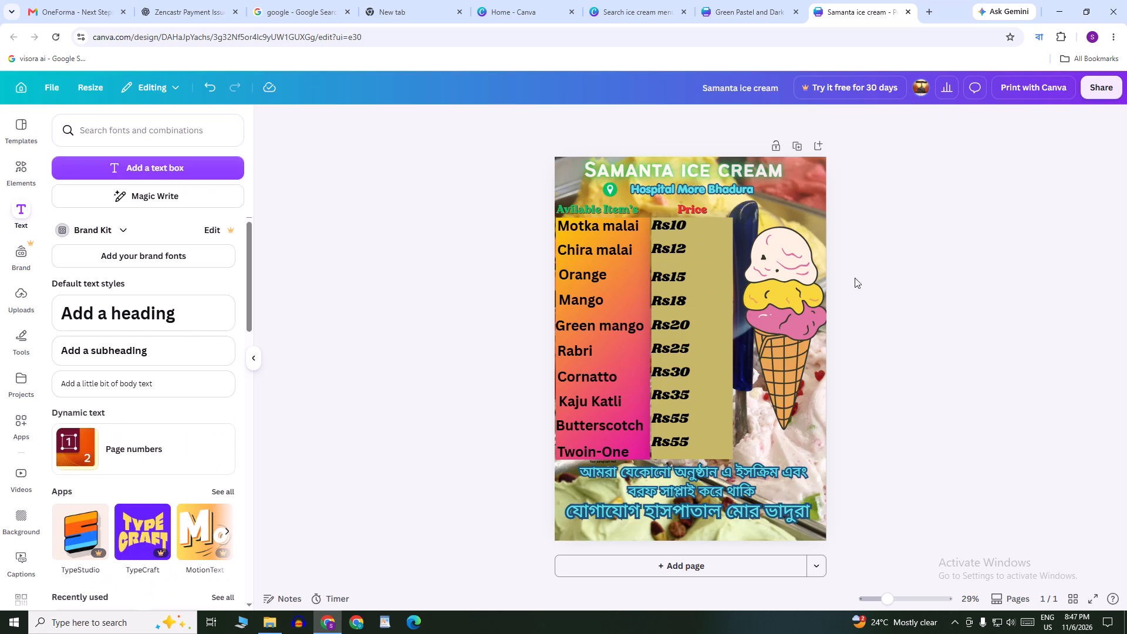
# Move the Price heading slightly left so it sits above the rupee amounts in the price column.
pyautogui.moveTo(696, 208); pyautogui.dragTo(689, 208)
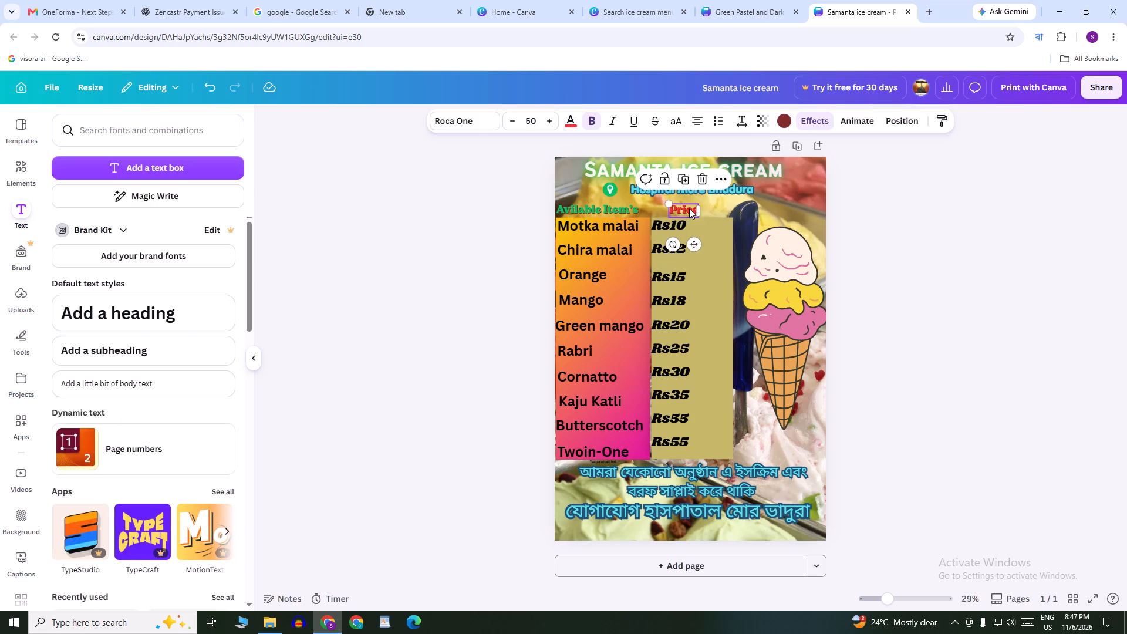
pyautogui.moveTo(699, 210); pyautogui.dragTo(715, 211)
pyautogui.click(865, 249)
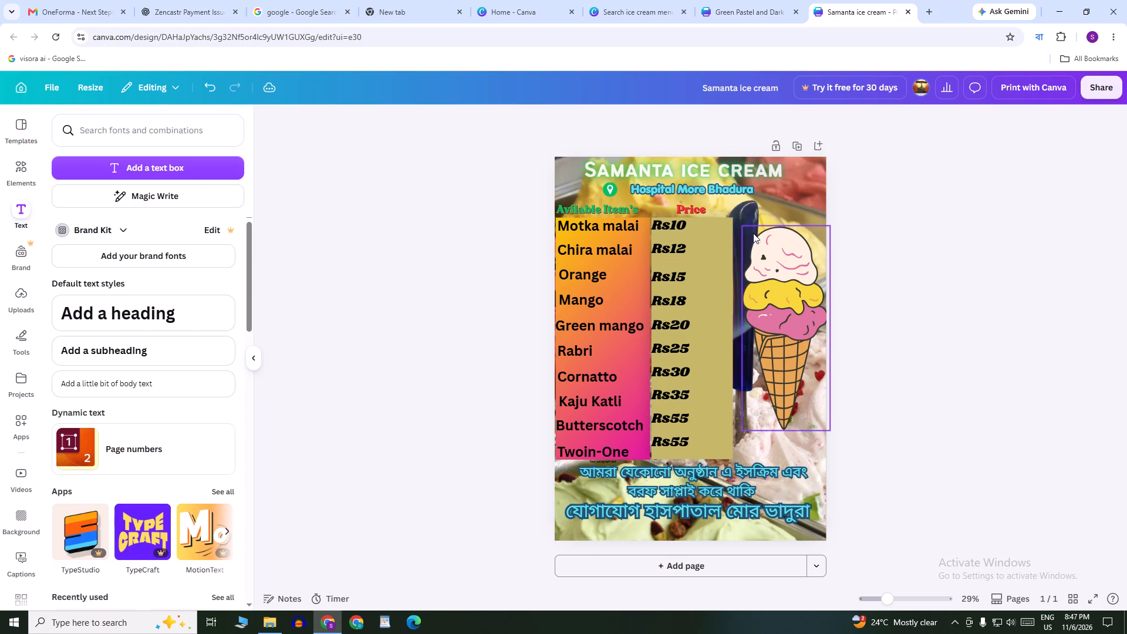
pyautogui.moveTo(699, 210); pyautogui.dragTo(690, 208)
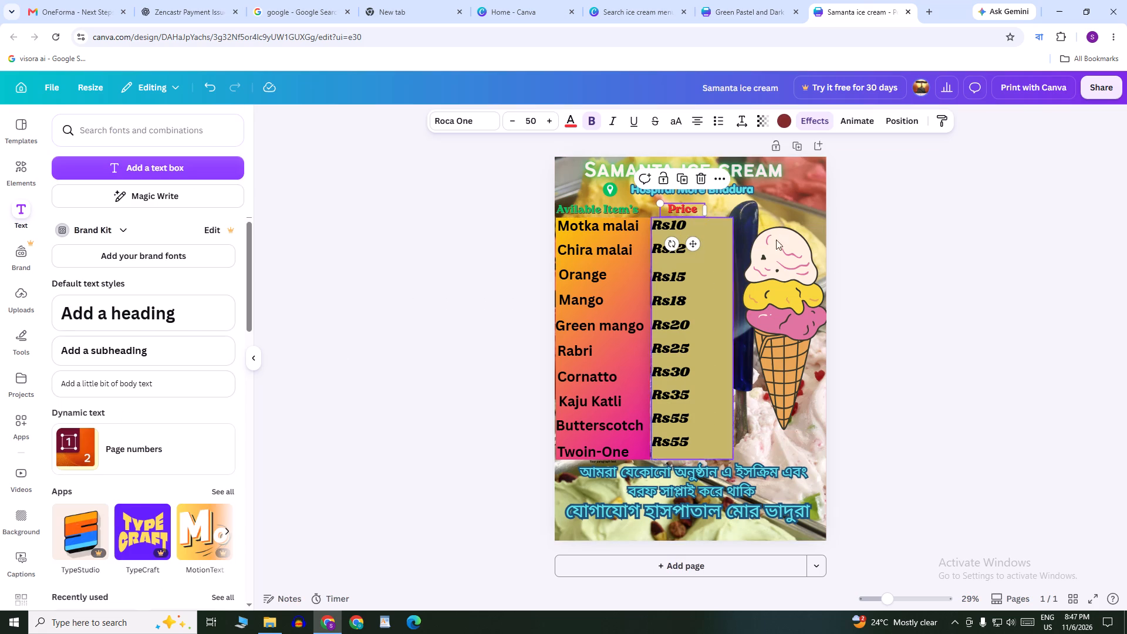
pyautogui.click(1022, 336)
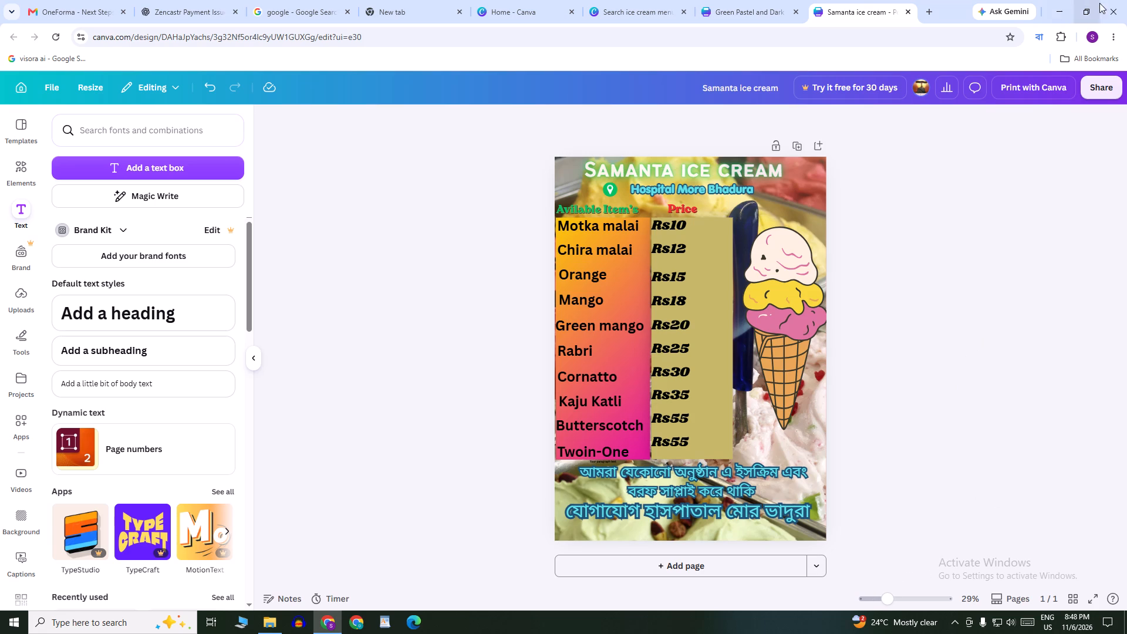
# Download the finished Samanta ice cream poster as a PNG at size 1 and High quality.
pyautogui.click(1109, 95)
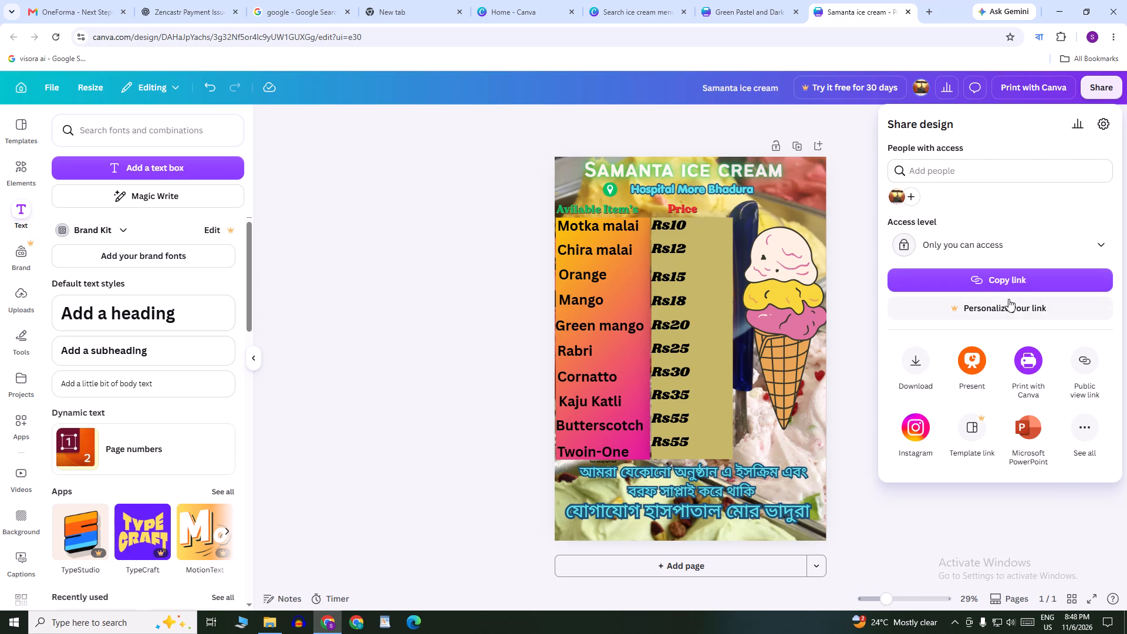
pyautogui.click(922, 369)
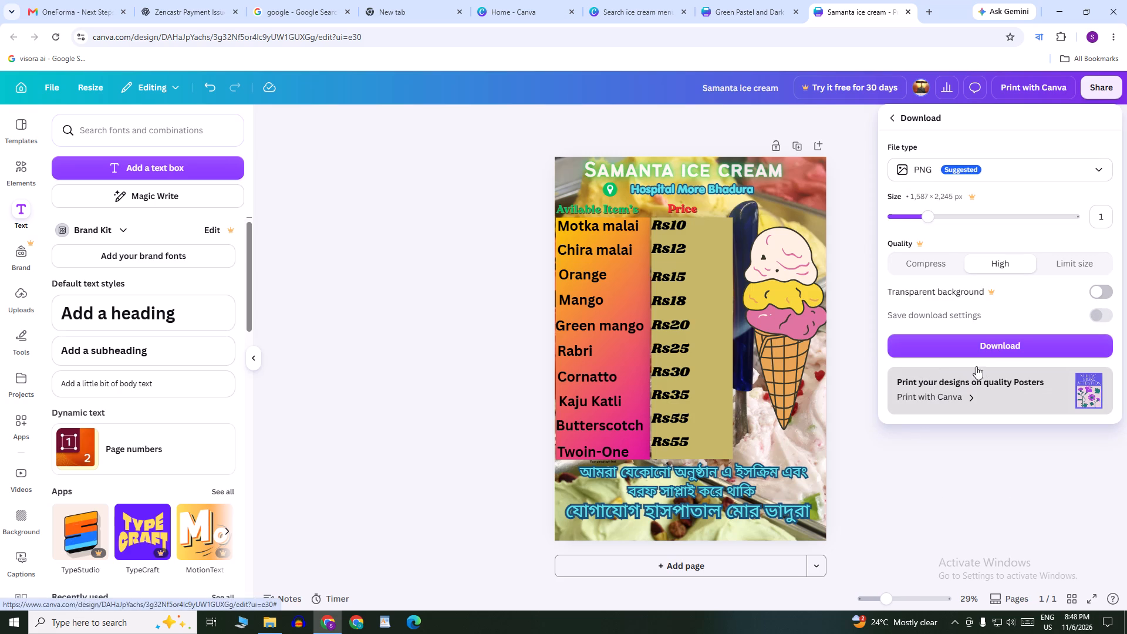
pyautogui.click(1014, 349)
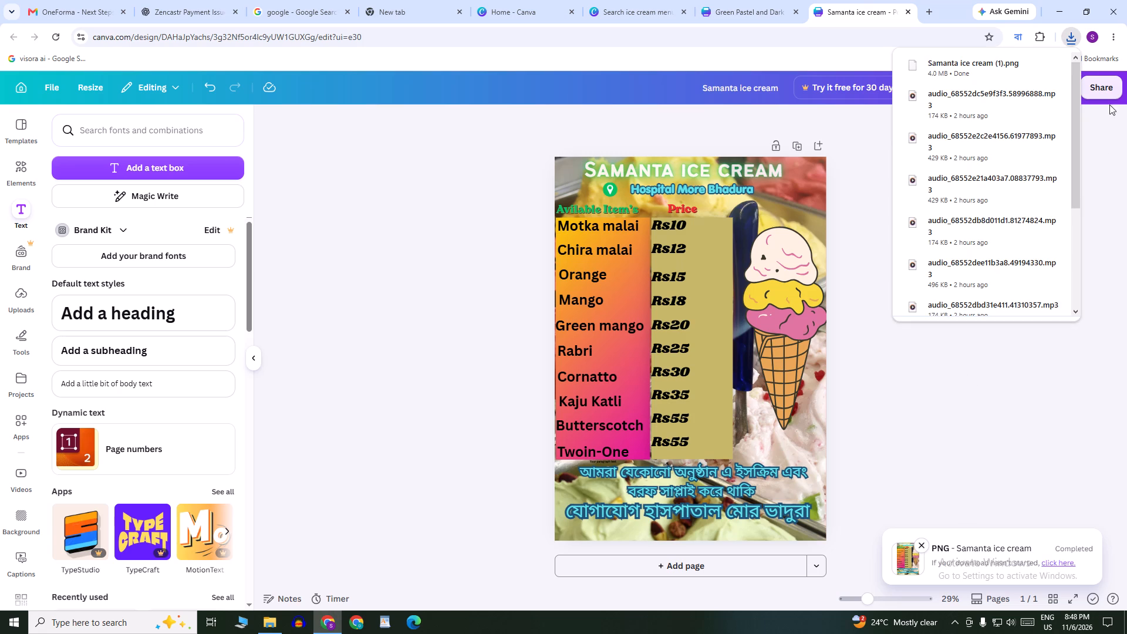
# Locate the downloaded Samanta ice cream (1).png in the Downloads folder and open it in Photos.
pyautogui.click(1077, 35)
pyautogui.click(1071, 39)
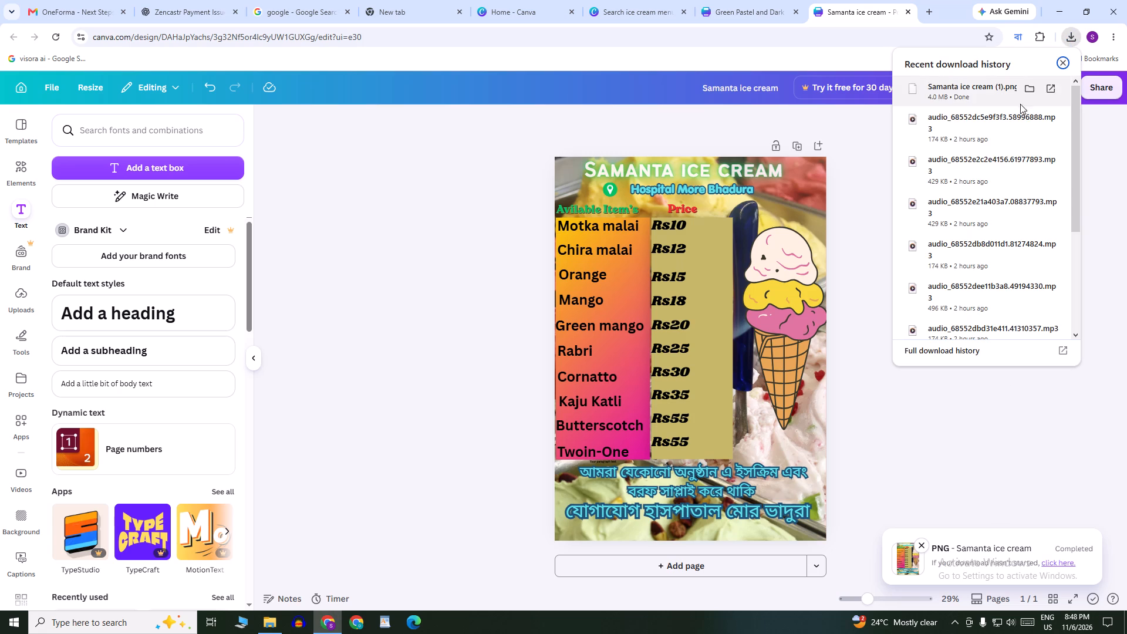
pyautogui.click(1027, 92)
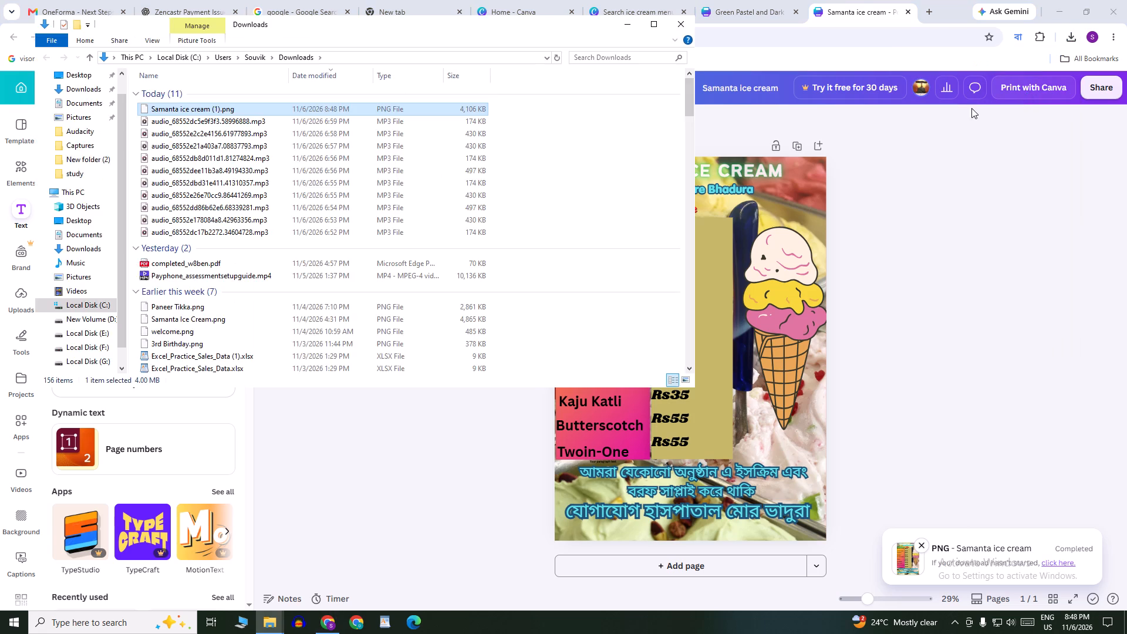
pyautogui.doubleClick(385, 112)
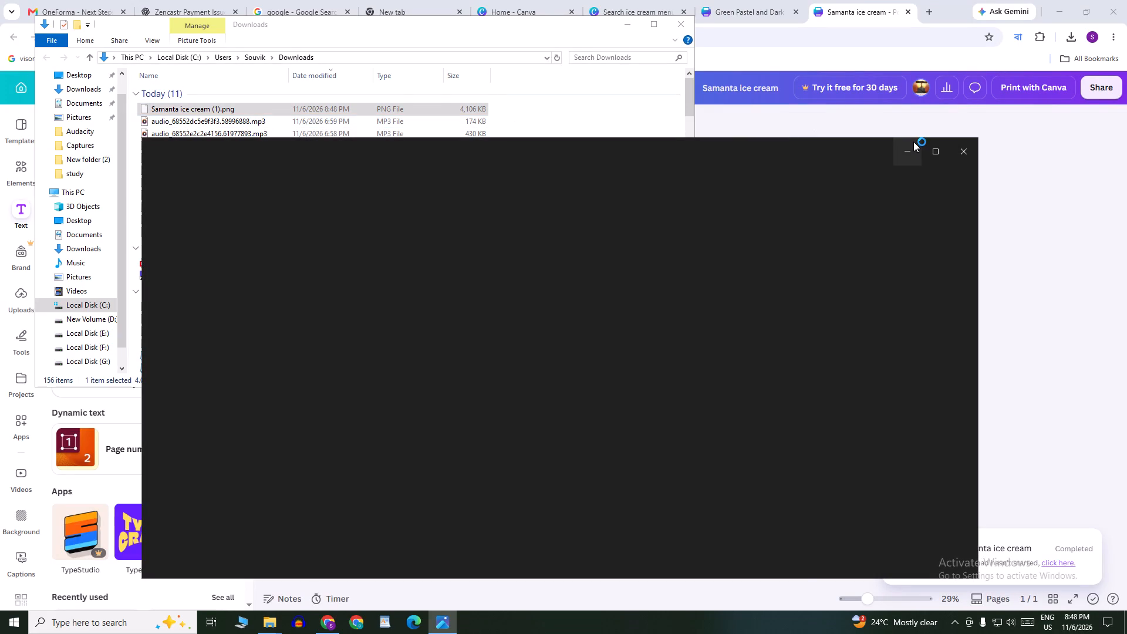
# Examine the exported poster up close, checking the title, location line, column headings, and the first items and prices.
pyautogui.scroll(5, 506, 253)
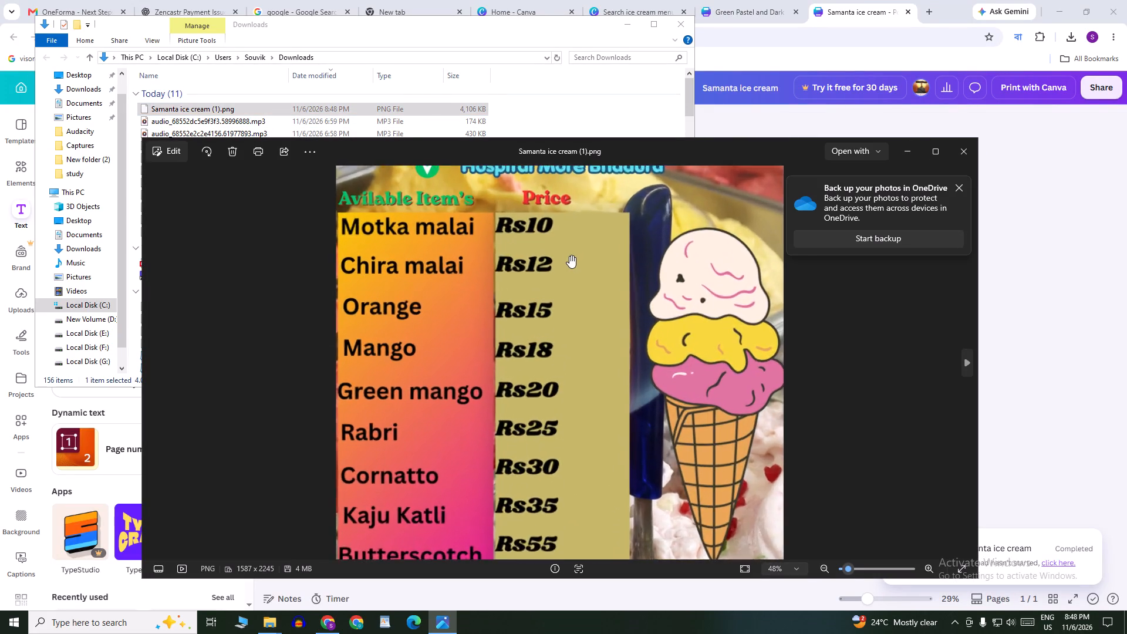
pyautogui.scroll(5, 569, 255)
pyautogui.scroll(5, 515, 264)
pyautogui.moveTo(490, 257); pyautogui.dragTo(731, 313)
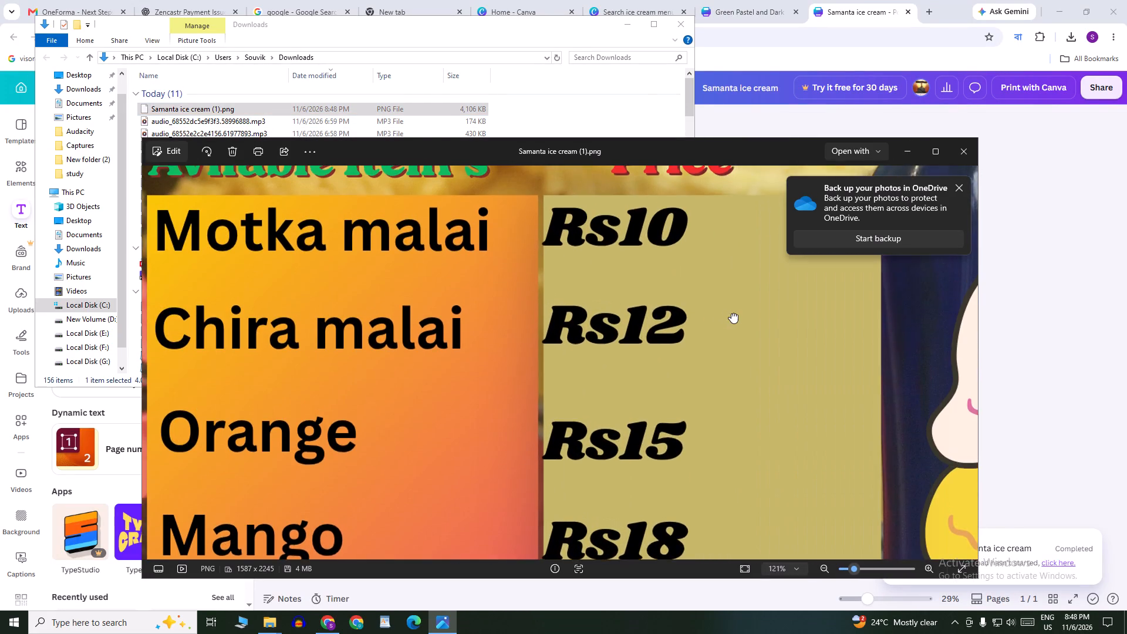
pyautogui.moveTo(731, 313); pyautogui.dragTo(733, 313)
pyautogui.moveTo(653, 276); pyautogui.dragTo(657, 414)
pyautogui.moveTo(606, 273); pyautogui.dragTo(610, 421)
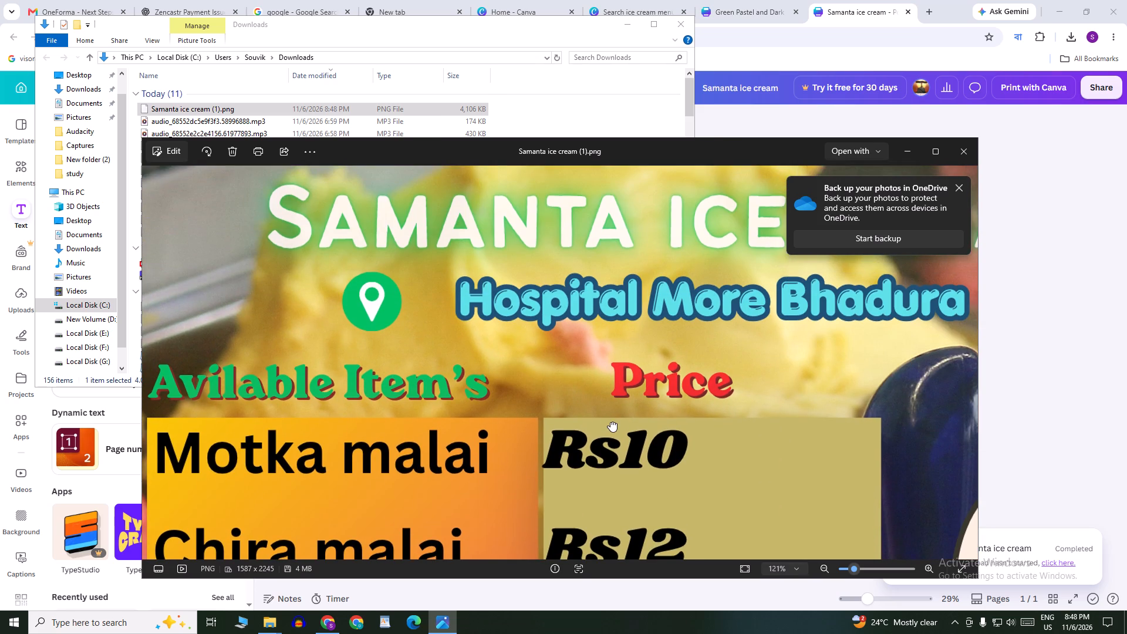
pyautogui.moveTo(610, 421); pyautogui.dragTo(345, 401)
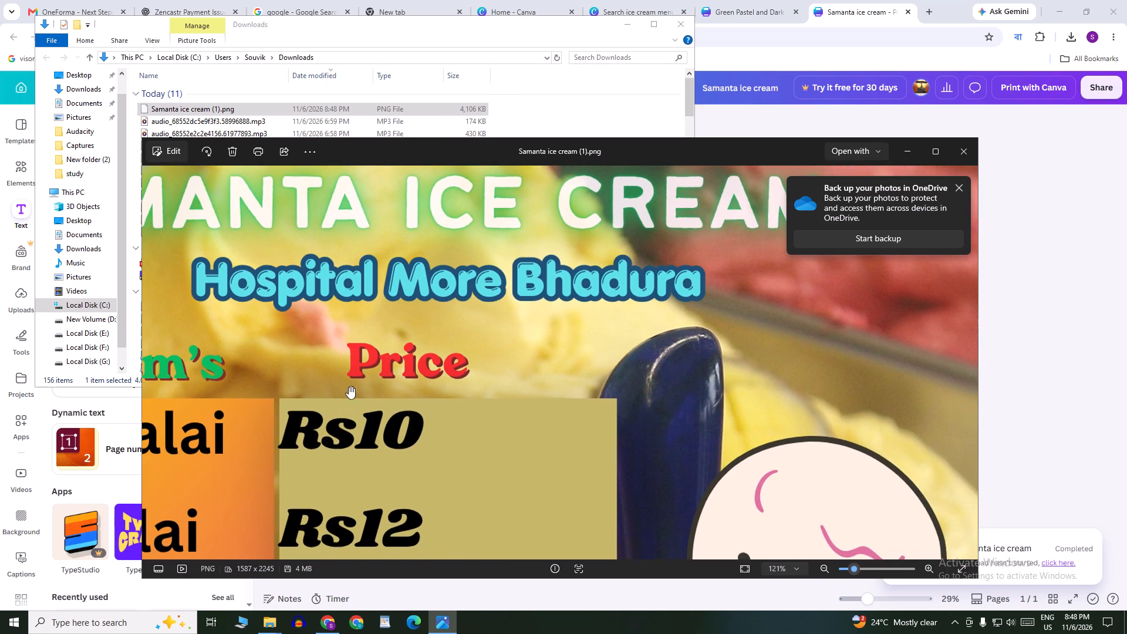
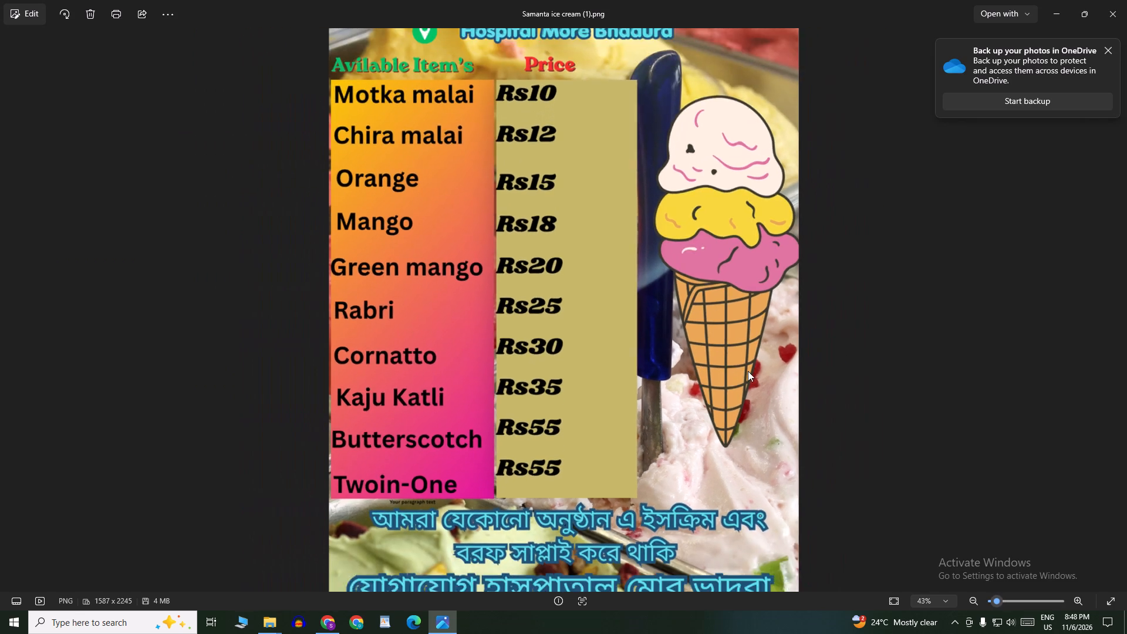
# Examine the lower part of the exported poster up close, checking the last items, their prices and the Bengali contact lines.
pyautogui.scroll(-10, 748, 371)
pyautogui.scroll(9, 501, 493)
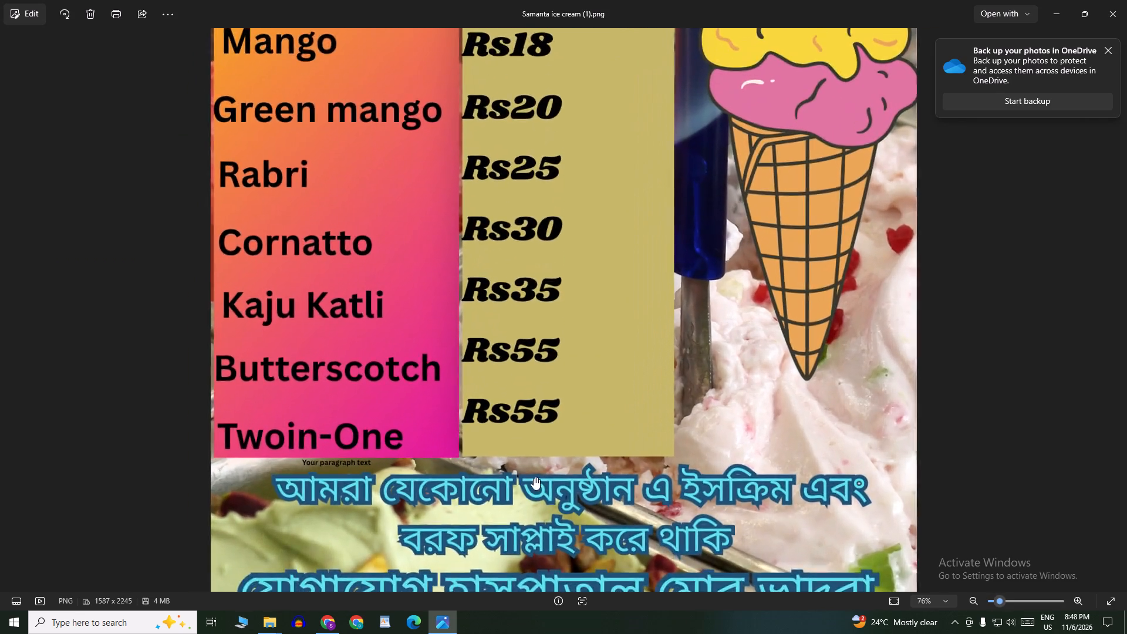
pyautogui.scroll(4, 534, 477)
pyautogui.moveTo(578, 416); pyautogui.dragTo(618, 284)
pyautogui.moveTo(767, 339); pyautogui.dragTo(723, 328)
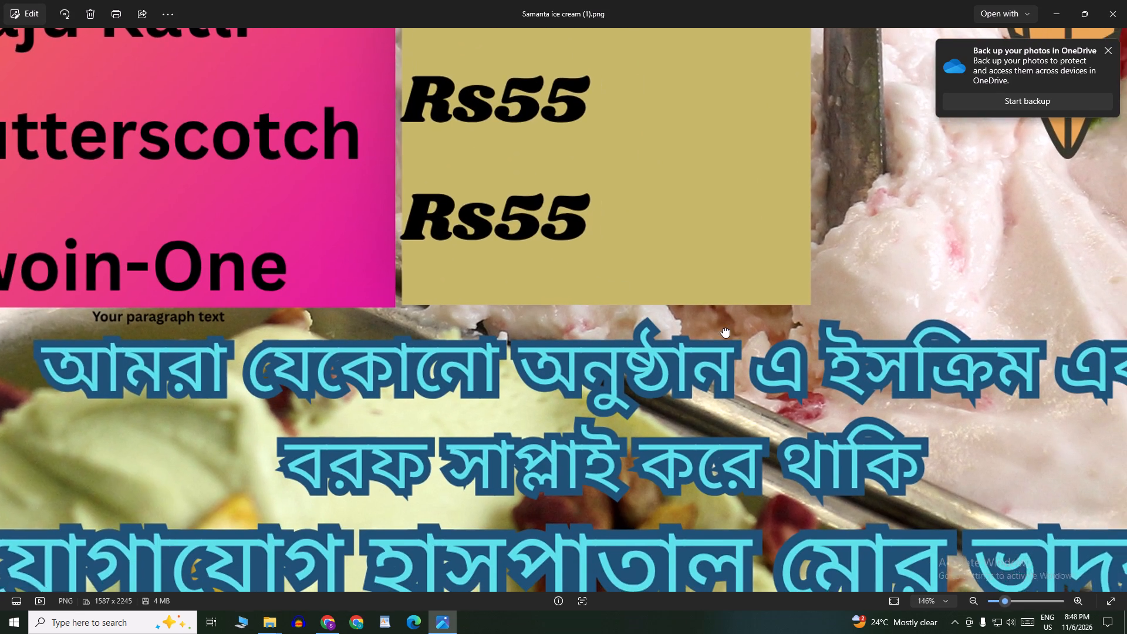
pyautogui.moveTo(723, 328); pyautogui.dragTo(562, 298)
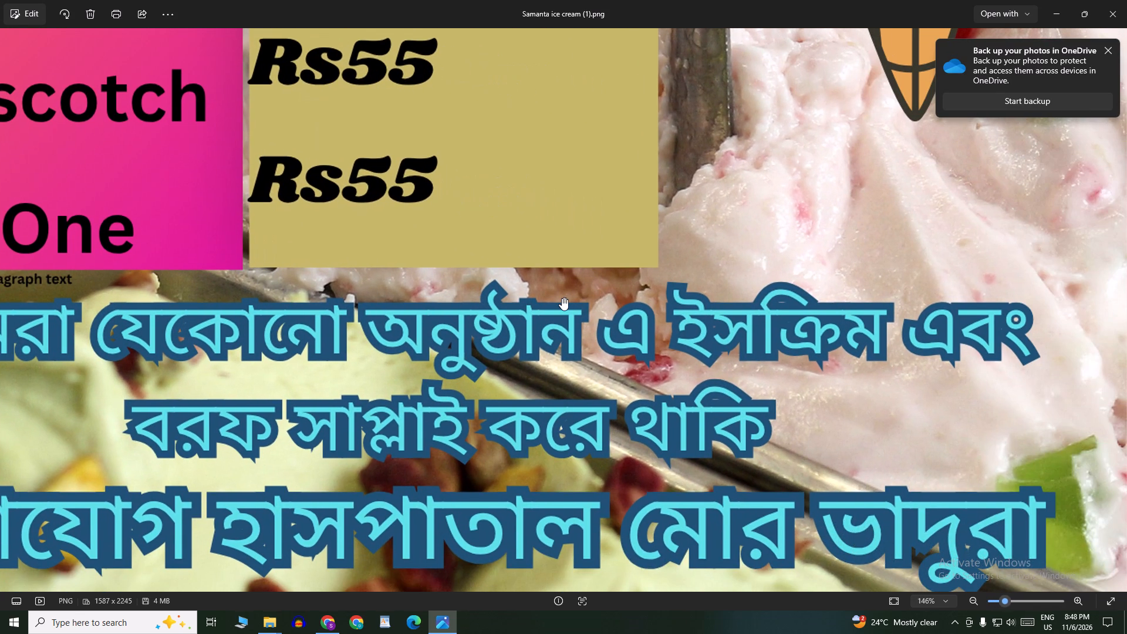
pyautogui.scroll(-4, 562, 298)
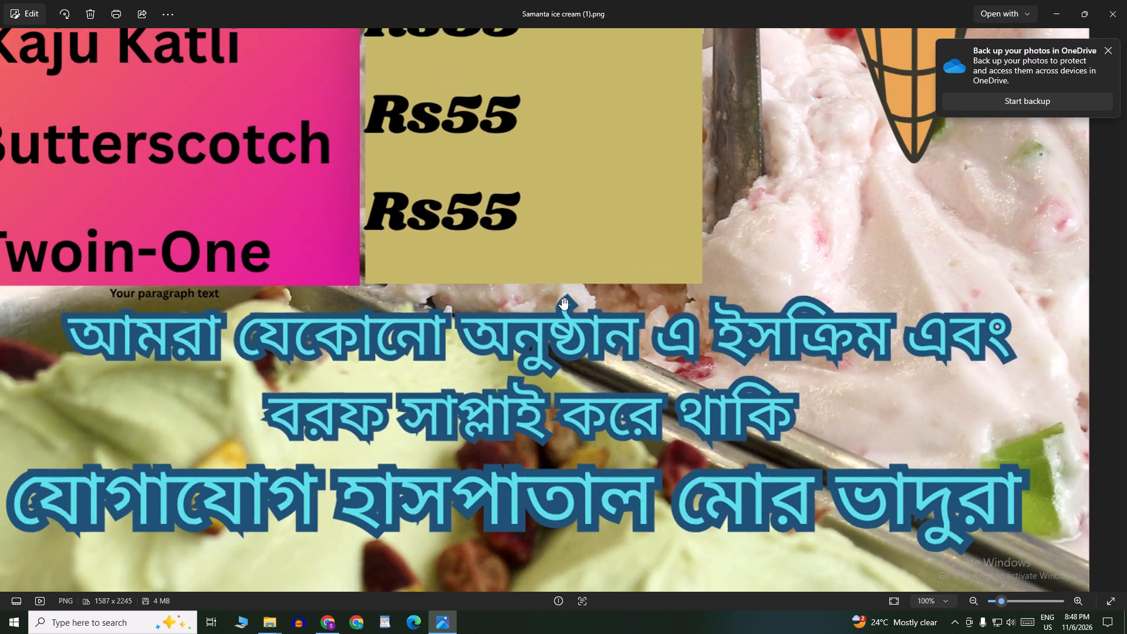
pyautogui.scroll(-12, 561, 296)
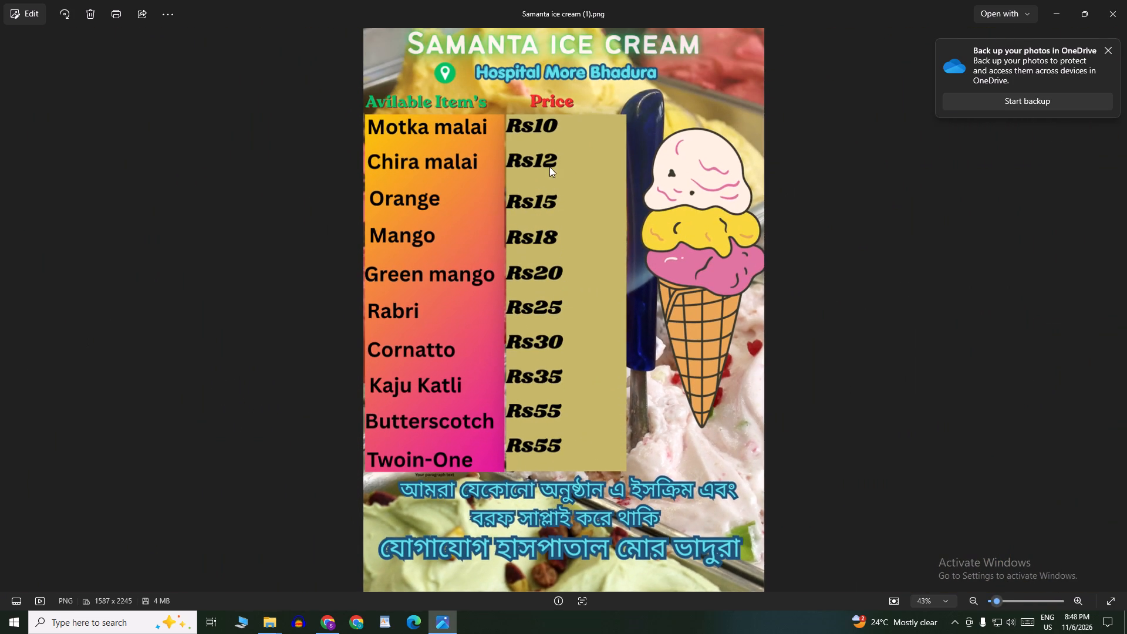
# Check the exported poster's title, location line and column headings up close again, ending with the whole poster in view.
pyautogui.scroll(11, 497, 39)
pyautogui.moveTo(501, 93); pyautogui.dragTo(505, 154)
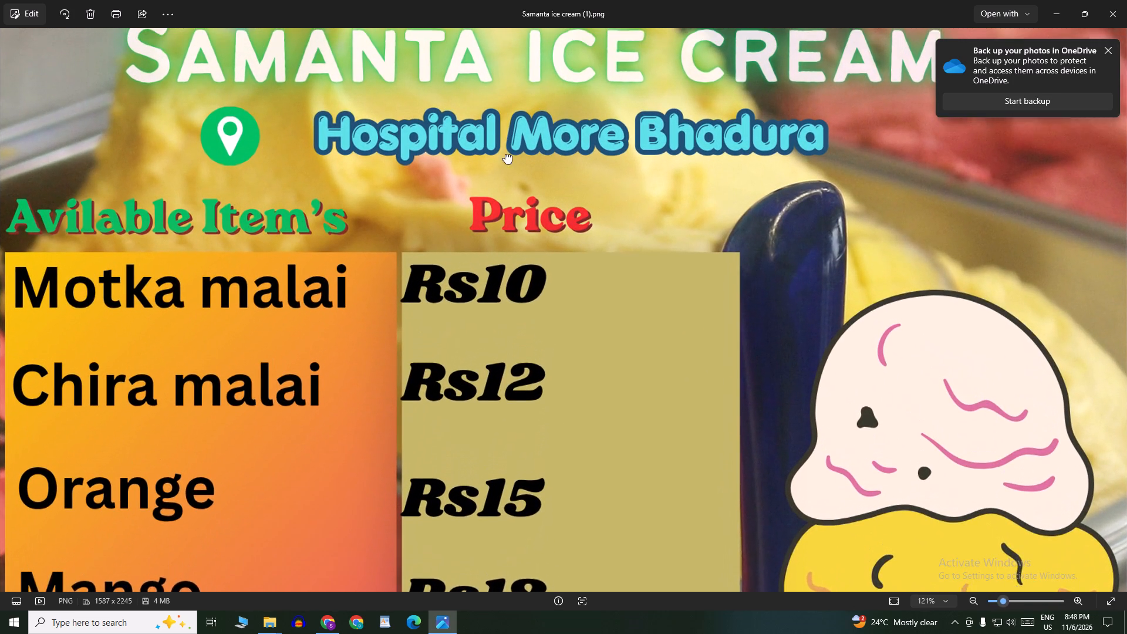
pyautogui.moveTo(505, 154); pyautogui.dragTo(509, 211)
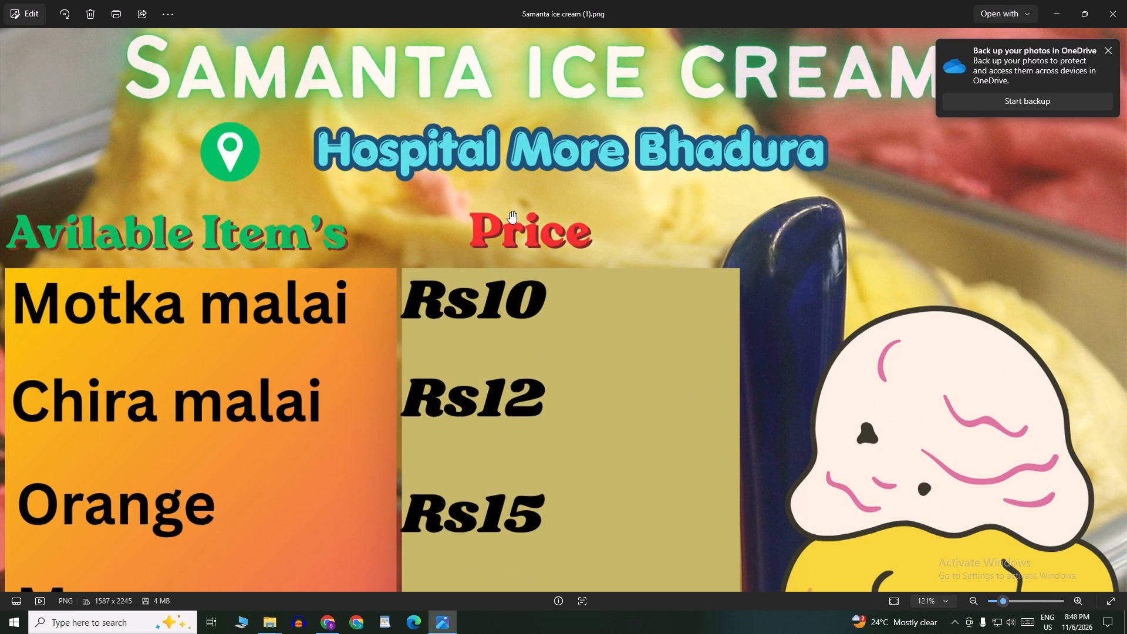
pyautogui.scroll(-3, 510, 211)
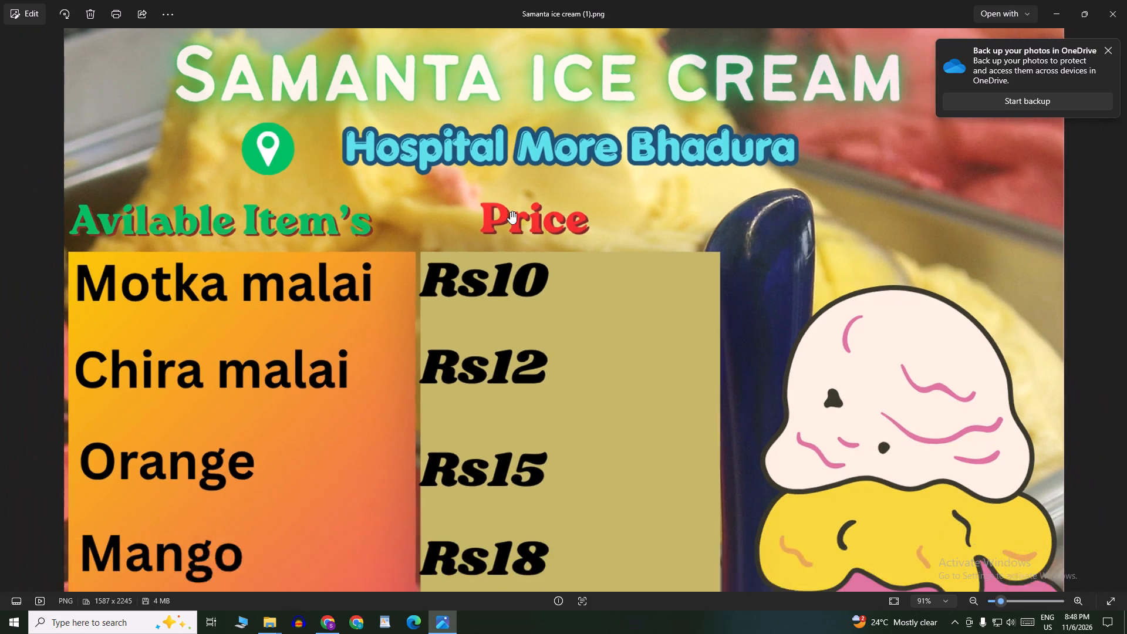
pyautogui.scroll(-15, 510, 211)
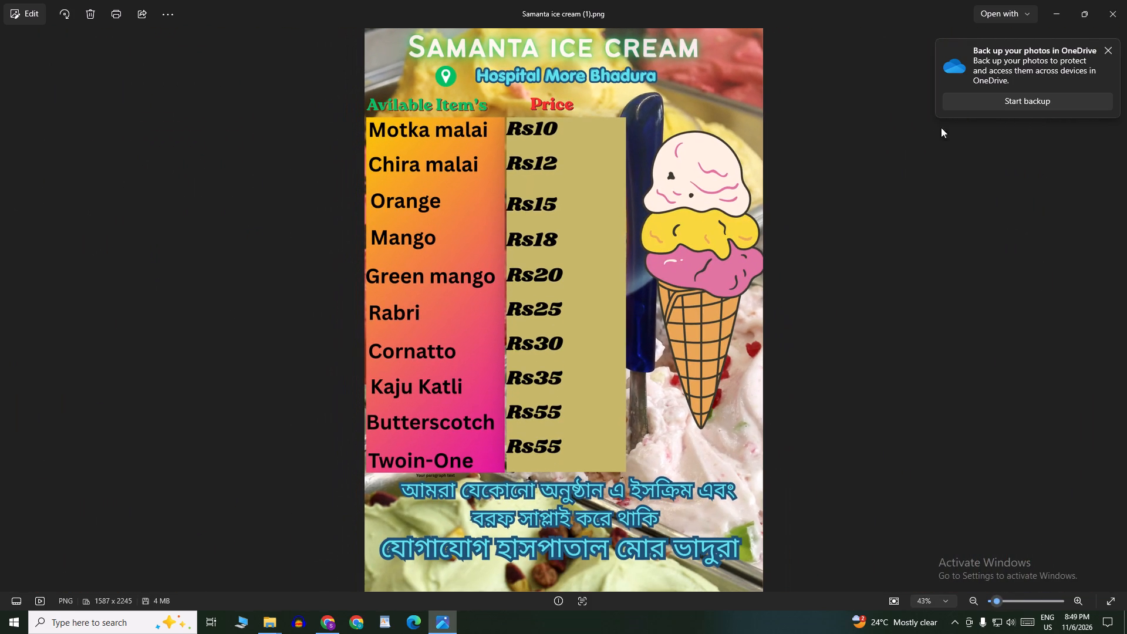
# Dismiss the OneDrive backup notice, close the exported image and return to the Samanta ice cream design in Chrome.
pyautogui.click(1106, 47)
pyautogui.click(1117, 11)
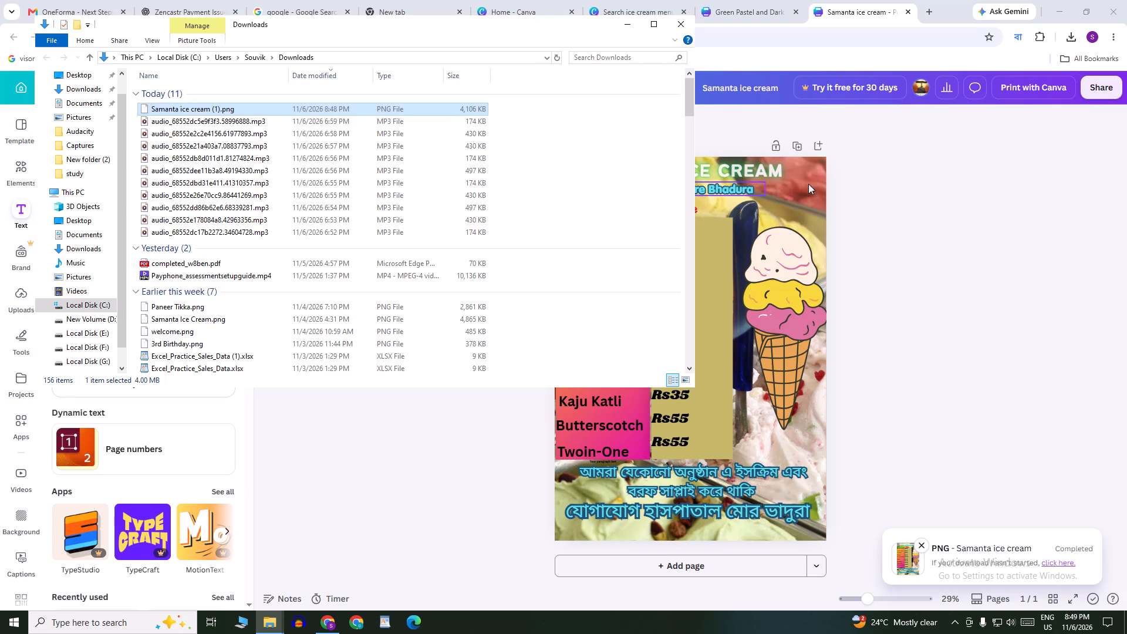
pyautogui.click(948, 184)
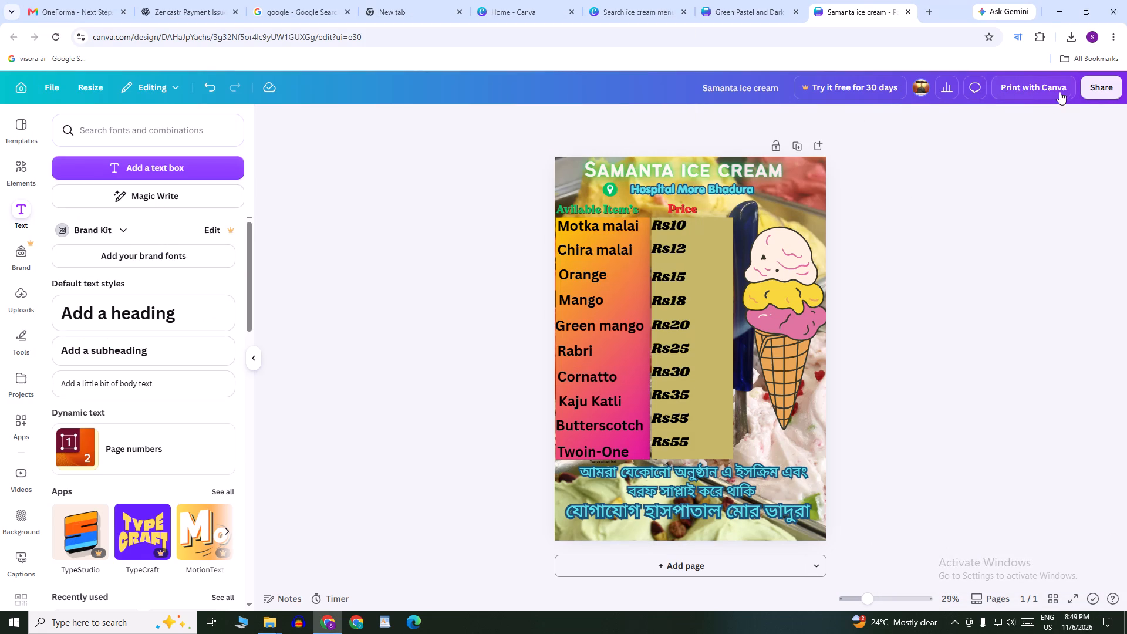
pyautogui.click(949, 88)
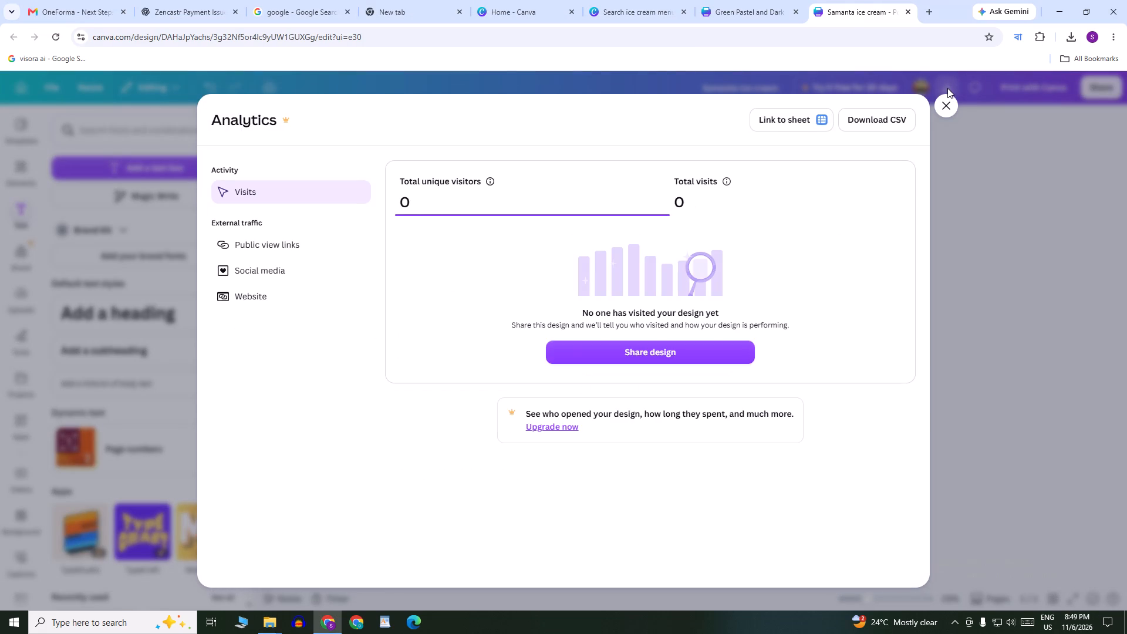
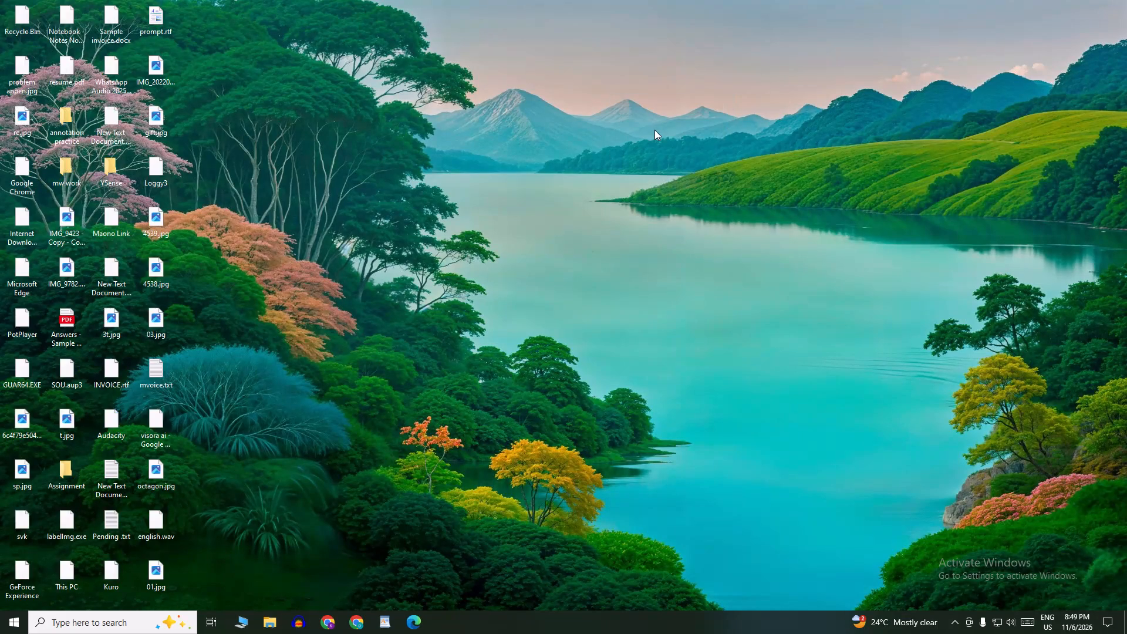
pyautogui.click(687, 159)
pyautogui.rightClick(687, 159)
pyautogui.click(724, 188)
pyautogui.rightClick(724, 188)
pyautogui.click(761, 226)
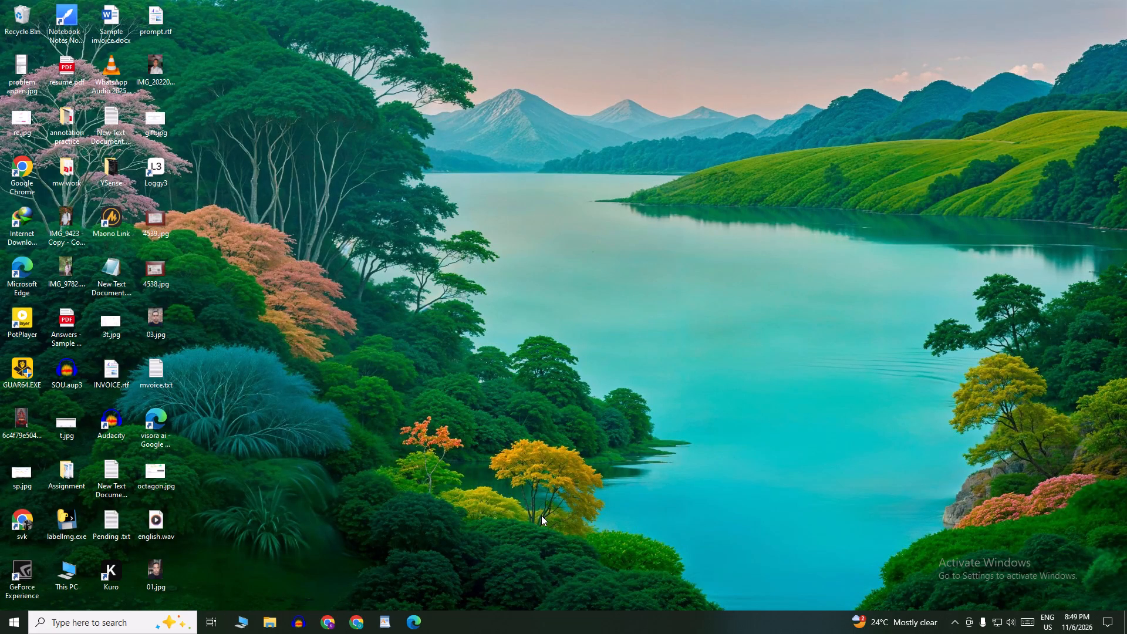
# Show the hidden notification-area icons of the Windows desktop.
pyautogui.click(957, 622)
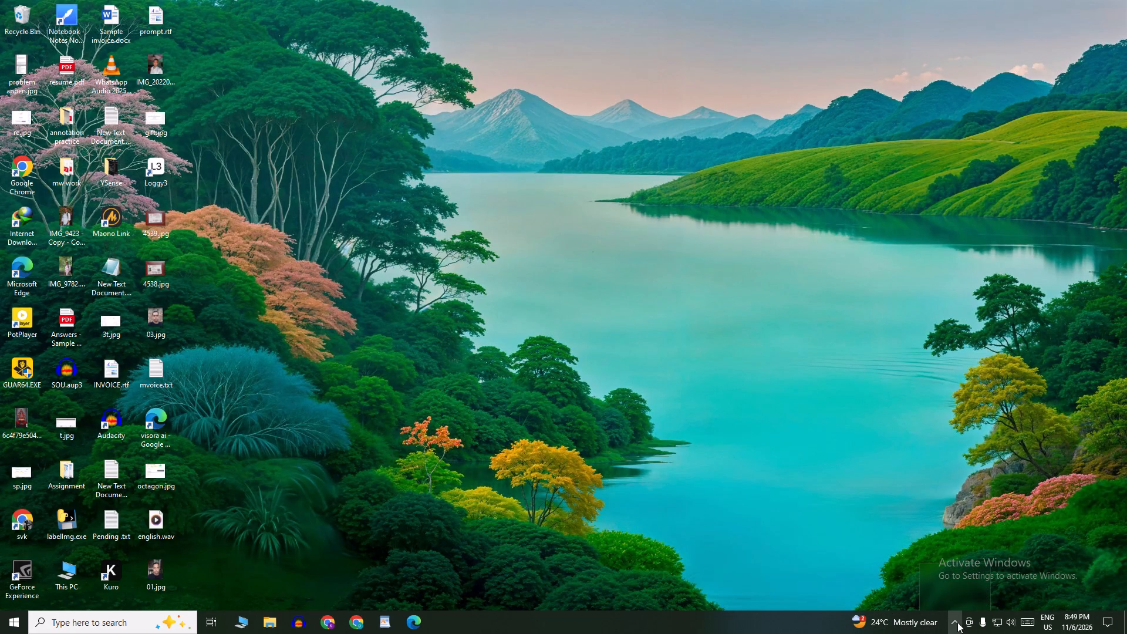